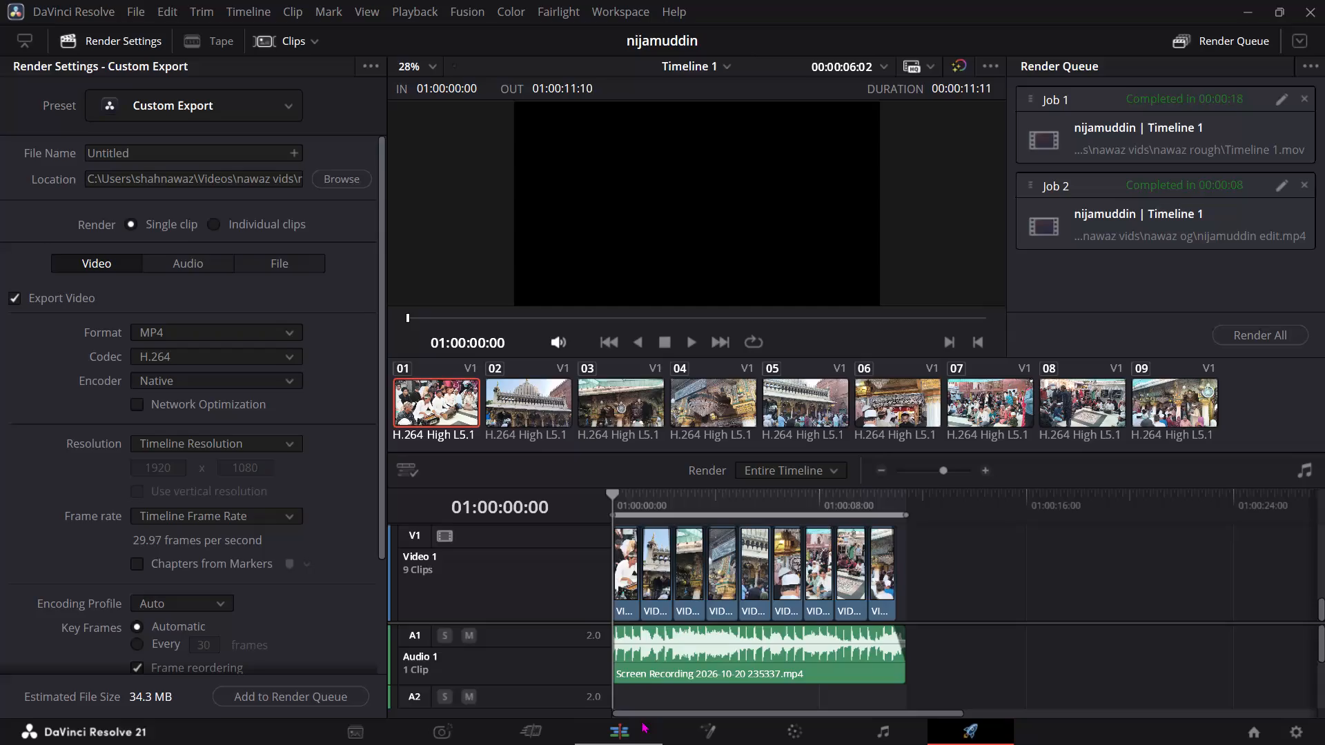
Switch to the Edit page and play Timeline 1 from its start to review the clip transitions.
click(625, 721)
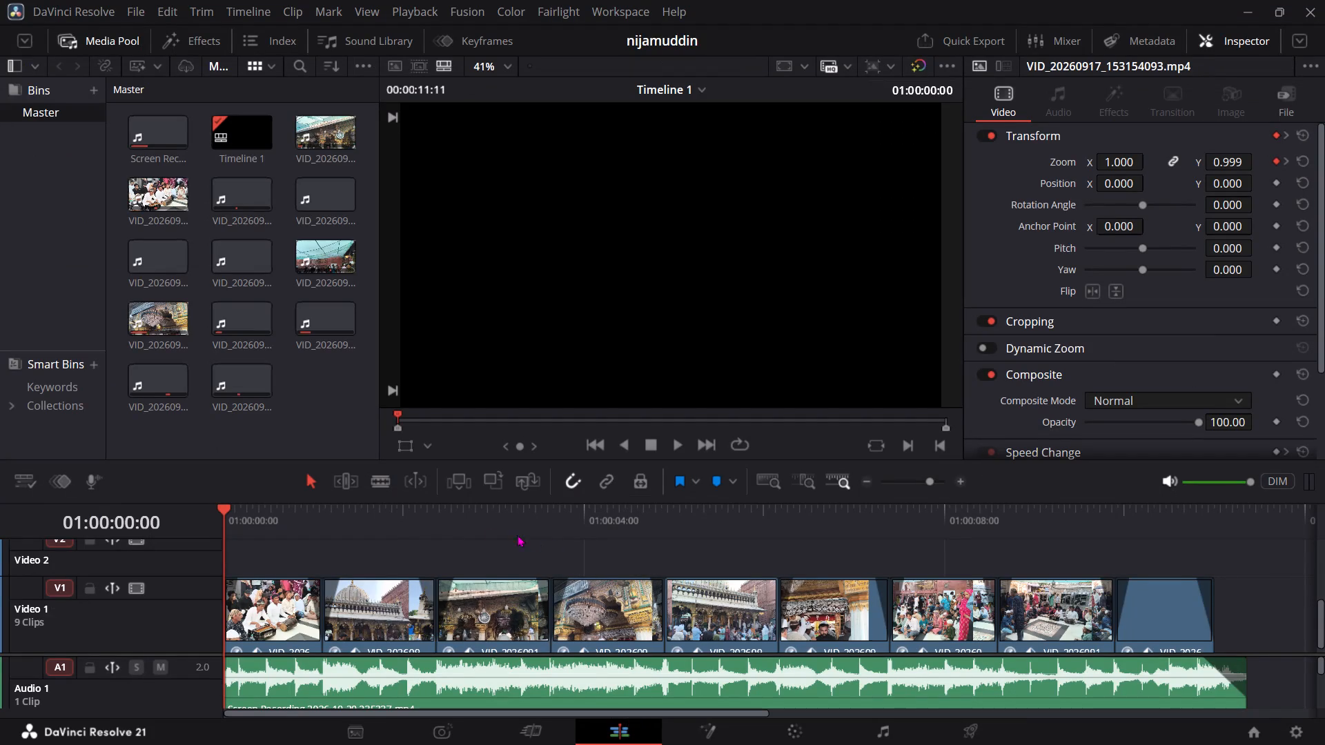
drag(432, 531, 82, 573)
key(space)
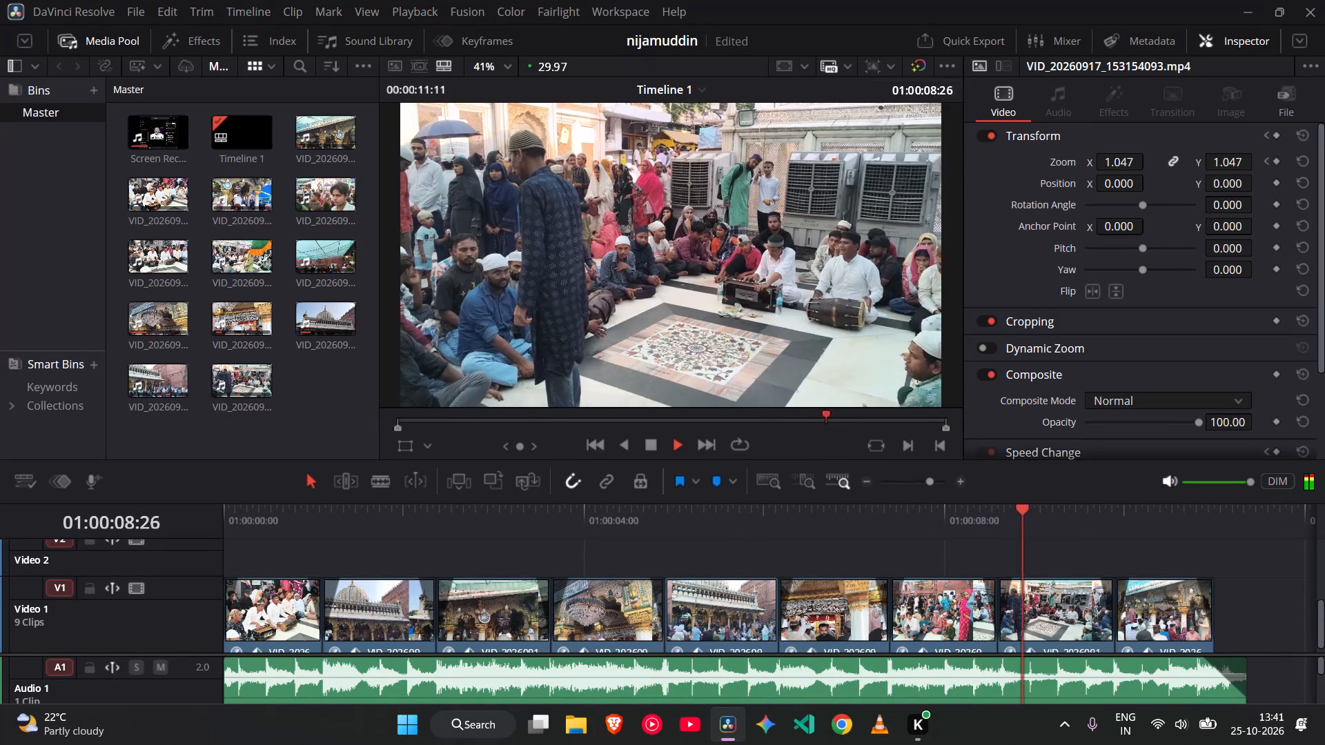
key(space)
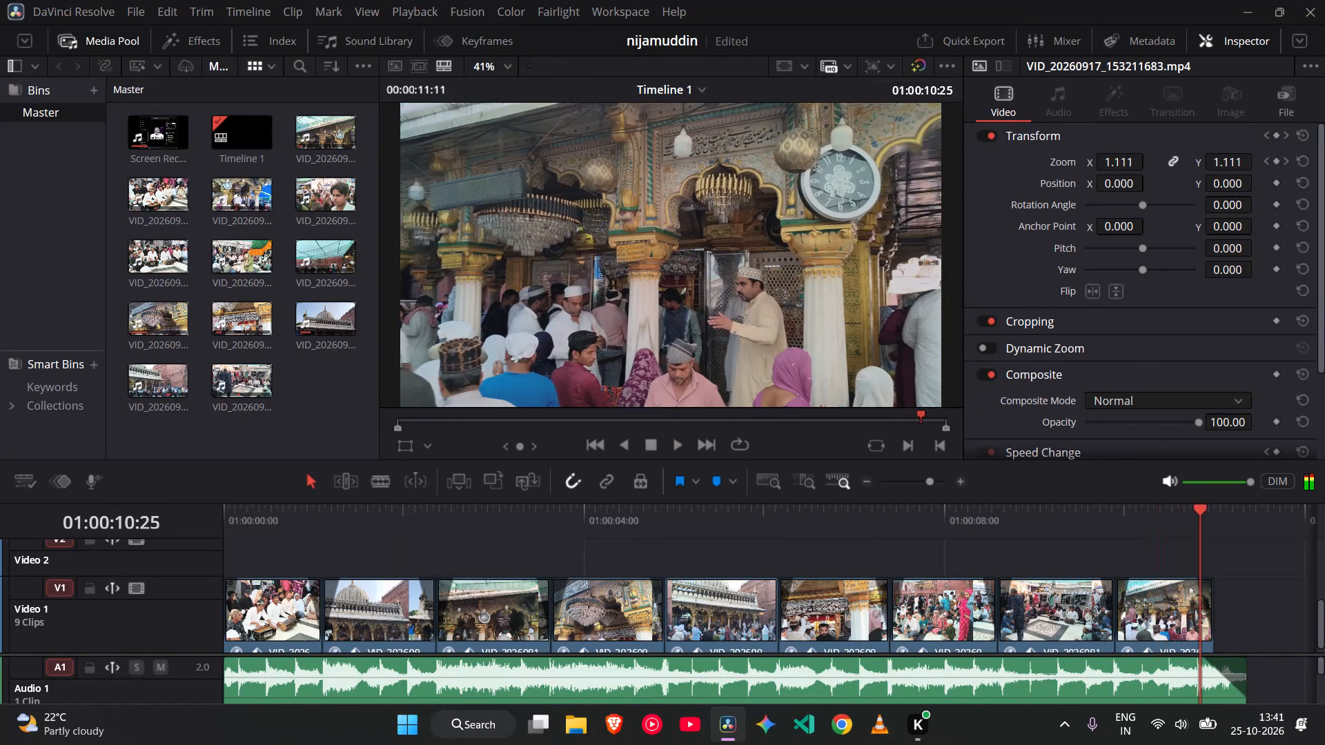
drag(598, 528, 141, 649)
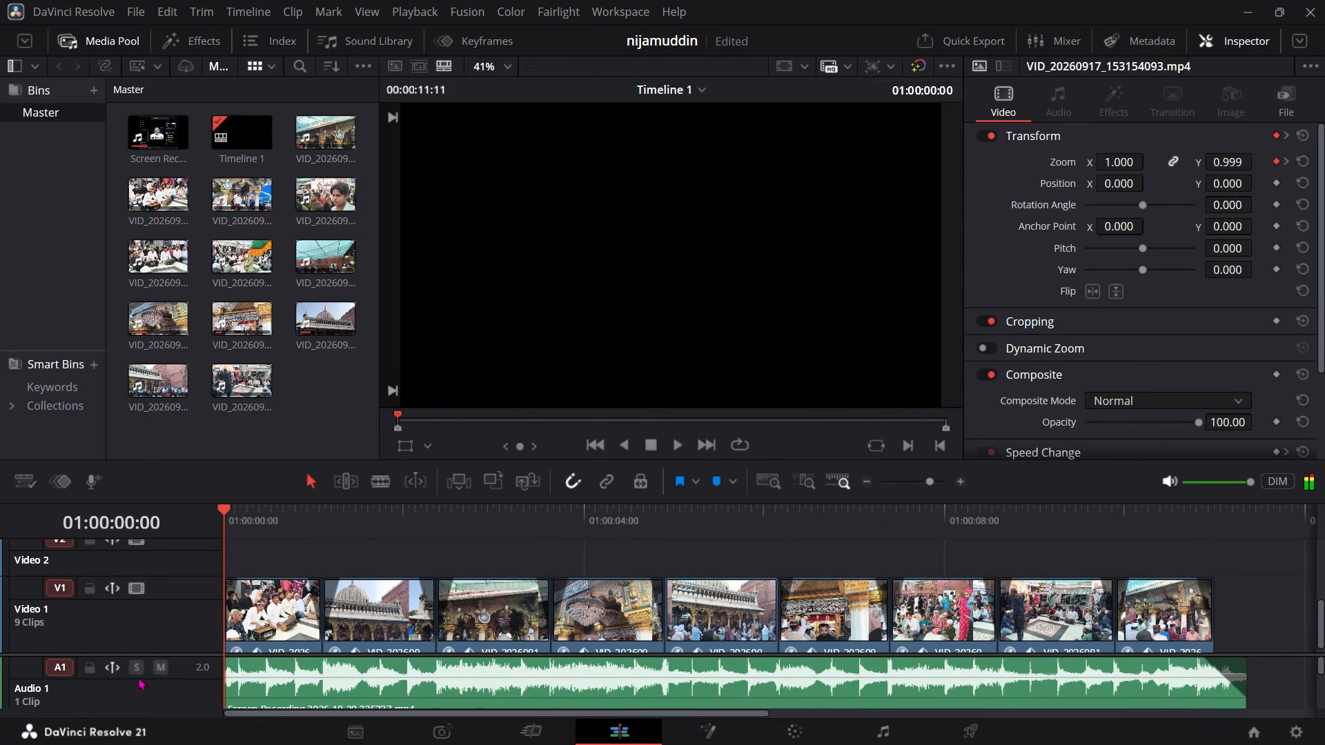
key(space)
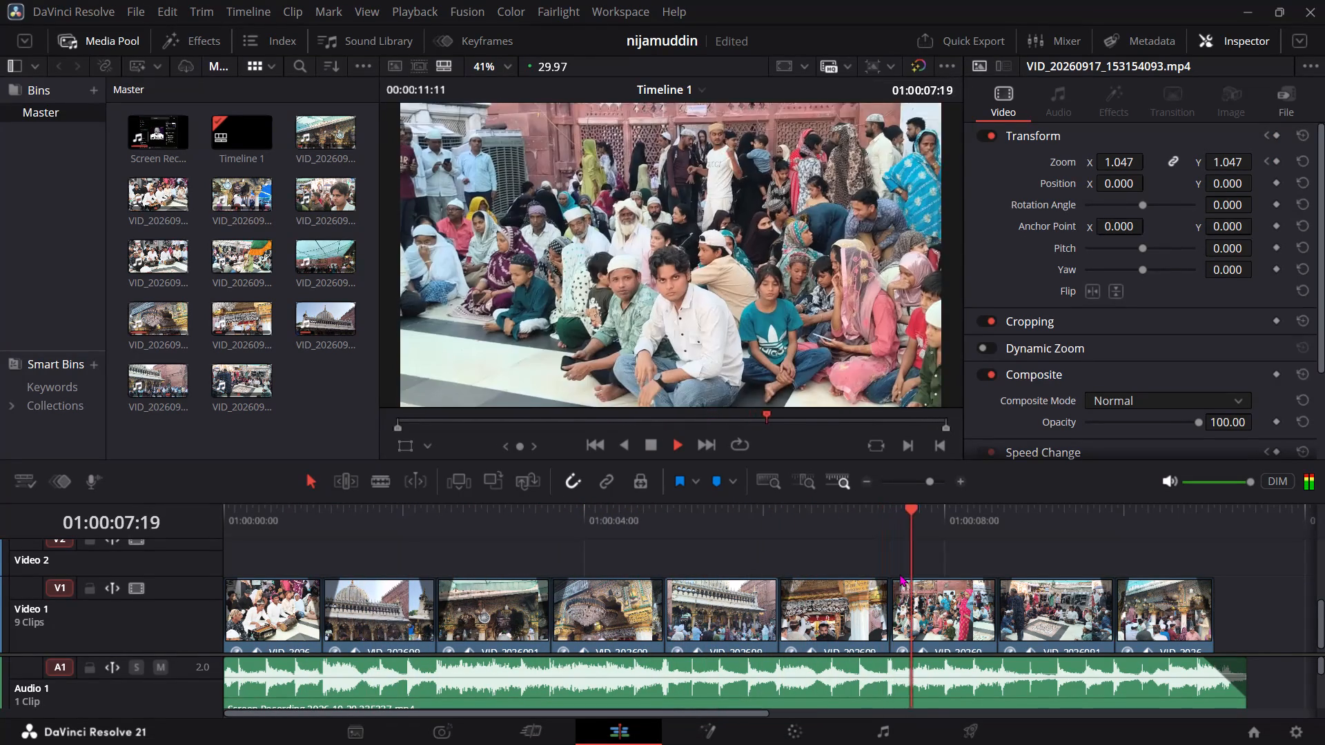
key(space)
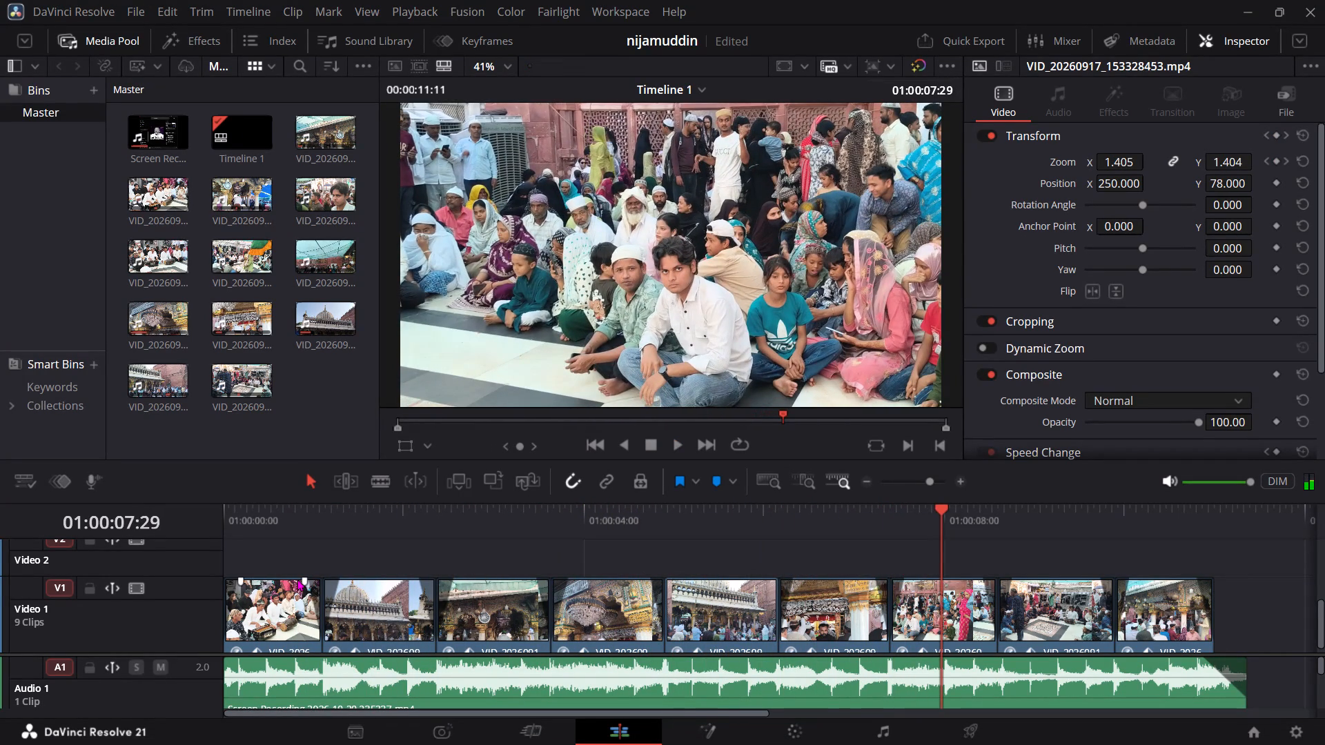
Remove the fades at the cuts between the first and second and between the second and third clips on Video 1.
drag(301, 581, 307, 582)
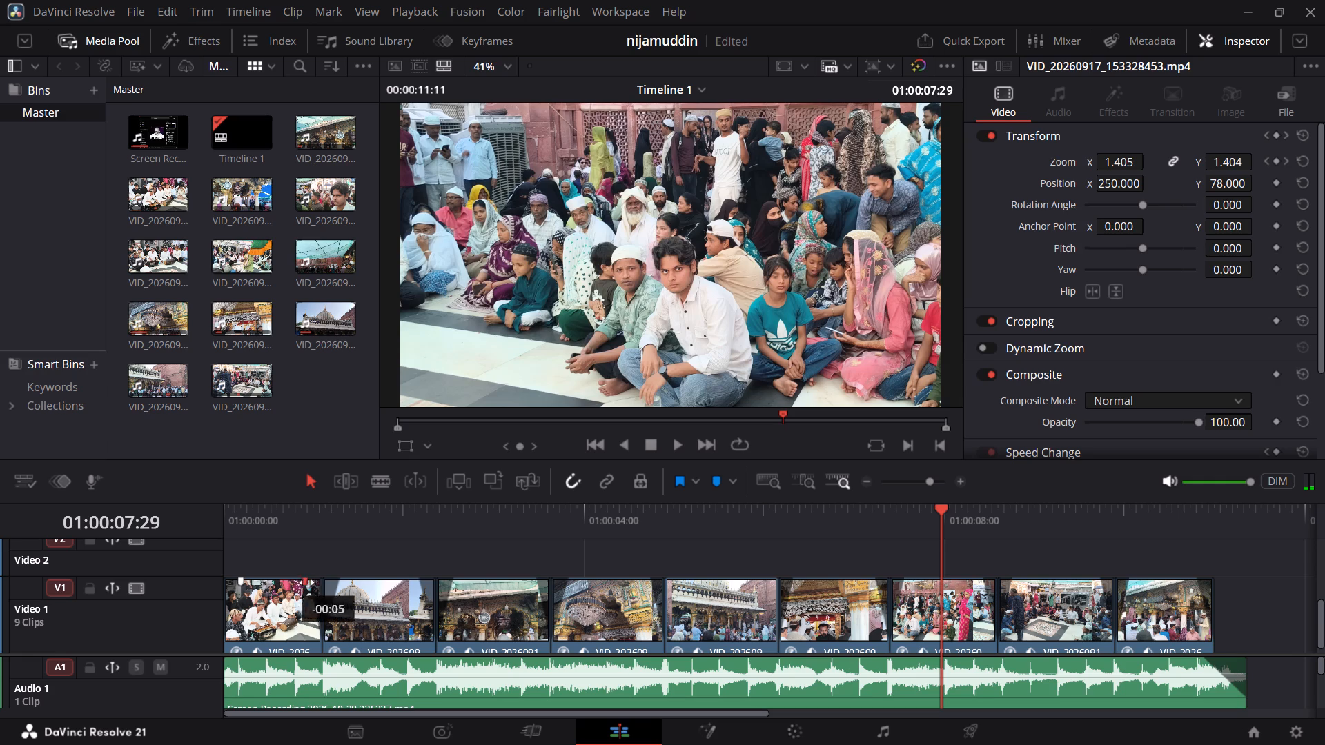
drag(307, 582, 321, 582)
drag(346, 582, 324, 588)
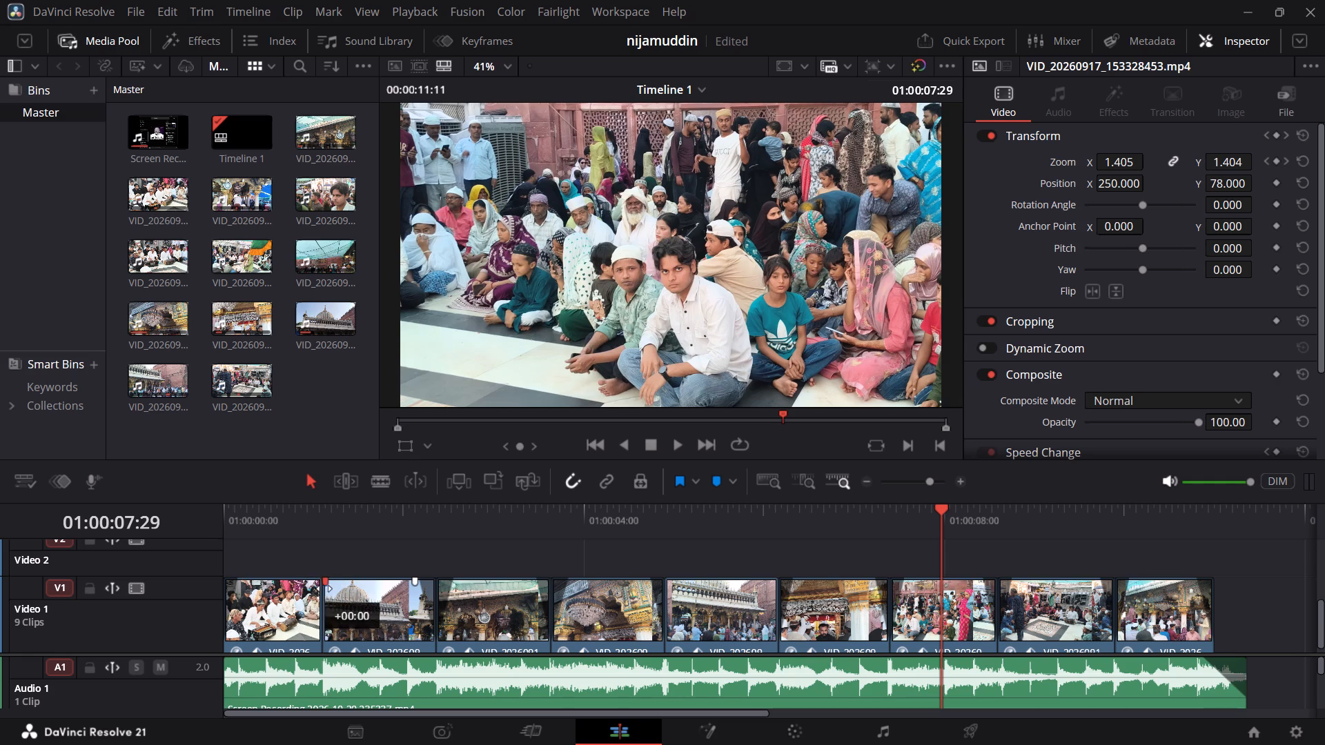
drag(324, 588, 322, 588)
drag(414, 584, 436, 581)
drag(456, 581, 434, 584)
Play back the opening clips, and remove the third clip's fade-out and the fourth clip's fade-in.
drag(365, 514, 215, 542)
key(space)
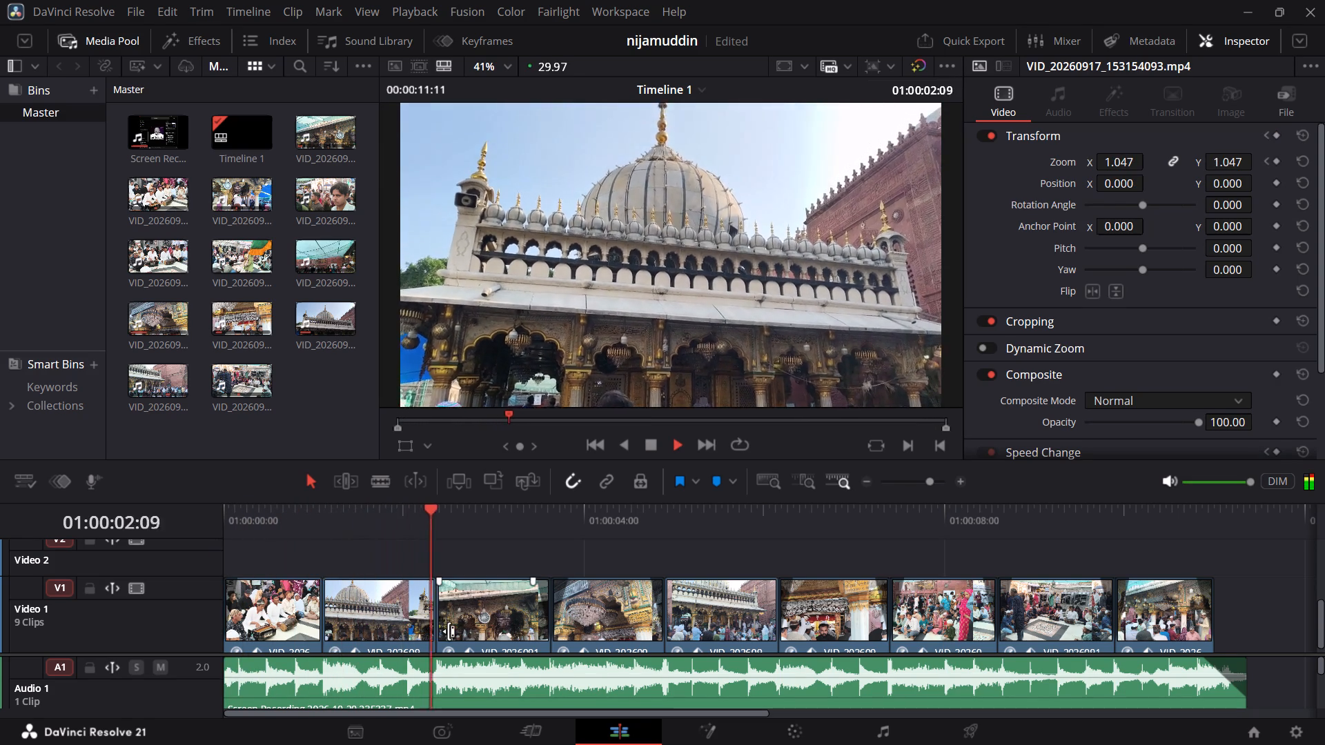
key(space)
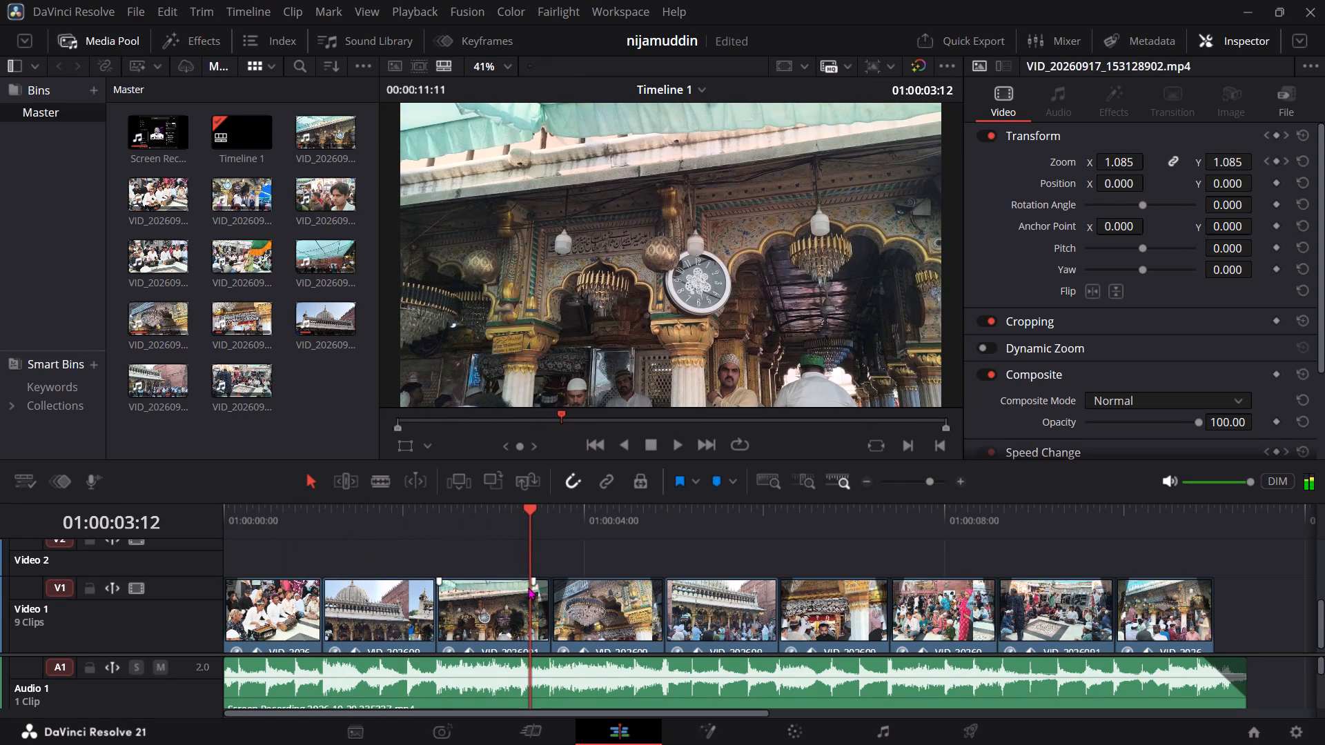
drag(516, 524, 493, 531)
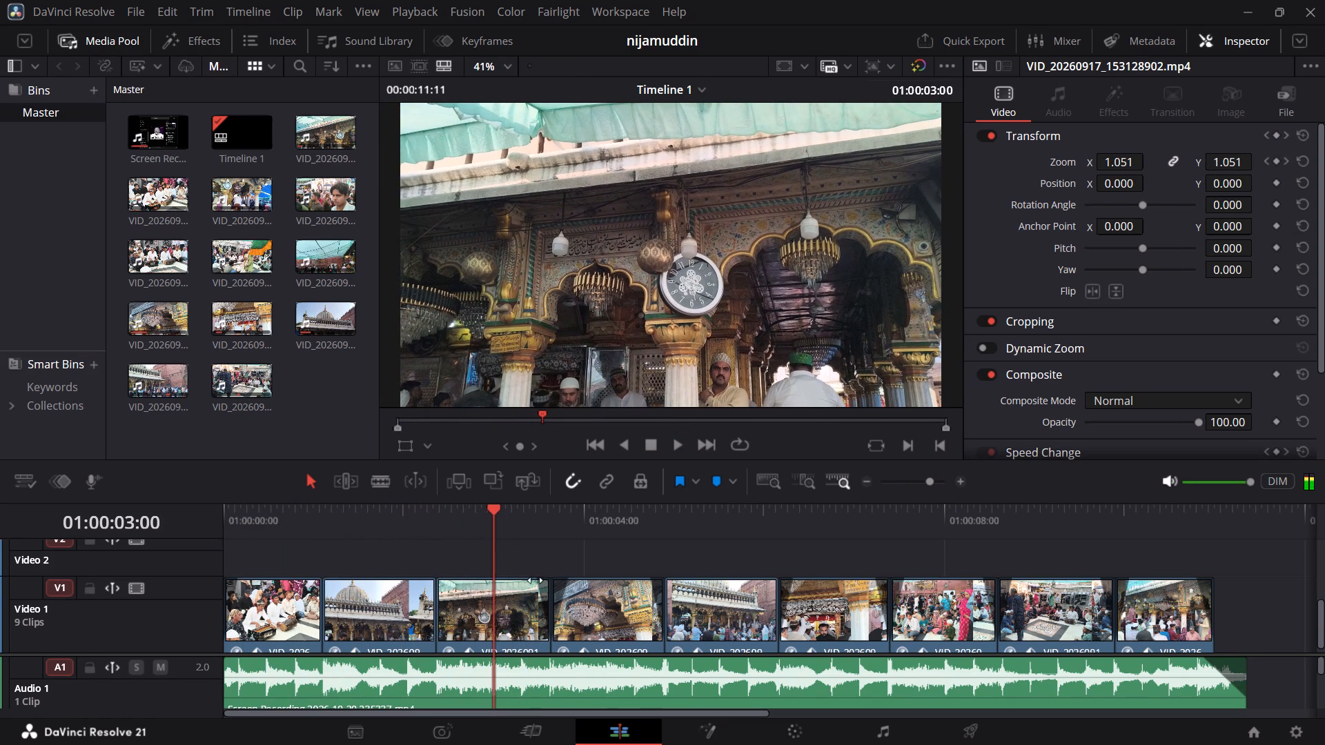
drag(536, 580, 558, 587)
drag(570, 578, 523, 579)
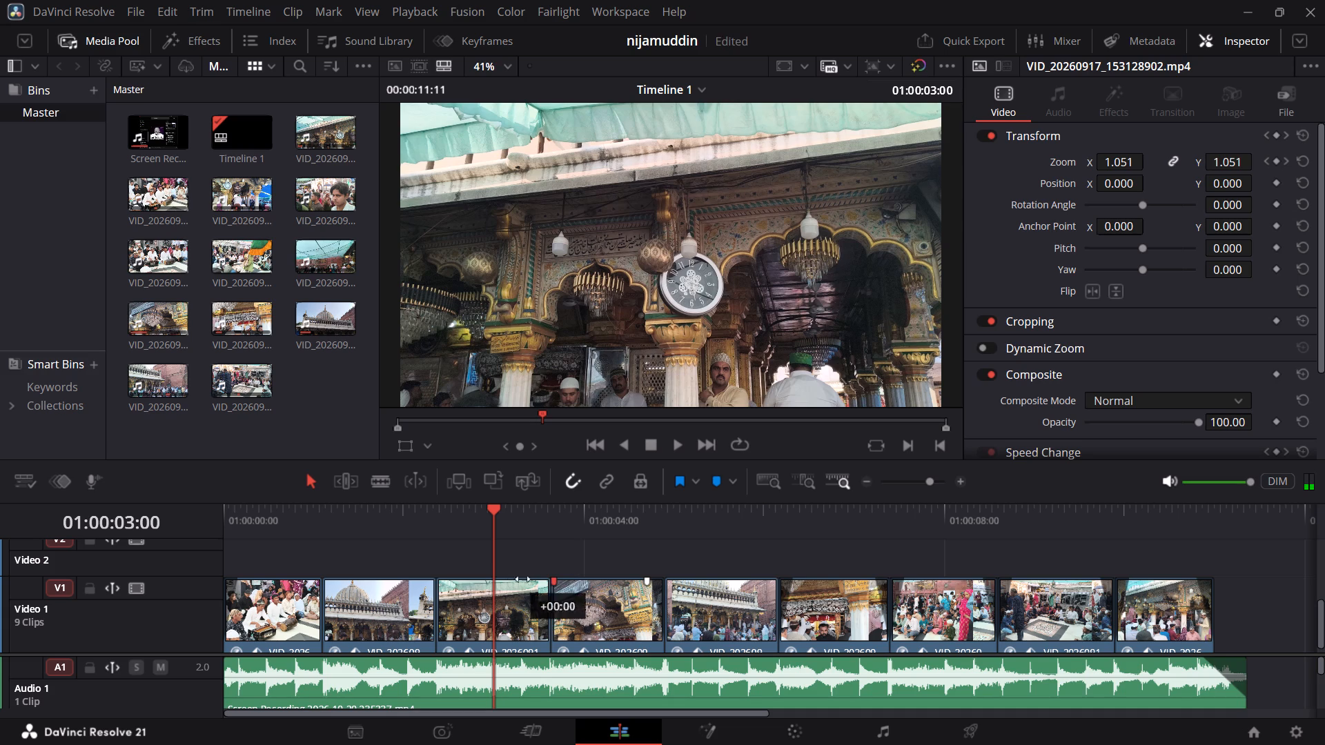
drag(523, 579, 511, 579)
Play on through the middle clips, and remove both fades from the sixth and seventh clips and the eighth clip's fade-in.
drag(467, 513, 395, 526)
key(space)
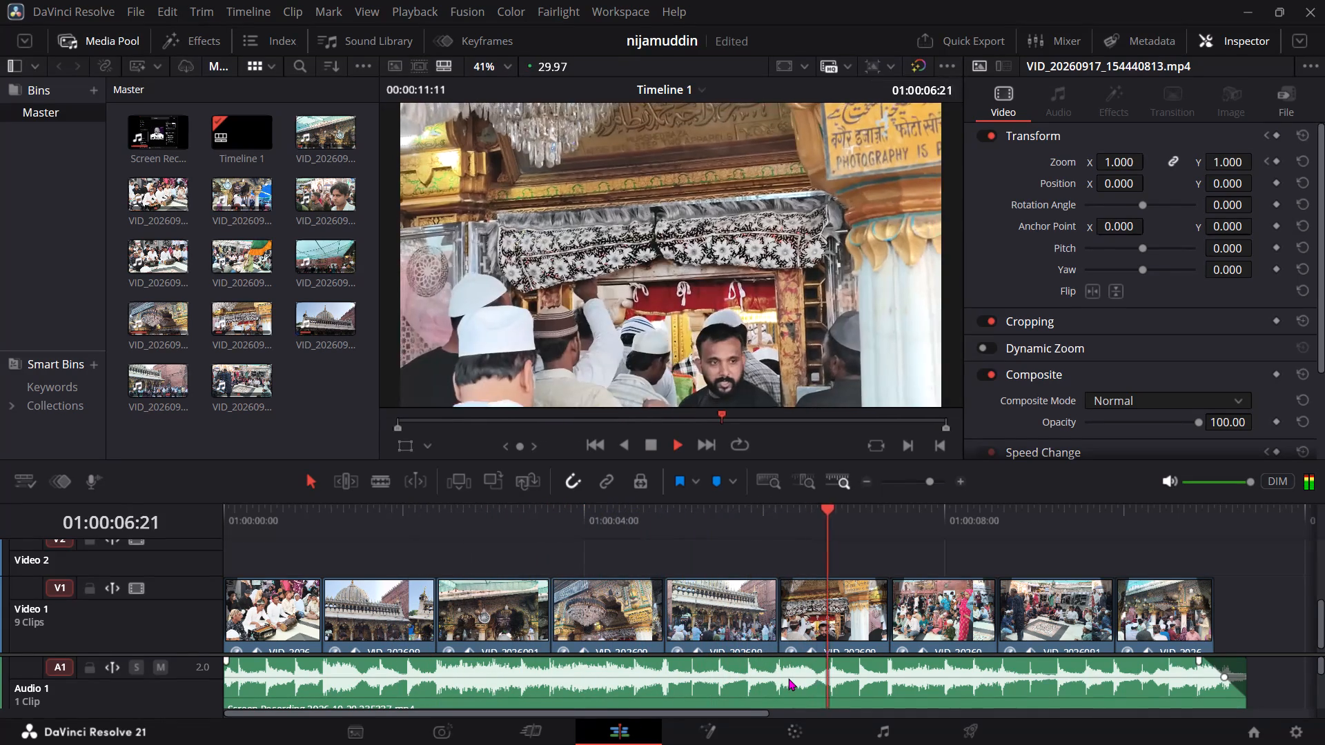
key(space)
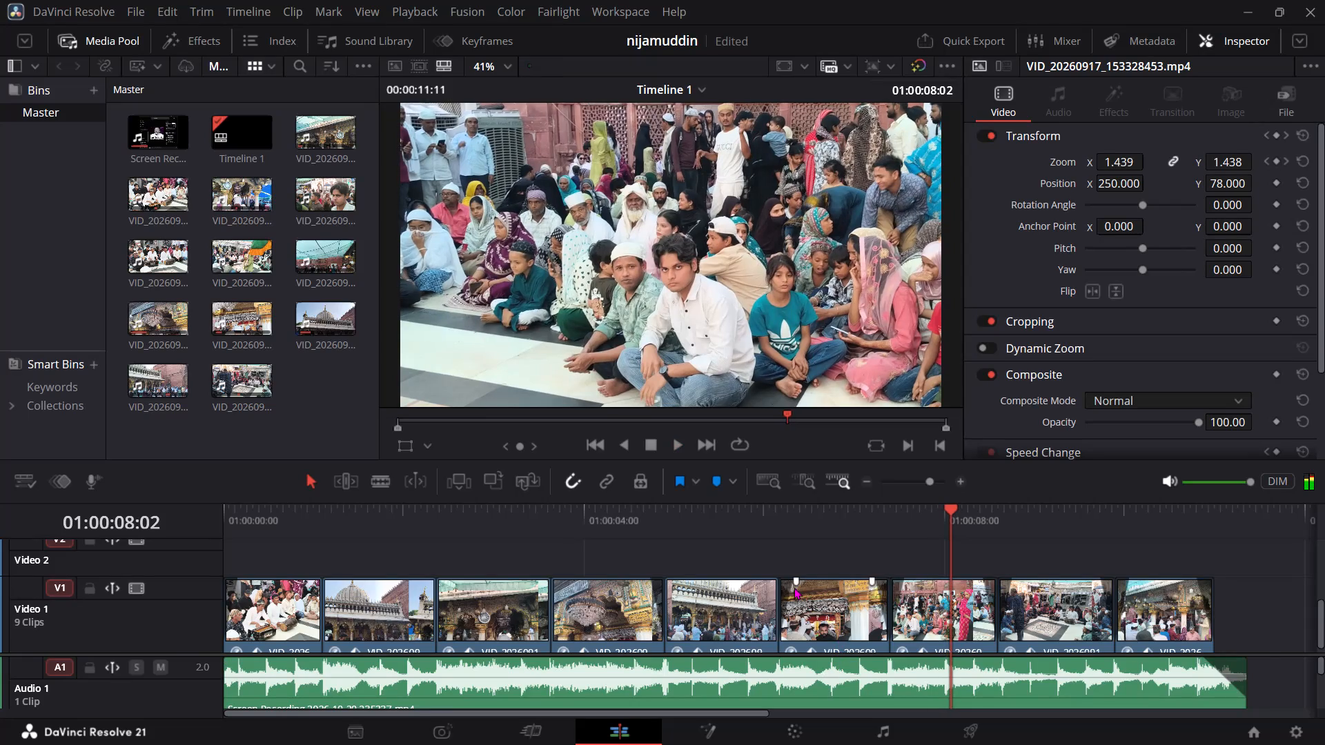
drag(794, 584, 772, 586)
drag(872, 582, 879, 584)
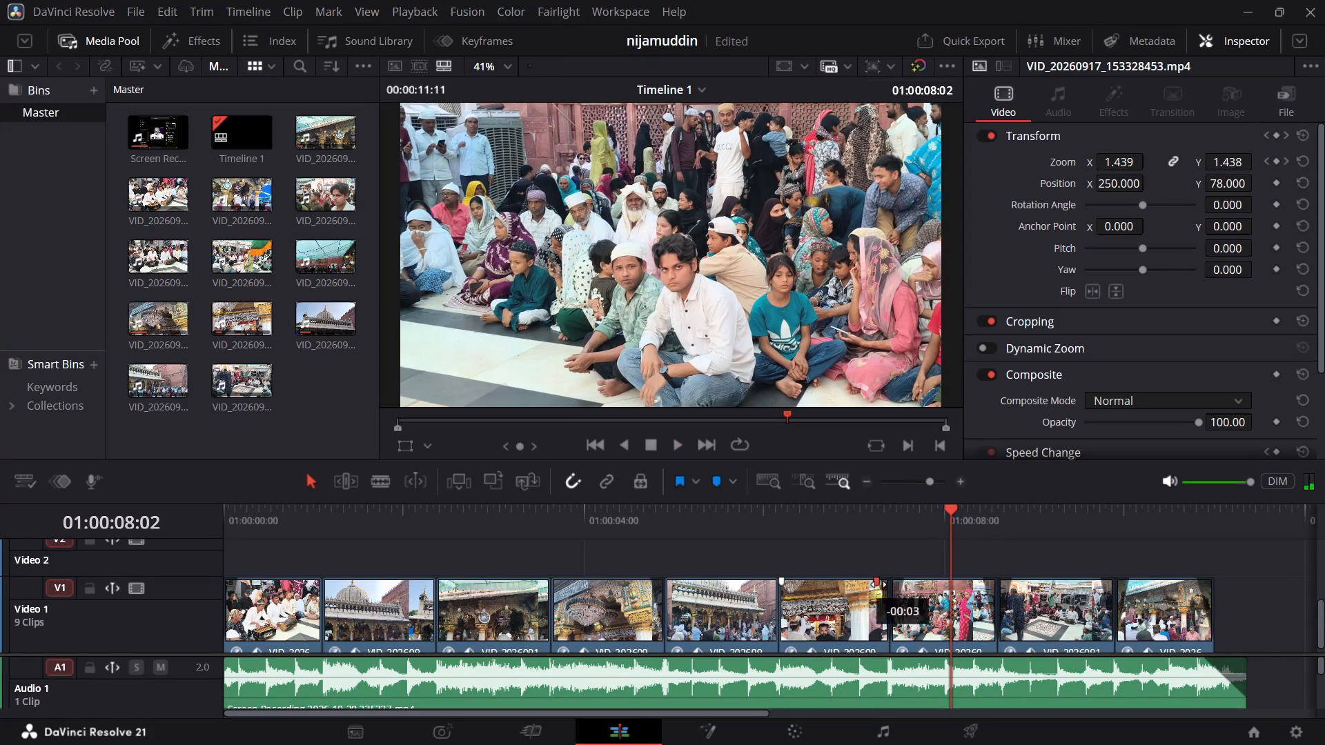
drag(879, 584, 894, 585)
drag(907, 585, 865, 578)
drag(981, 581, 1008, 578)
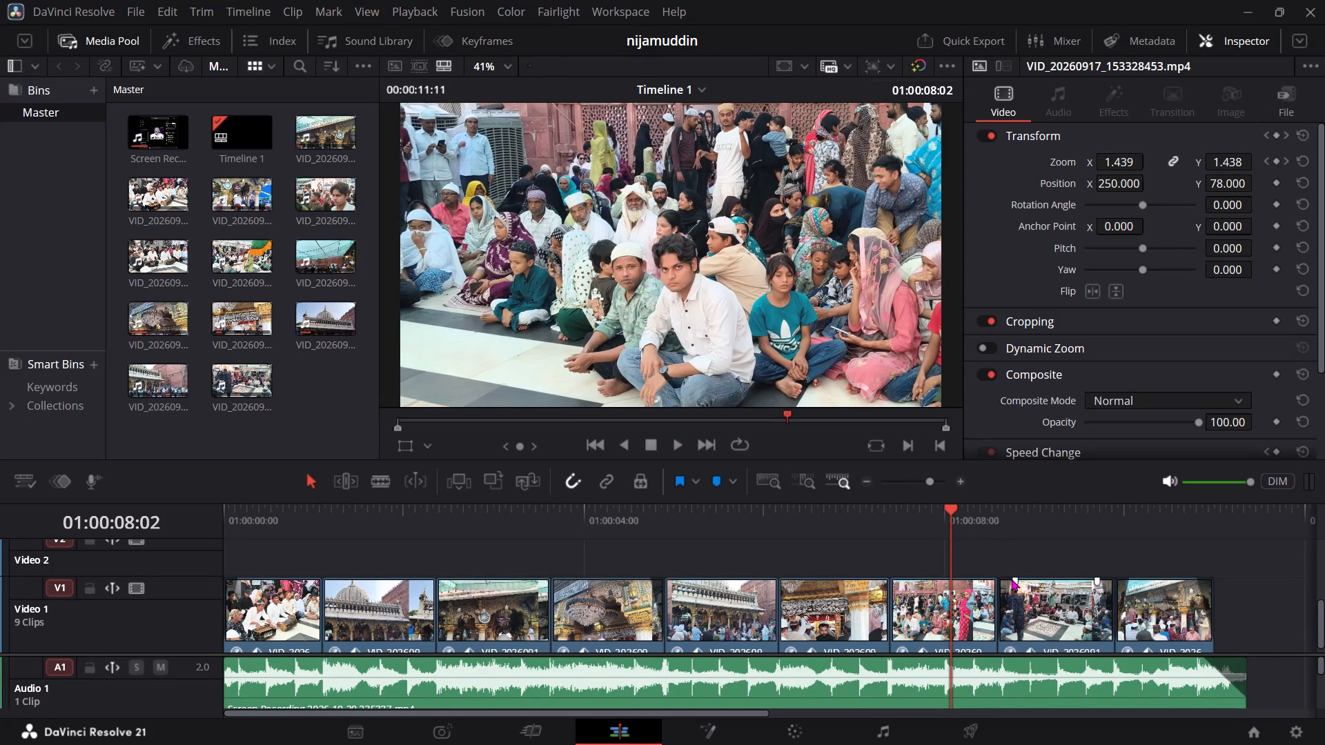
drag(1015, 581, 958, 571)
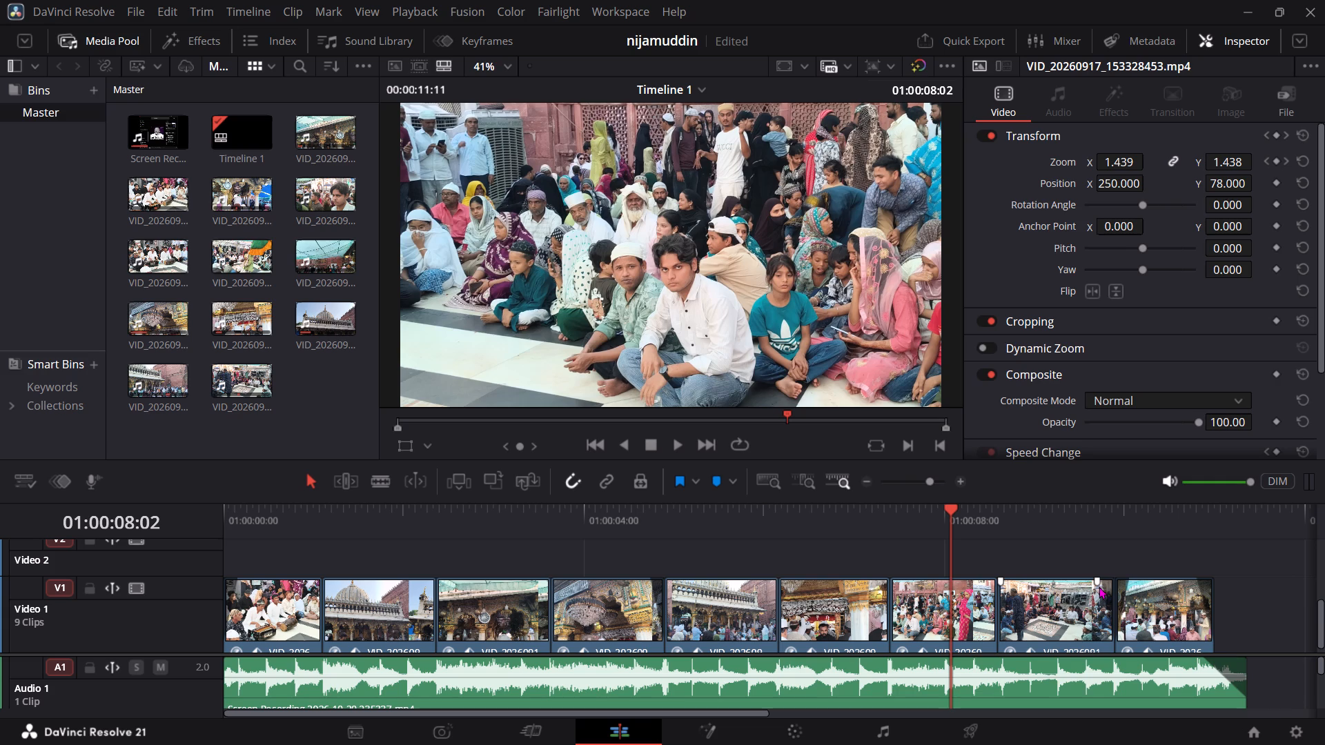
Play to the end of the video clips, and remove the ninth clip's fade-in and the eighth clip's fade-out.
key(space)
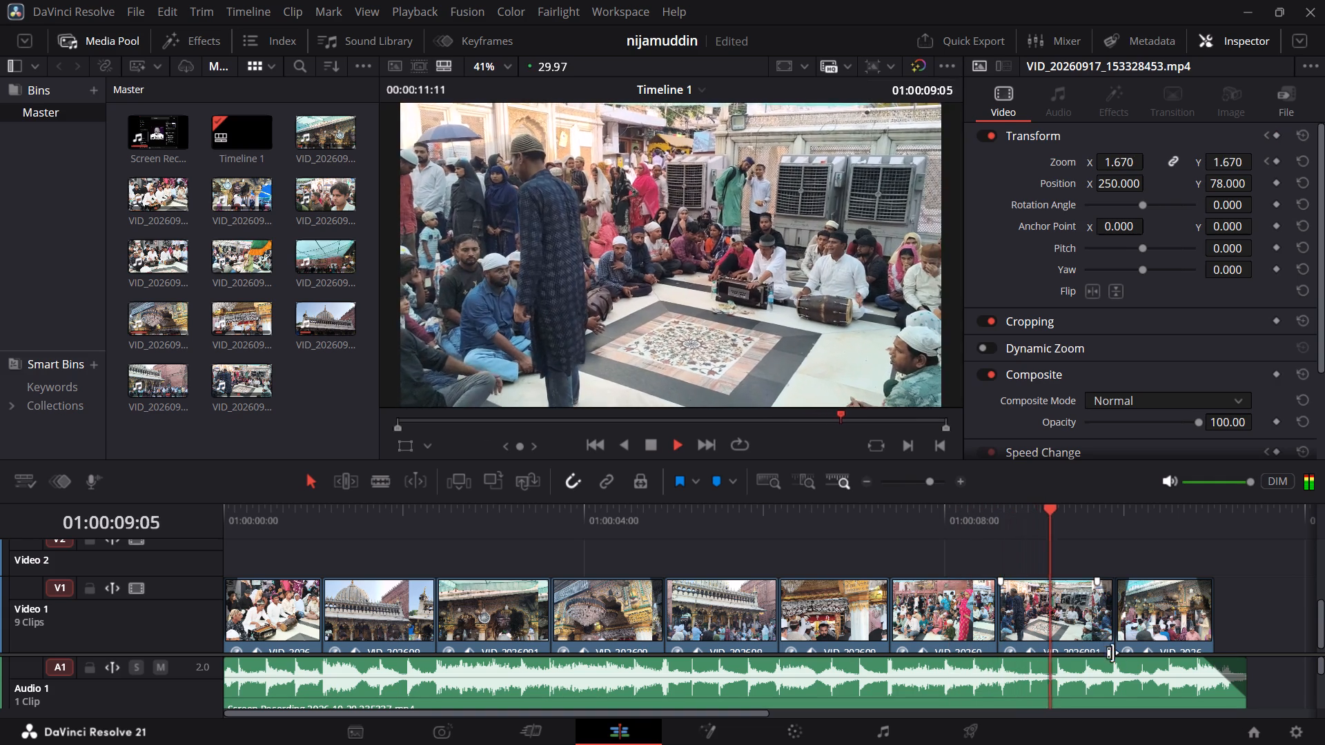
key(space)
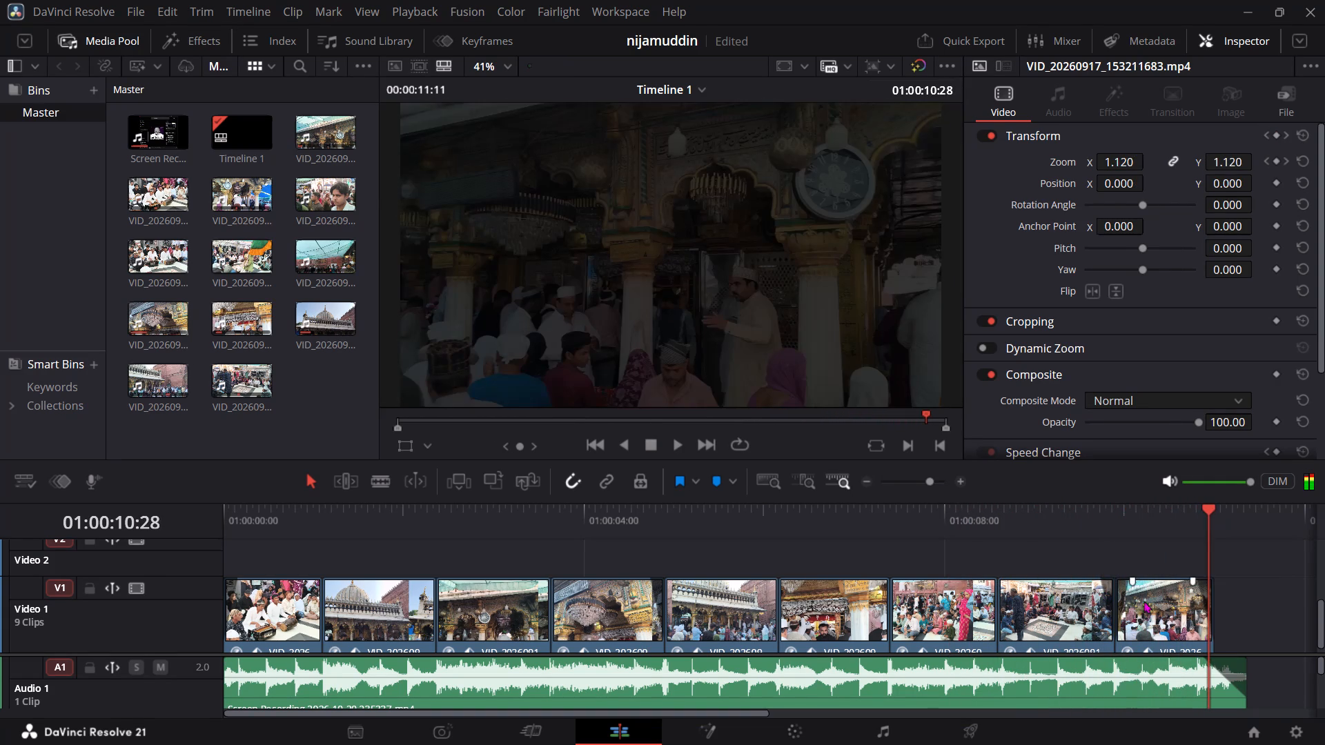
drag(1130, 580, 1090, 580)
drag(1102, 584, 1160, 584)
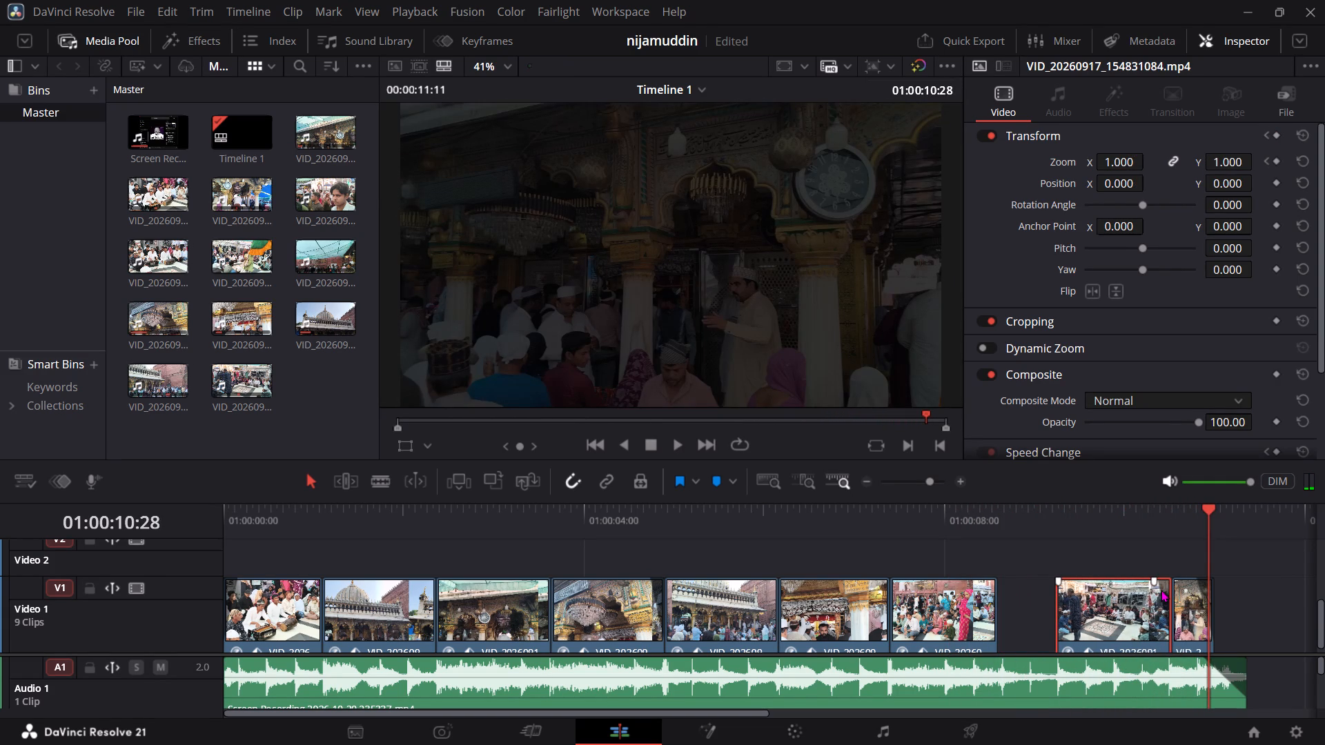
key(ctrl+z)
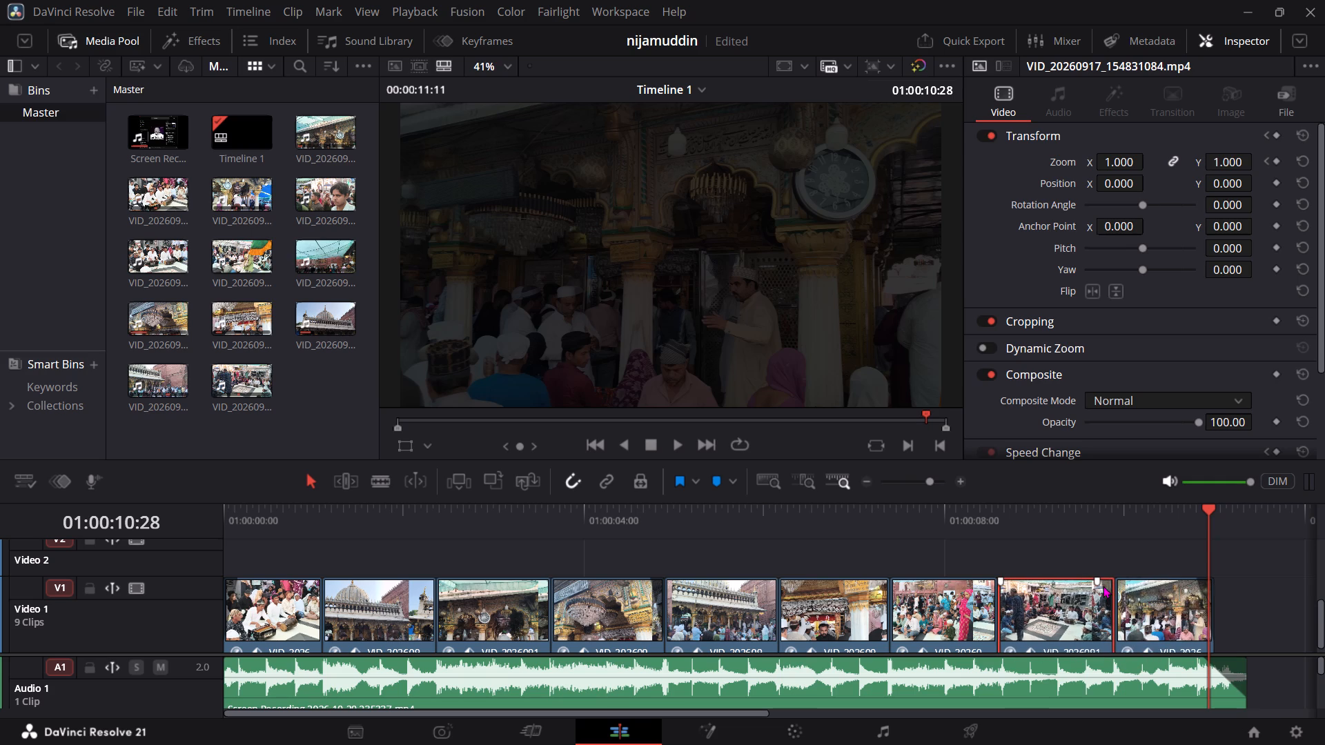
drag(1099, 585, 1121, 582)
Scrub back through the timeline to the fourth clip and remove its fade-out.
drag(1112, 524, 583, 546)
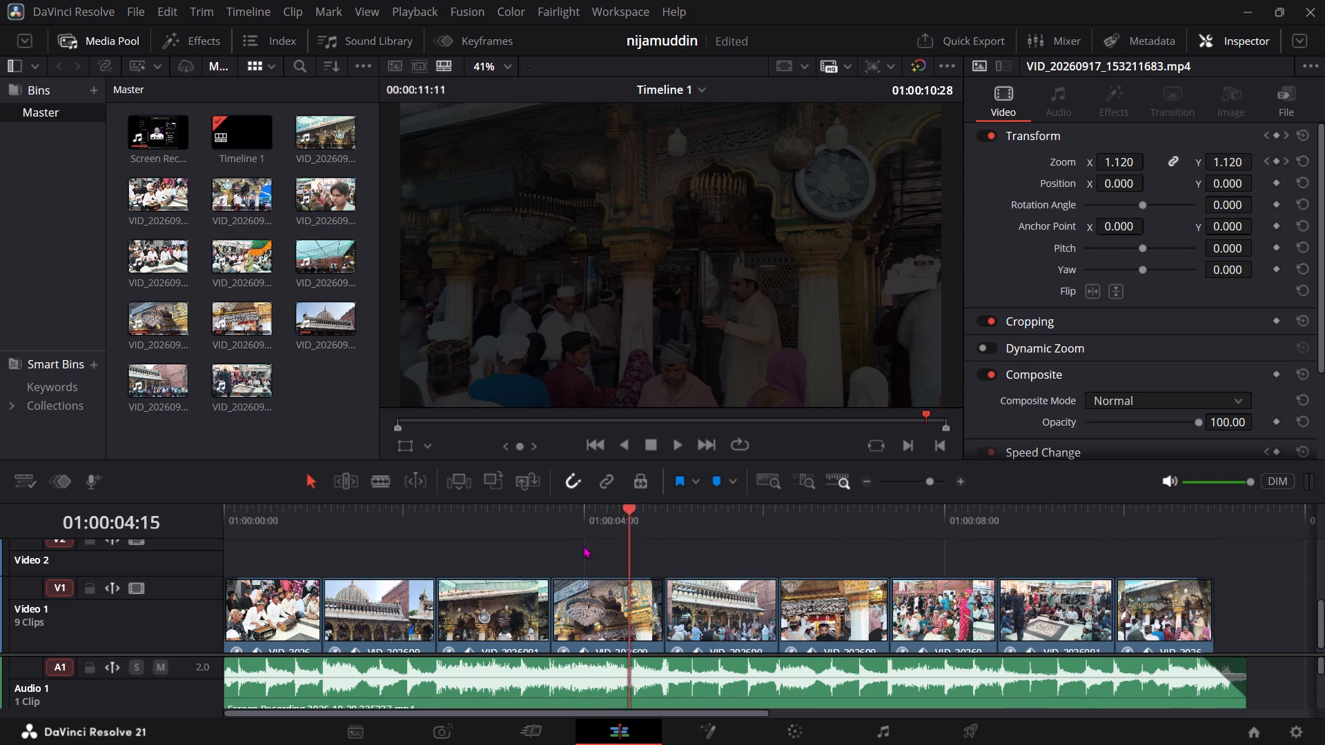
drag(583, 546, 226, 605)
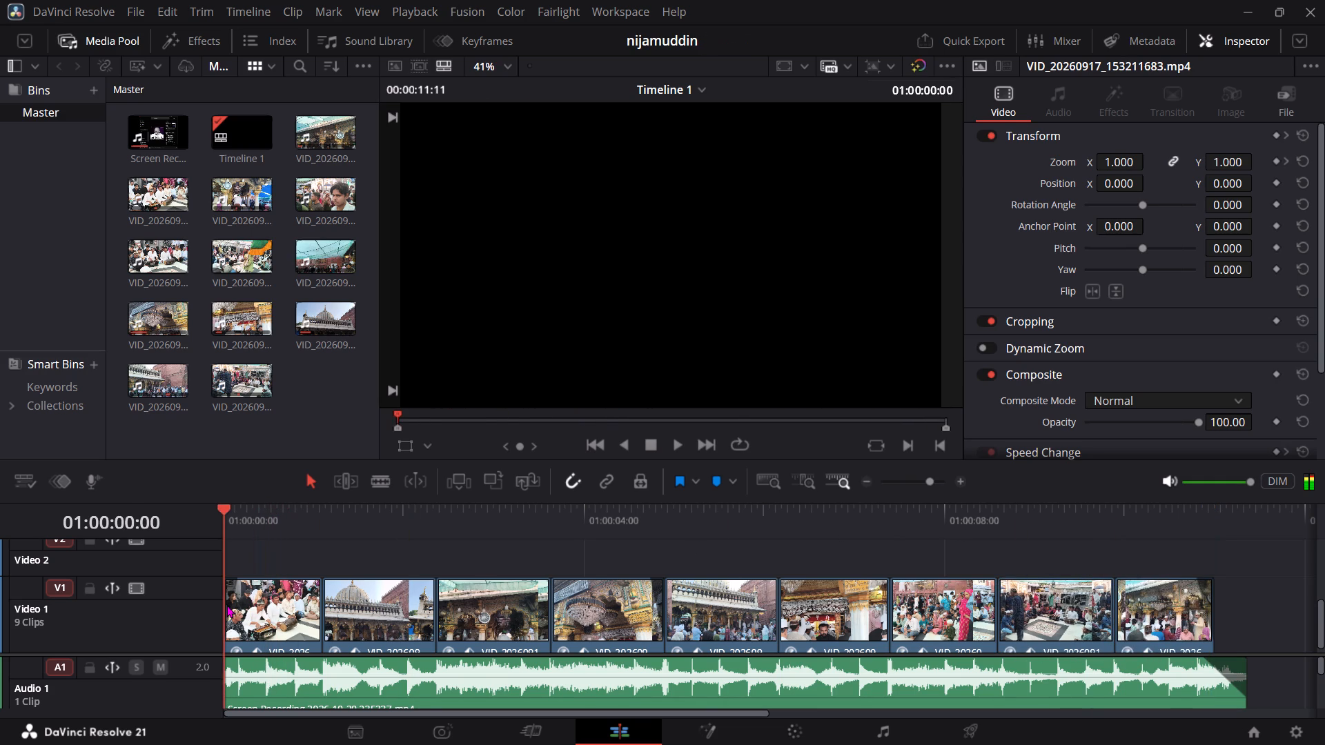
drag(226, 605, 604, 633)
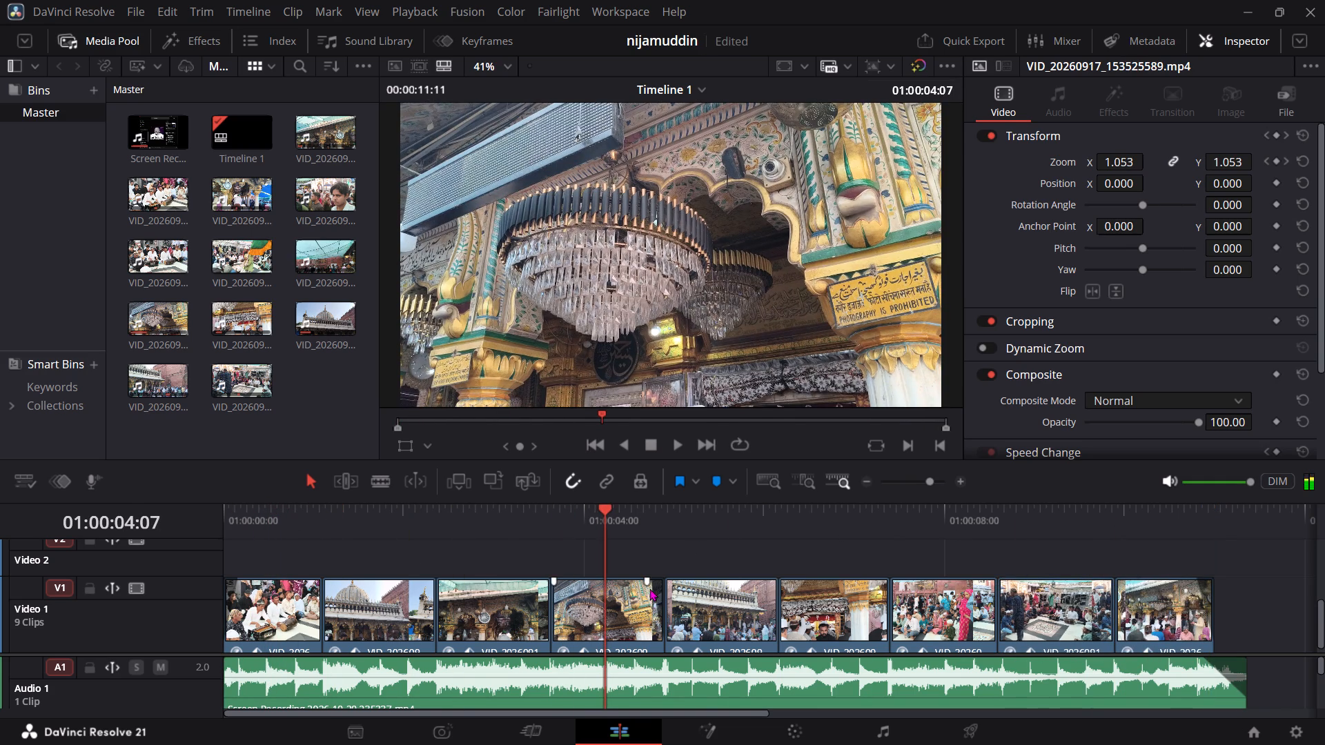
drag(649, 584, 674, 582)
Play the timeline from its start to review the opening cuts without fades.
drag(637, 525, 469, 534)
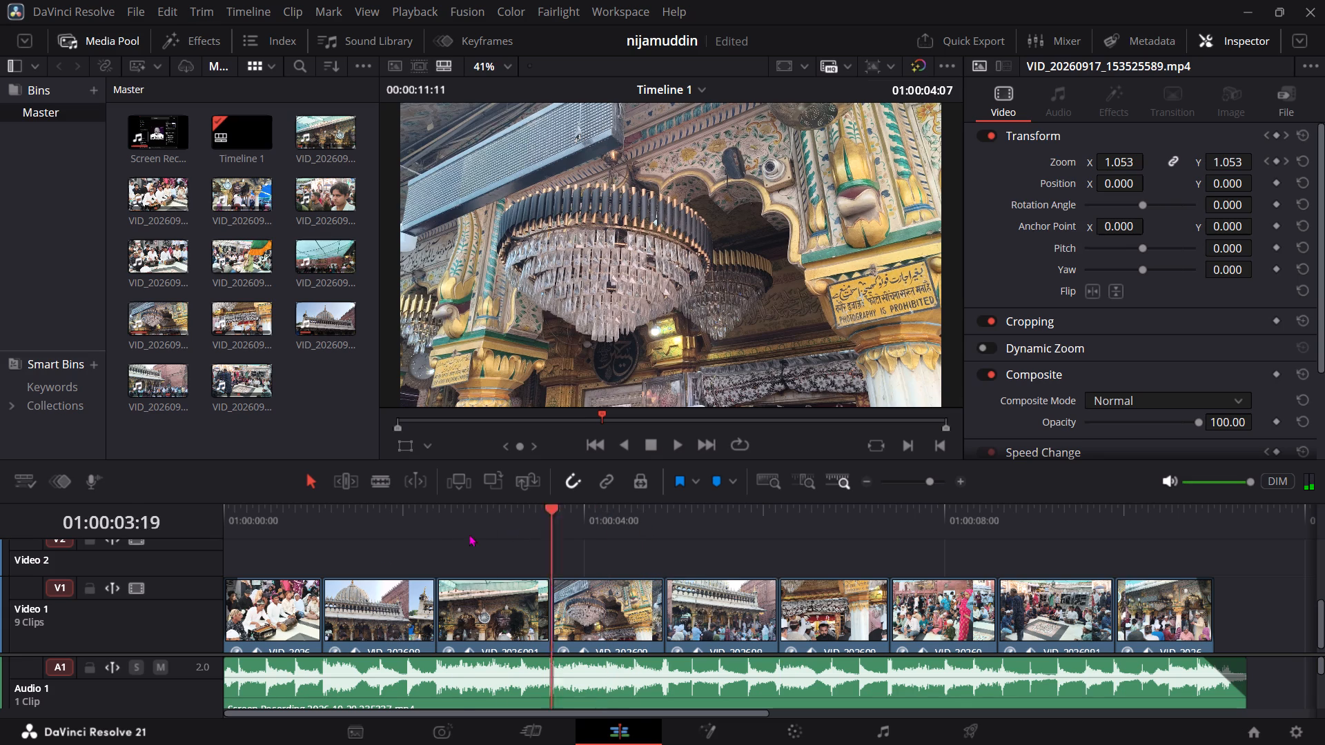
drag(469, 534, 181, 573)
key(space)
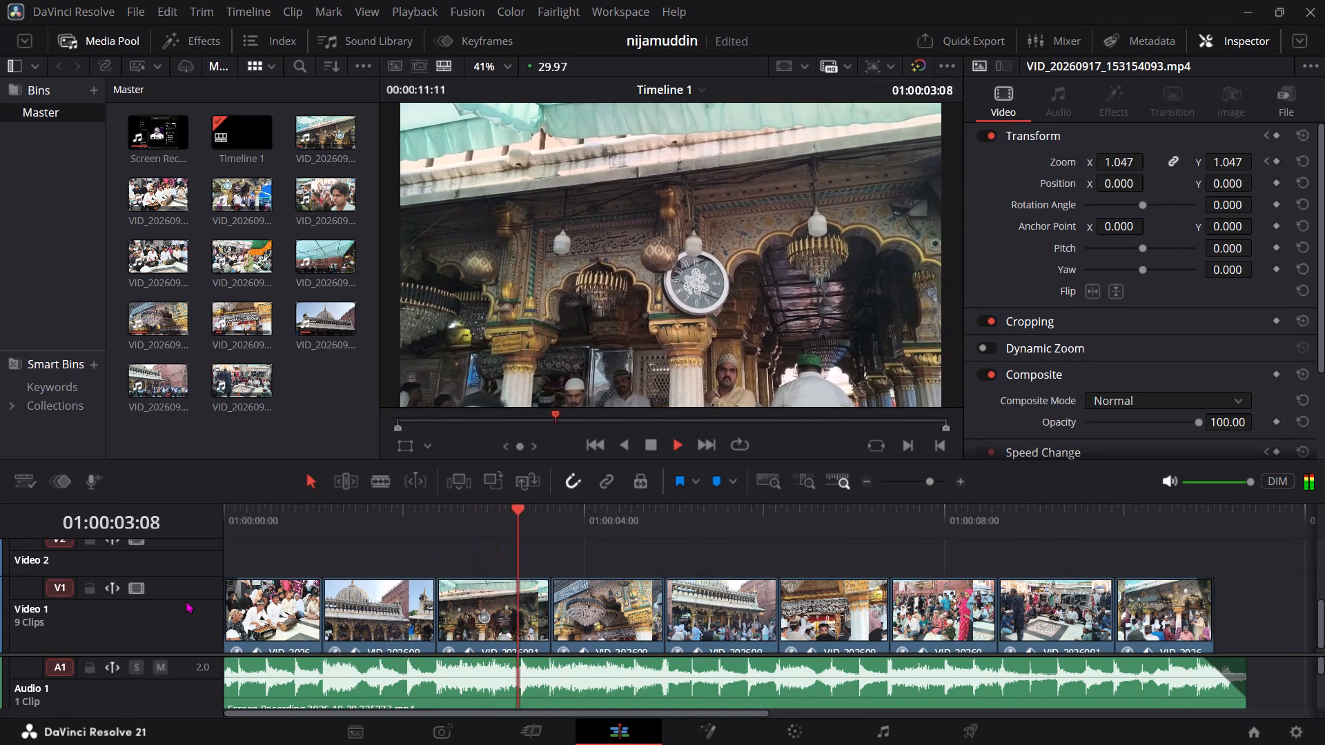
key(space)
drag(422, 526, 396, 531)
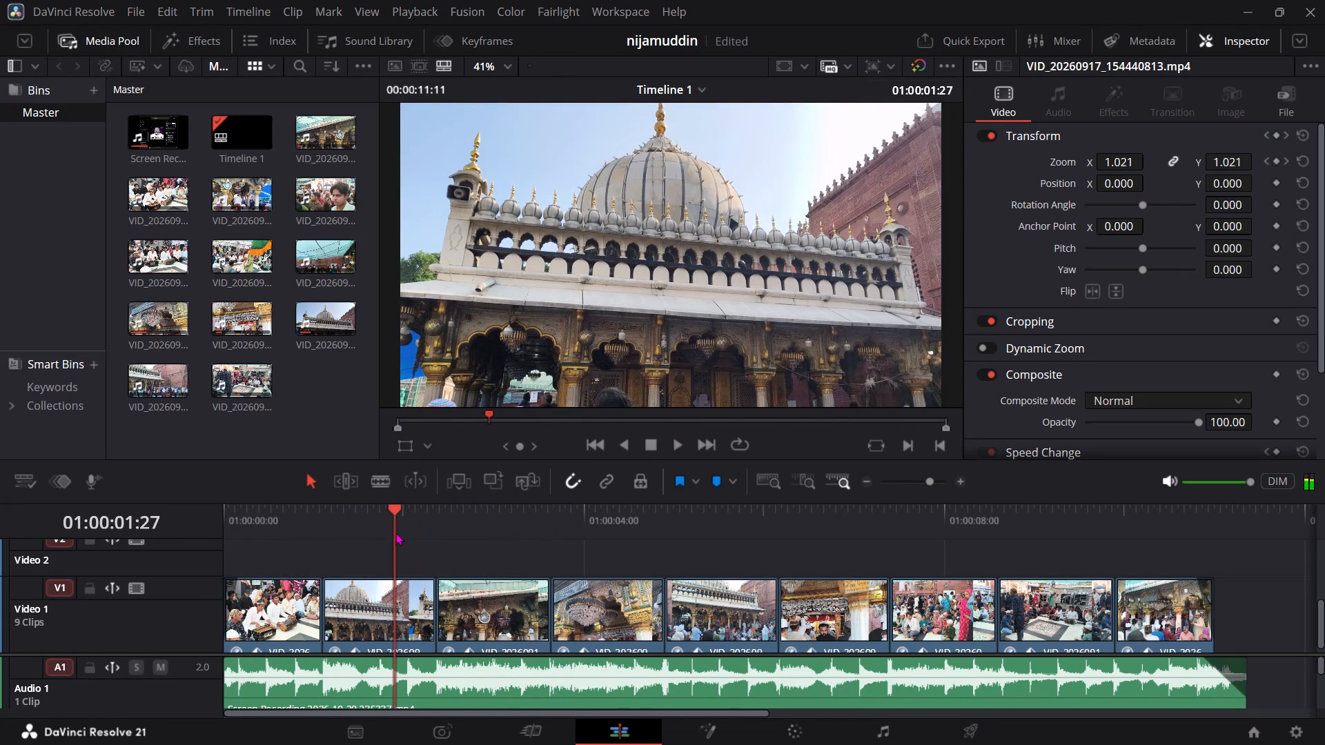
key(space)
key(space)
Show the retime controls on all nine clips of Video 1.
drag(260, 549, 531, 623)
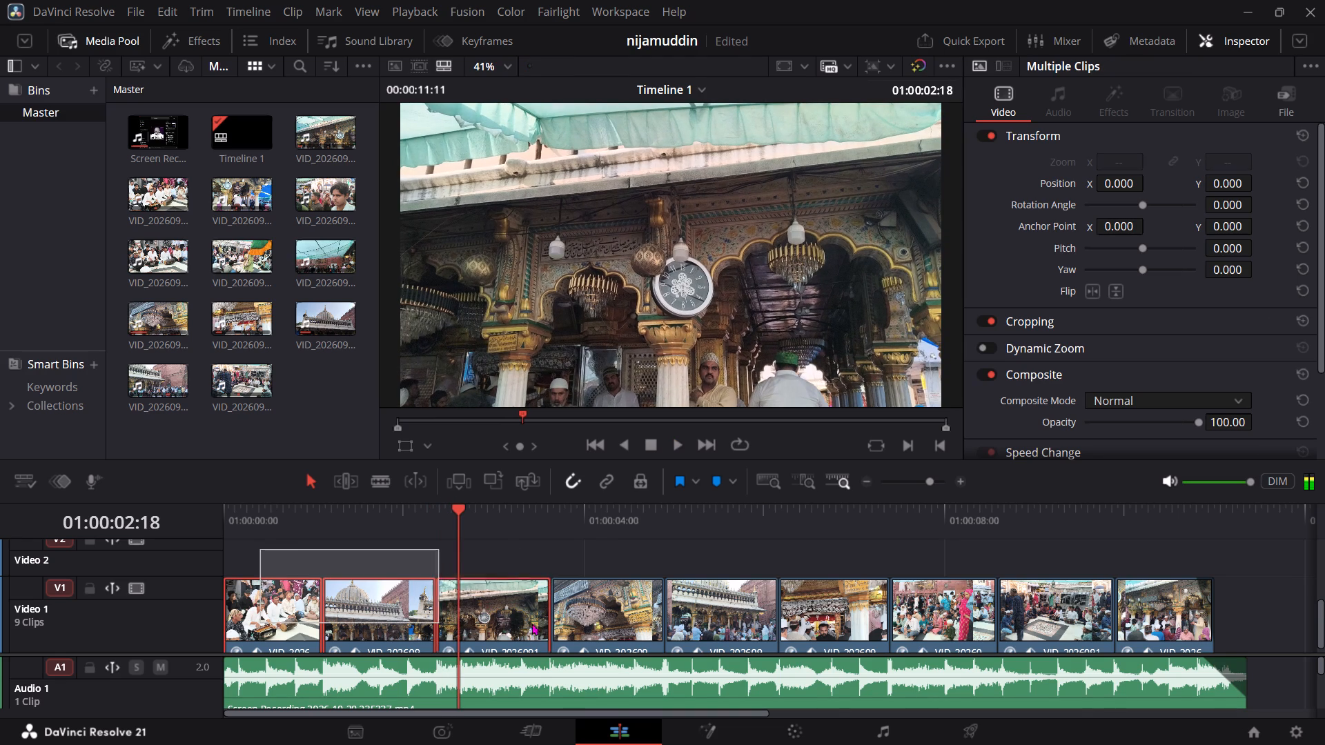
drag(531, 623, 1195, 613)
right_click(1197, 613)
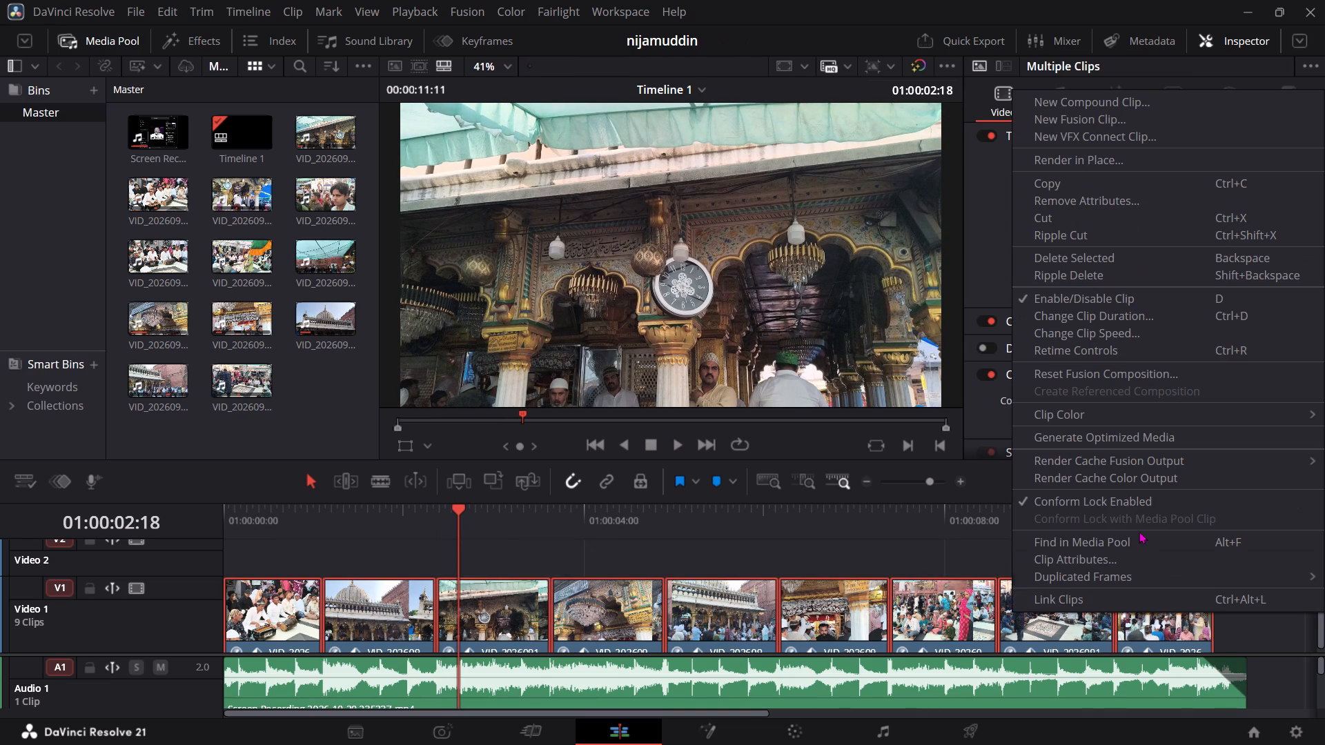
click(1054, 346)
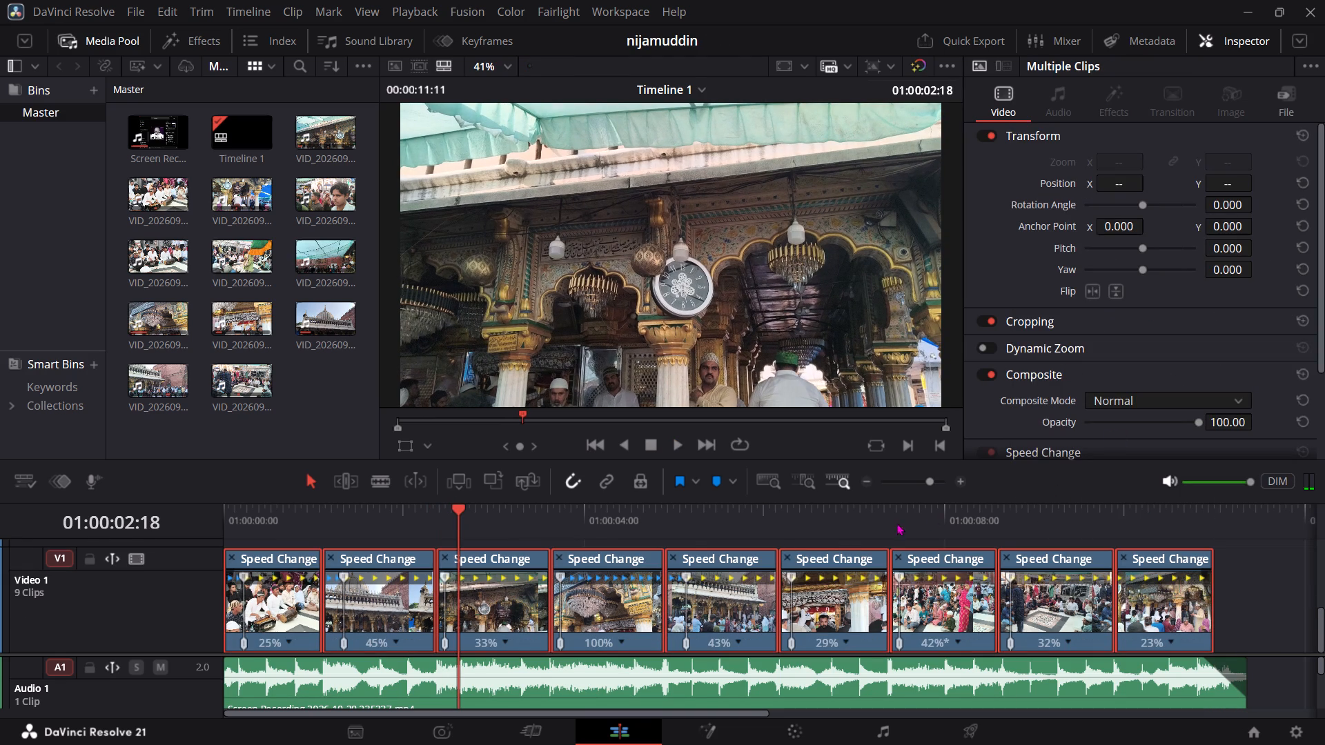
Play the opening clips from the timeline start and scrub back to 01:00:01:10 in the second clip.
drag(450, 525, 217, 590)
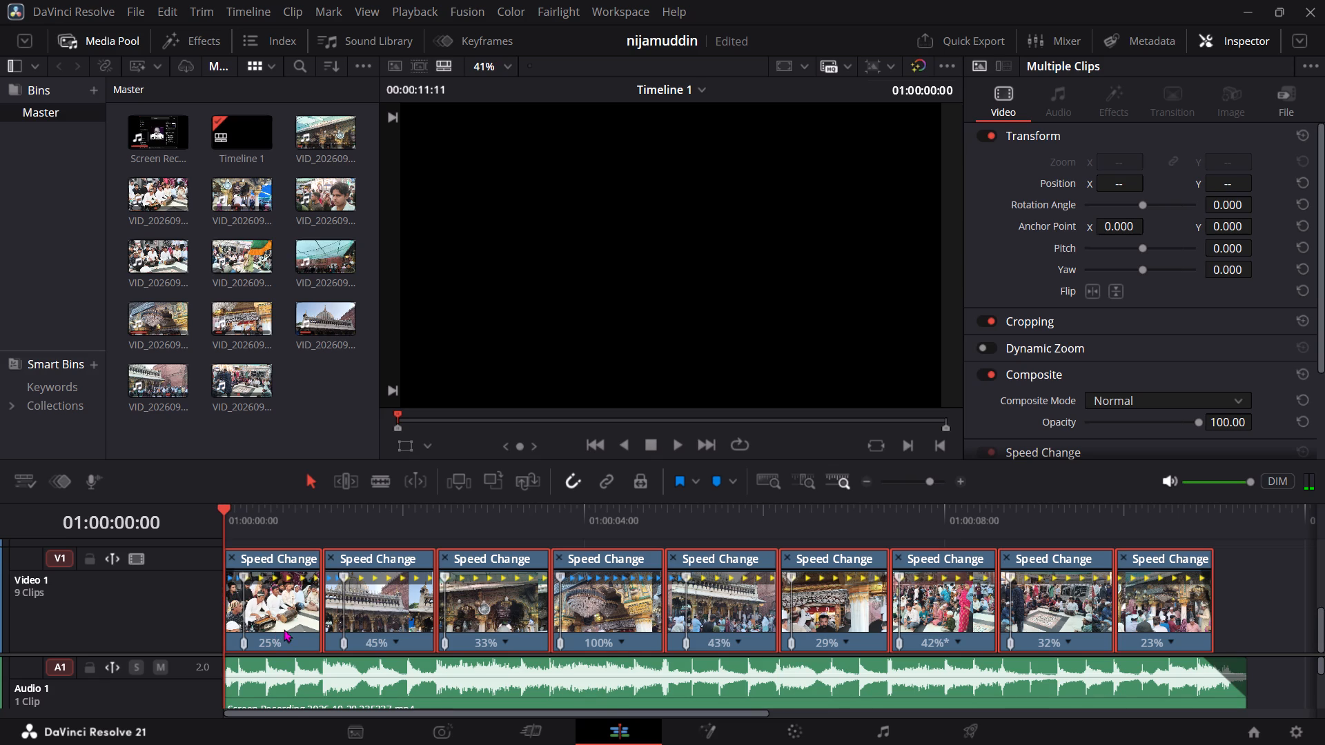
key(space)
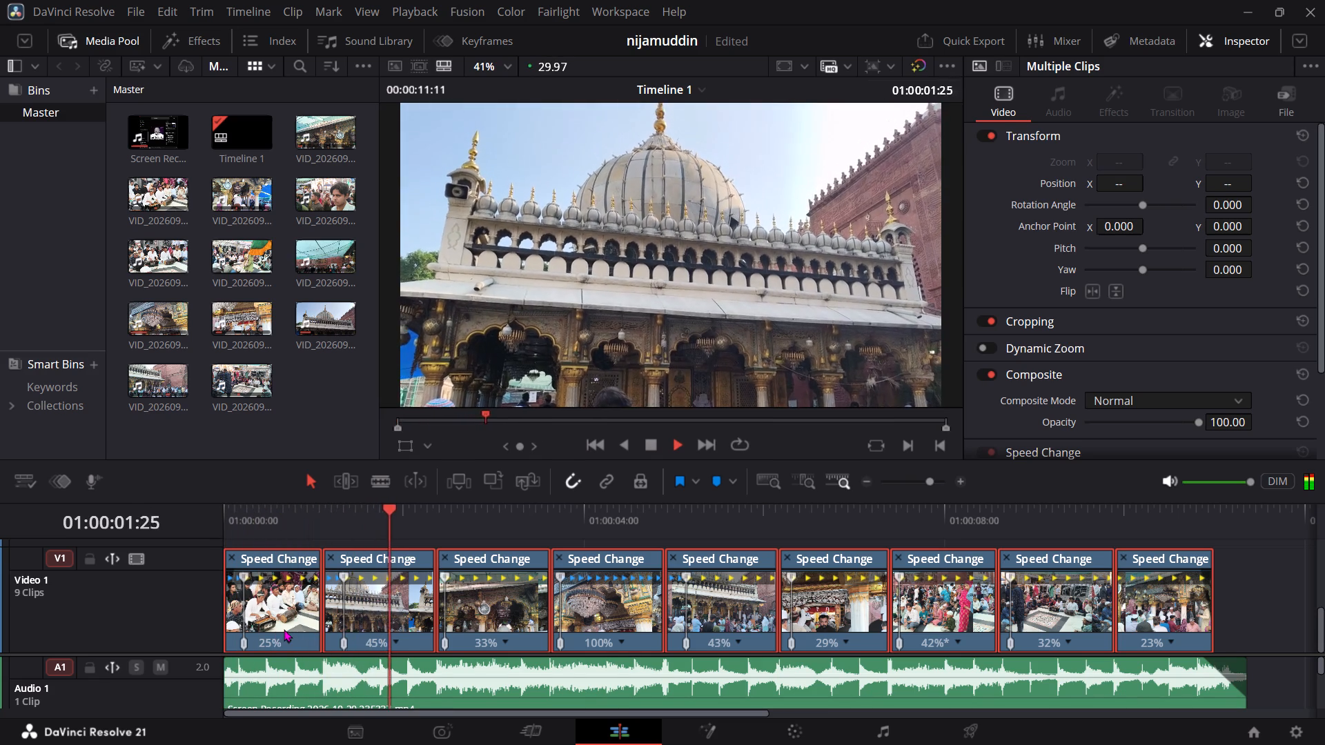
key(space)
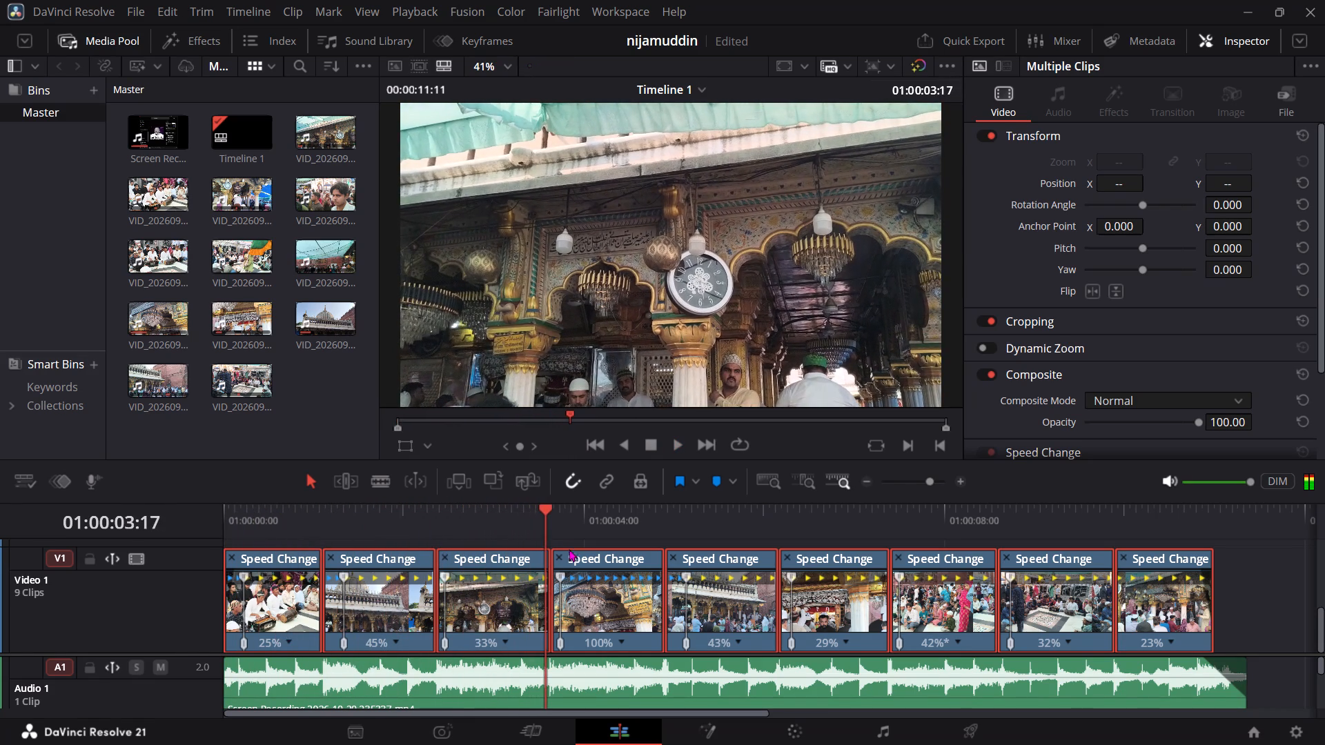
drag(513, 528, 344, 555)
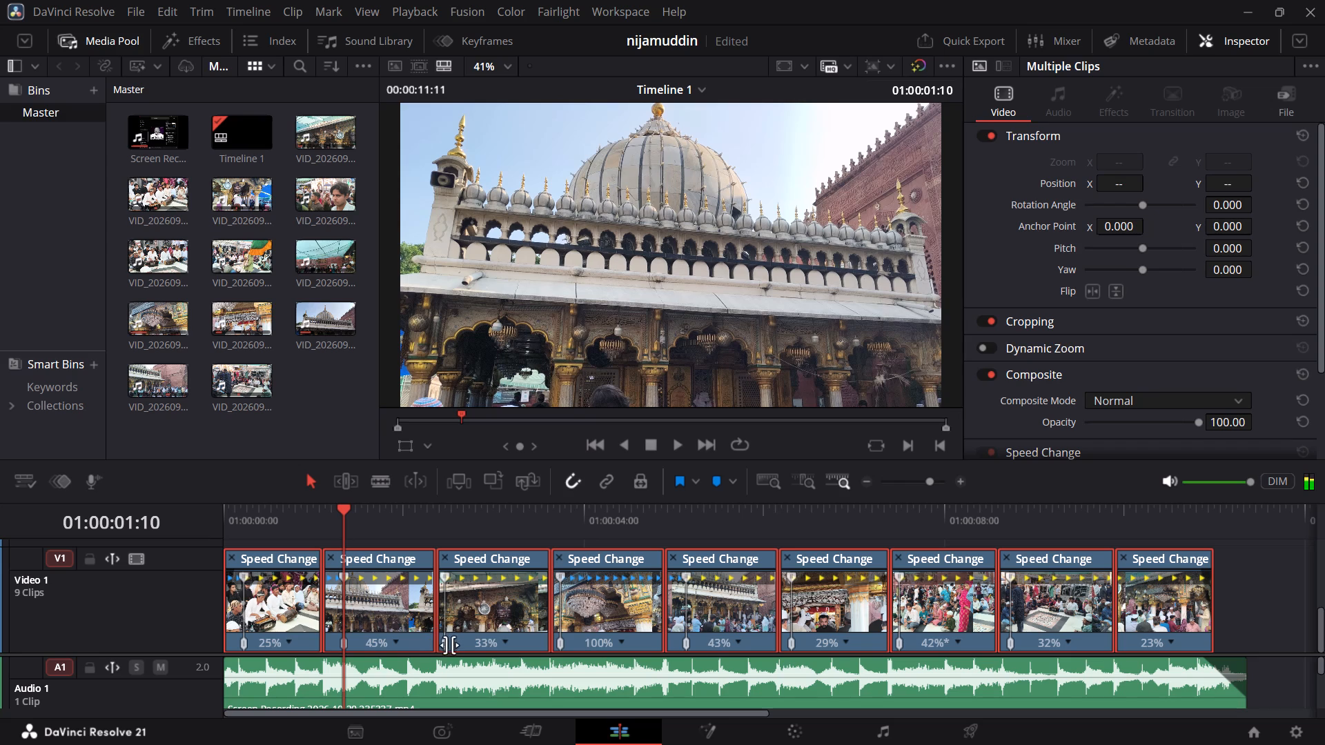
Enlarge the timeline area upward so the tracks above Video 1 have room.
drag(525, 608, 525, 563)
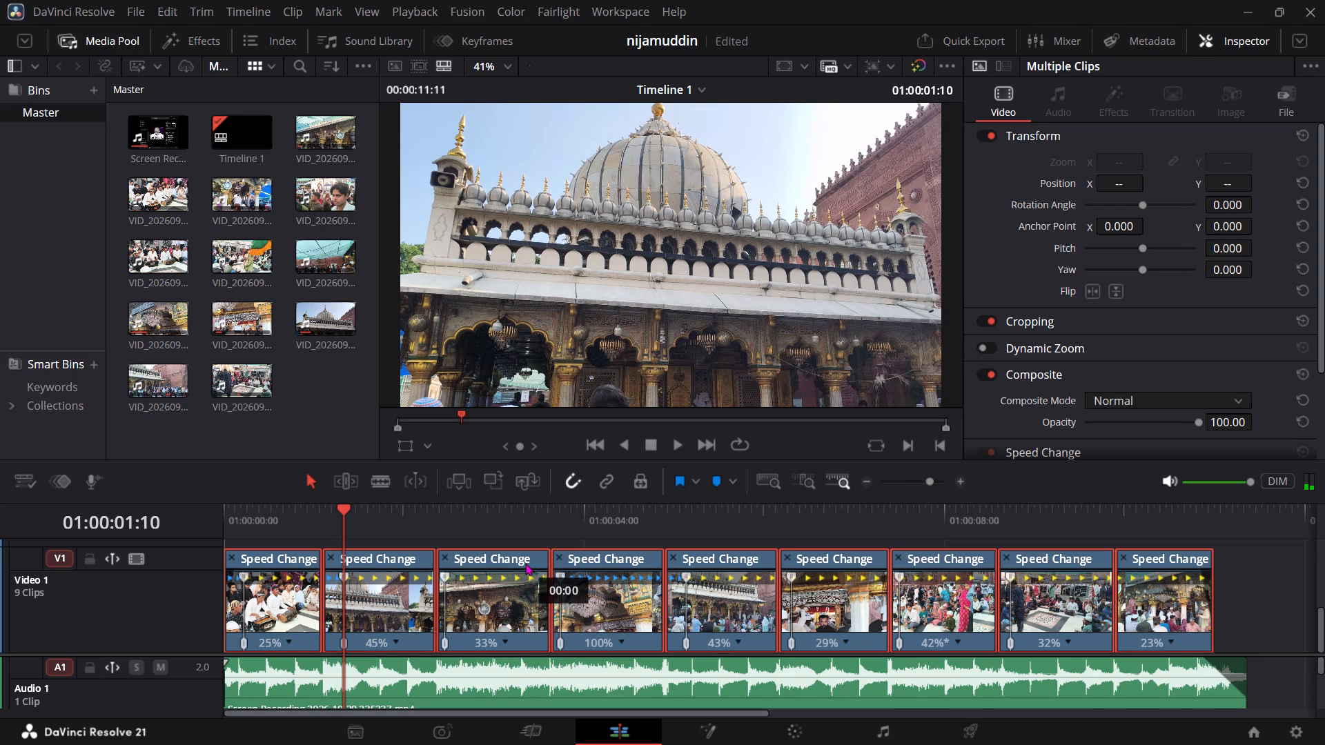
drag(525, 563, 524, 559)
drag(593, 500, 589, 446)
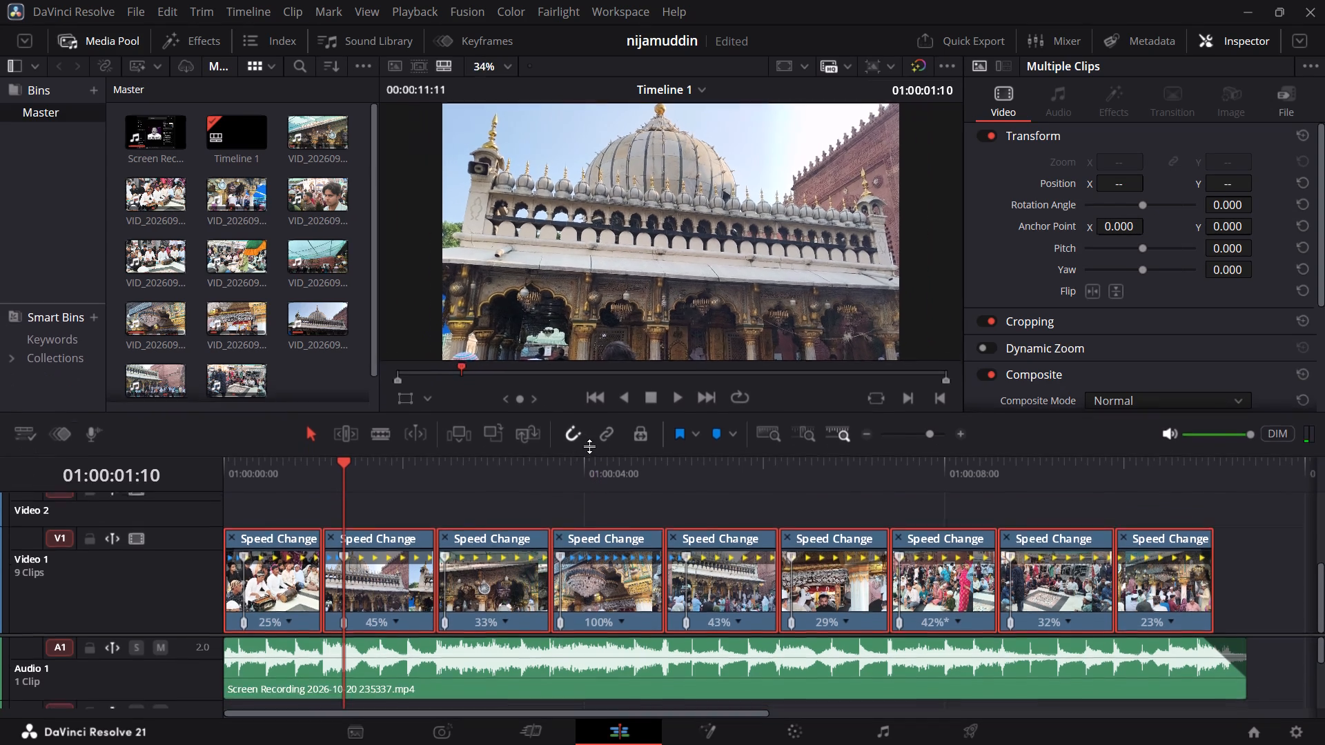
drag(589, 446, 581, 402)
Move only the third clip up from Video 1 to Video 2, keeping its time position.
drag(511, 544, 513, 489)
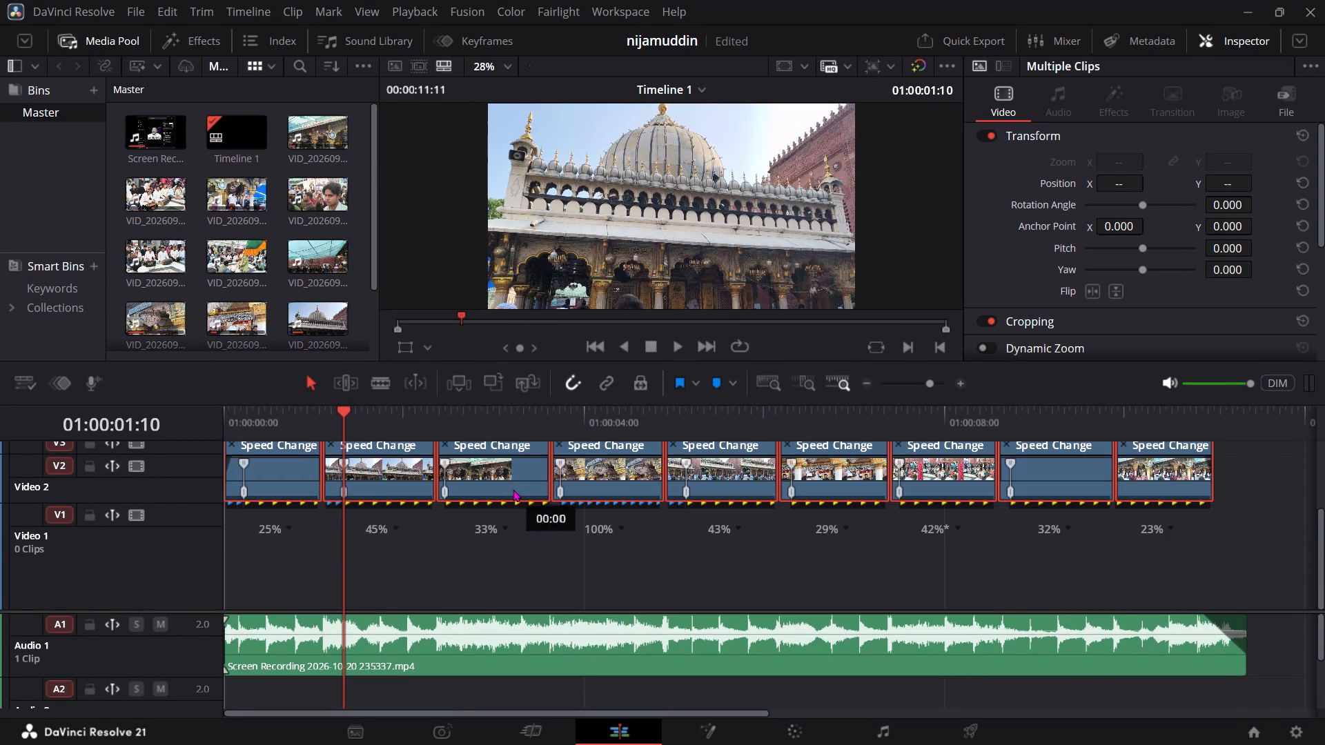
drag(513, 489, 510, 527)
click(513, 476)
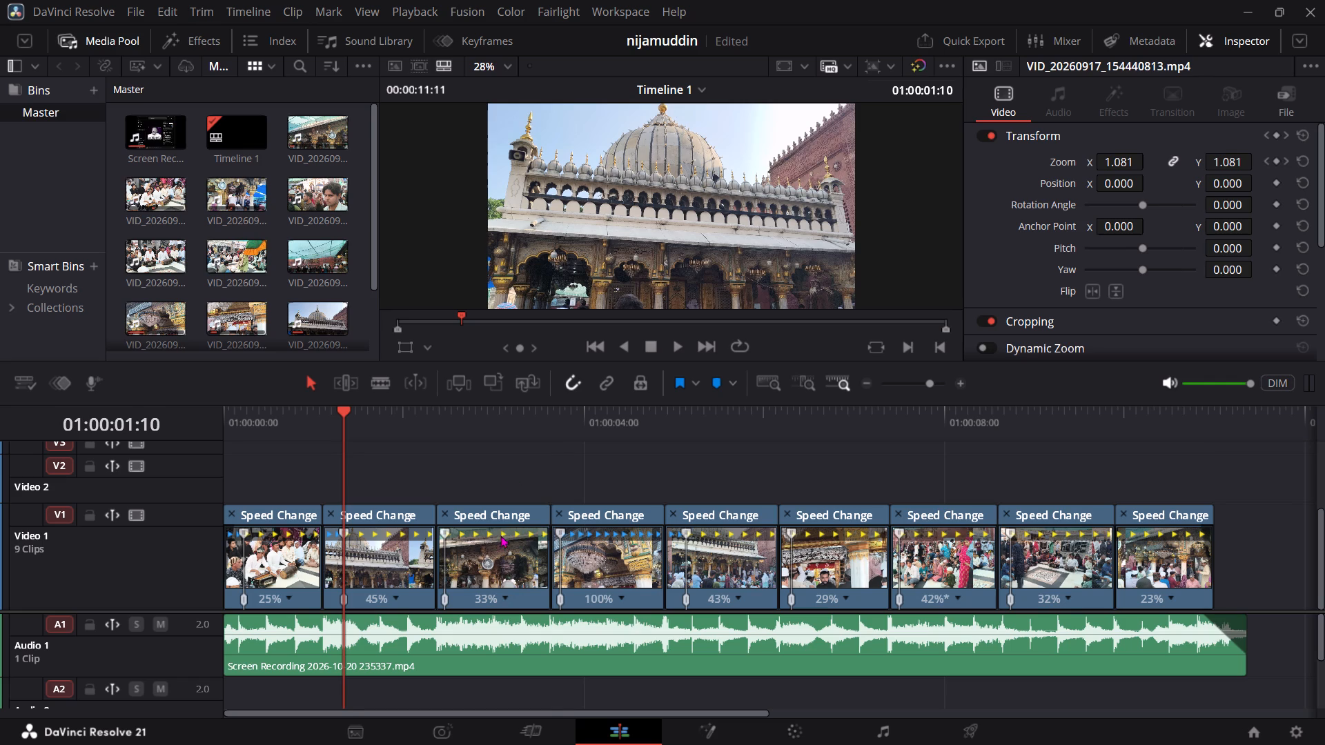
drag(500, 544, 502, 496)
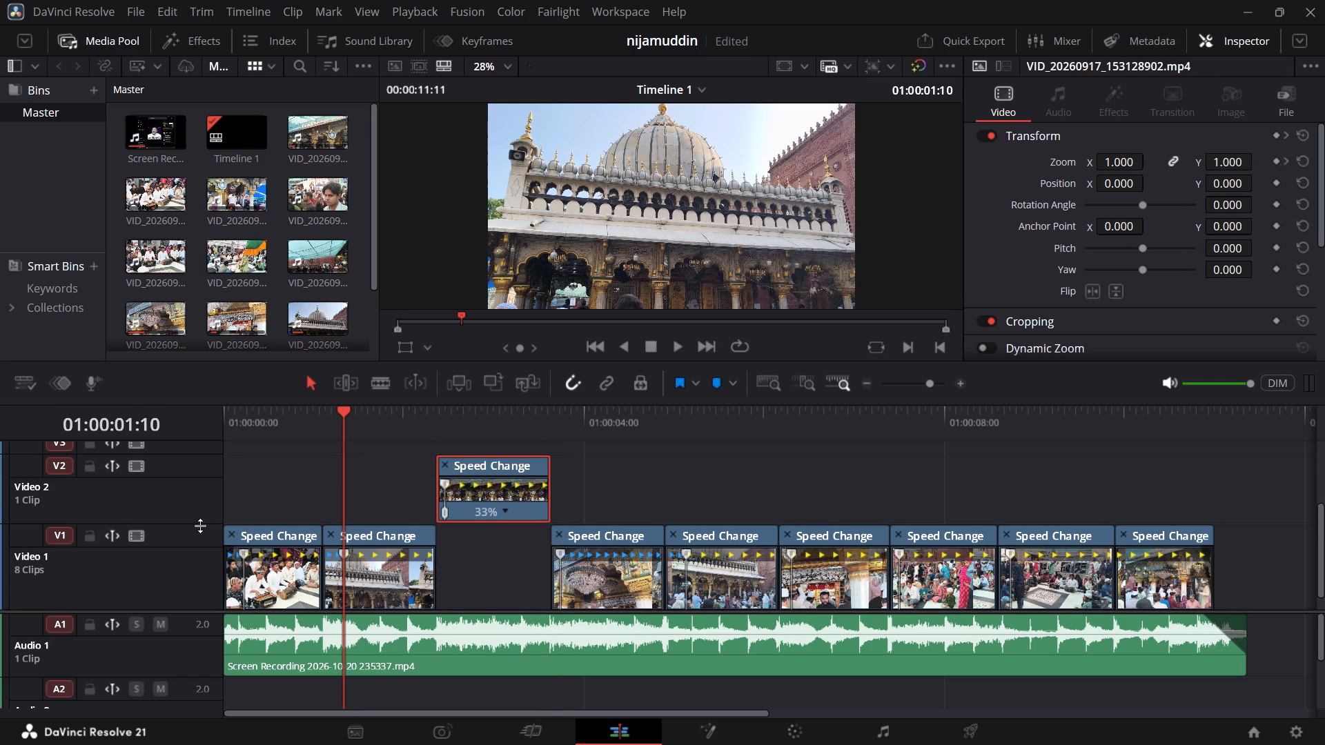
drag(199, 526, 201, 541)
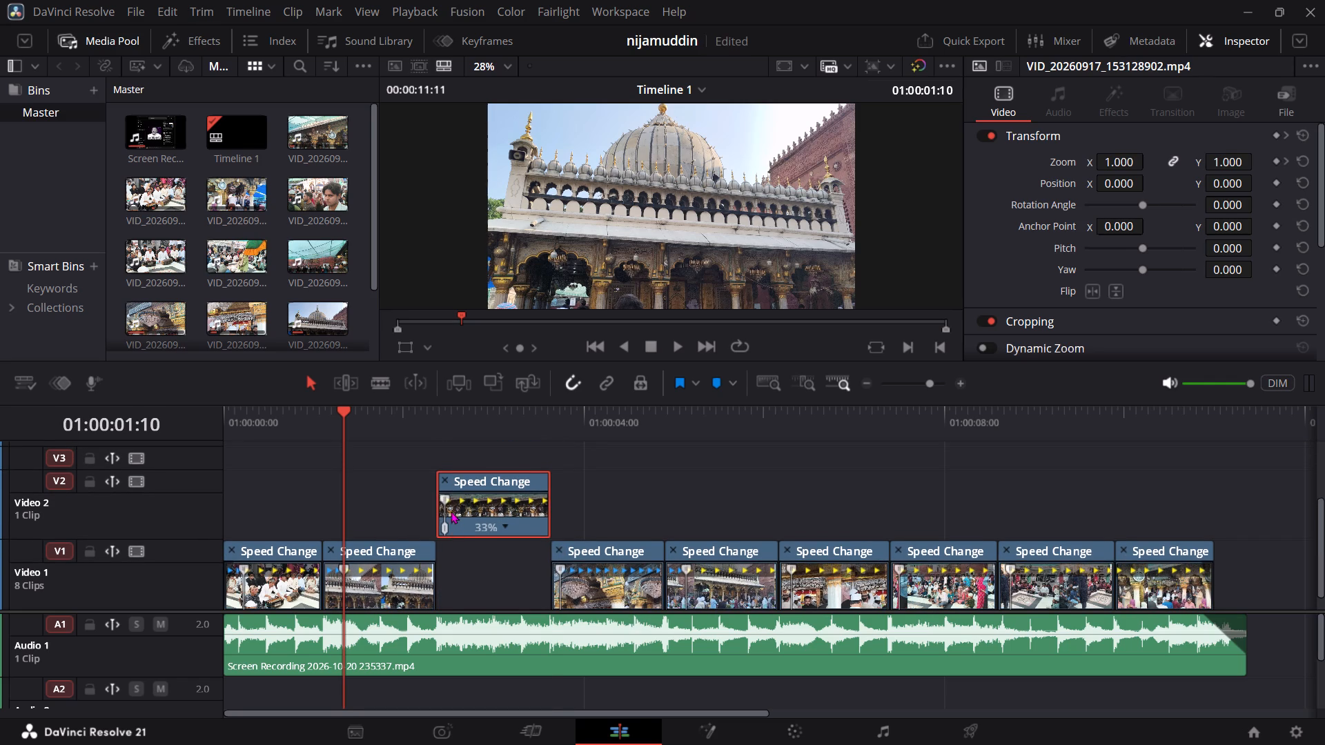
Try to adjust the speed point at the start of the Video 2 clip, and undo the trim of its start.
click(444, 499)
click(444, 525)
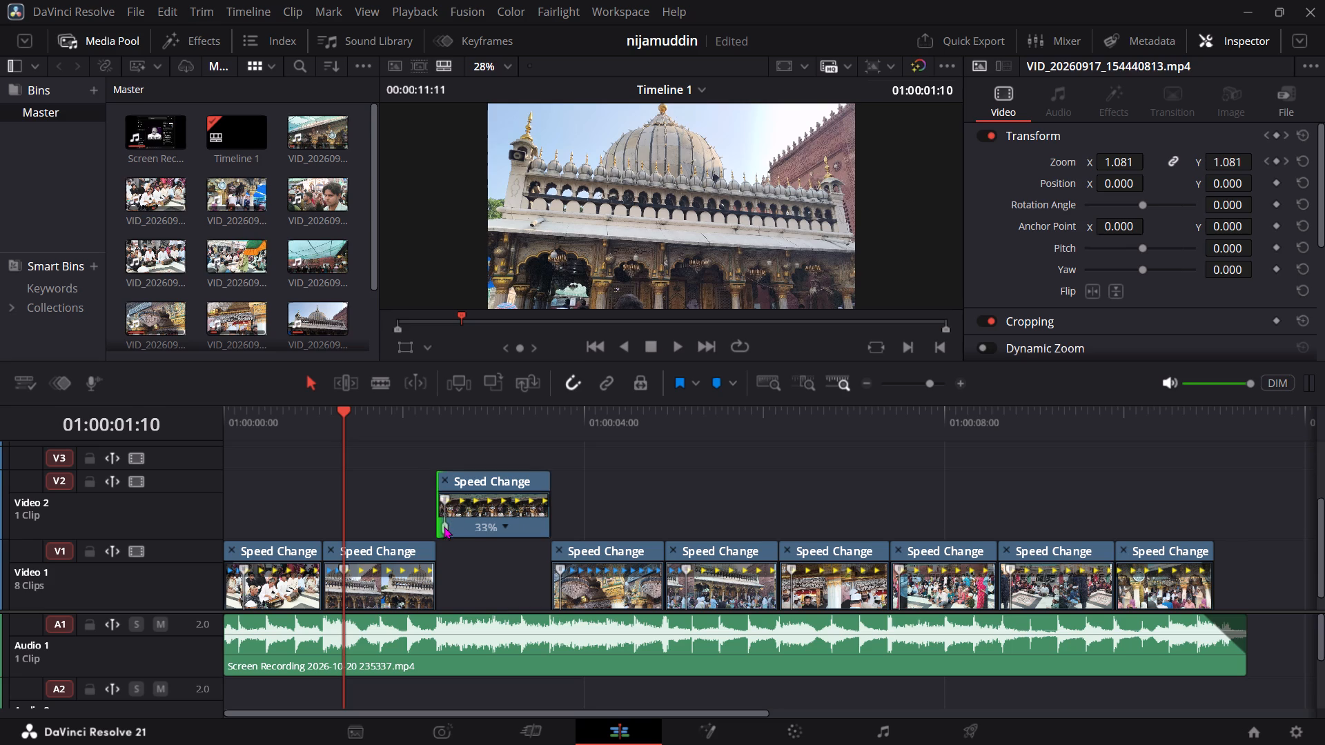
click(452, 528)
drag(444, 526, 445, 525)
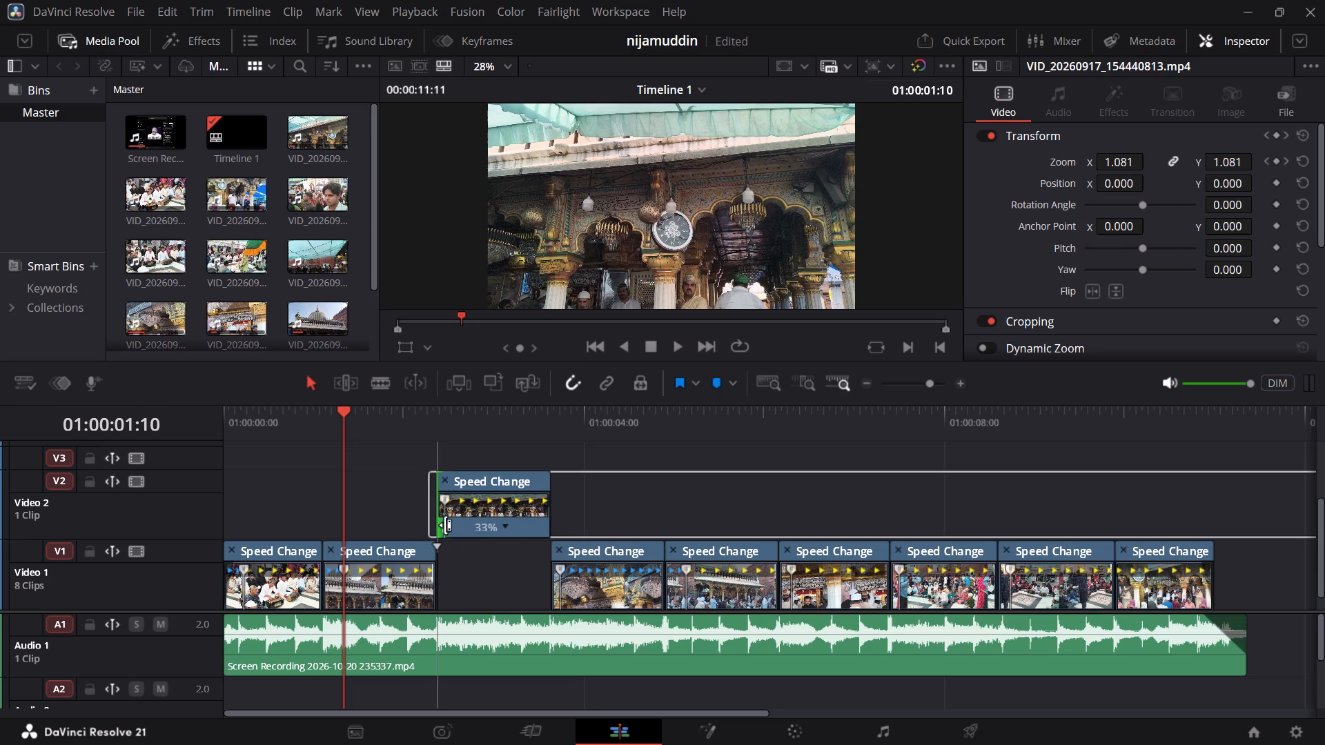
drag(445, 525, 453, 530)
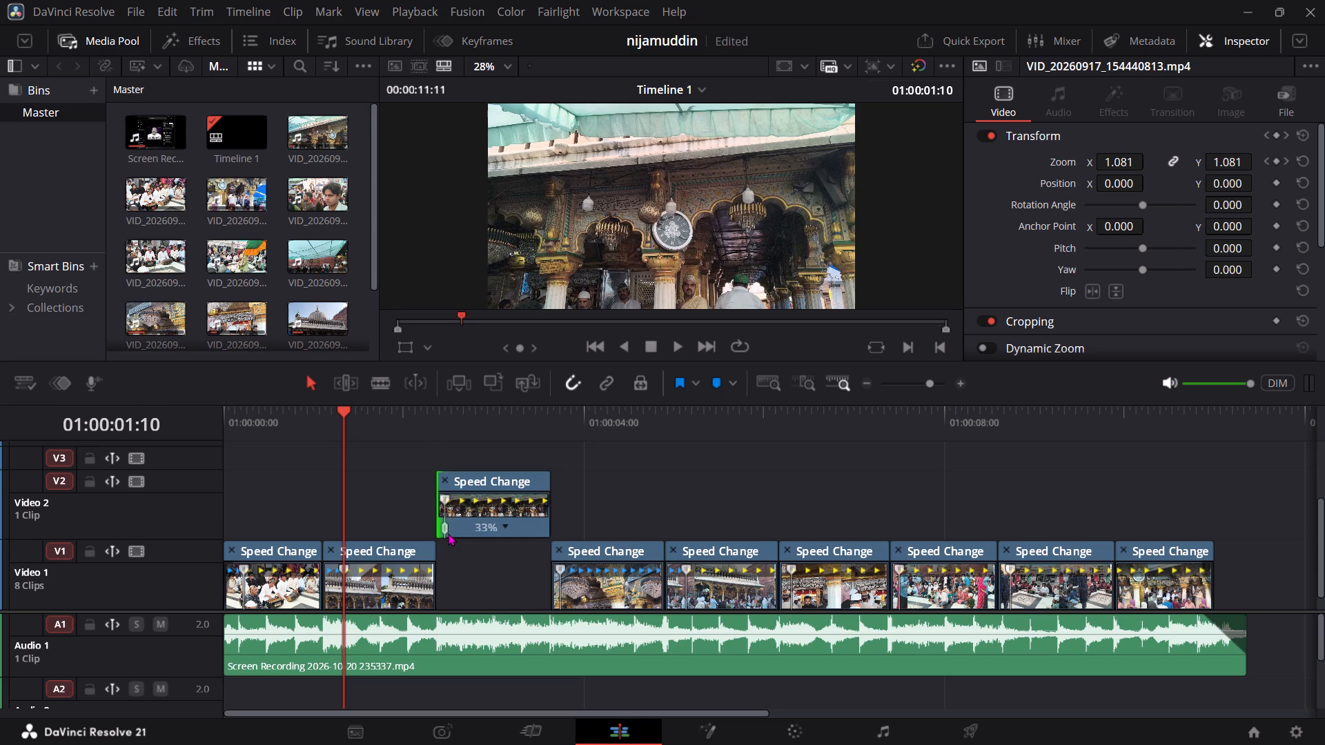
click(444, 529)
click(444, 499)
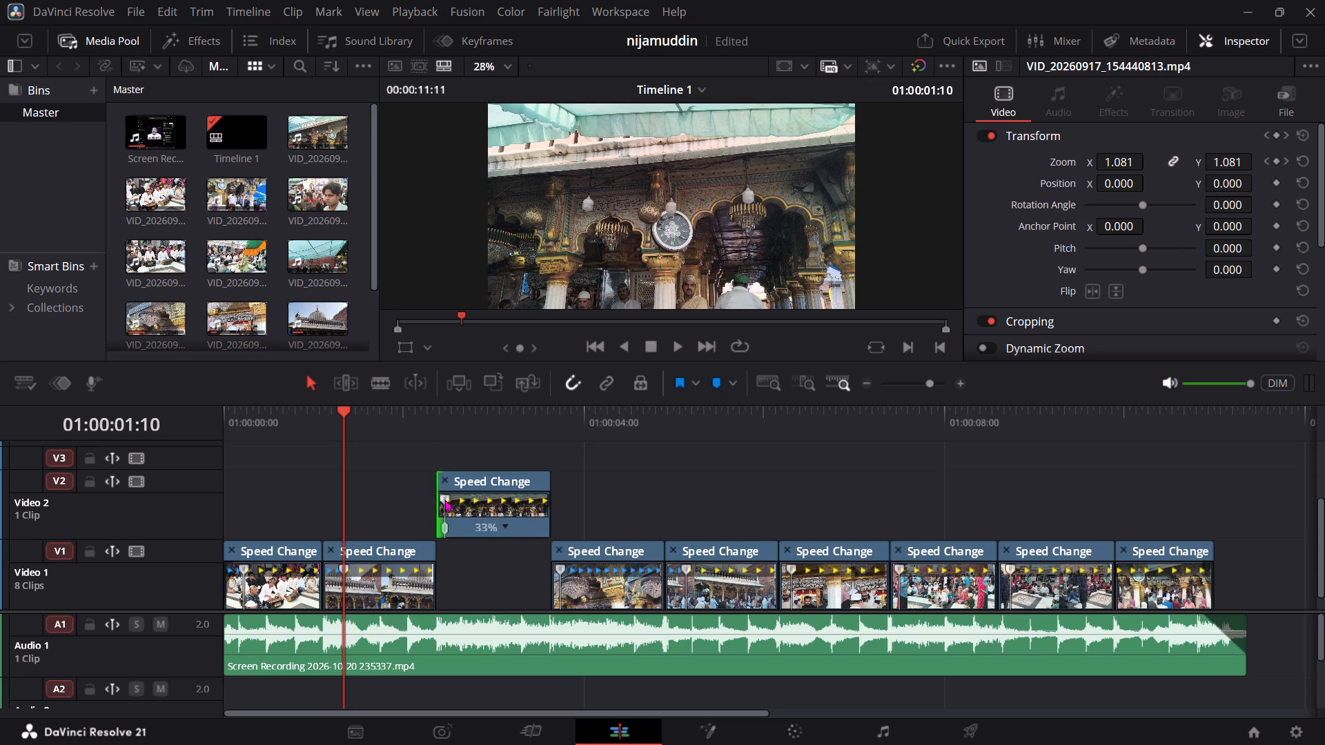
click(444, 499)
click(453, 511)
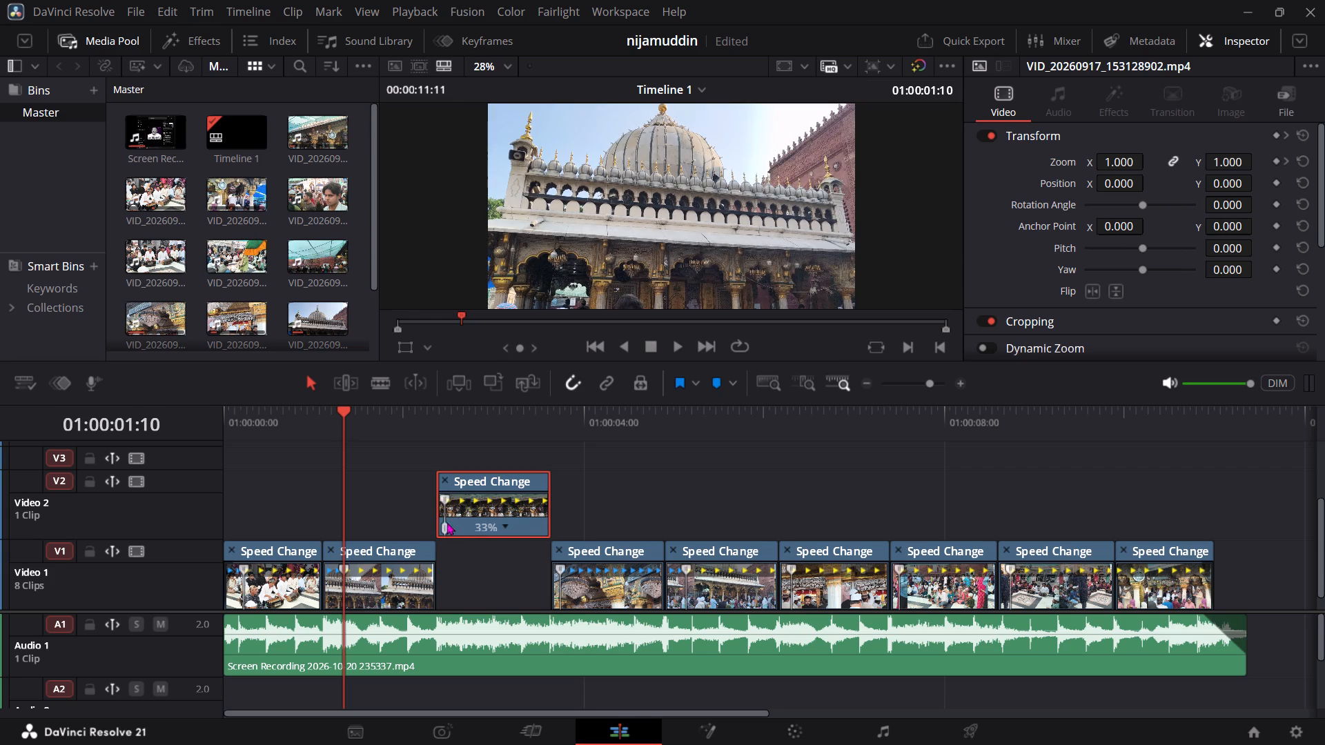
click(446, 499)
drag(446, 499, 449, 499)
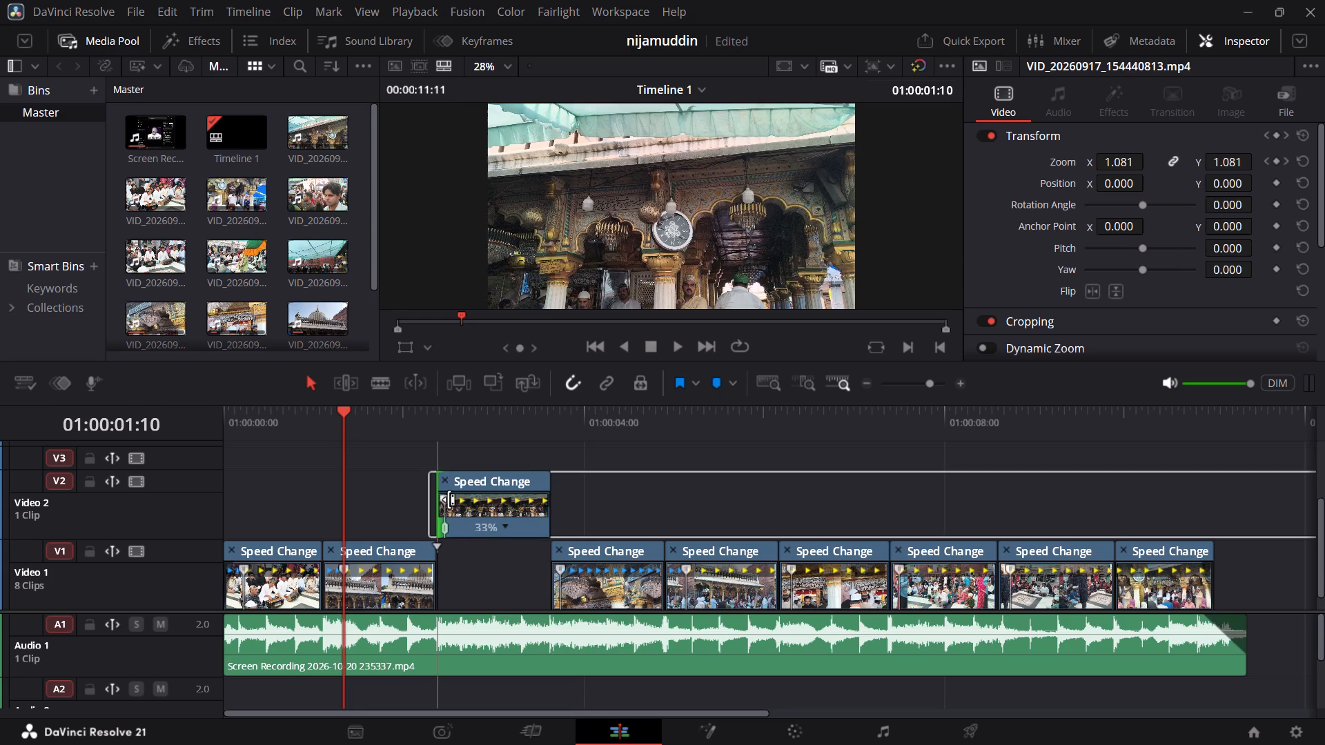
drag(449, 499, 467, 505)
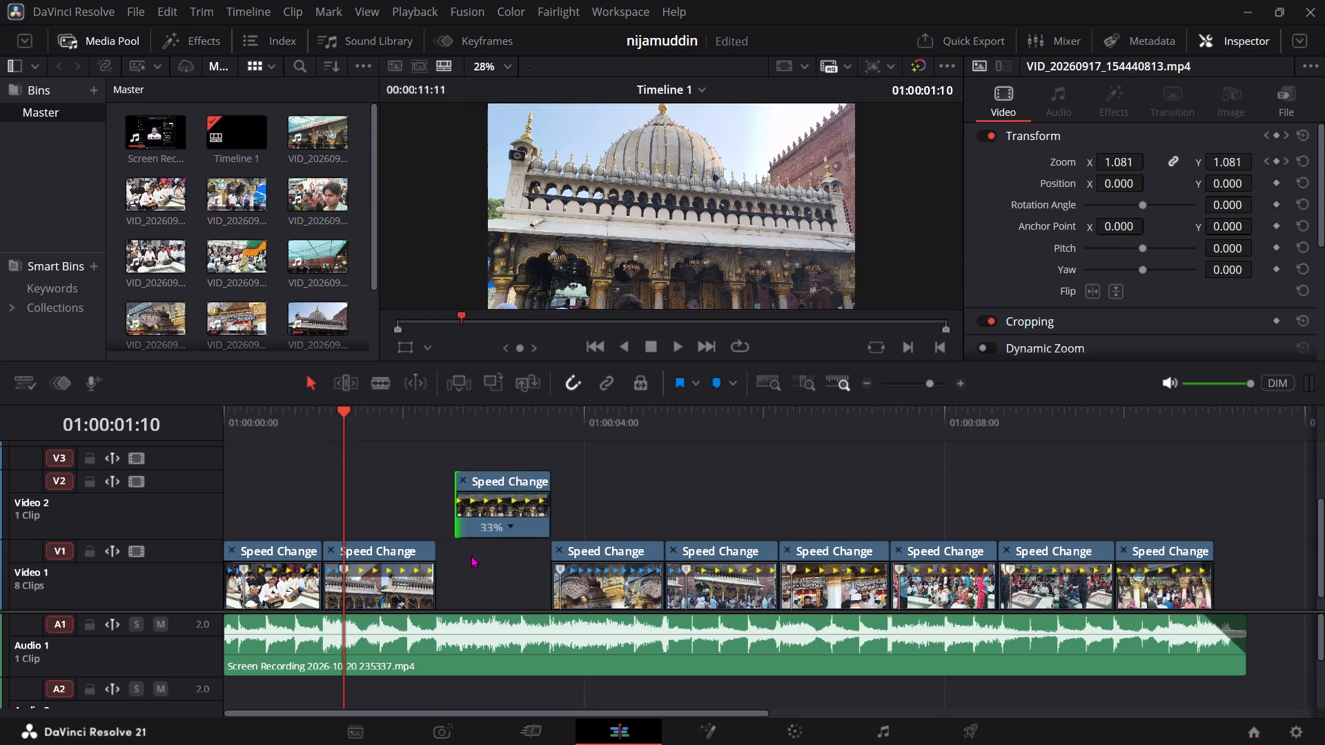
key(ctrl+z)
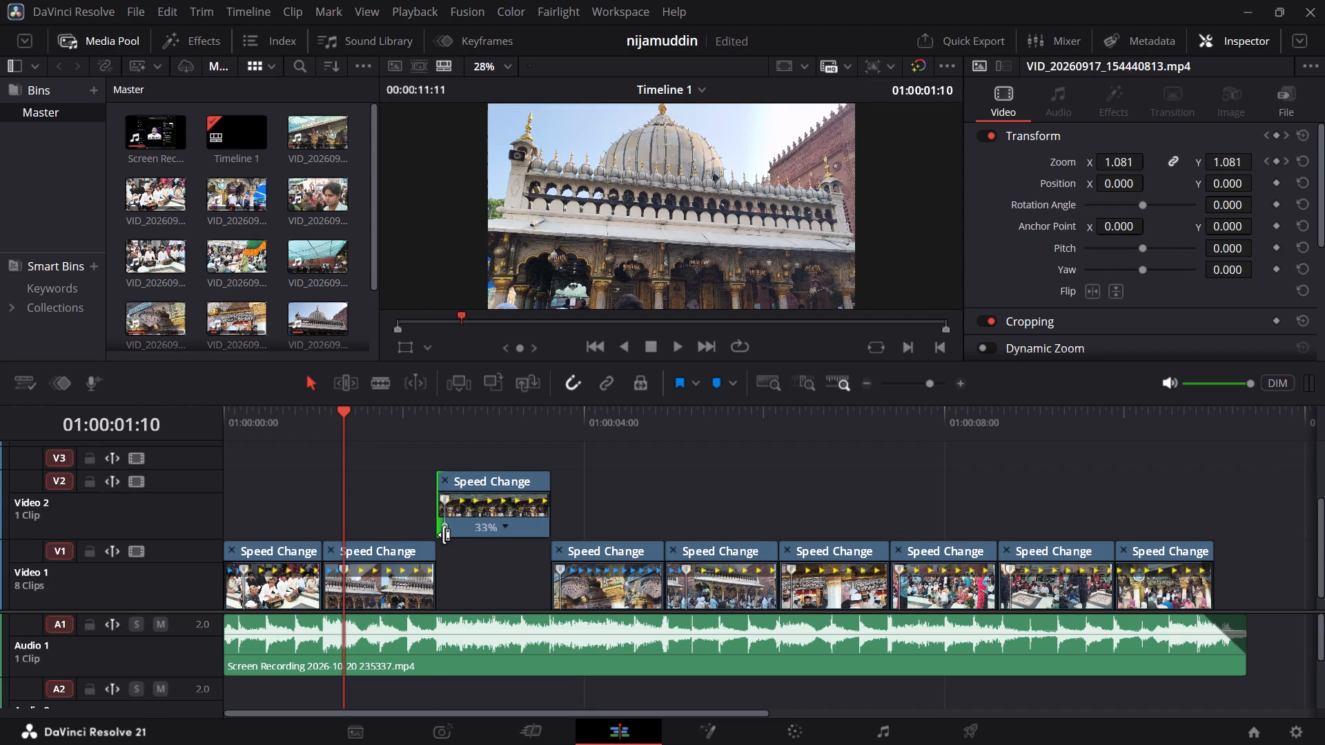
Increase the height of the Video 2 track.
click(455, 522)
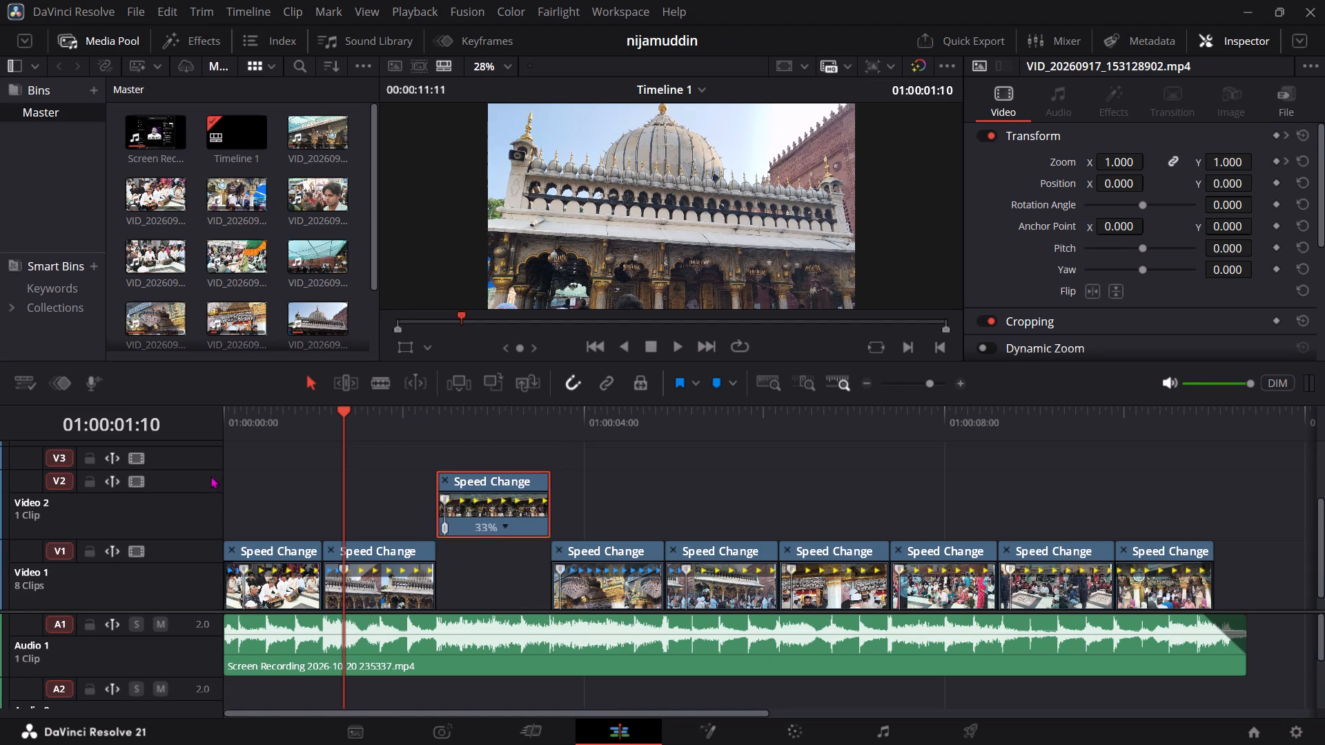
drag(208, 473, 204, 445)
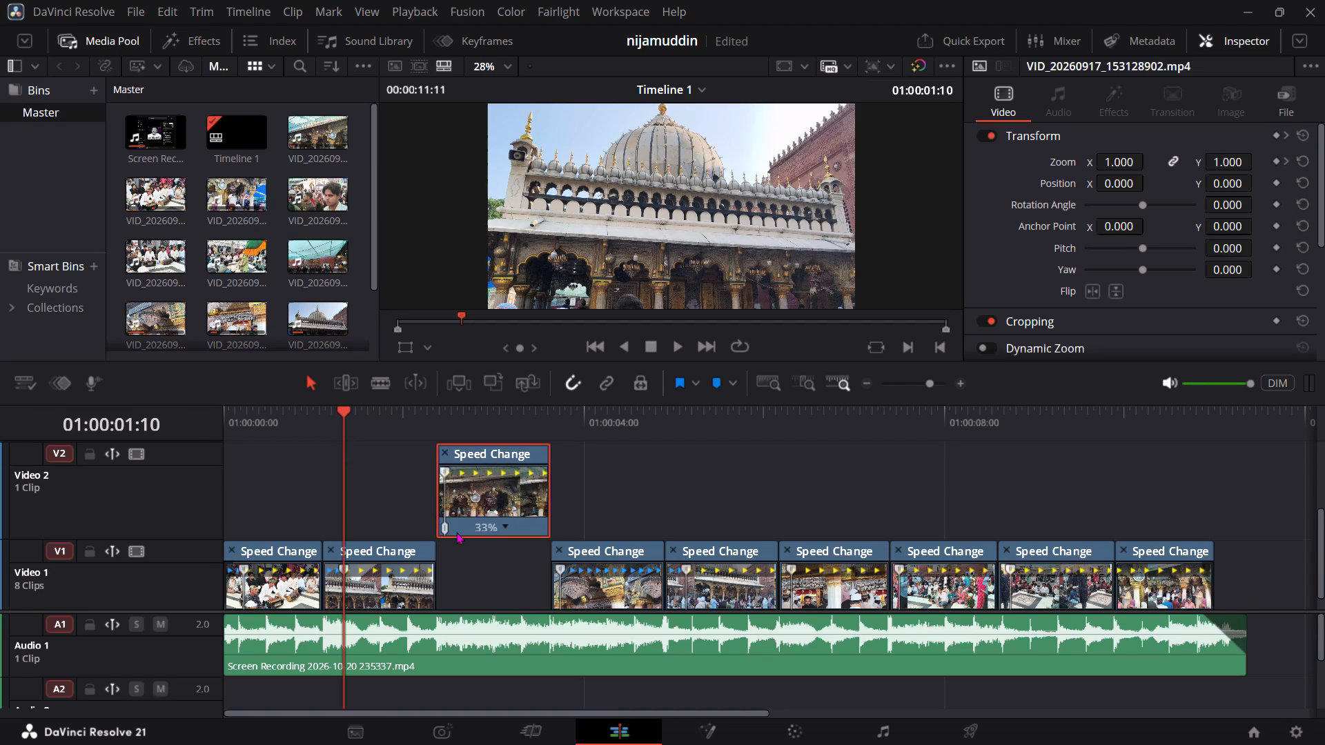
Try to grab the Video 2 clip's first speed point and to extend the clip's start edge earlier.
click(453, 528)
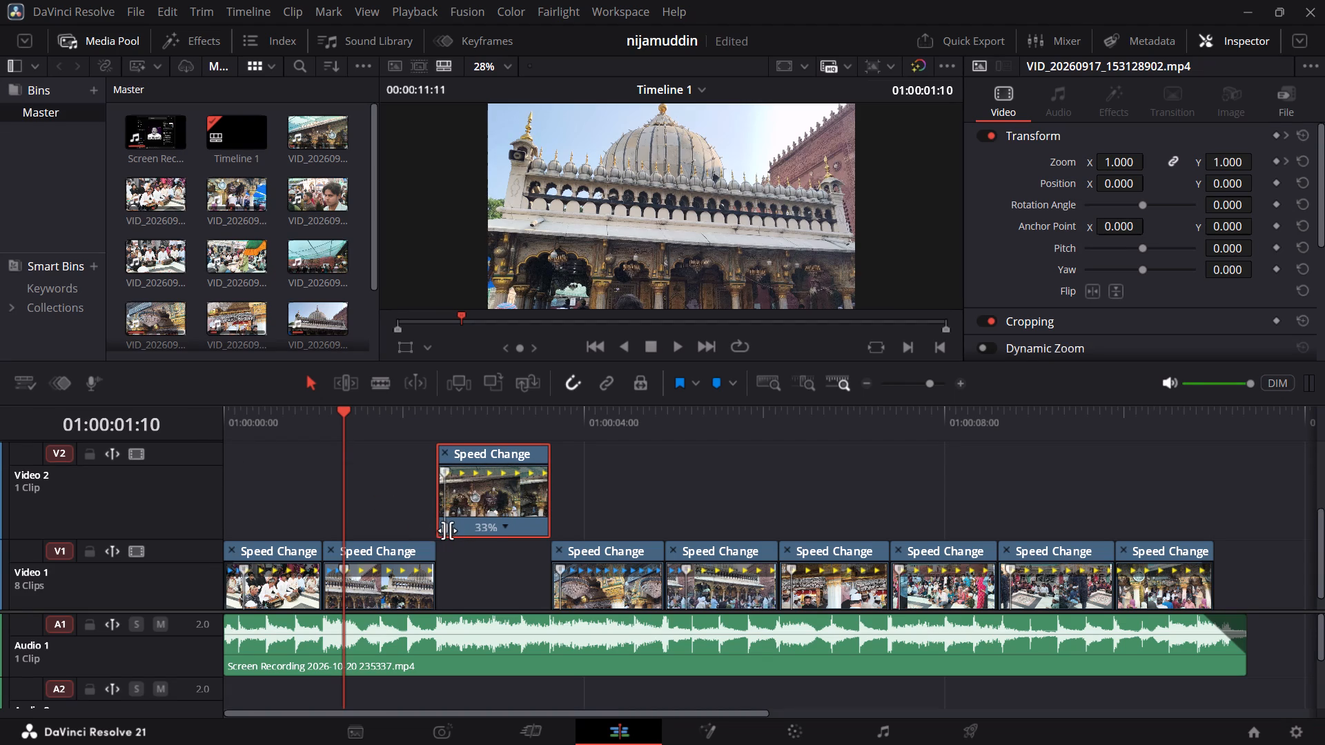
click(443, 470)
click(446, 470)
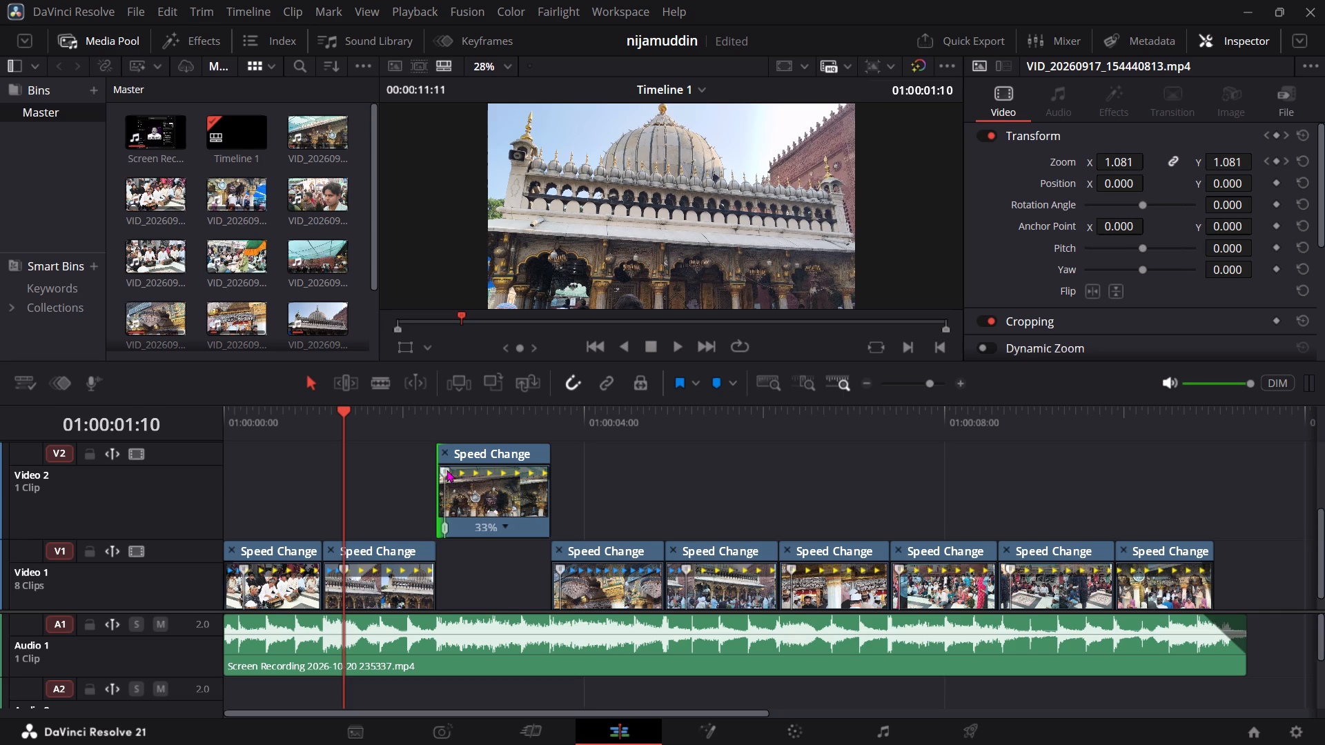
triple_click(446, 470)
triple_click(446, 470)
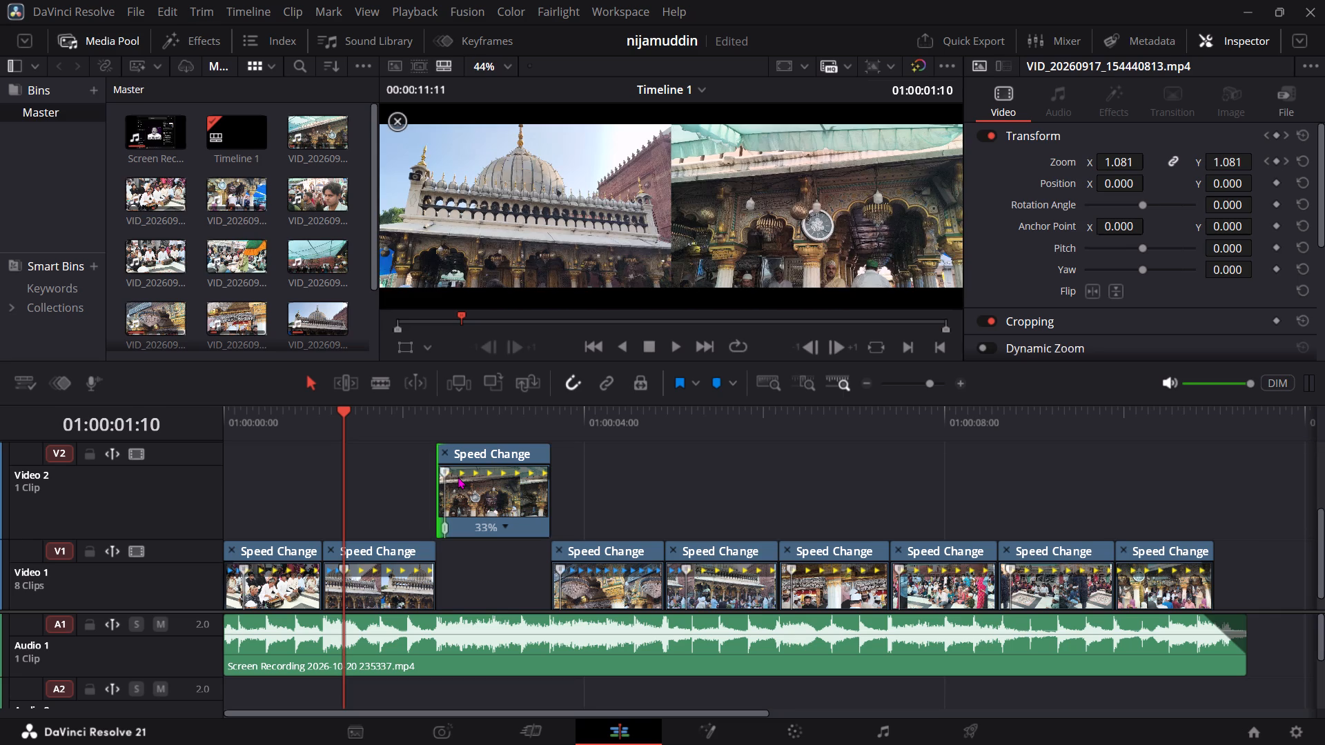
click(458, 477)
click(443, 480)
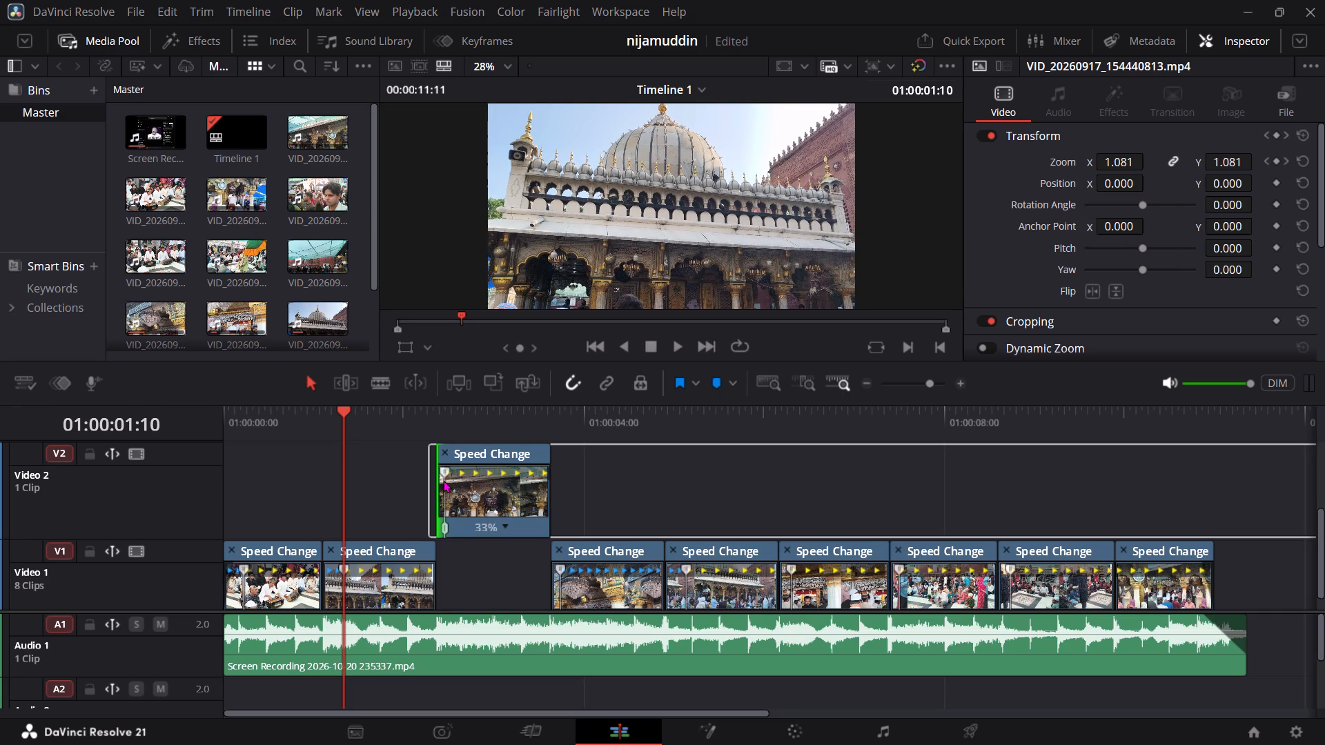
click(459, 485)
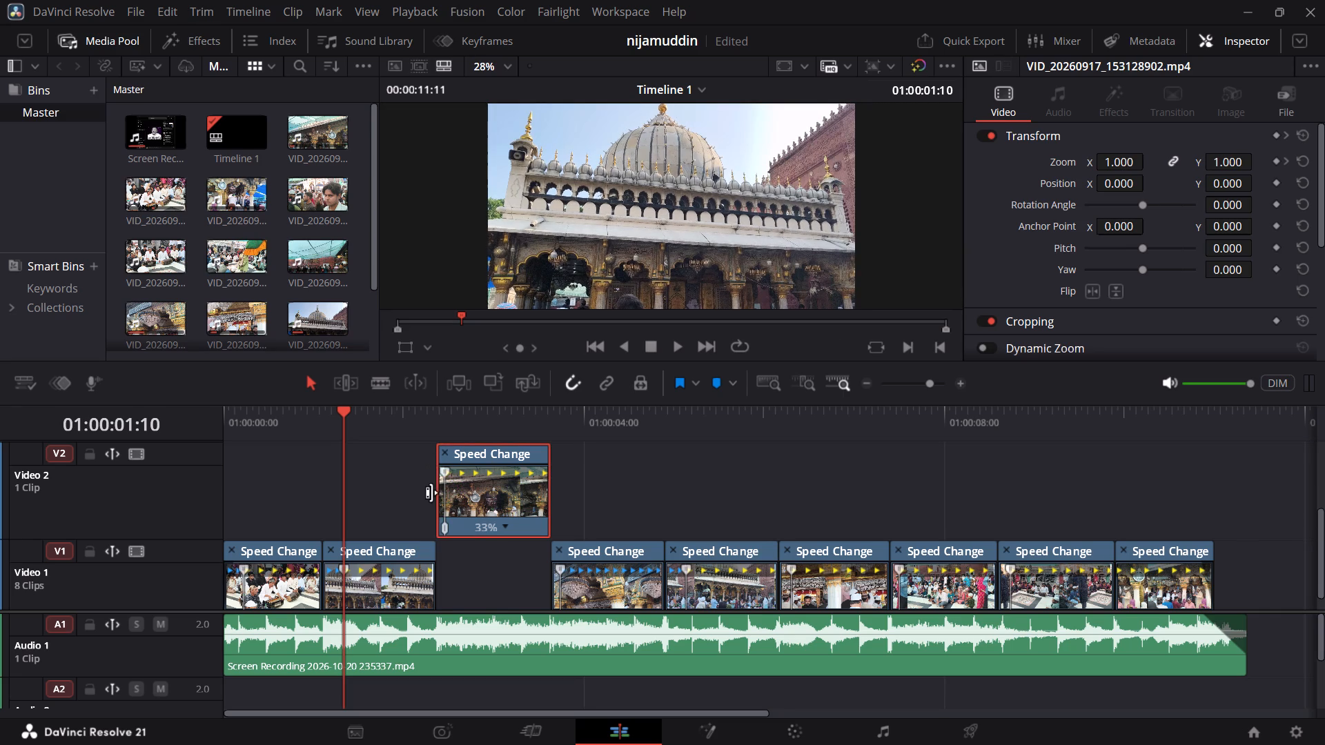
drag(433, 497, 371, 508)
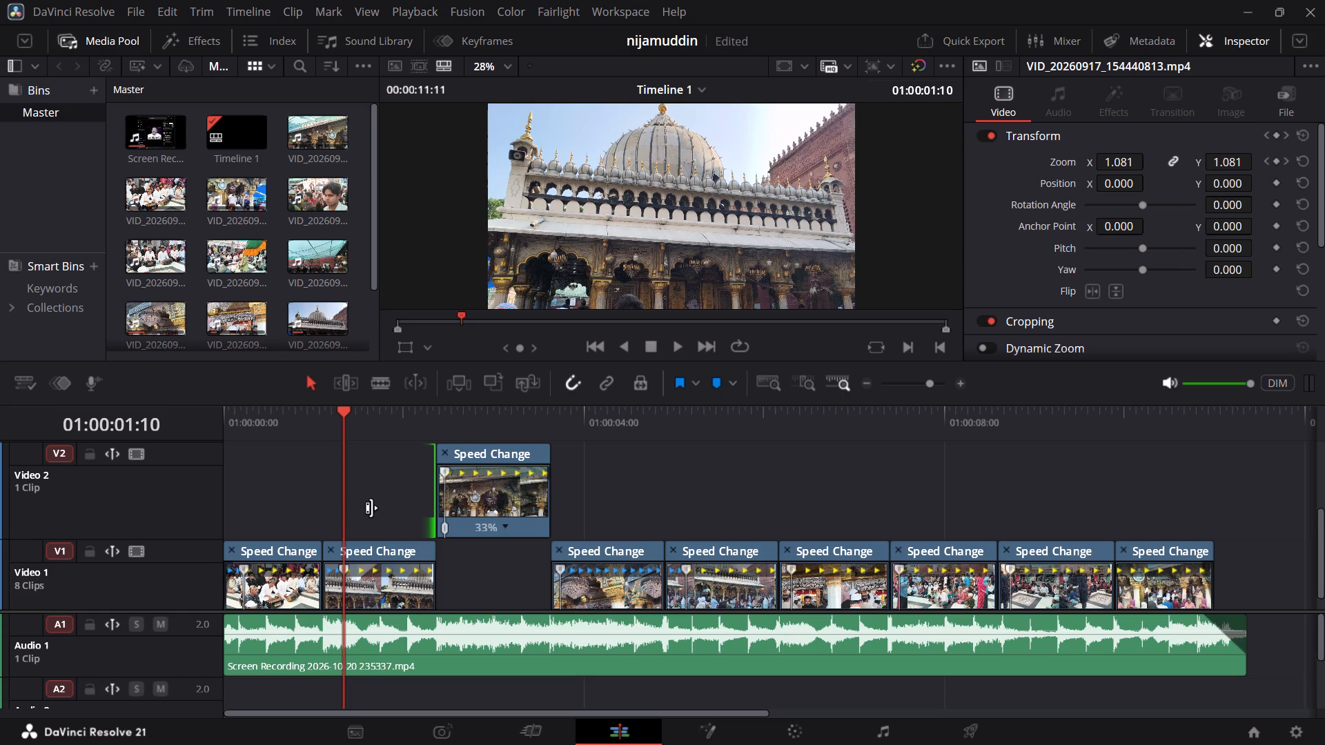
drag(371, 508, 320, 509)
Stretch the Video 2 clip's start earlier to slow its opening segment to 16%, and move its speed point later.
drag(438, 466, 404, 467)
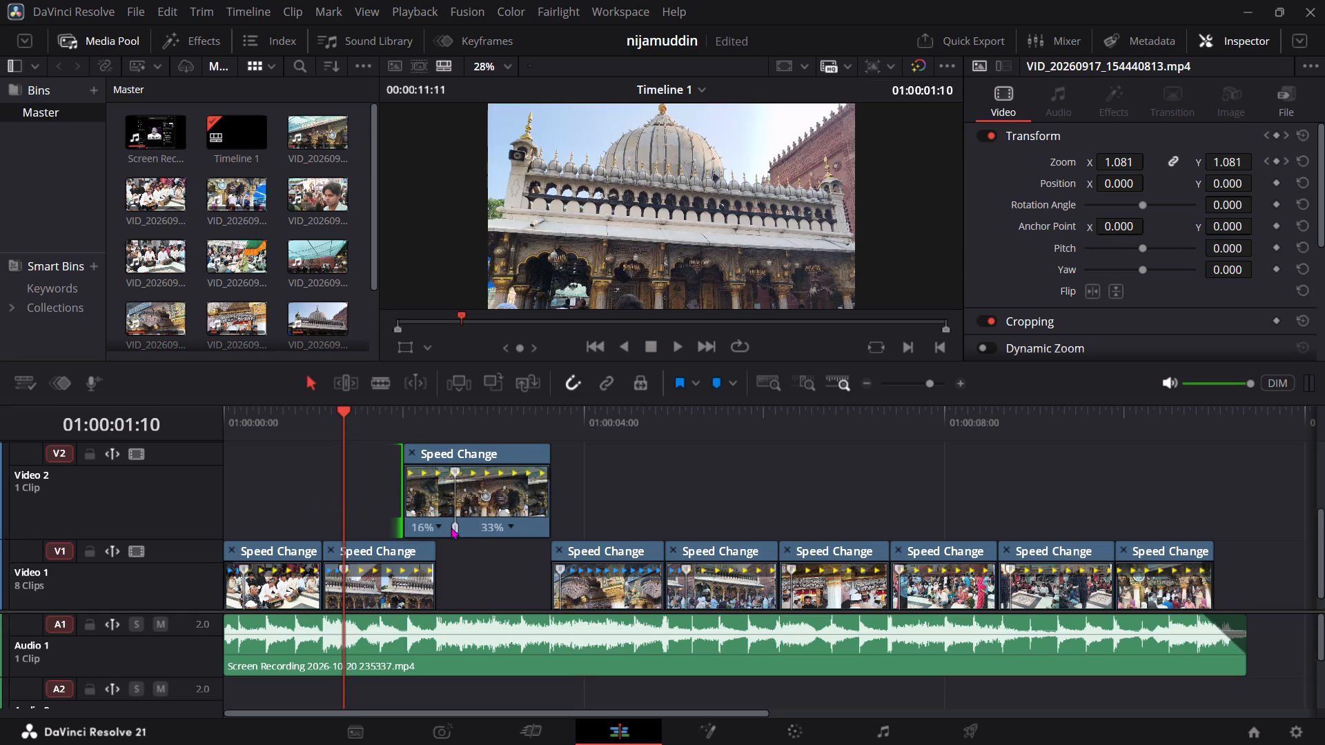
drag(454, 530, 498, 549)
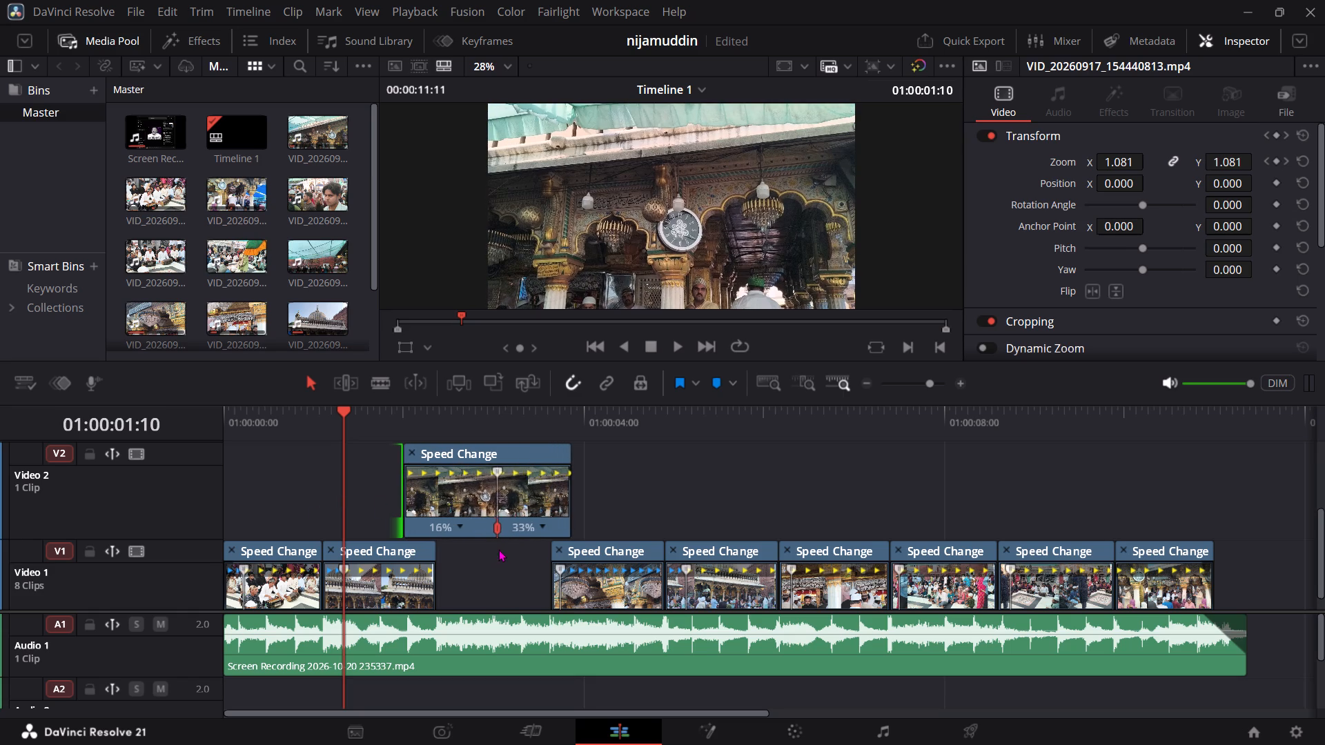
drag(498, 549, 496, 548)
Retime the Video 2 clip's start later so its opening segment runs at 33%, and move the speed point later.
drag(407, 461, 437, 481)
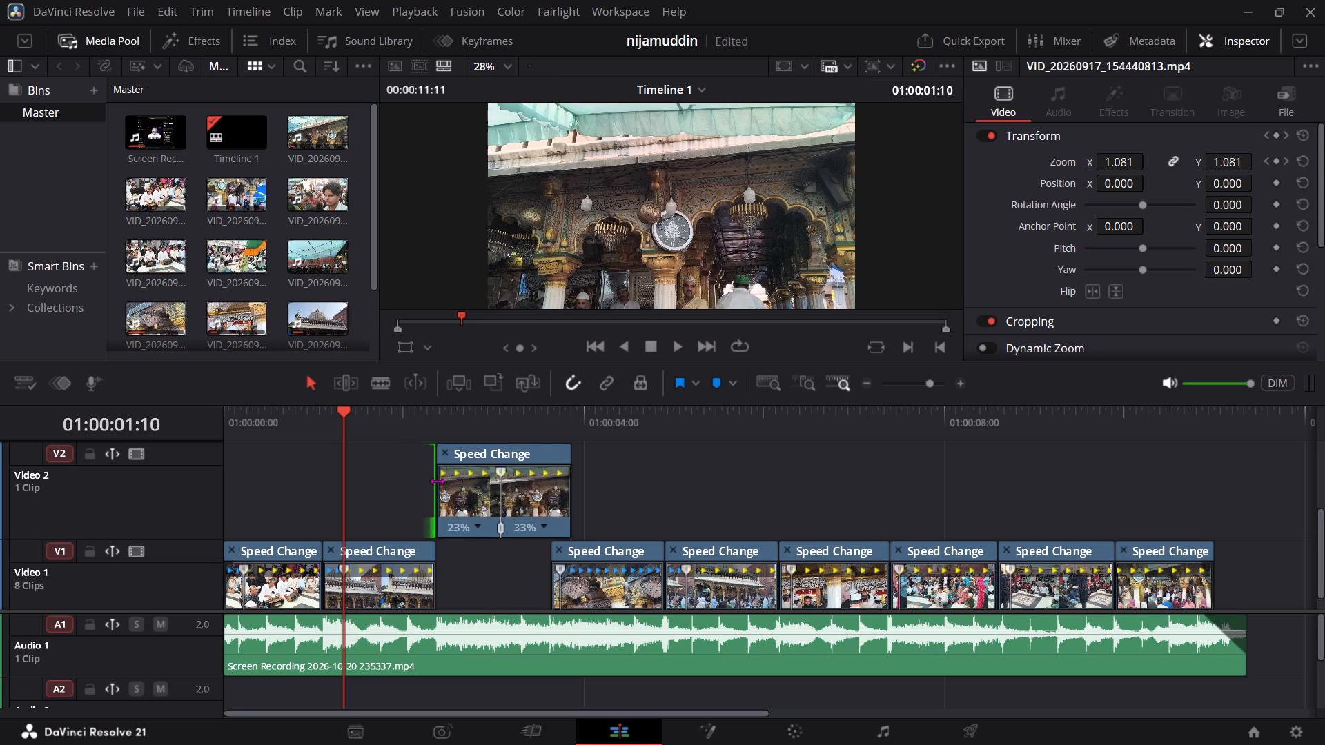
drag(437, 481, 485, 569)
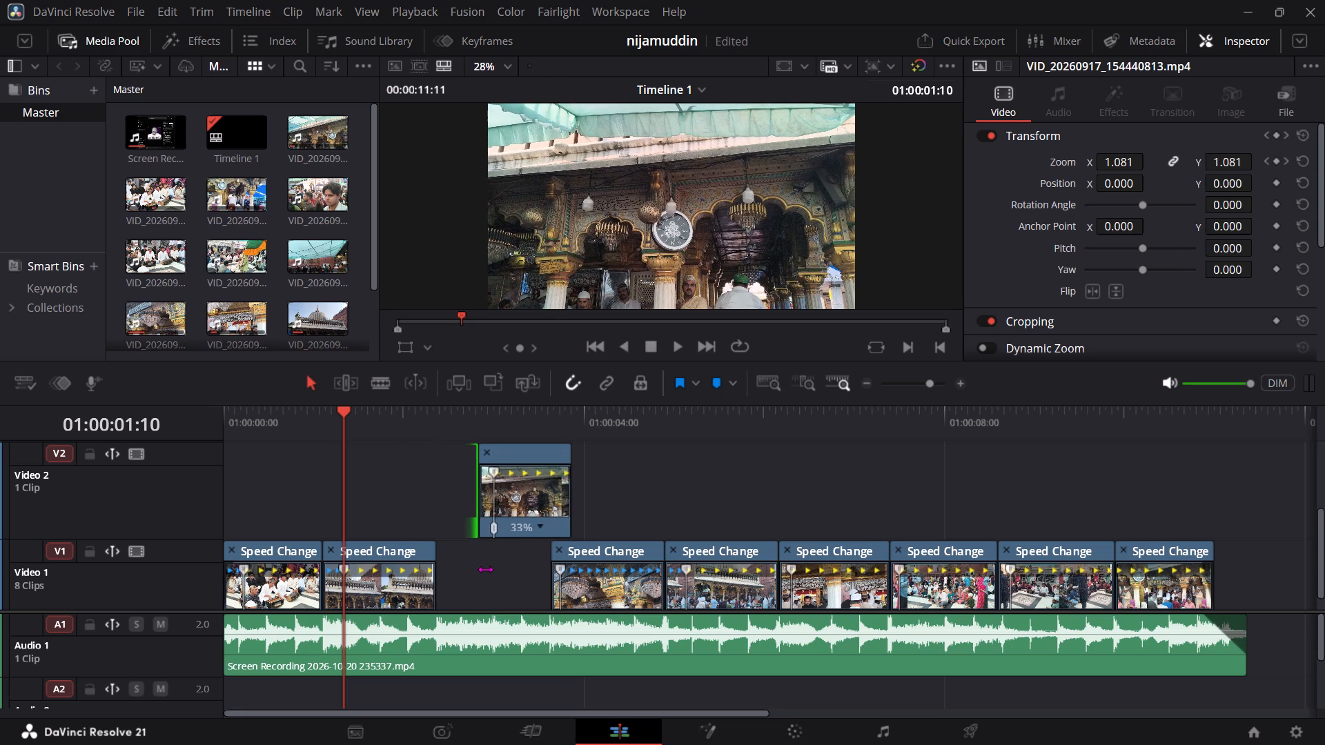
drag(485, 569, 486, 577)
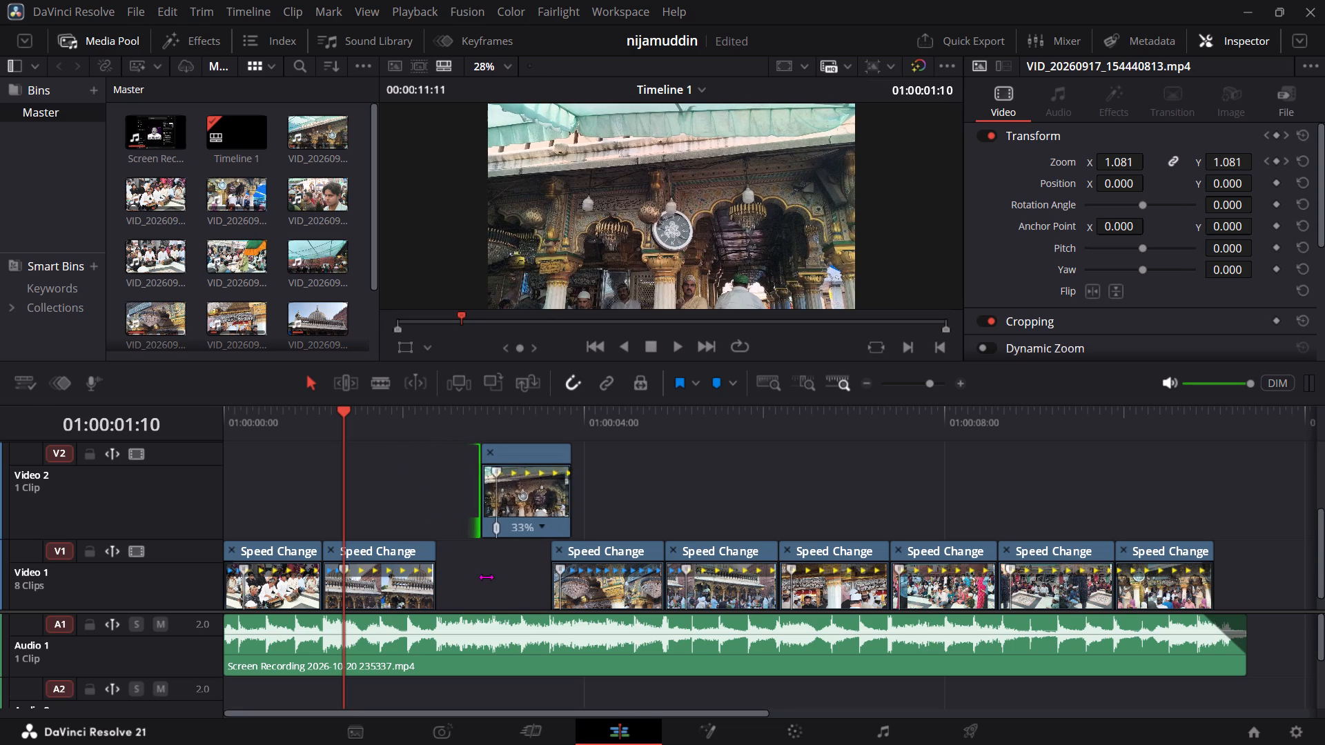
drag(486, 577, 455, 570)
drag(496, 529, 516, 541)
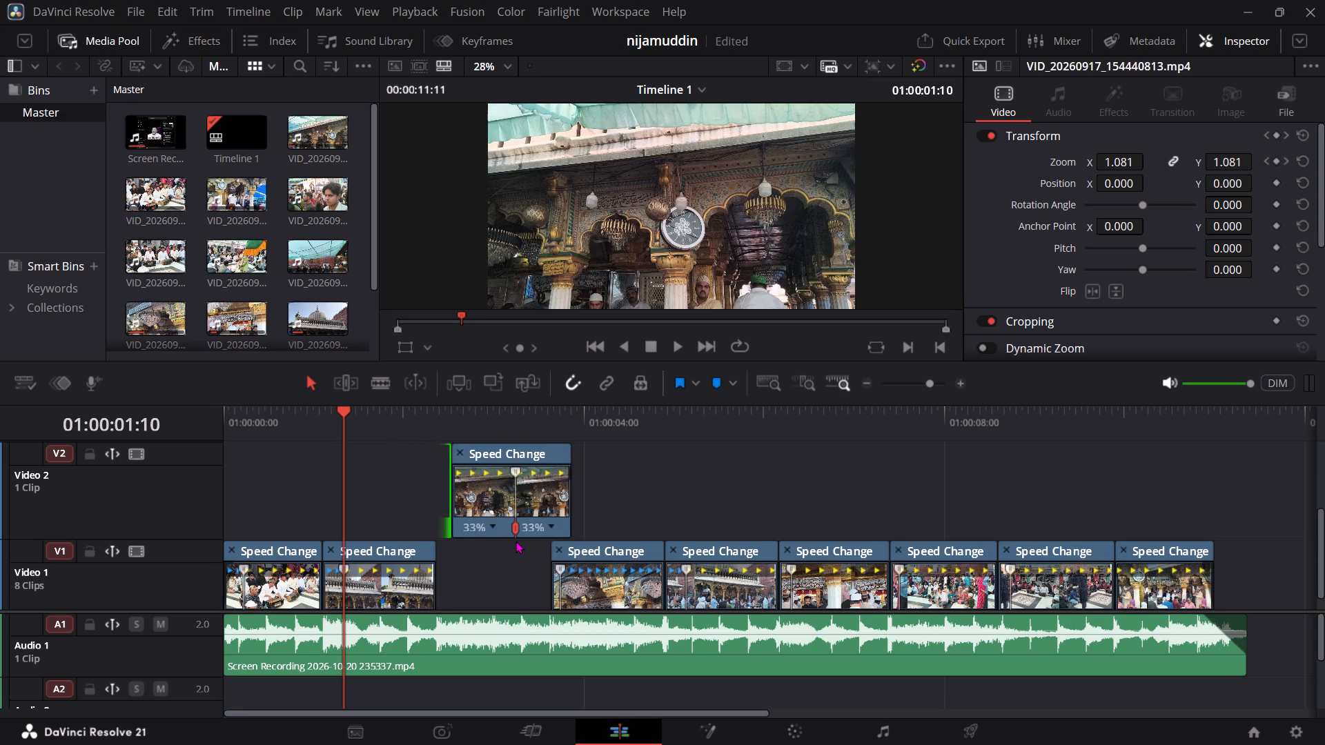
drag(516, 541, 517, 543)
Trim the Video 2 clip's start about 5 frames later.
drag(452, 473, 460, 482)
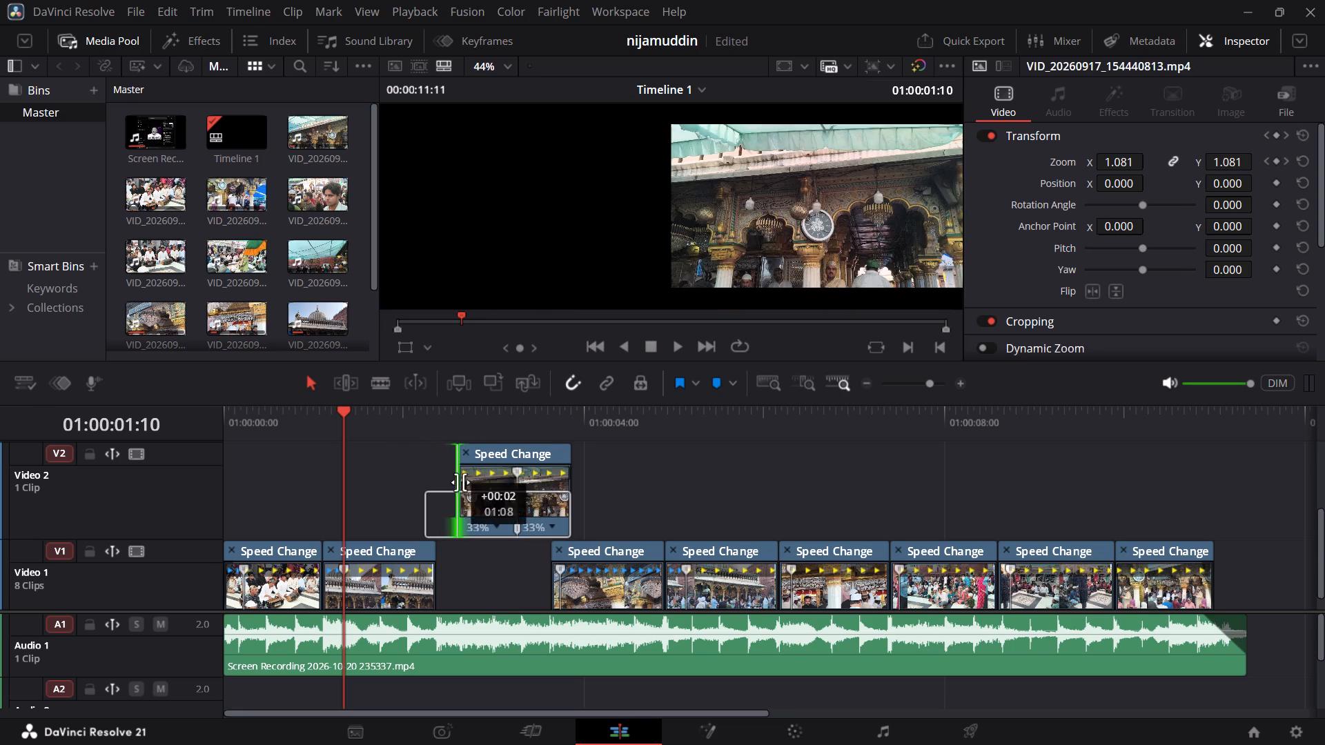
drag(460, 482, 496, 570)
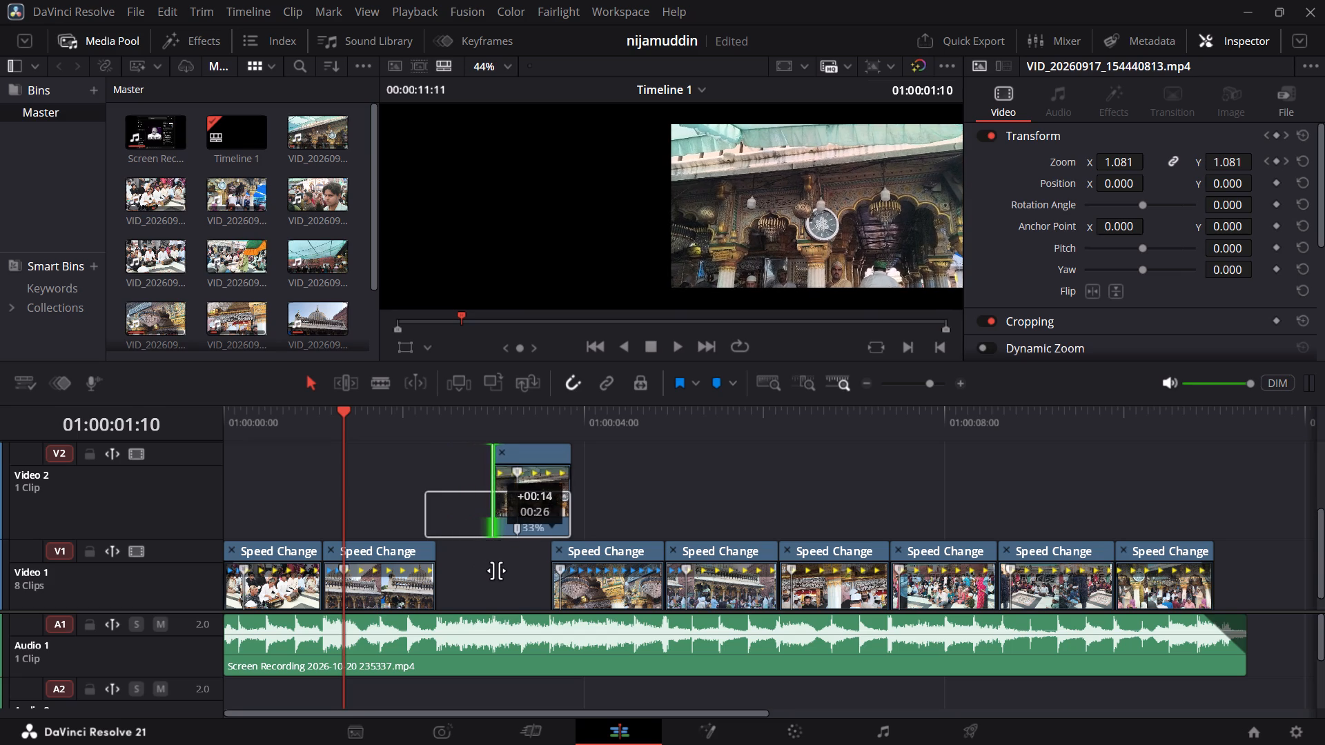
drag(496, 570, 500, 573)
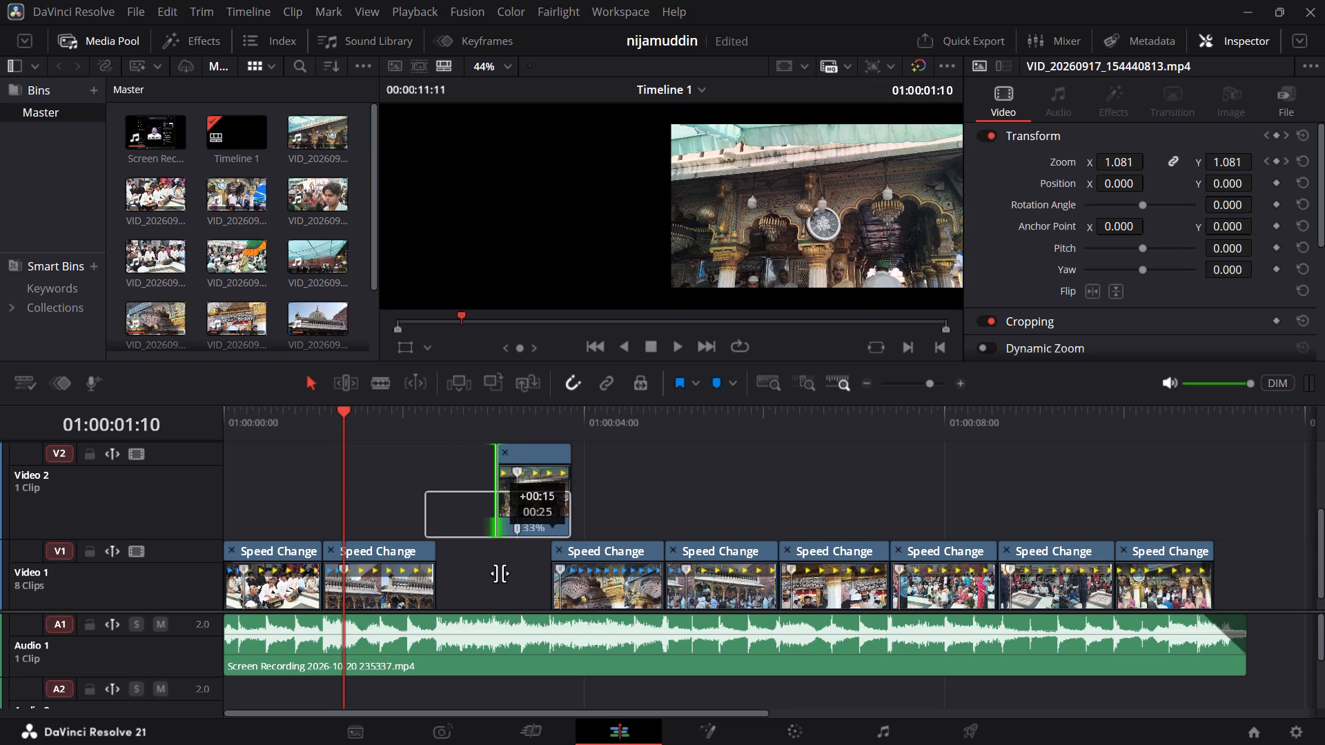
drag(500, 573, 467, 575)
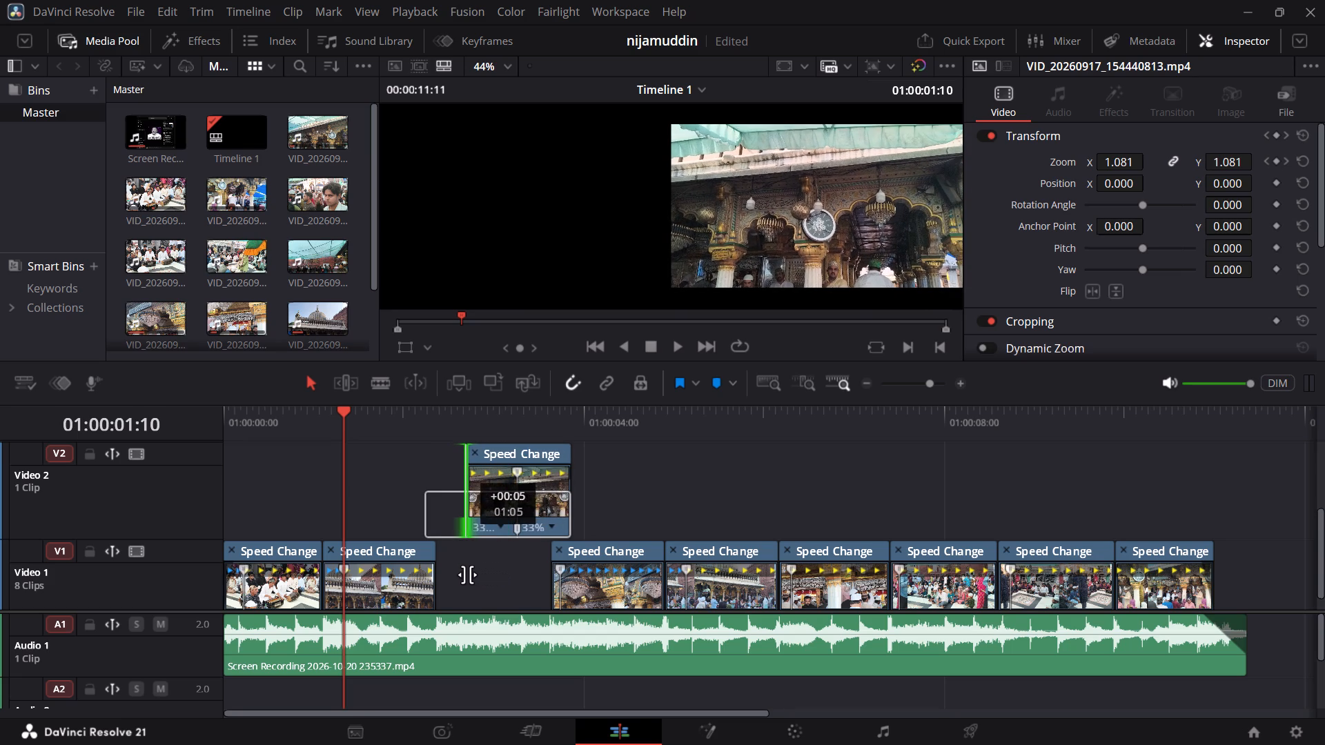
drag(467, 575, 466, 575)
Undo the start trim and the preceding start and speed-point retimes on the Video 2 clip.
key(ctrl+z)
key(ctrl+z)
key(ctrl+z)
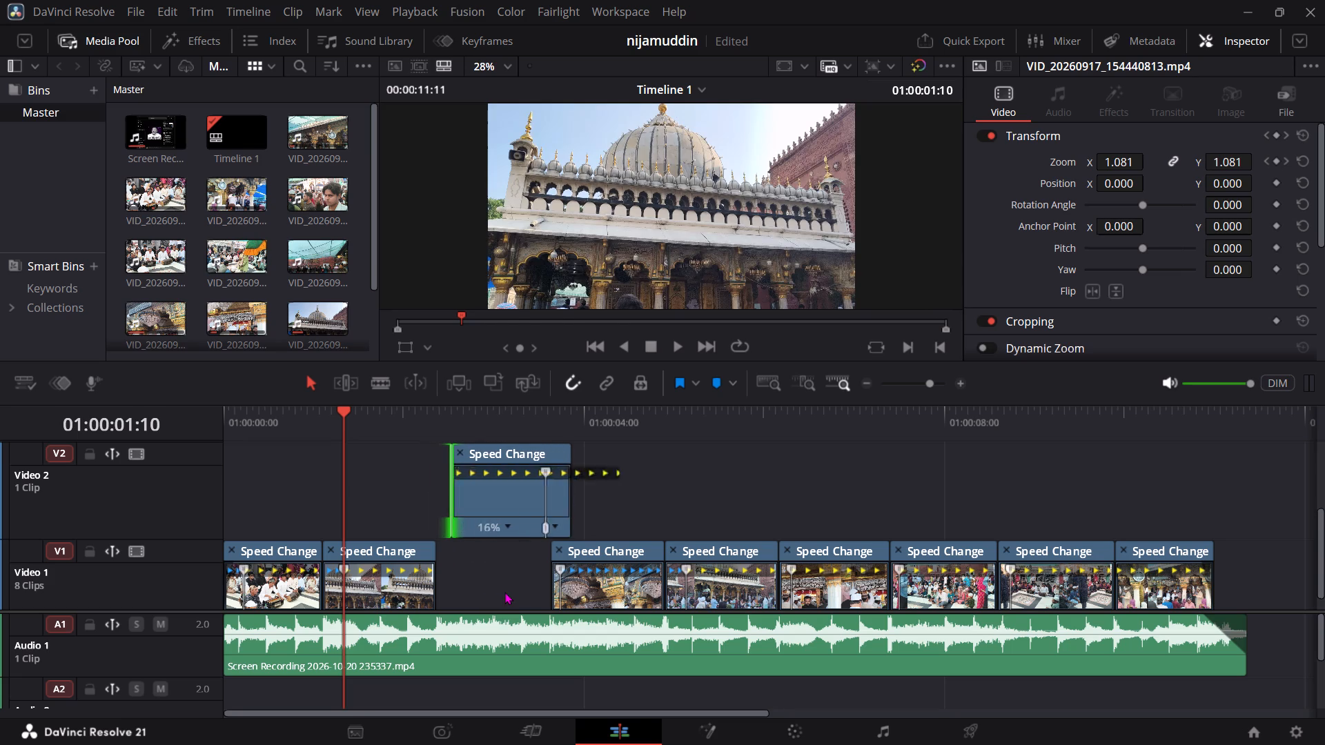
key(ctrl+z)
key(ctrl+z)
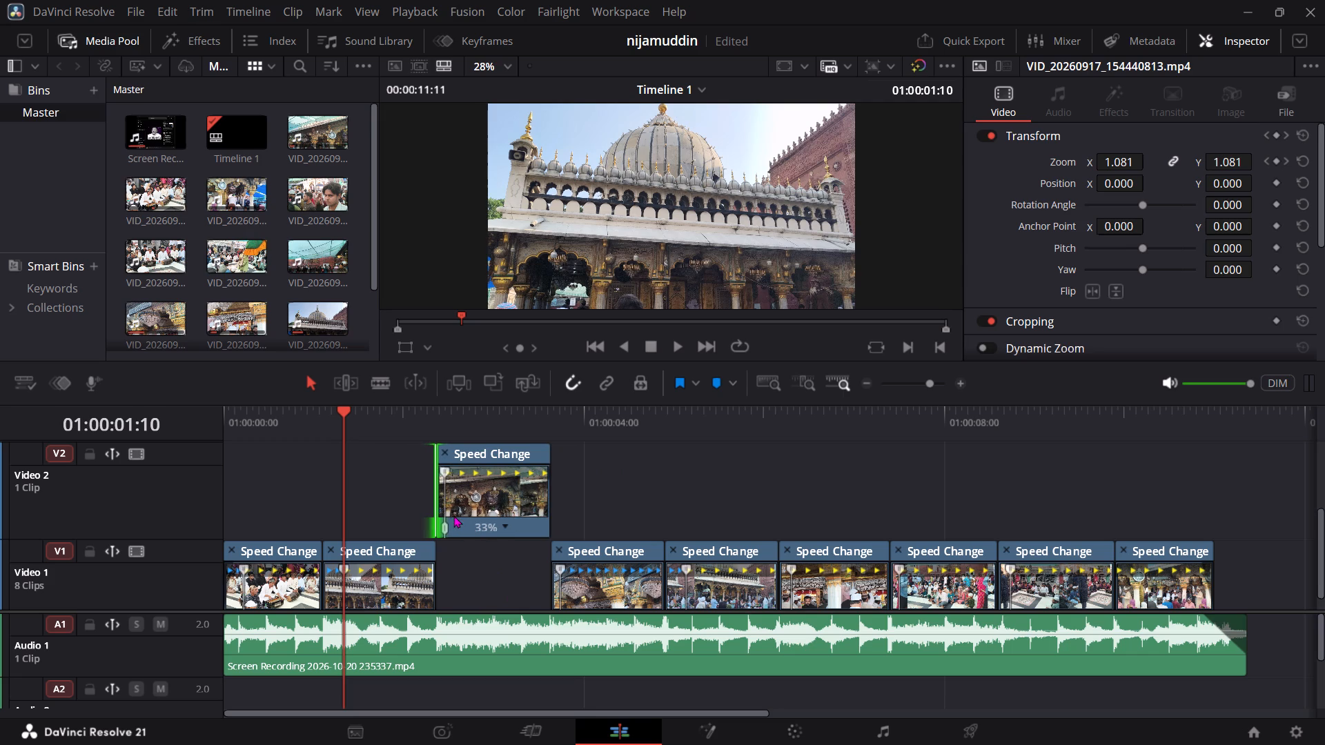
Clear the speed point at the start of the Video 2 clip, leaving a single segment at 41%.
right_click(442, 524)
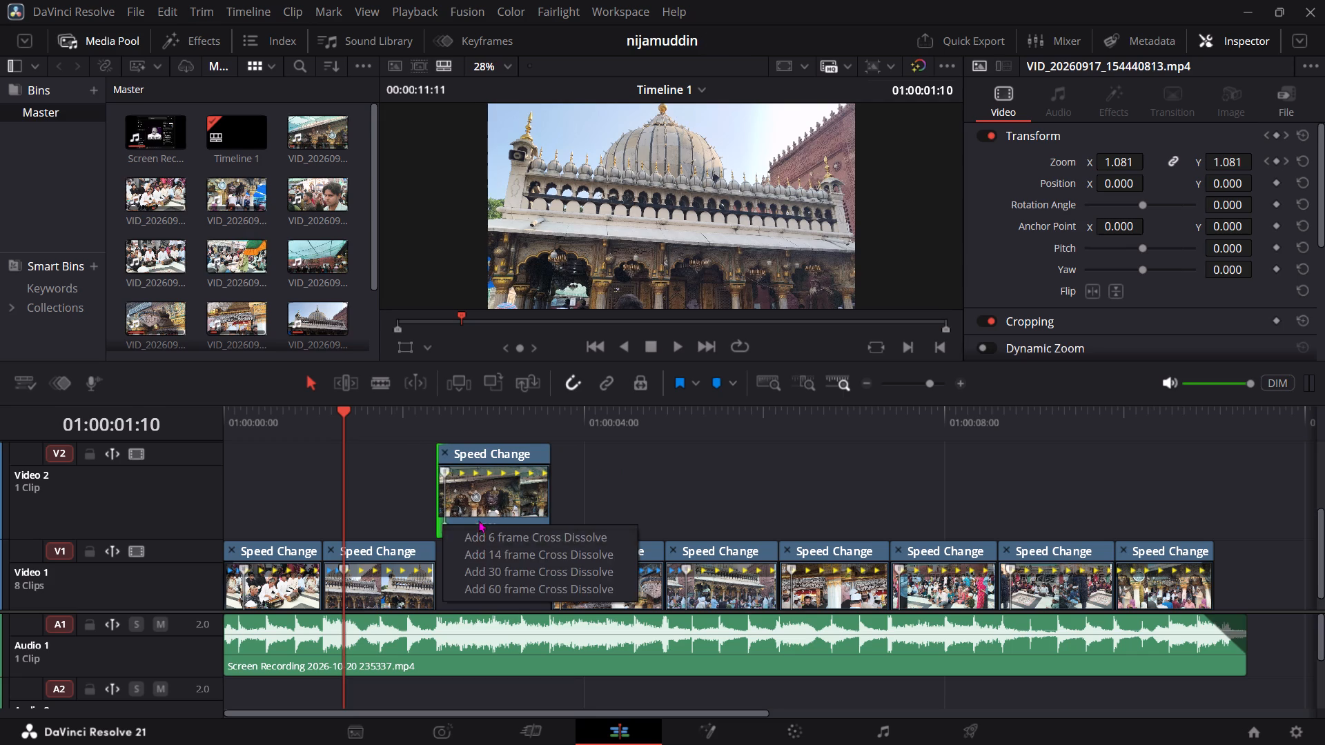
click(478, 513)
right_click(478, 508)
click(504, 526)
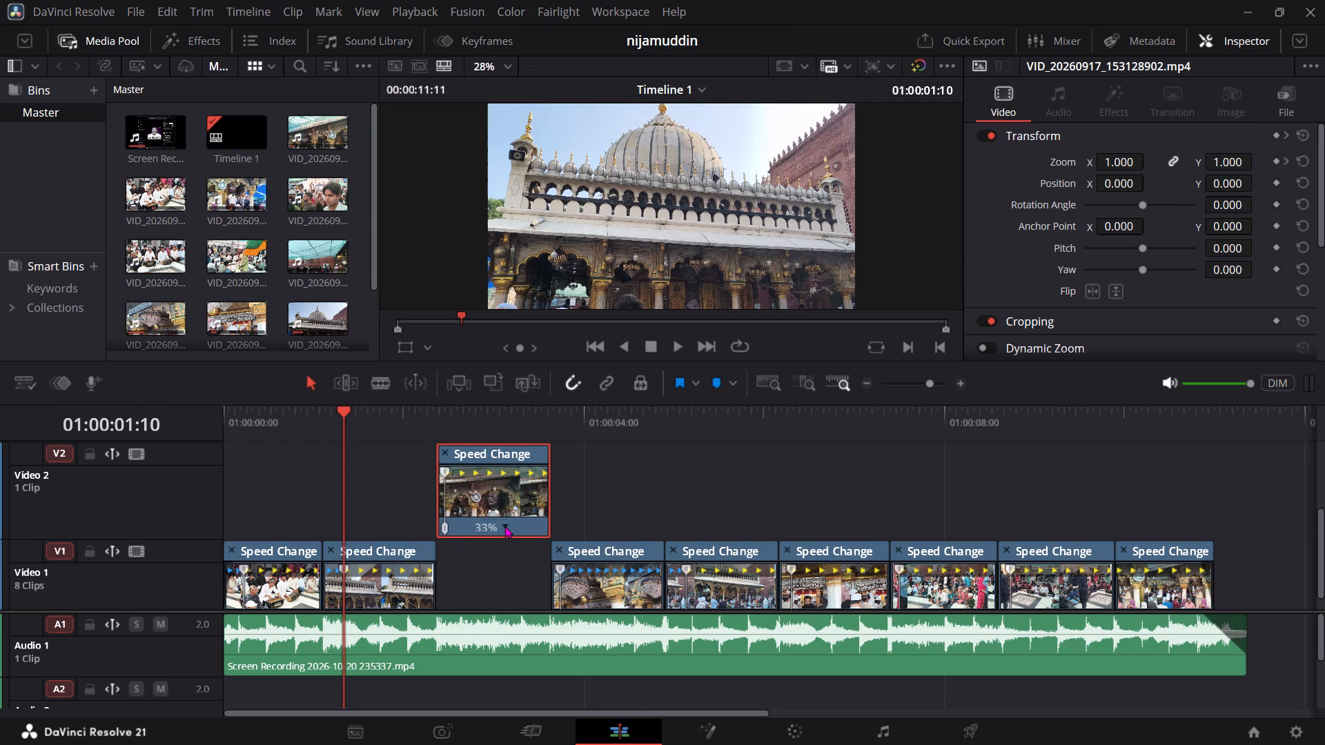
click(539, 569)
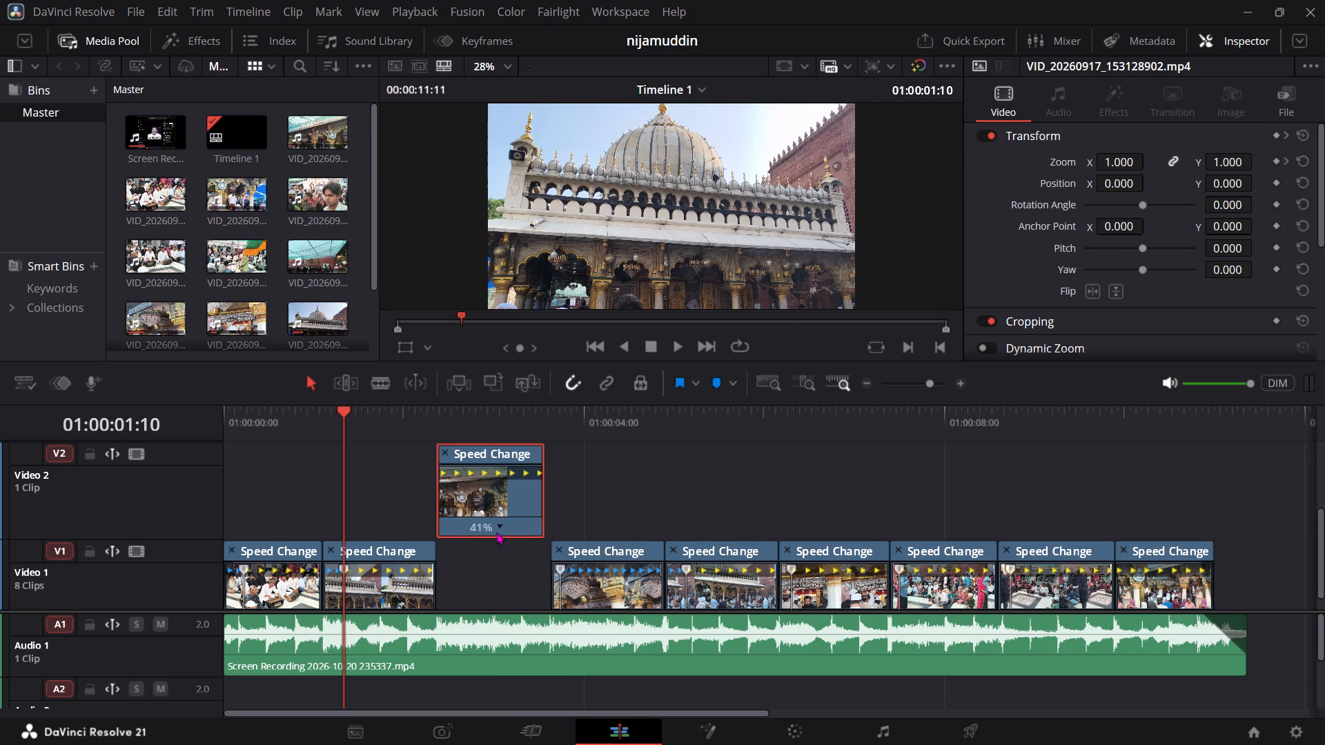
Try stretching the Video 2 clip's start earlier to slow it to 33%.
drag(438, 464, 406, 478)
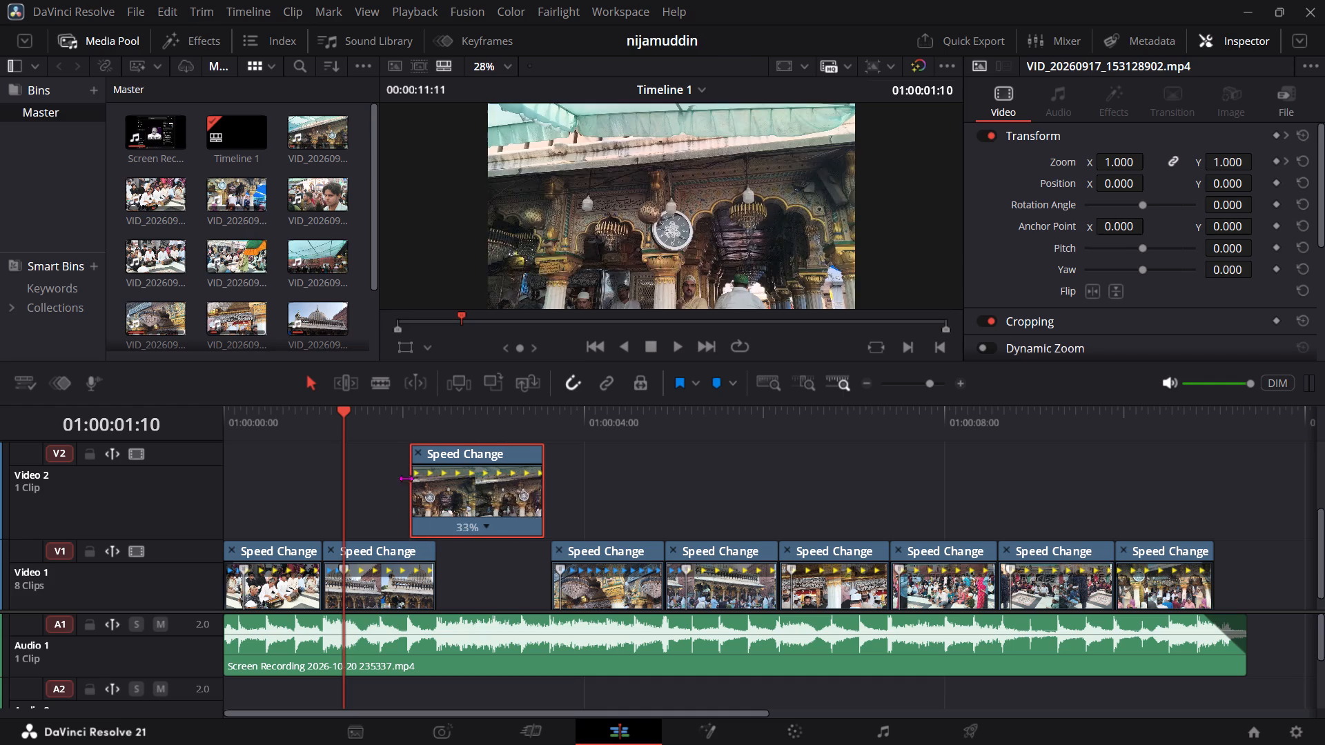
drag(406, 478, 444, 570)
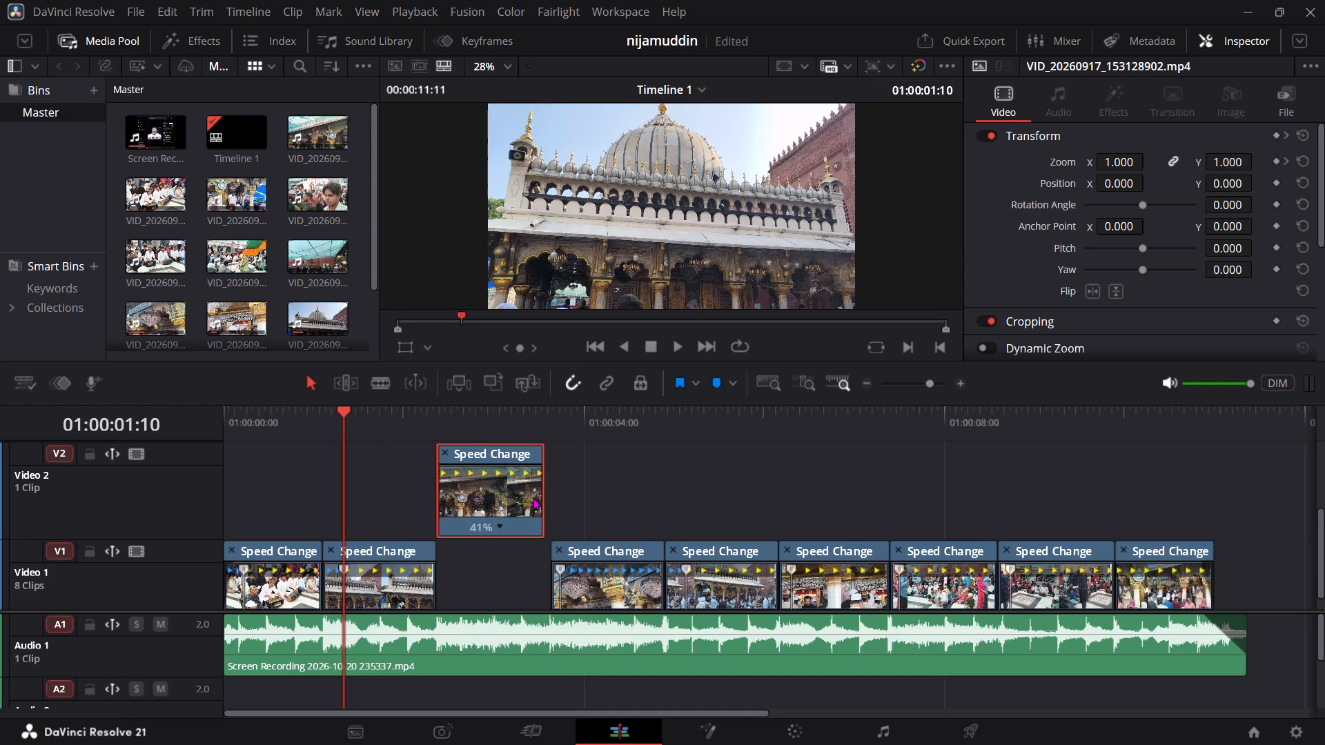
Retime the Video 2 clip's end earlier so the clip runs at 59%.
click(540, 468)
drag(531, 460, 560, 471)
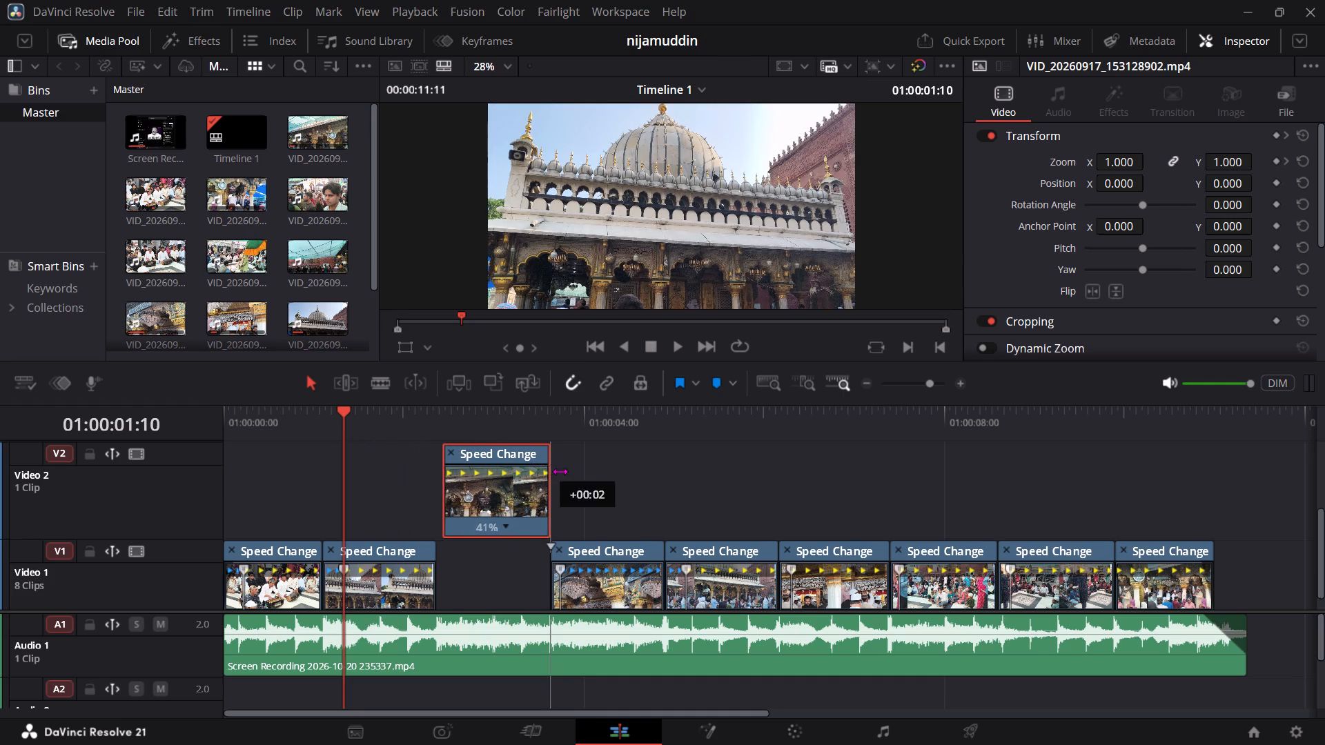
drag(560, 471, 526, 479)
drag(539, 466, 542, 466)
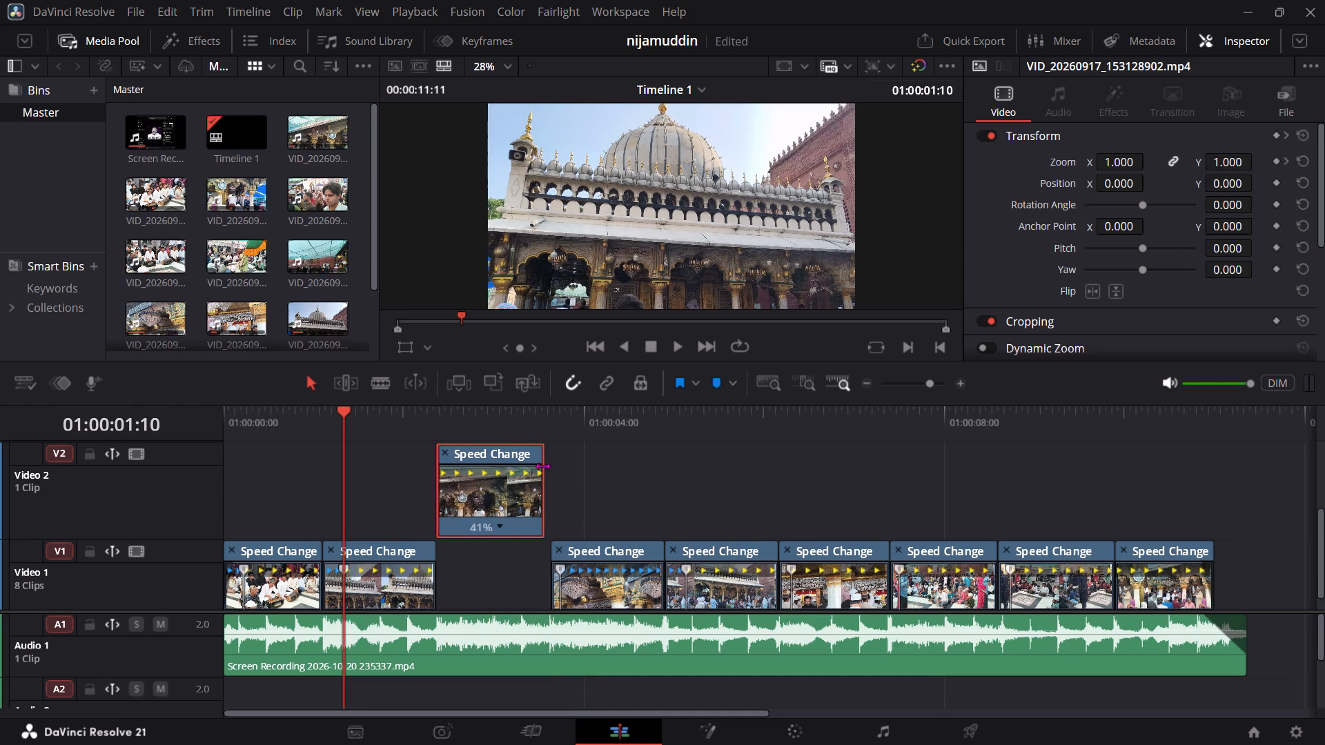
drag(542, 466, 471, 566)
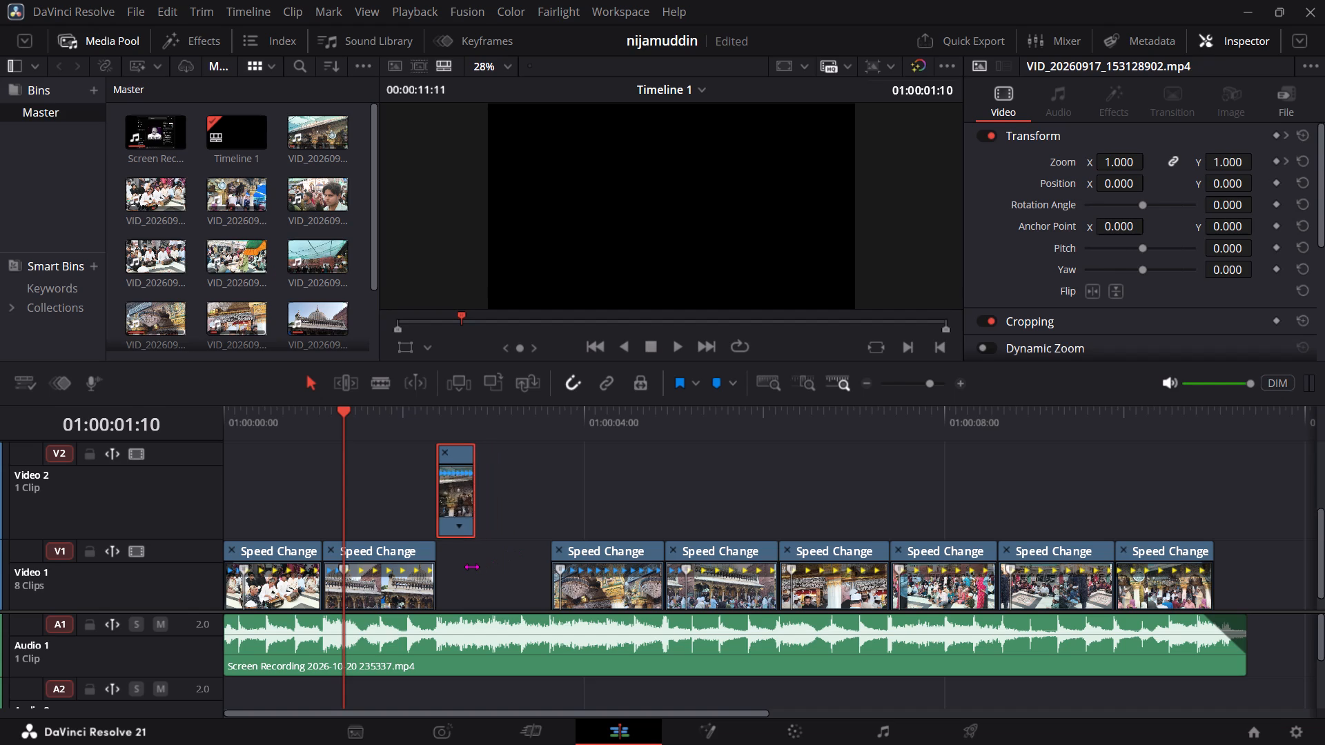
drag(471, 566, 507, 572)
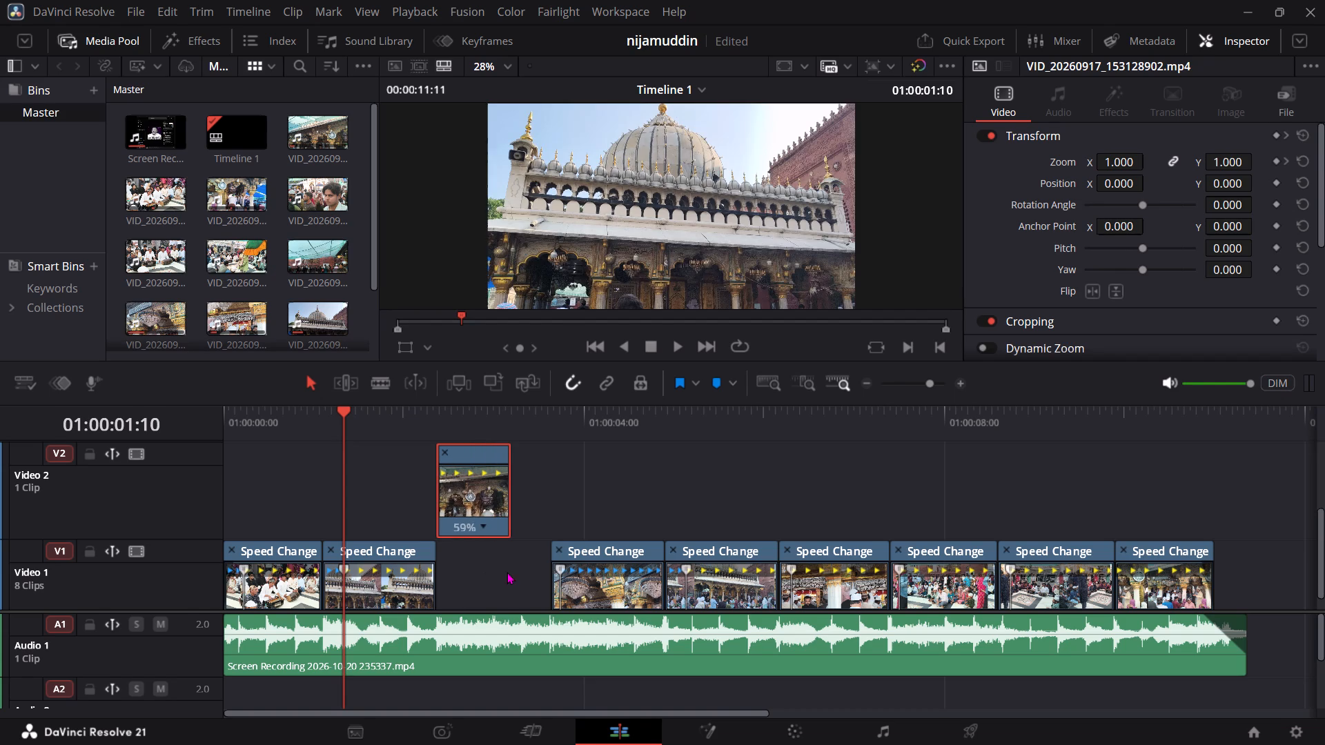
Extend the Video 2 clip's end later to bring in its second speed segment at 49%.
drag(509, 502, 702, 530)
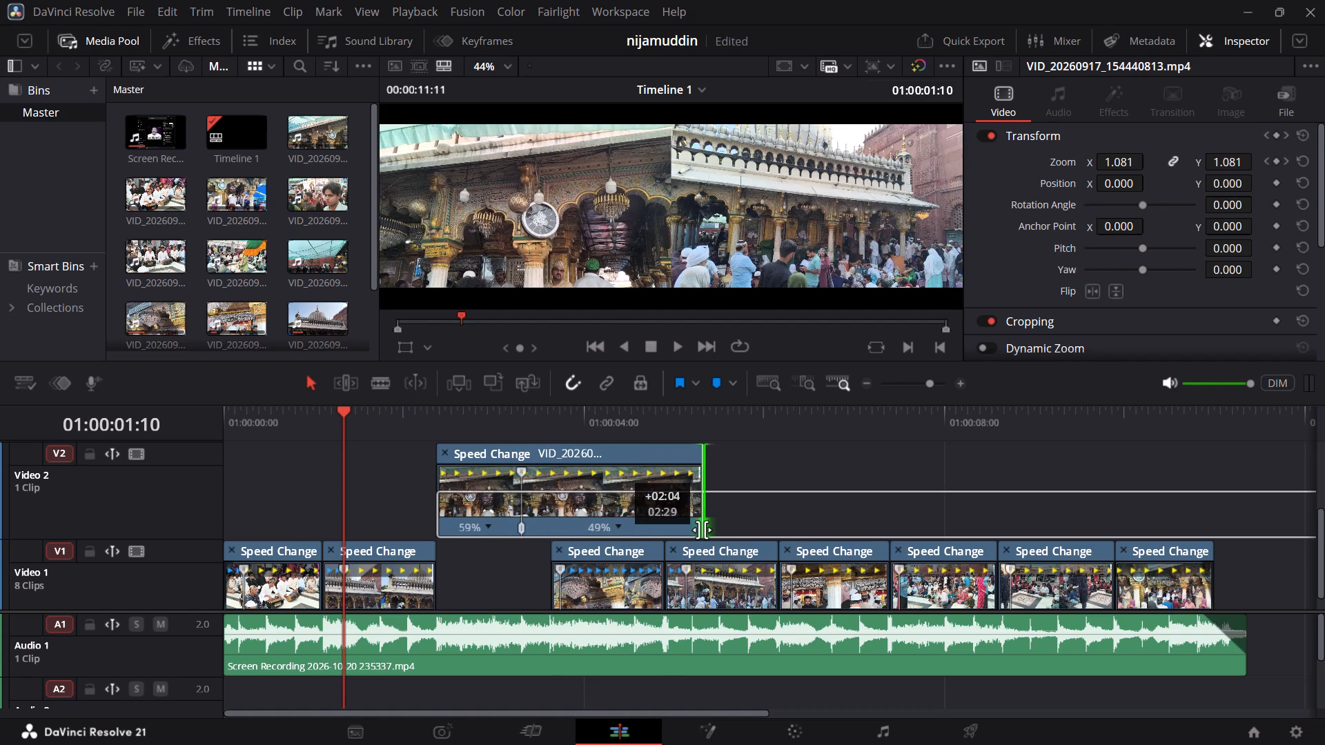
drag(702, 530, 627, 549)
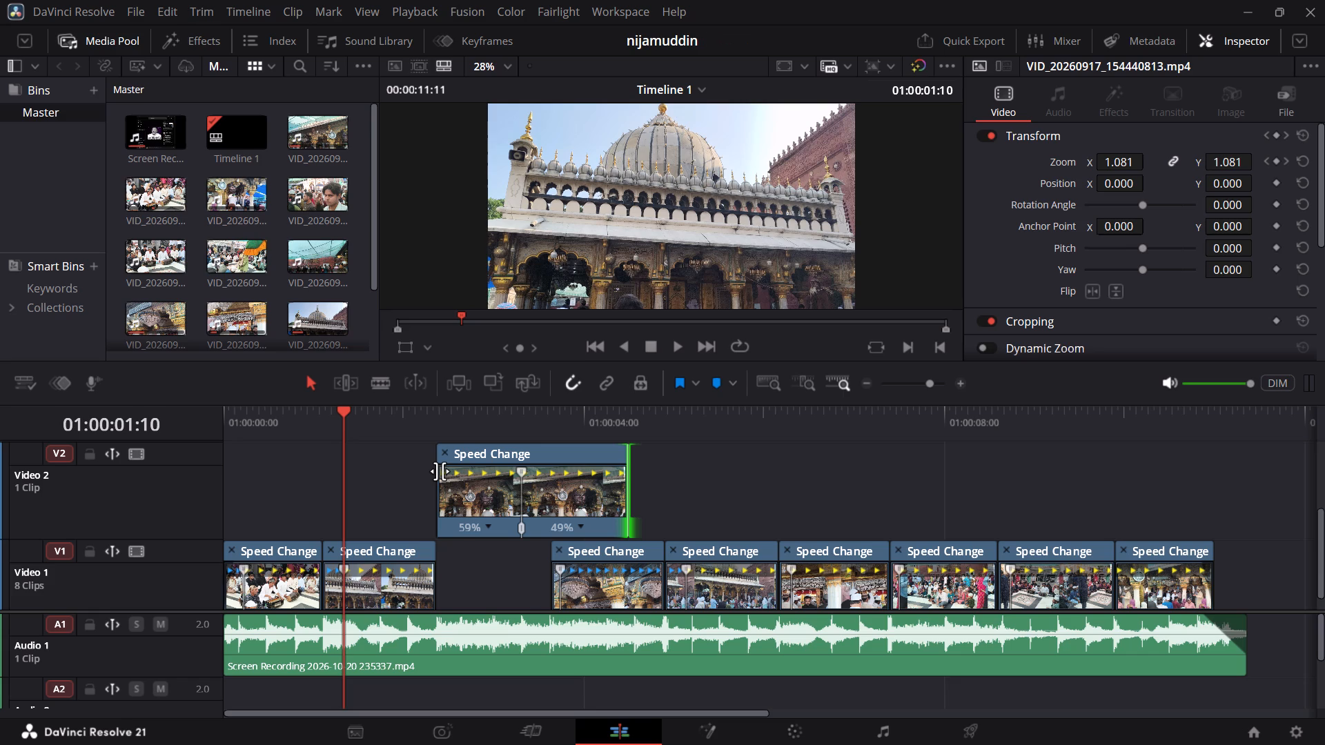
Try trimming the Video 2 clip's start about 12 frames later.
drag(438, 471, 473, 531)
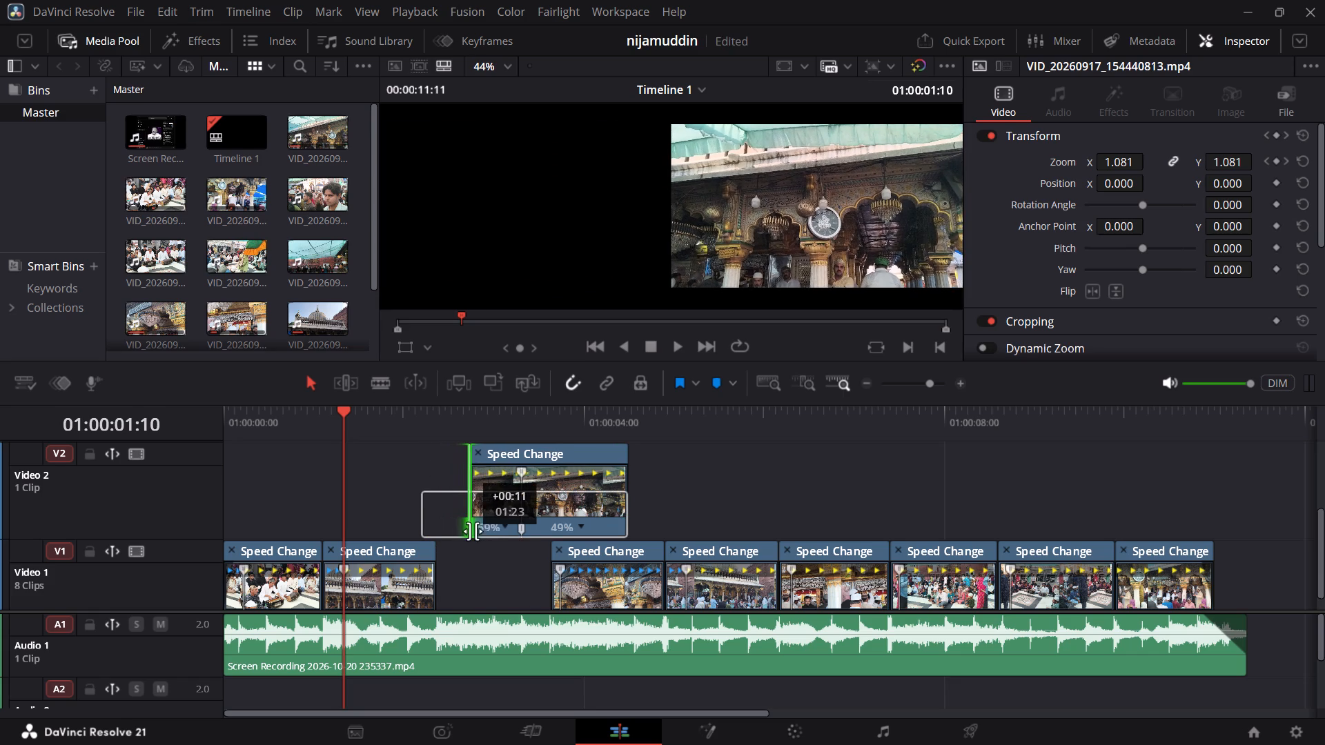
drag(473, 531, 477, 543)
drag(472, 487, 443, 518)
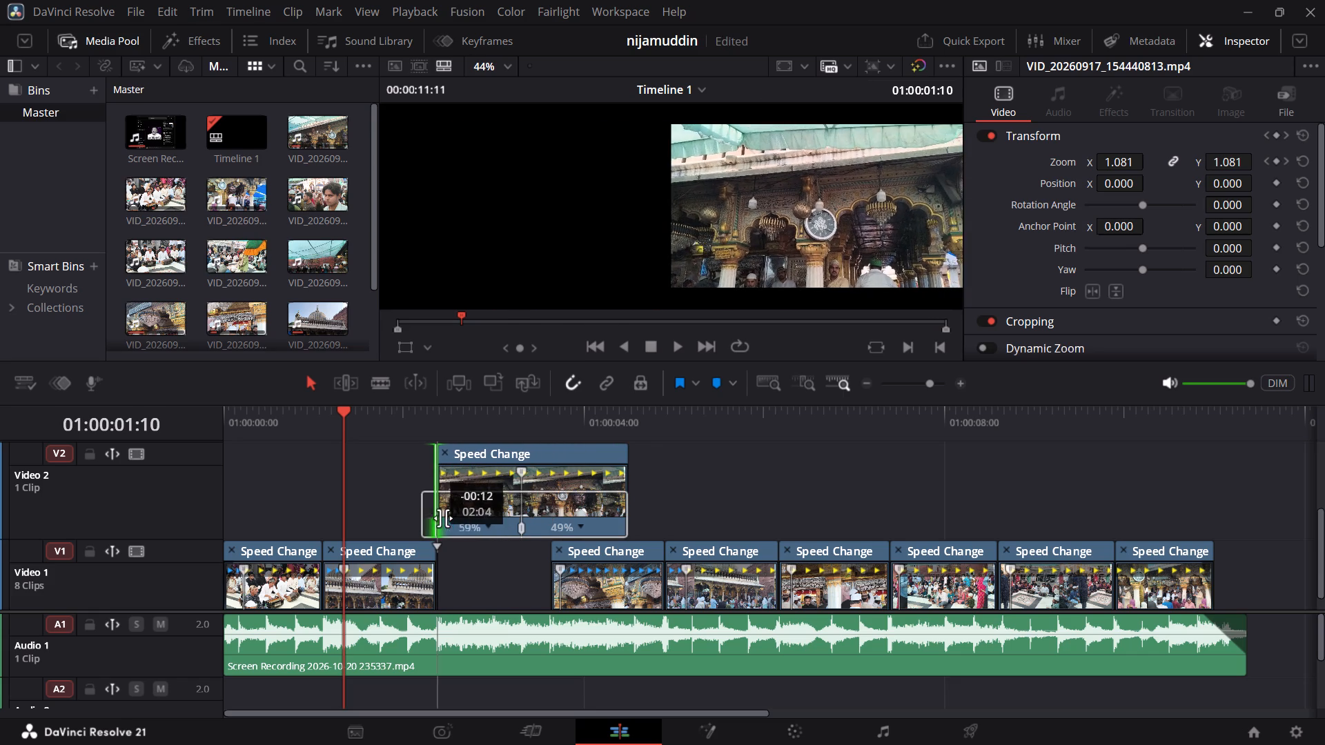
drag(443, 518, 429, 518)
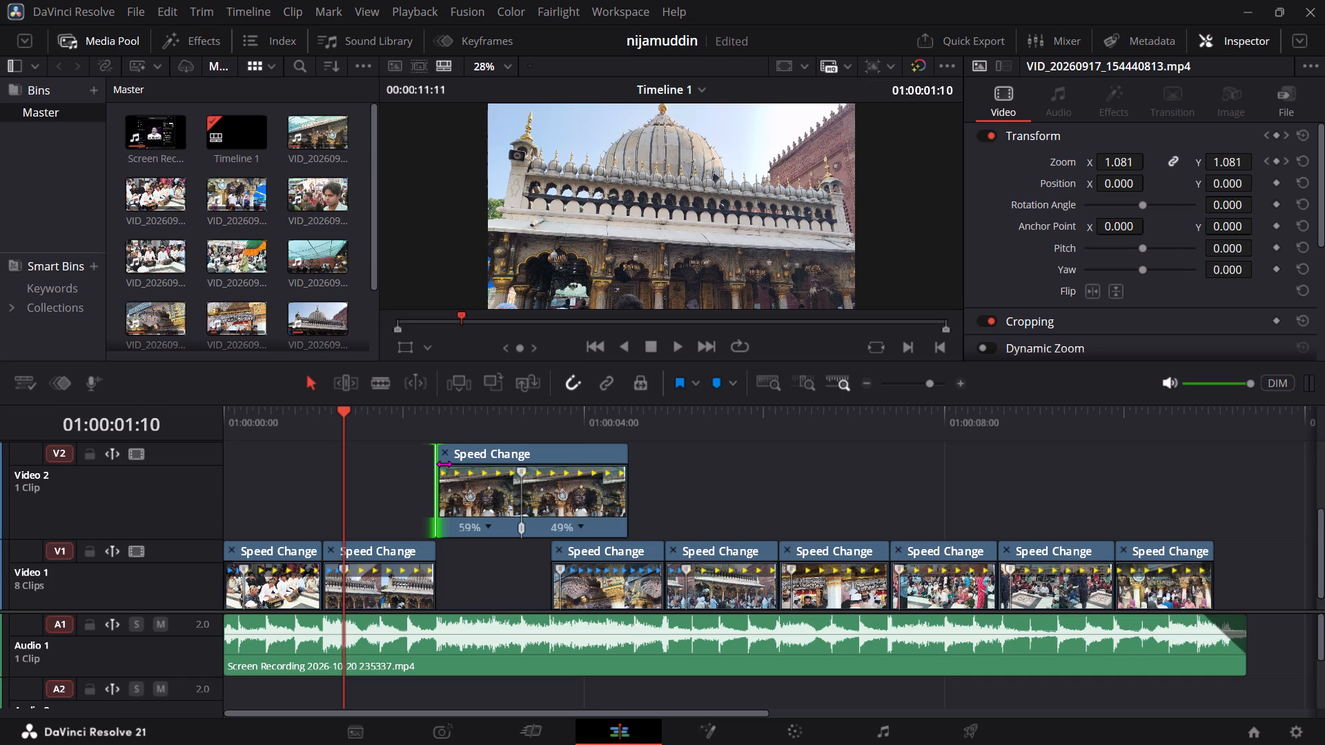
With the Video 2 clip's retime controls shown again, retime its start later to speed up the opening segment.
drag(444, 464, 493, 473)
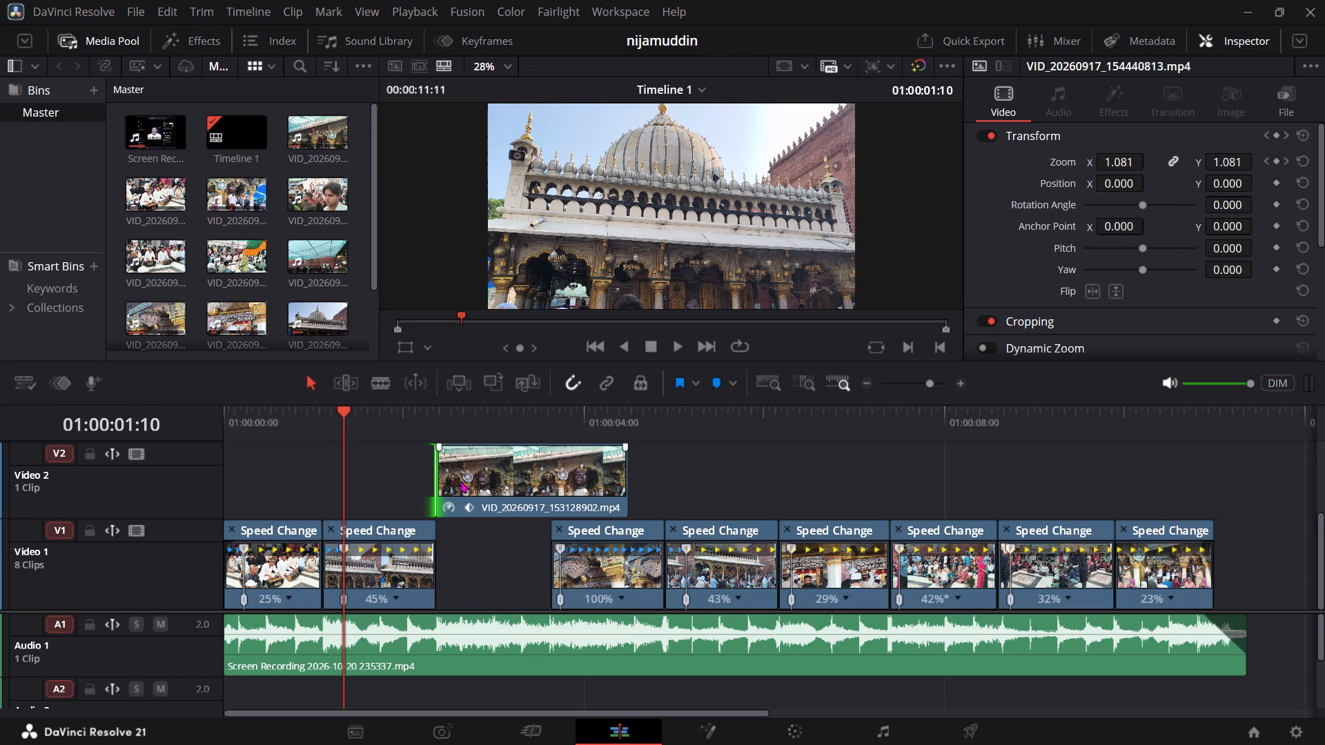
click(466, 485)
scroll(463, 533, up, 3)
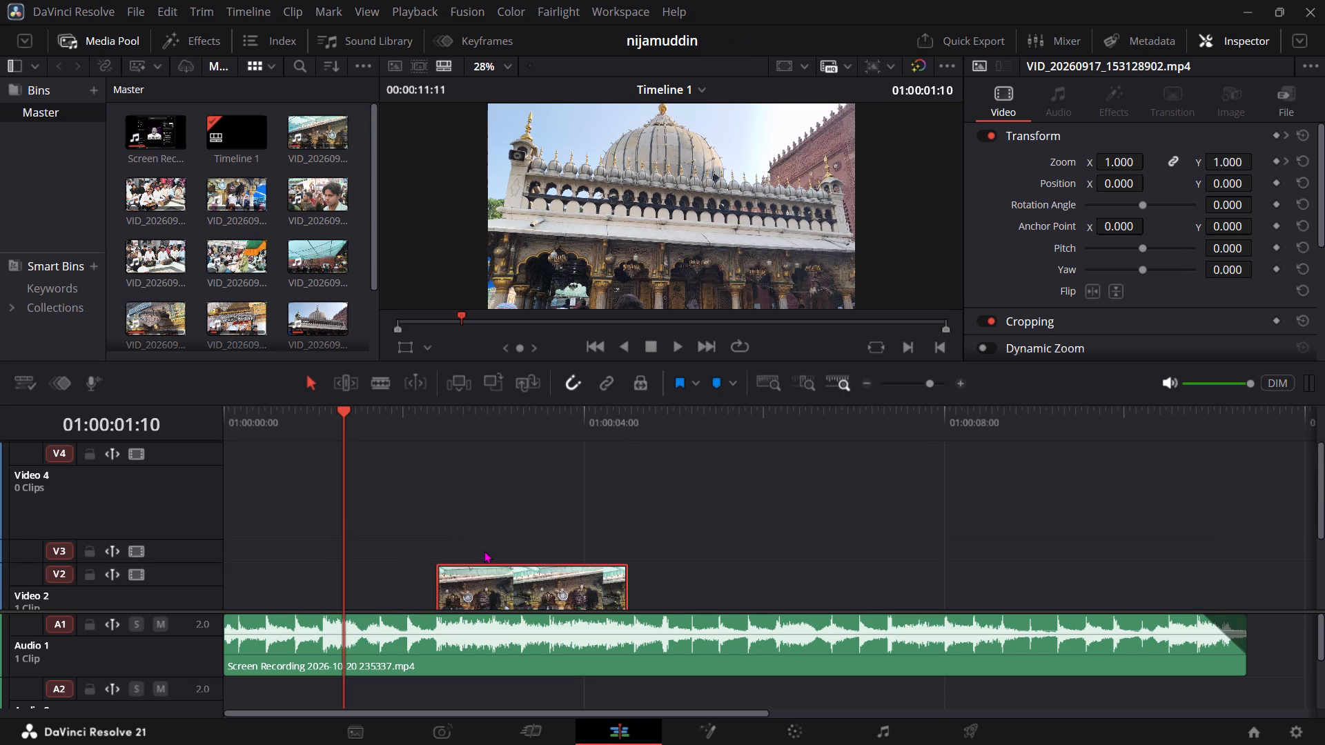
scroll(493, 545, down, 1)
right_click(487, 498)
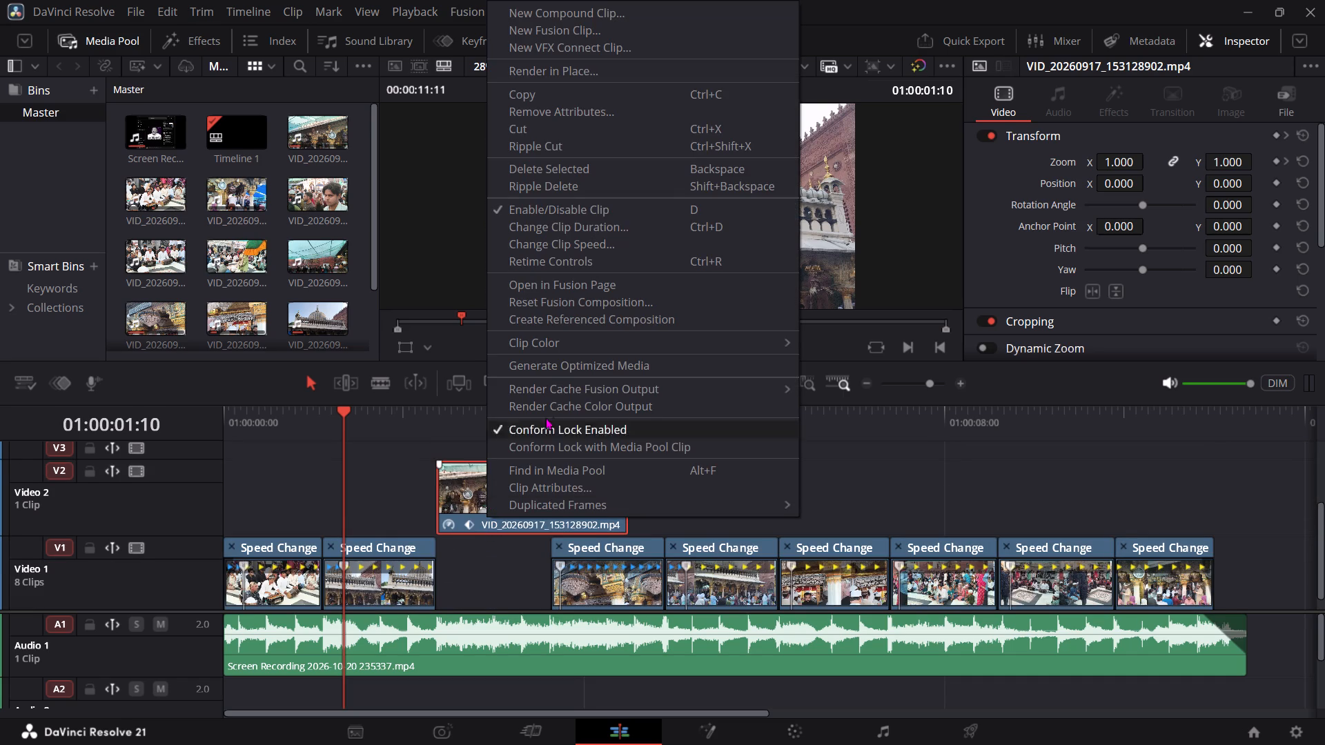
click(546, 257)
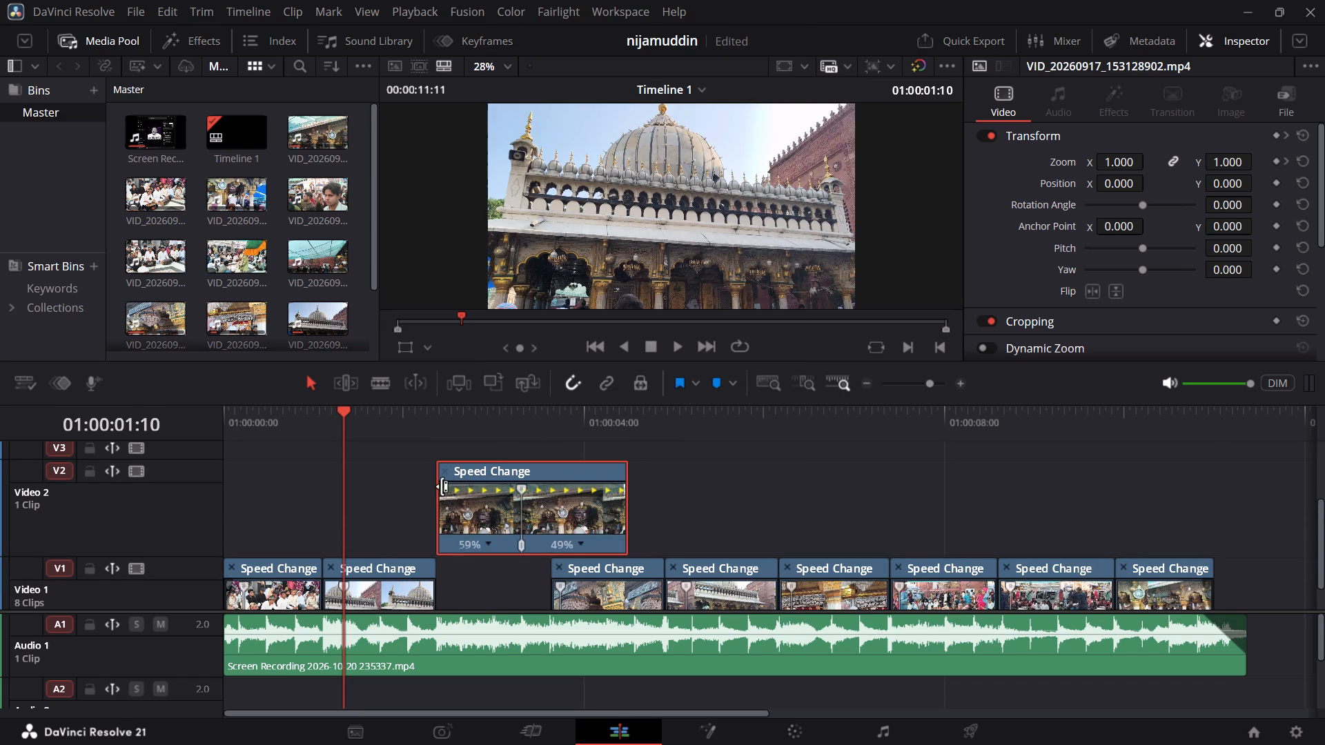
drag(442, 483, 478, 486)
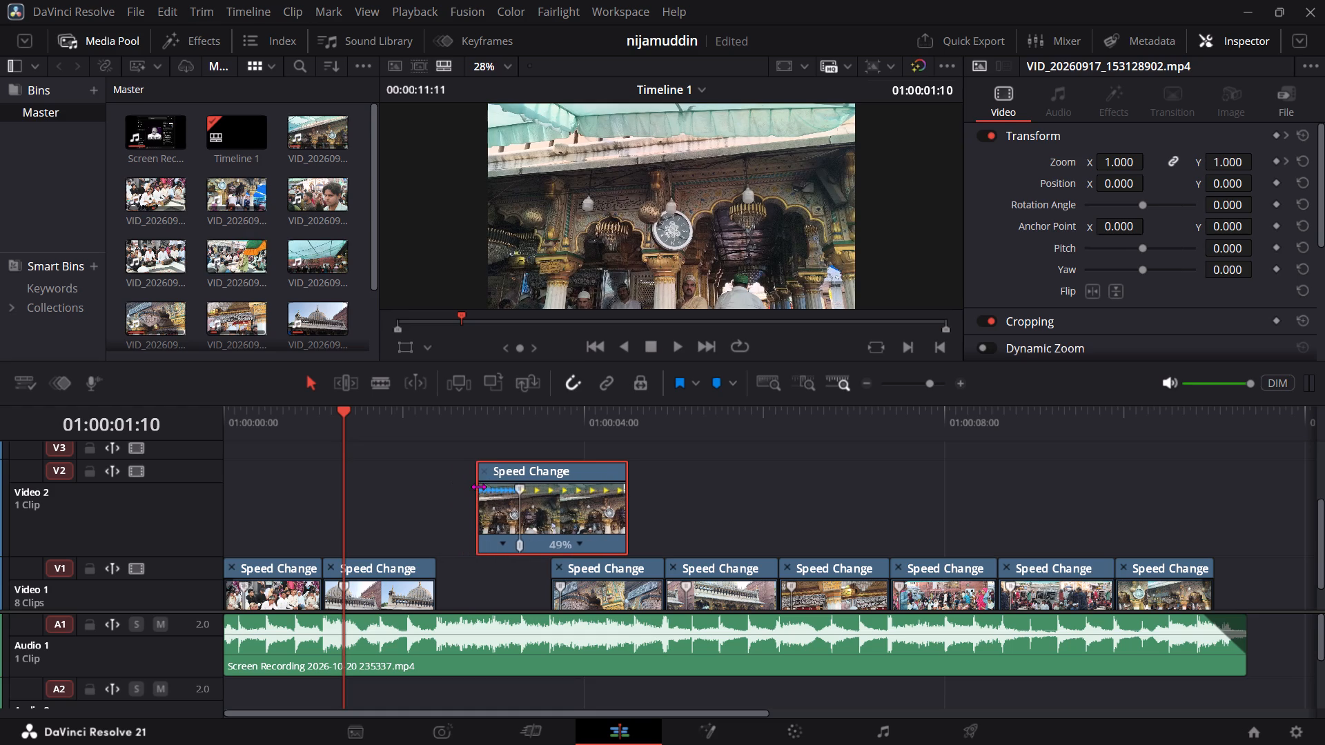
drag(478, 486, 473, 488)
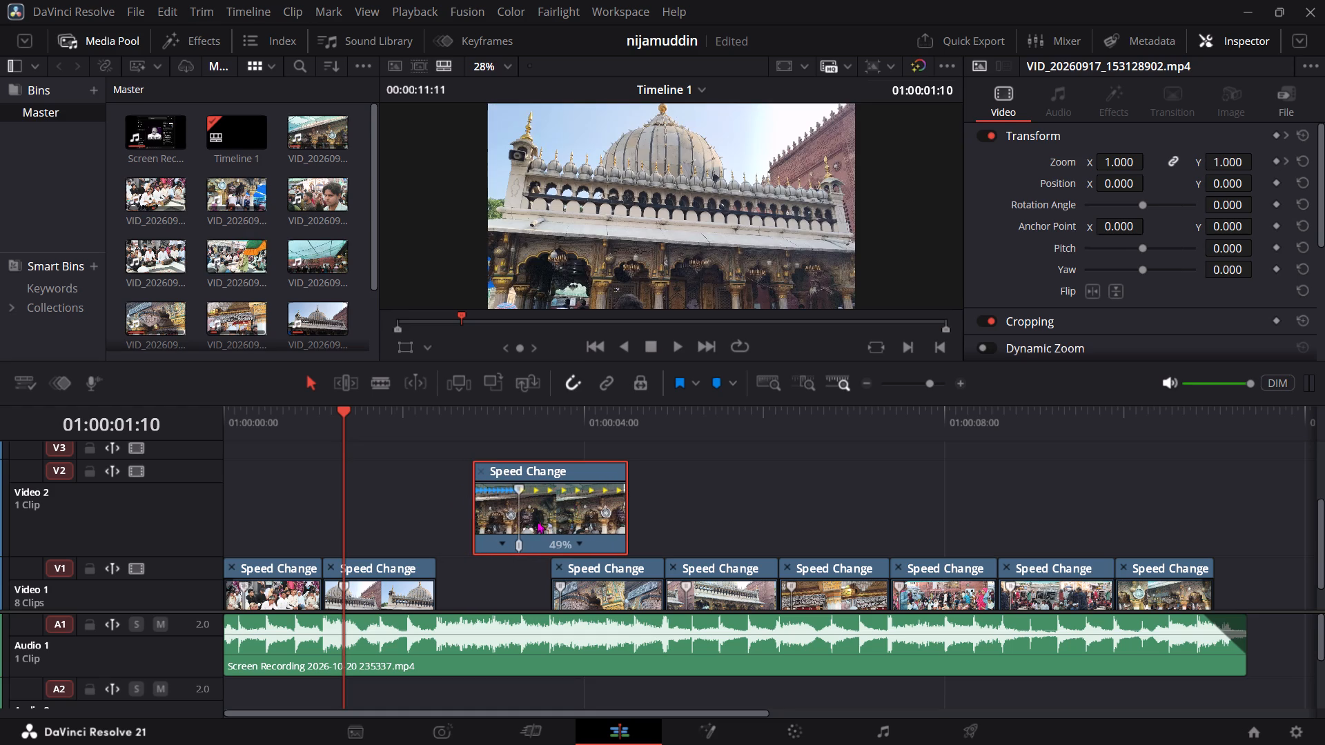
Move the Video 2 clip's speed point earlier to shorten the opening segment, keeping the second segment at 49%.
click(518, 541)
click(520, 542)
drag(520, 490, 508, 490)
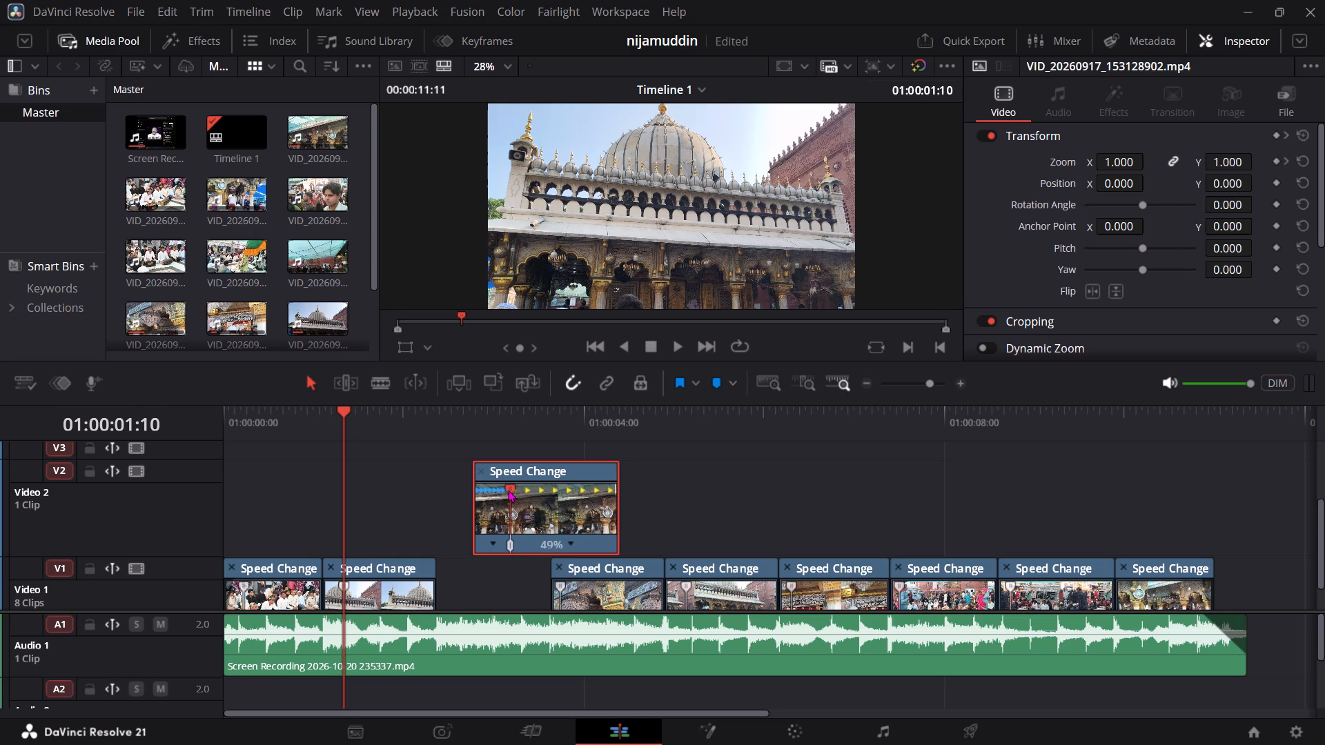
drag(508, 490, 511, 493)
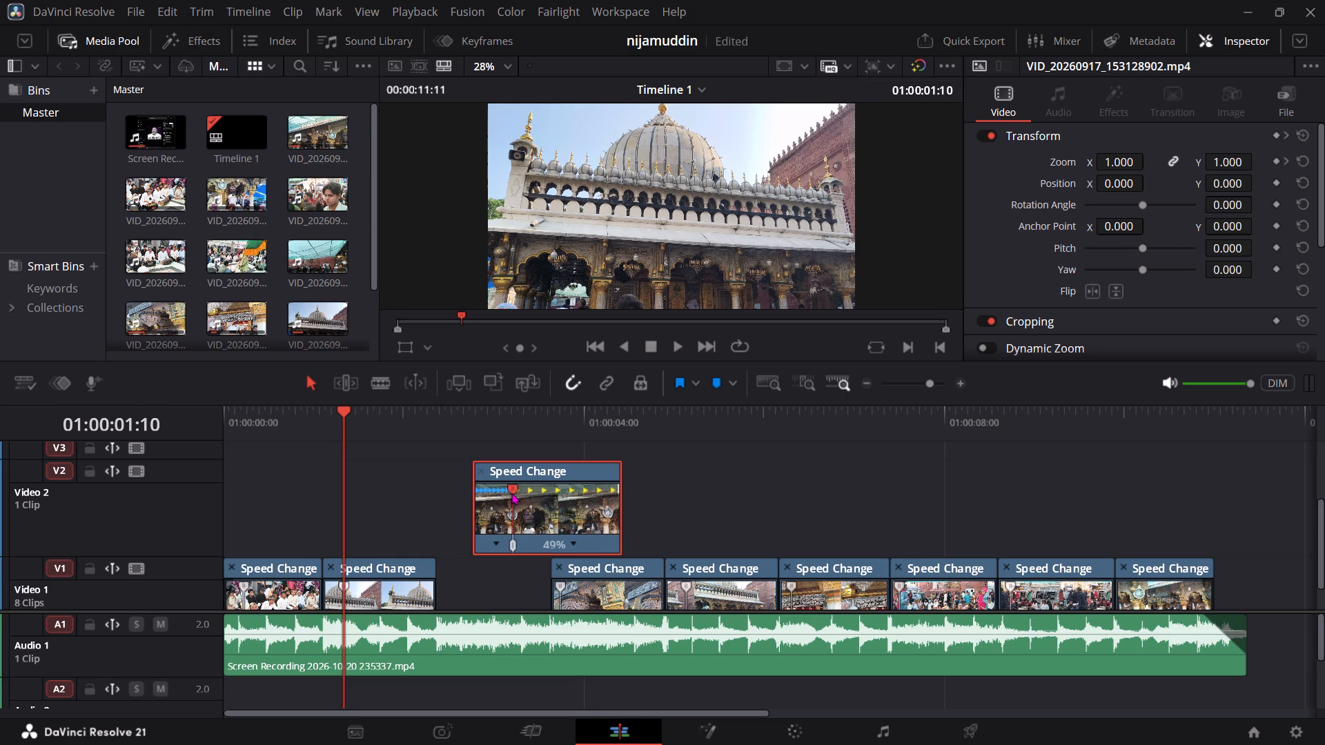
drag(511, 493, 564, 504)
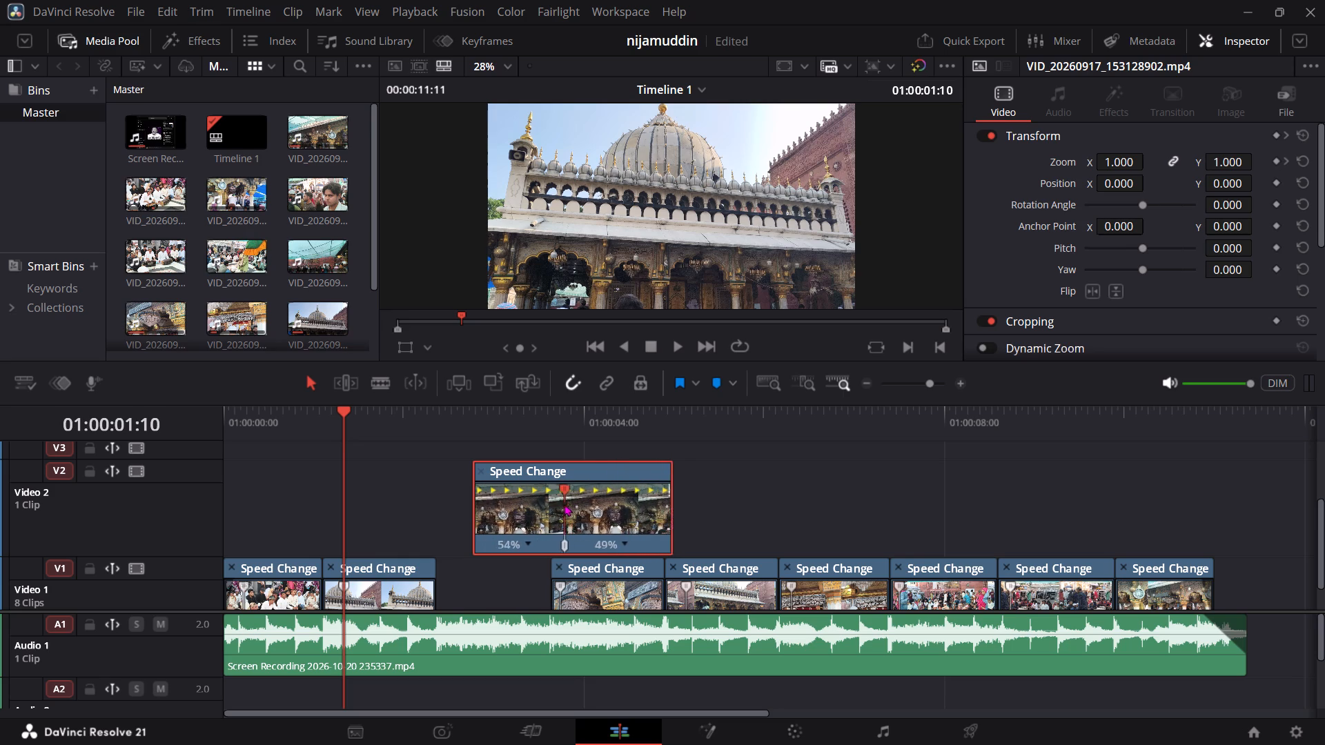
drag(564, 504, 502, 505)
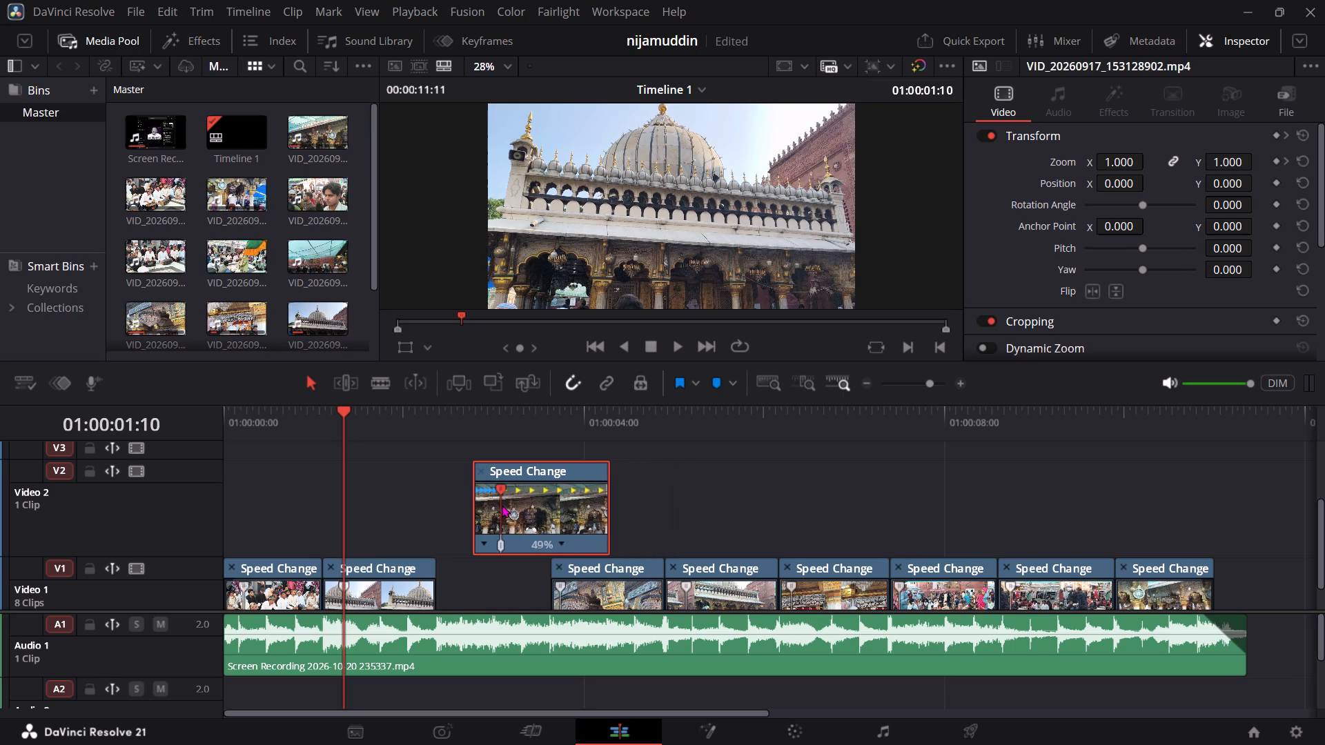
drag(502, 505, 497, 504)
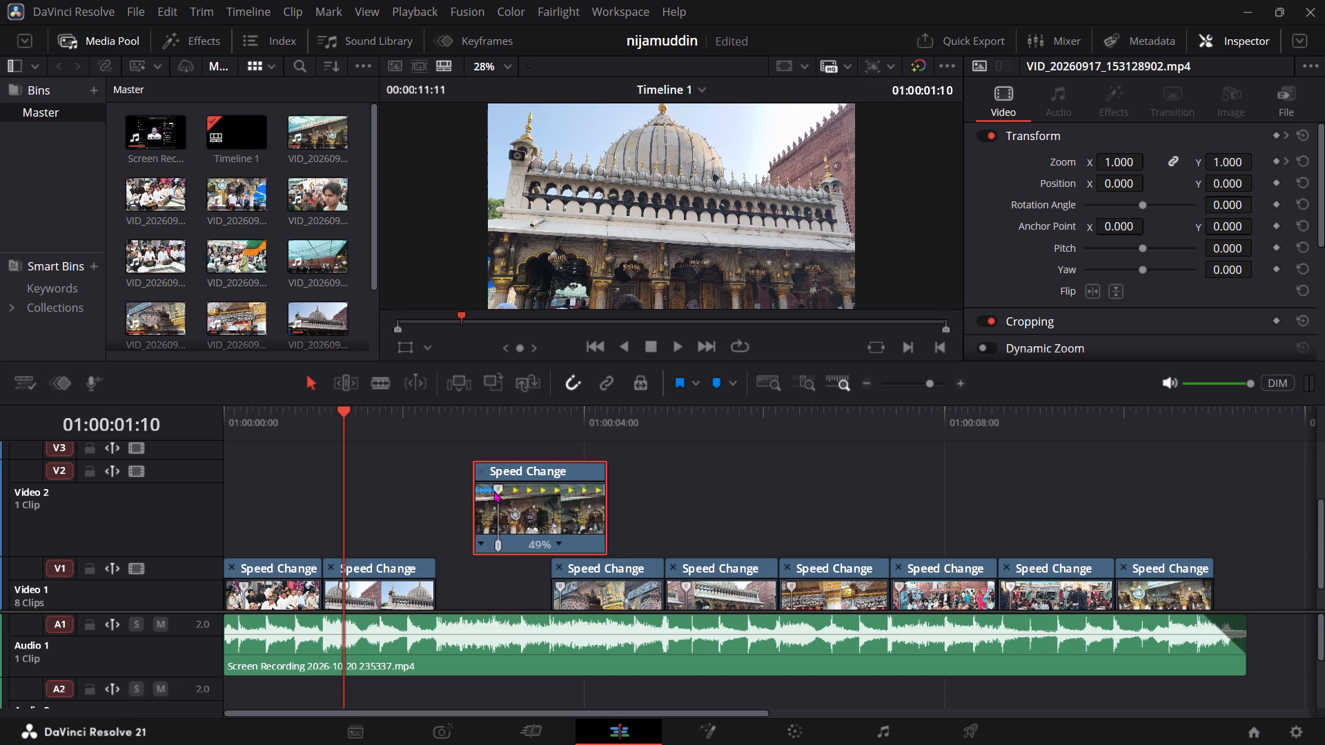
Show the Video 2 clip's retime controls again and retime its start earlier to slow down the opening segment.
drag(480, 480, 461, 481)
drag(461, 481, 431, 483)
click(487, 488)
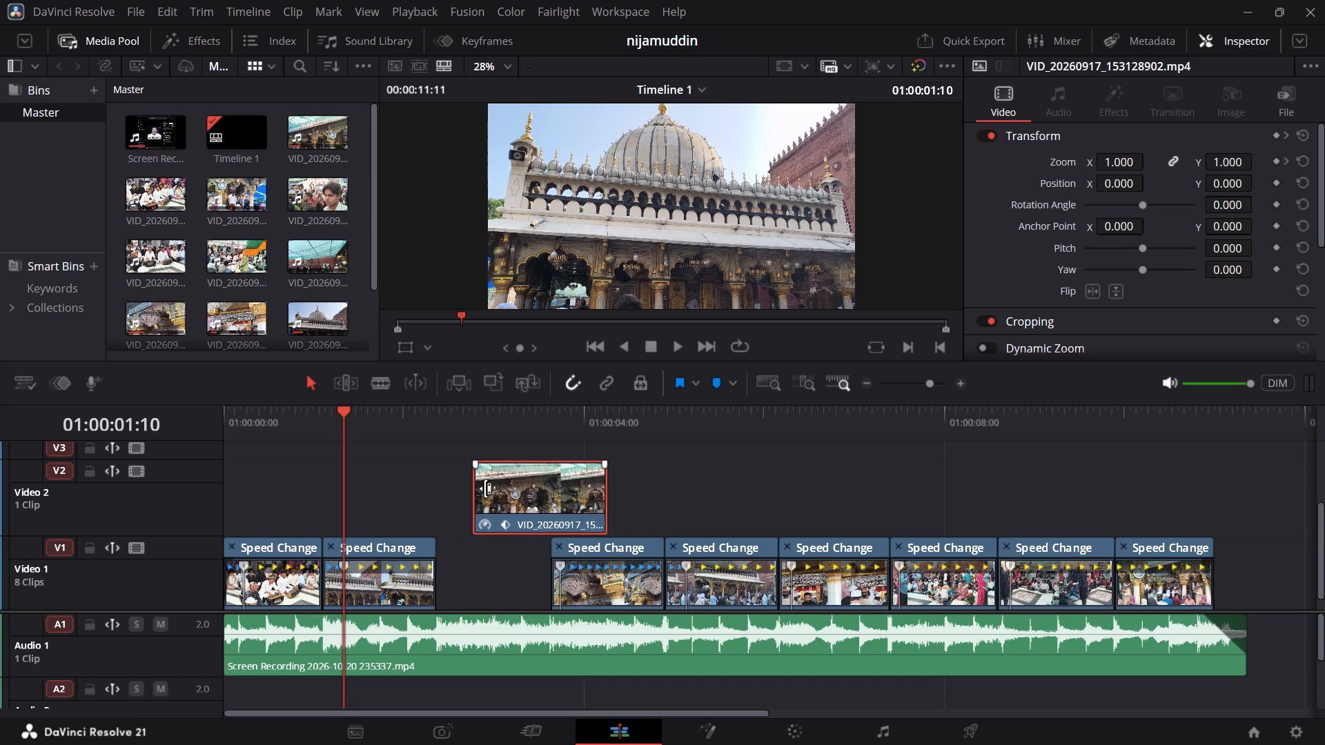
right_click(485, 488)
click(540, 266)
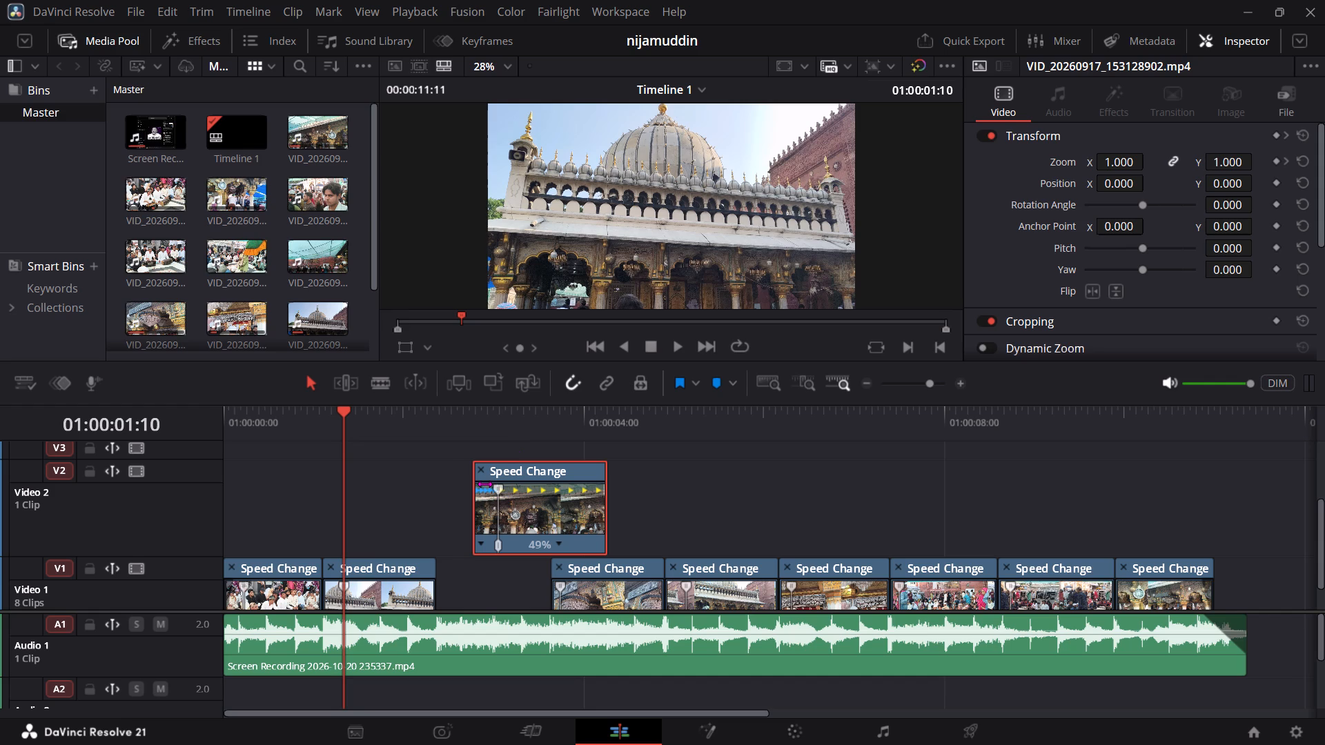
drag(484, 484, 463, 500)
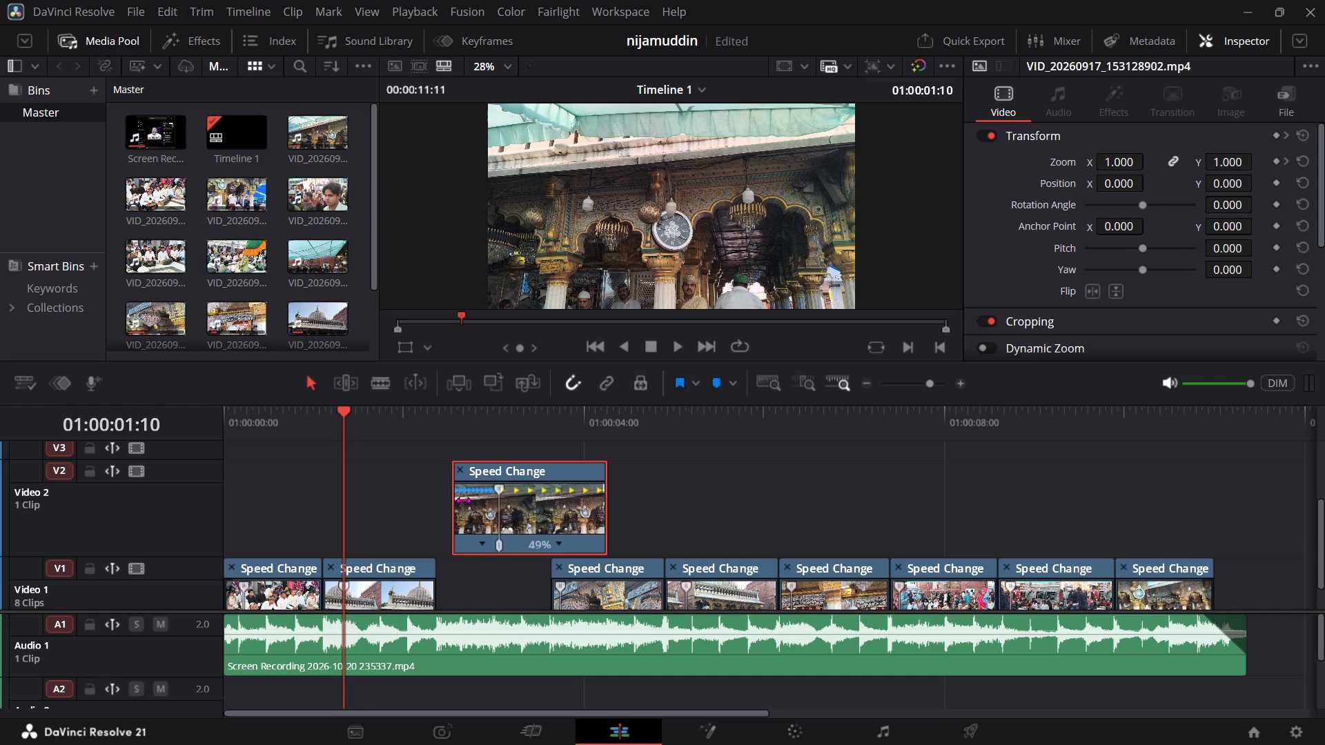
drag(463, 500, 462, 500)
Retime the Video 2 clip's speed point earlier to make the opening segment play faster, leaving the second segment at 49%.
drag(499, 490, 498, 490)
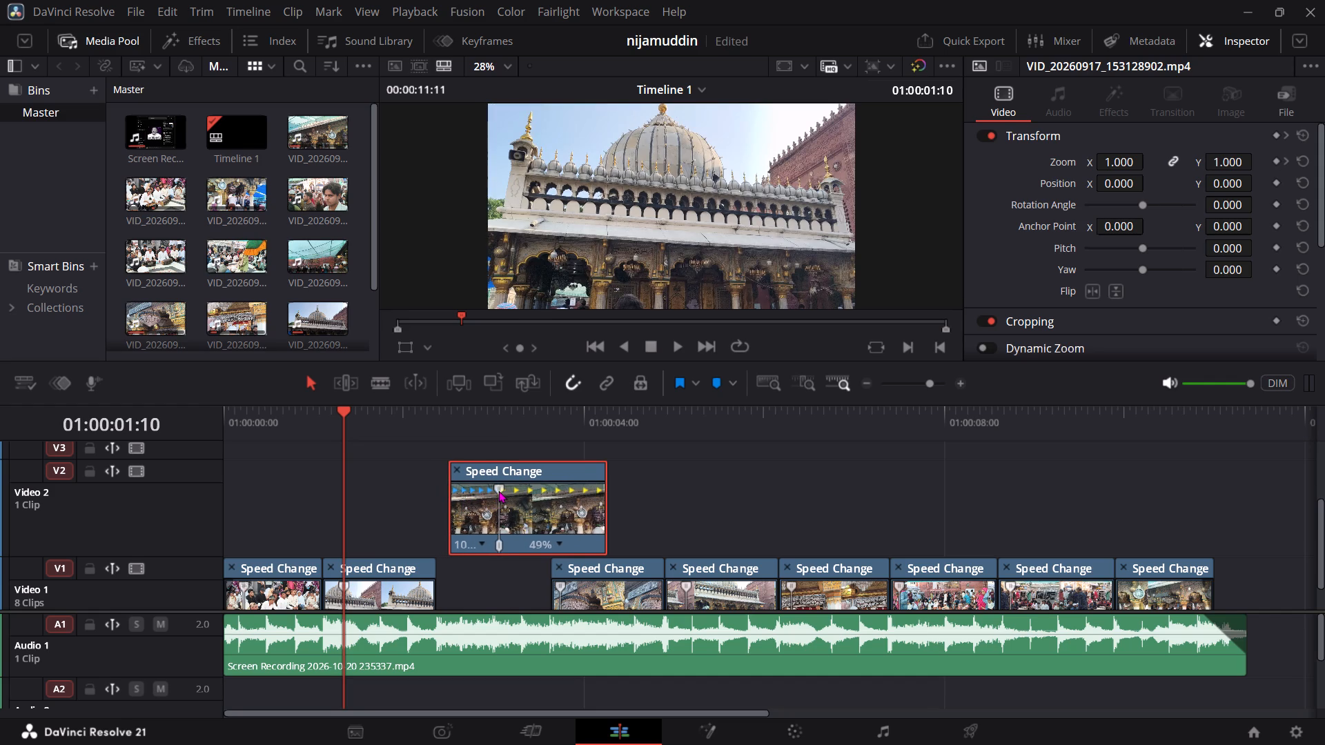
drag(498, 490, 474, 497)
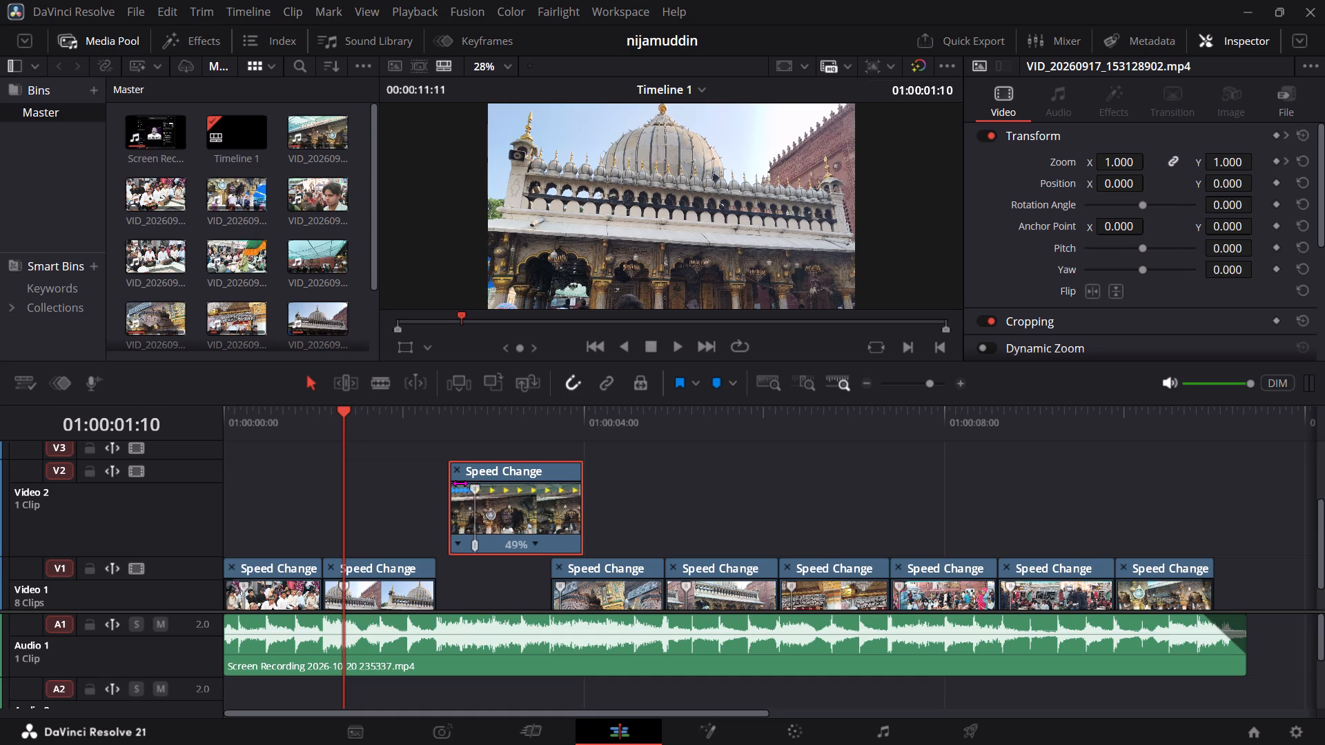
Retime the Video 2 clip's start back to the second Video 1 clip's end and move its speed point earlier, keeping 49% after it.
drag(460, 483, 440, 483)
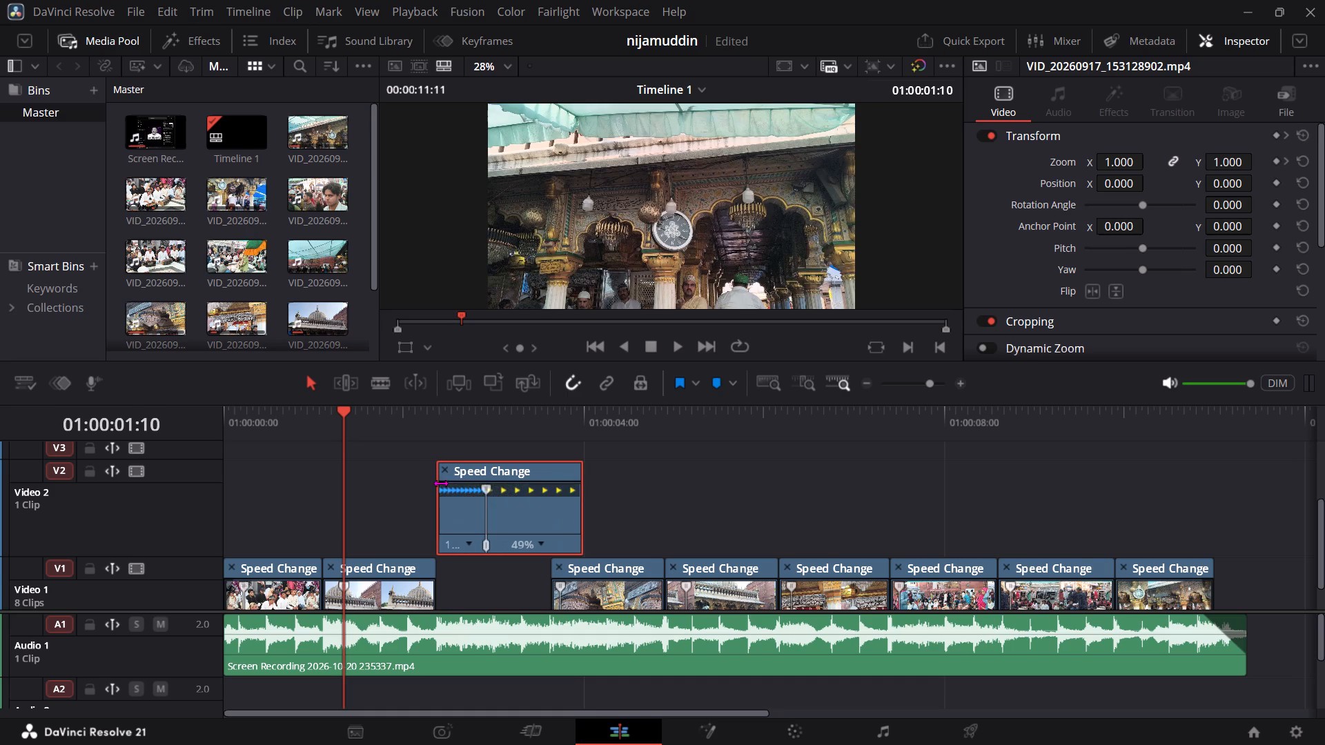
drag(484, 546, 470, 545)
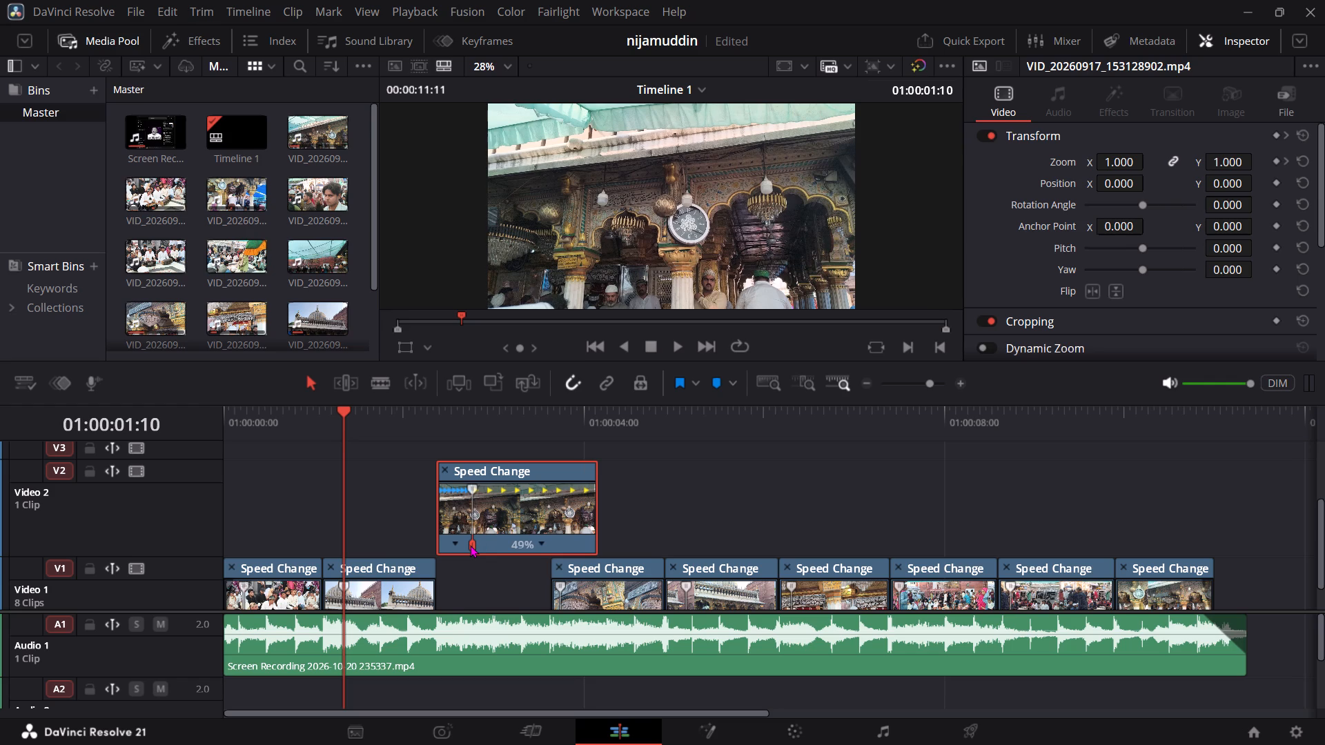
drag(470, 545, 464, 544)
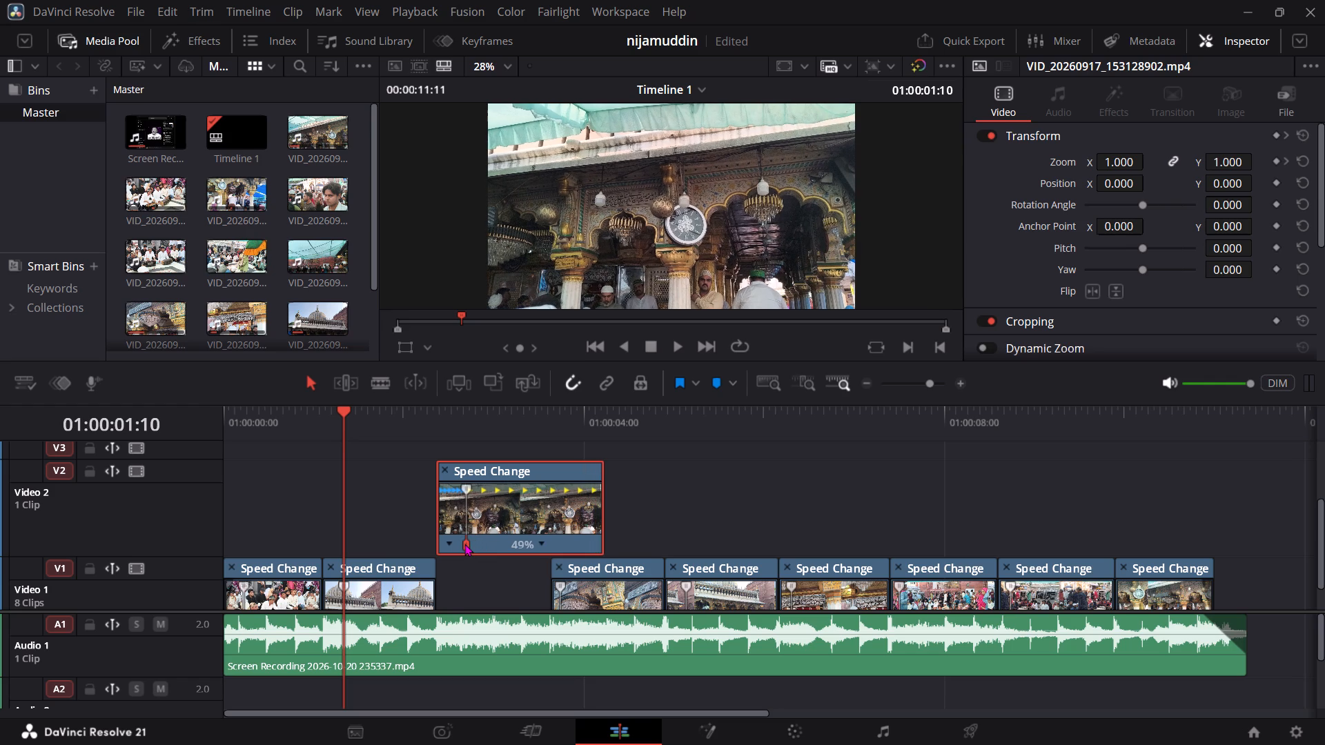
drag(464, 544, 461, 543)
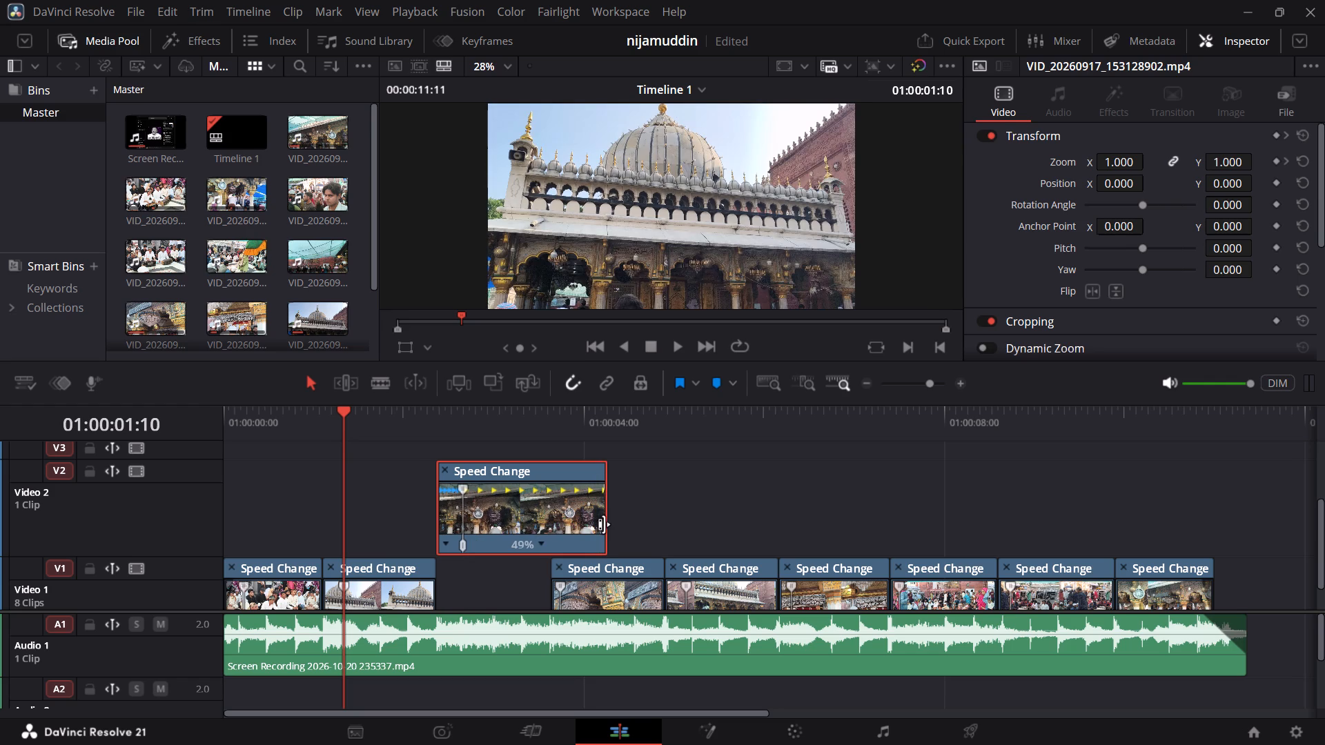
Trim the Video 2 clip's end to match the gap on Video 1 and move the clip down into that gap.
drag(604, 524, 544, 546)
drag(527, 521, 528, 557)
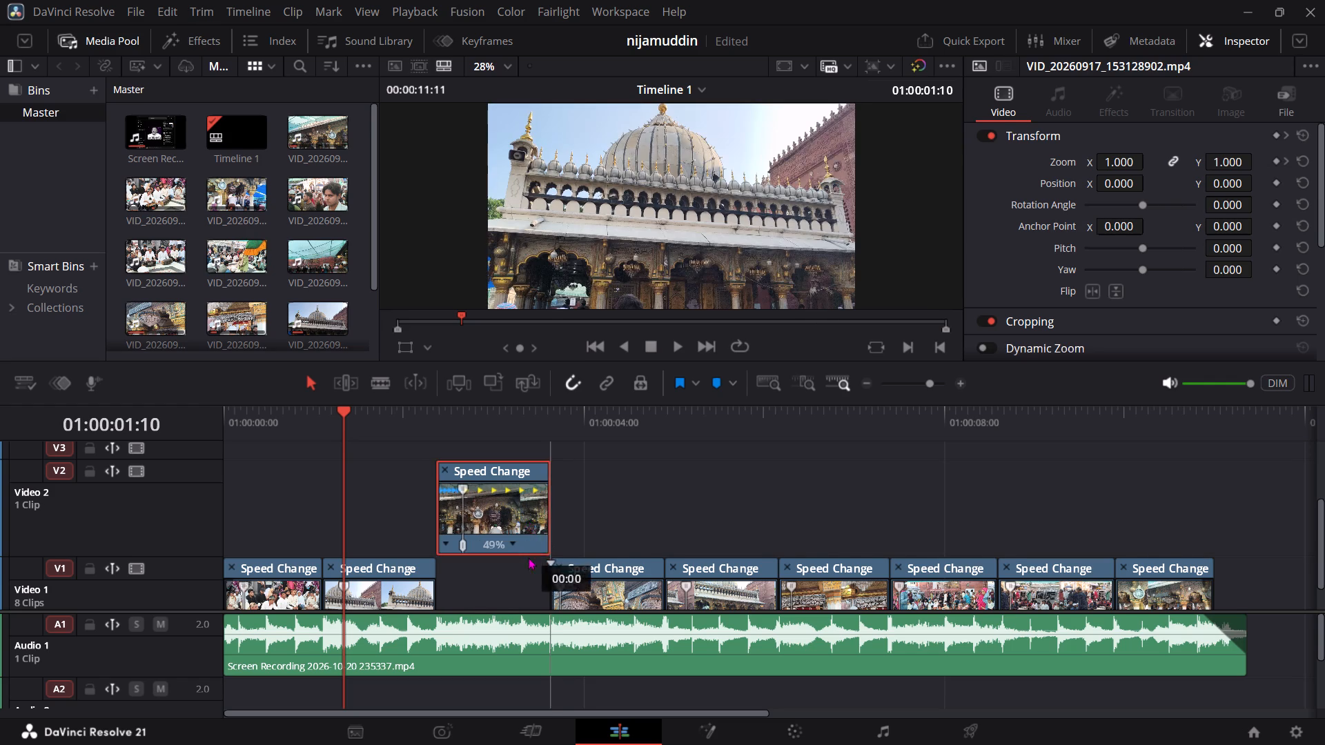
drag(528, 557, 528, 560)
Play and scrub through the third Video 1 clip to check its speed ramp and the cuts around it.
key(space)
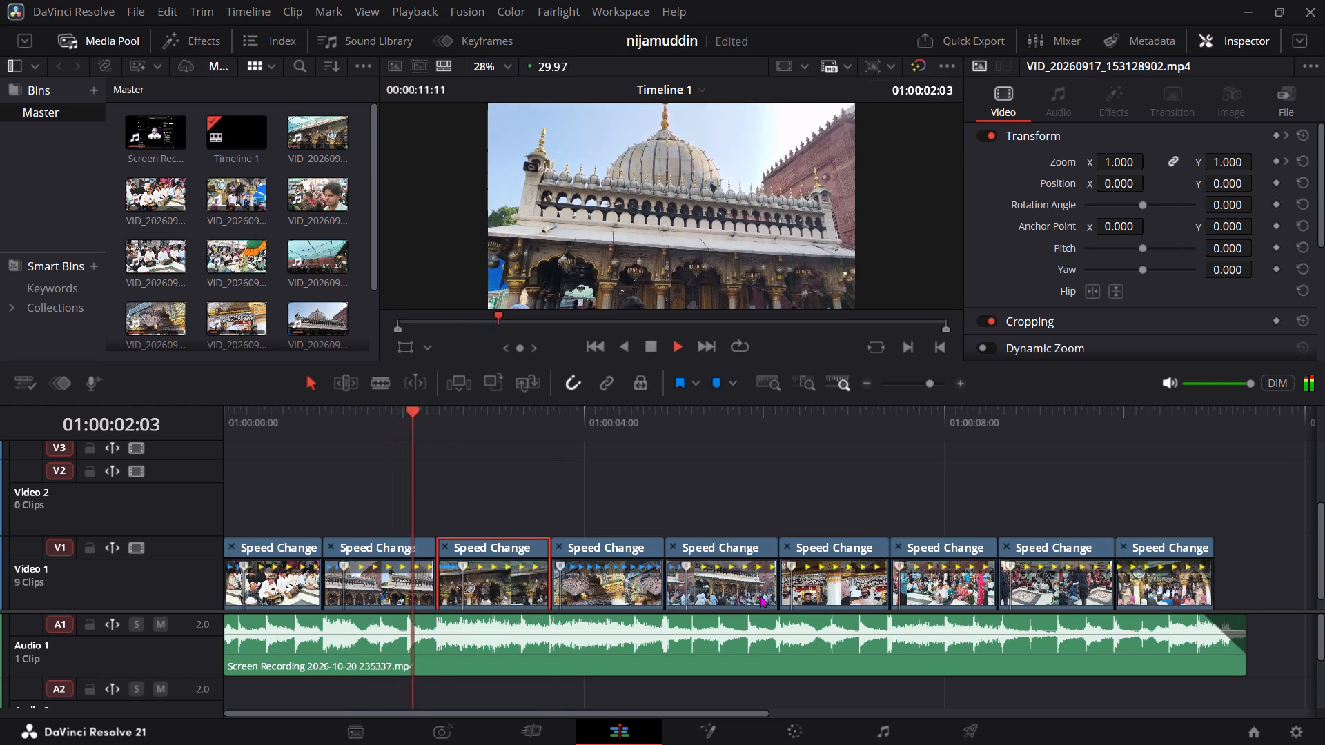
key(space)
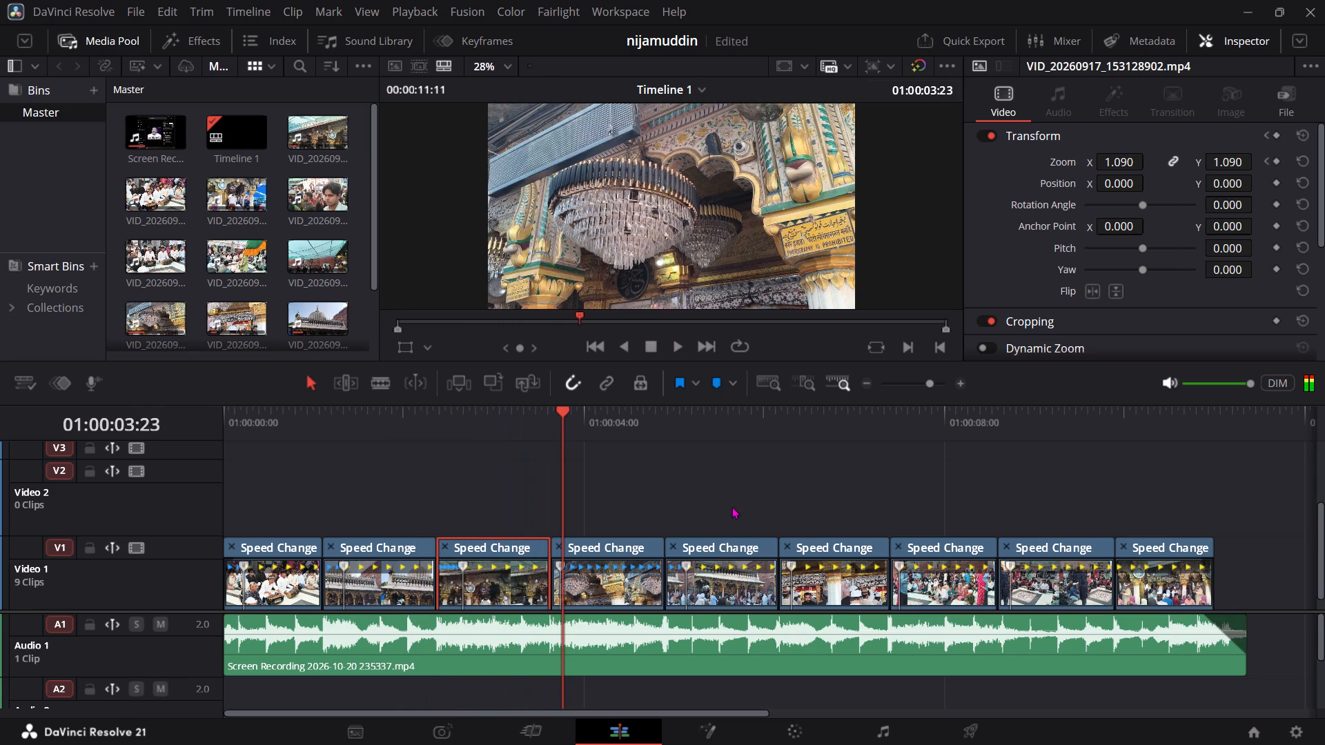
drag(627, 445, 523, 447)
drag(542, 429, 442, 460)
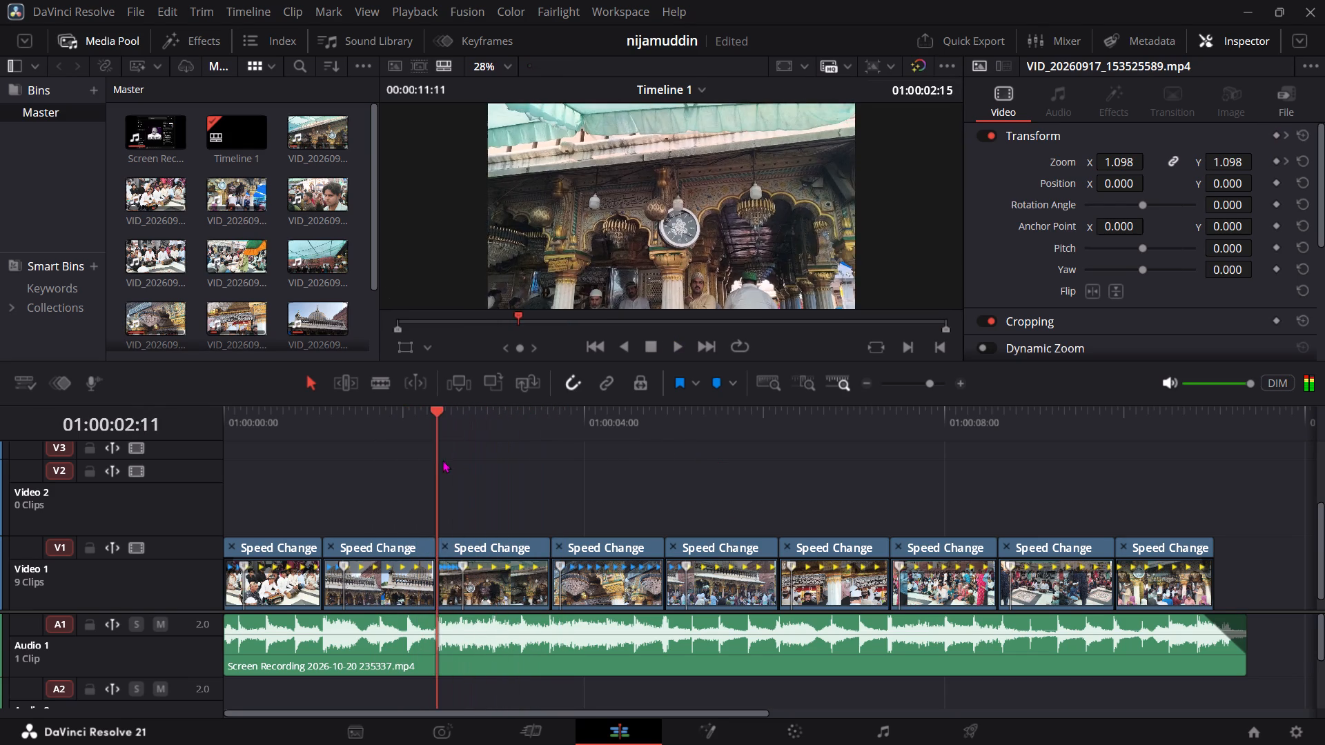
drag(442, 460, 438, 518)
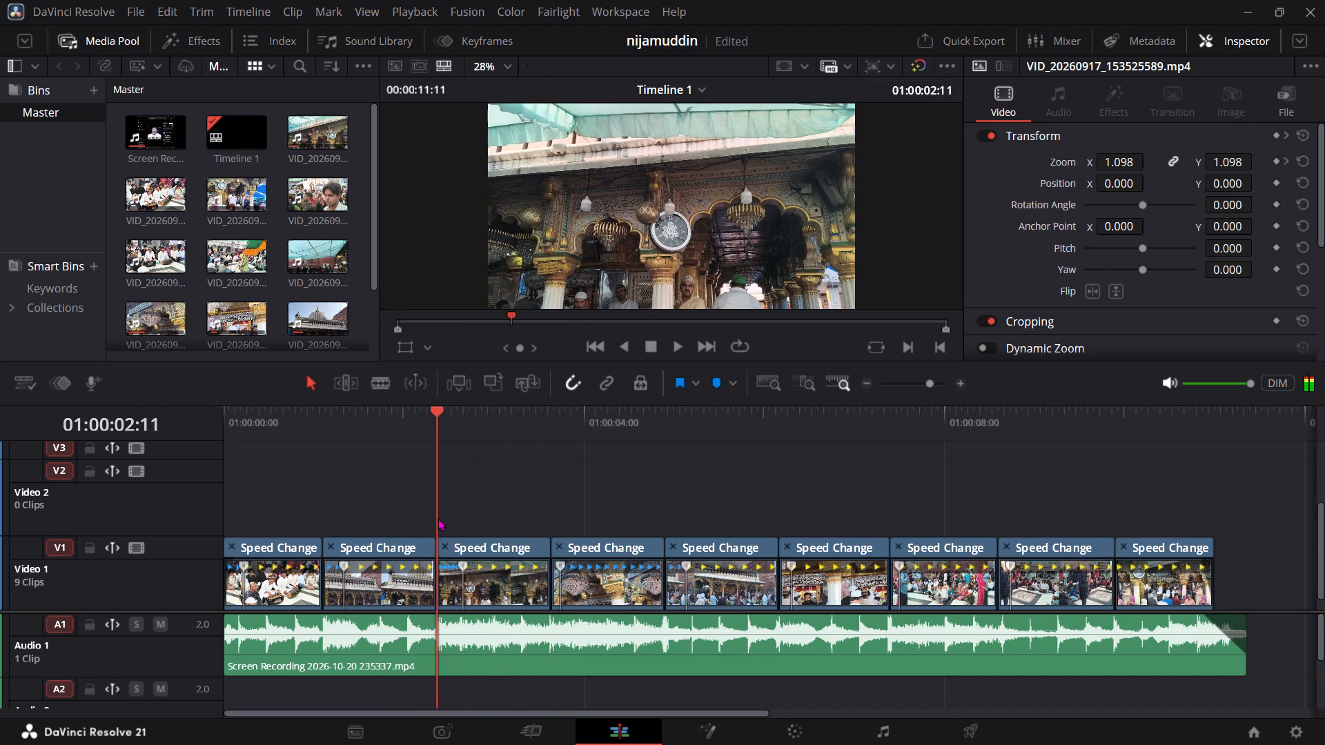
drag(438, 518, 469, 568)
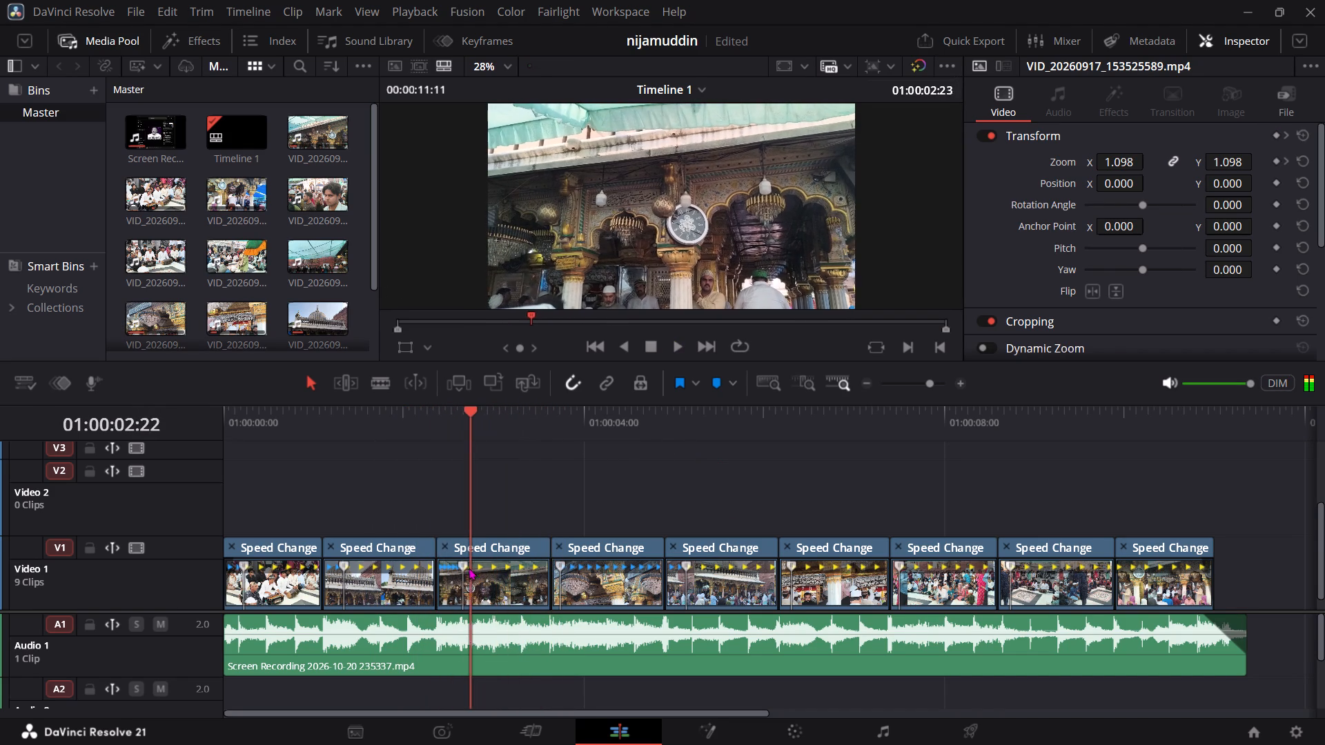
drag(469, 568, 466, 568)
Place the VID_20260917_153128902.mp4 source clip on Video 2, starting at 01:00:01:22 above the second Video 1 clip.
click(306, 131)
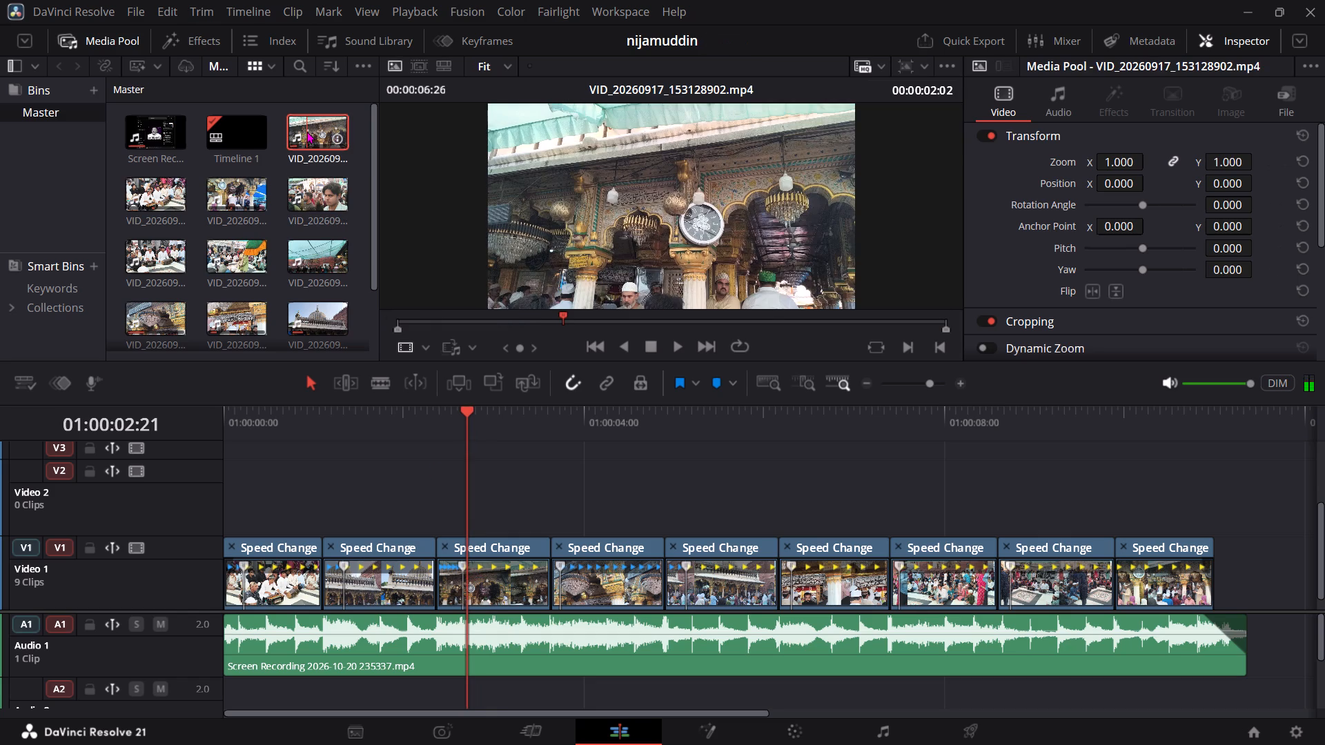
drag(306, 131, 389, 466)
Play and scrub the source clip on Video 2 to examine its normal-speed footage.
click(420, 401)
drag(422, 417, 387, 422)
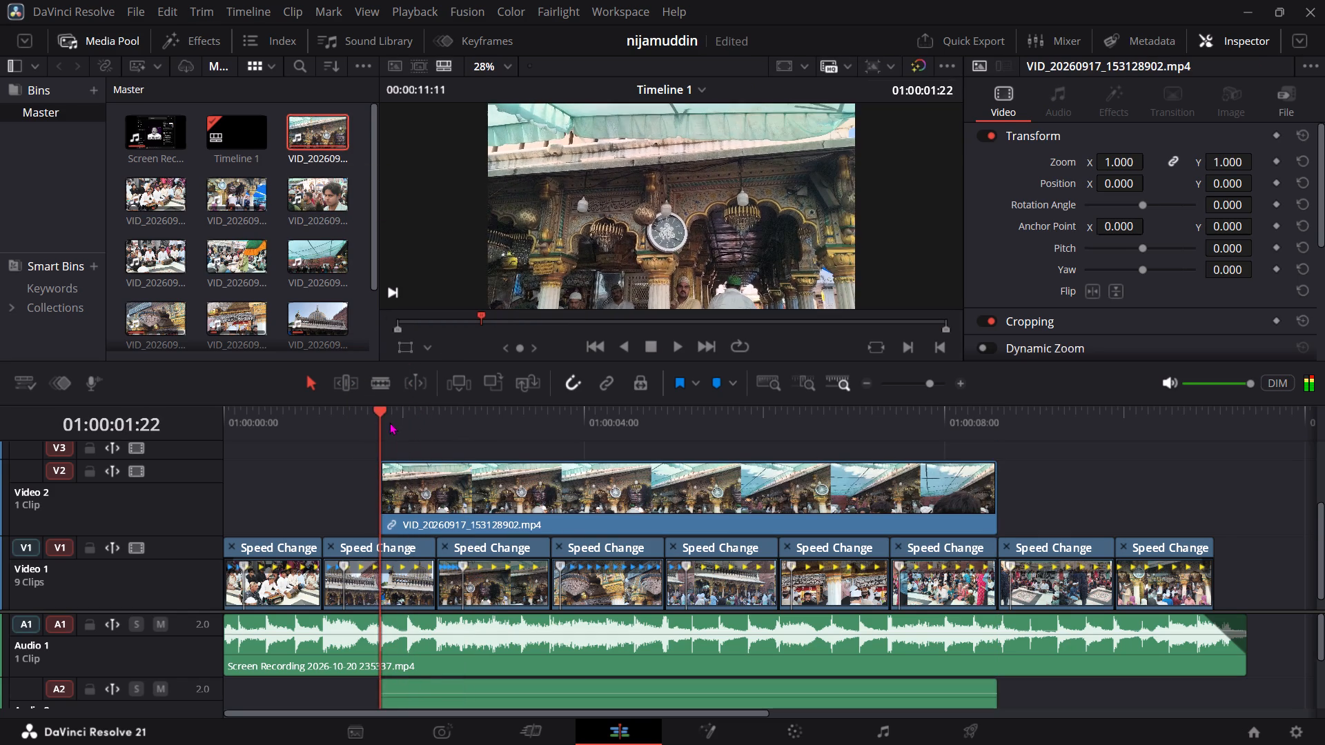
key(space)
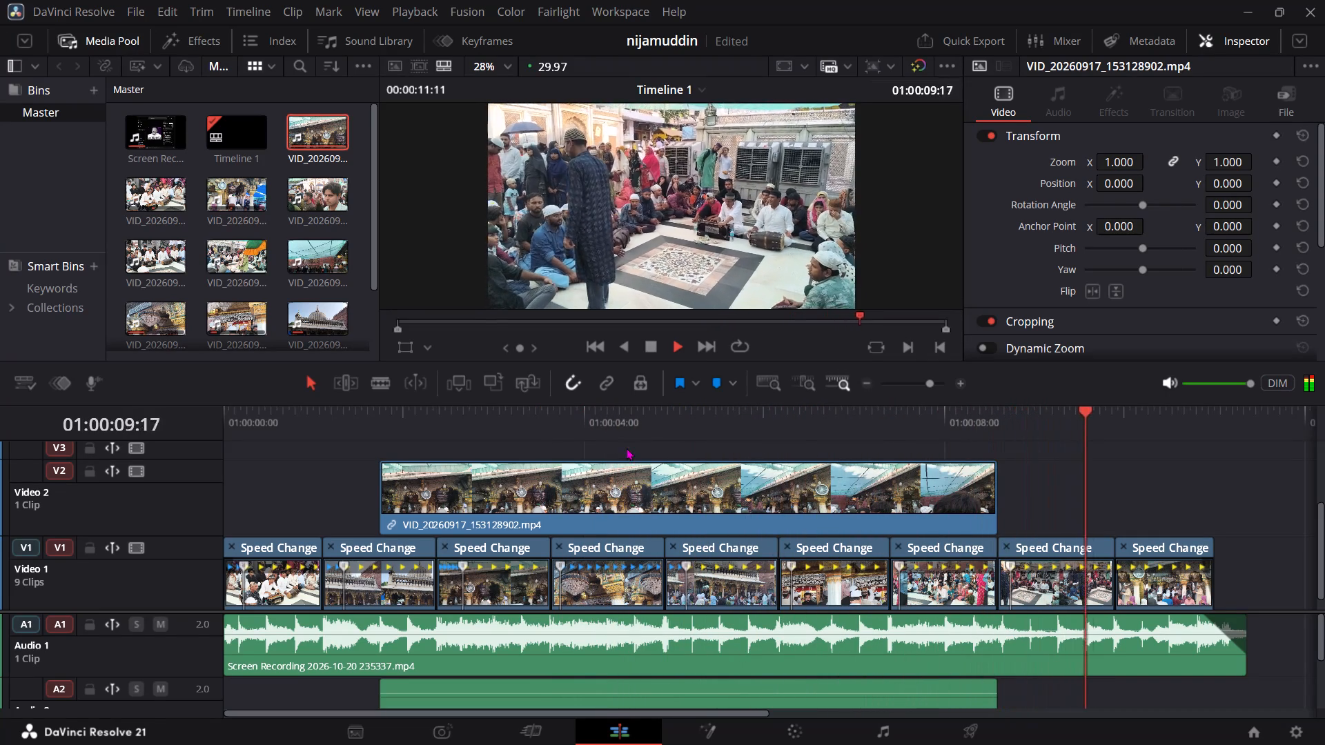
drag(614, 430, 383, 428)
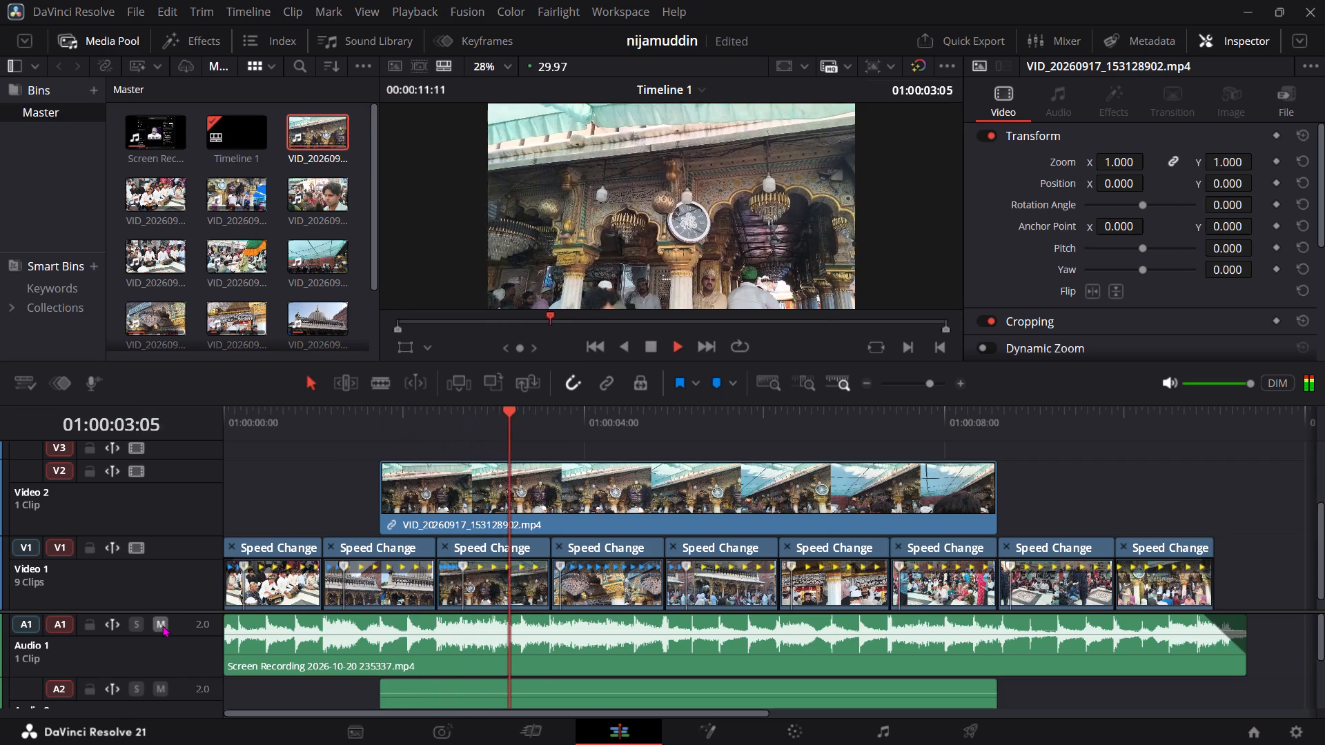
key(space)
drag(415, 423, 411, 422)
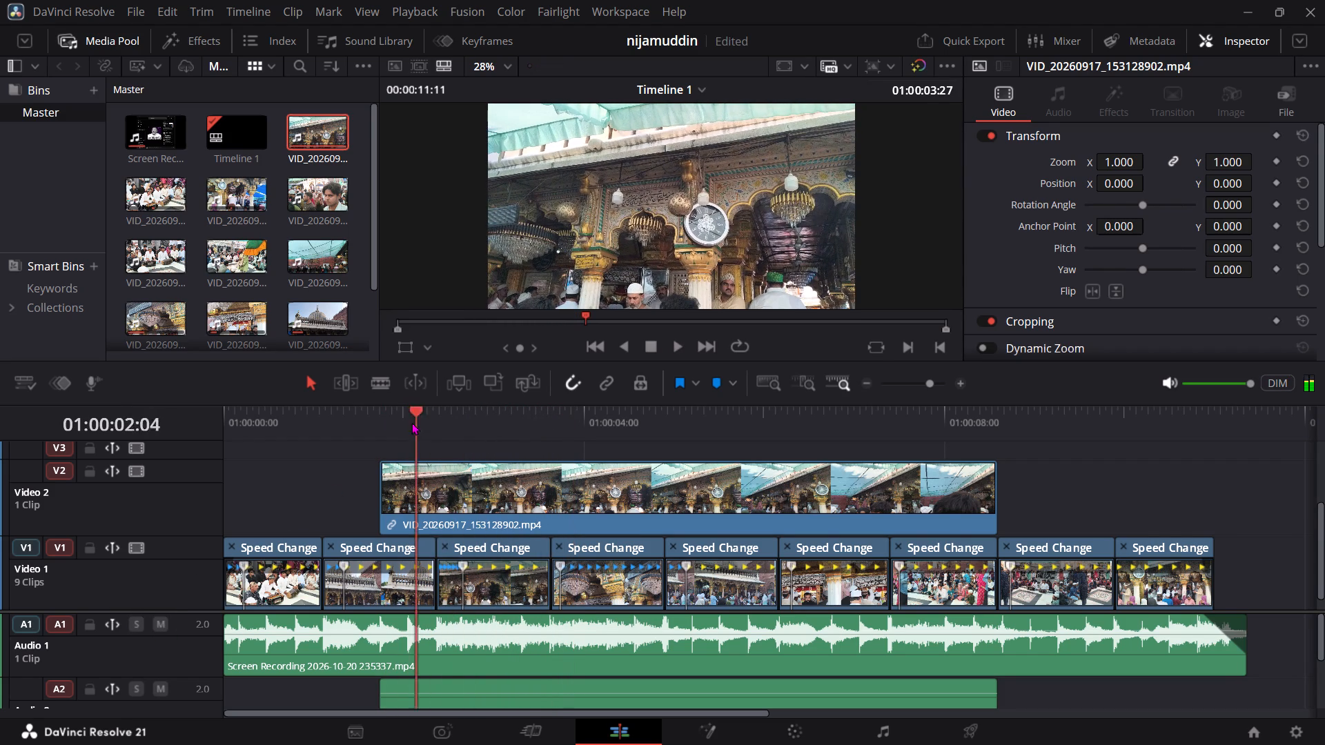
drag(411, 422, 360, 438)
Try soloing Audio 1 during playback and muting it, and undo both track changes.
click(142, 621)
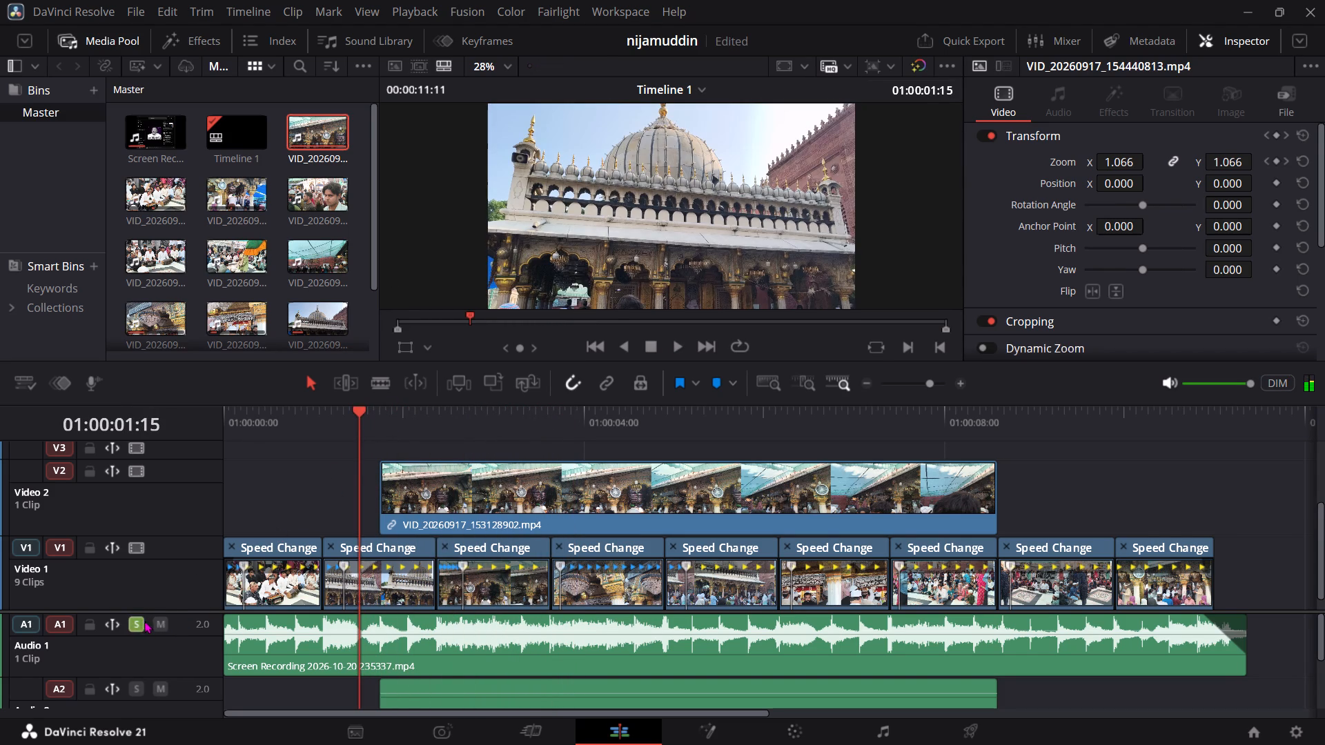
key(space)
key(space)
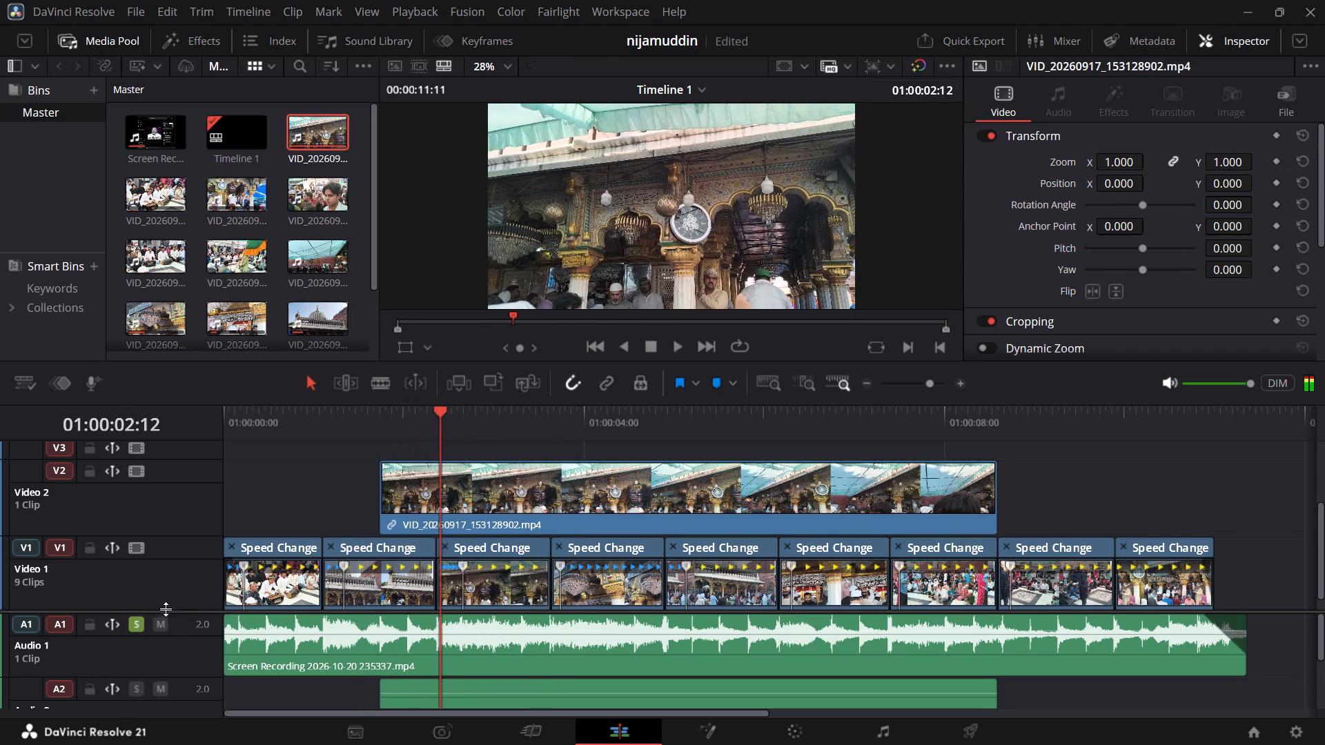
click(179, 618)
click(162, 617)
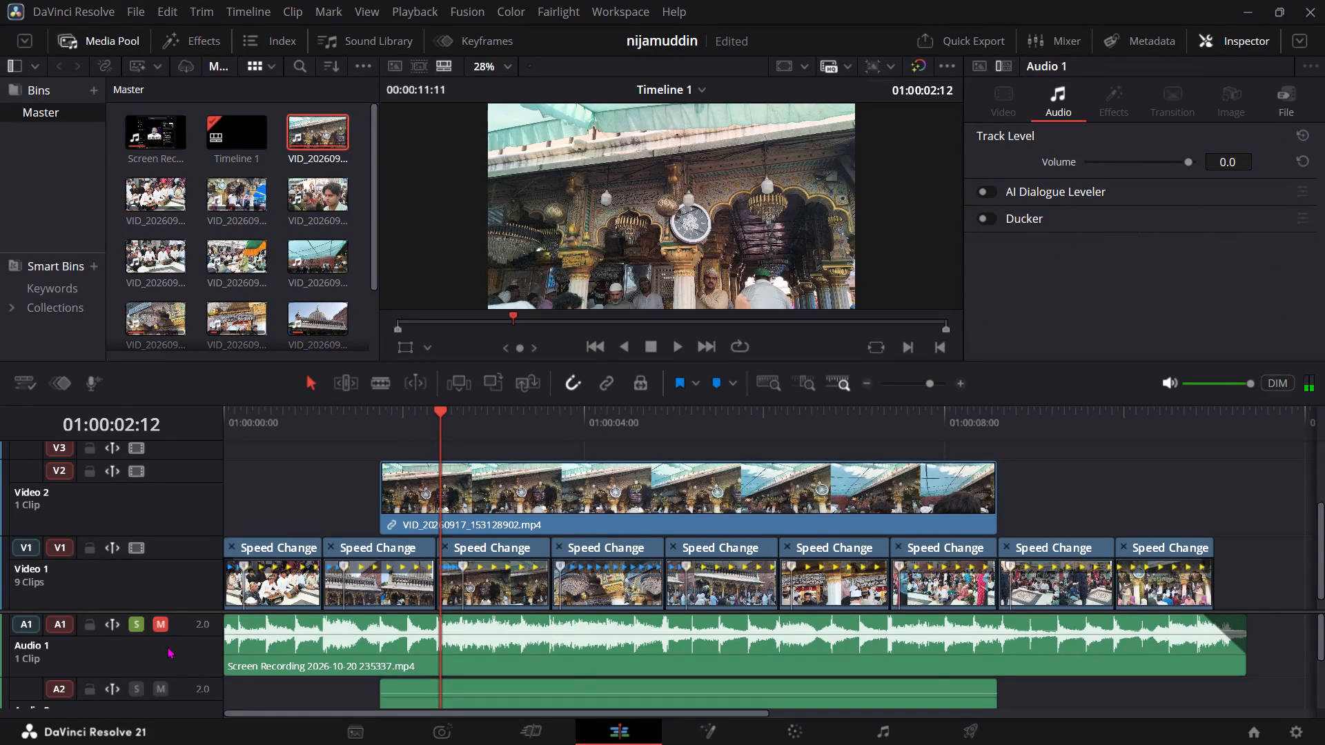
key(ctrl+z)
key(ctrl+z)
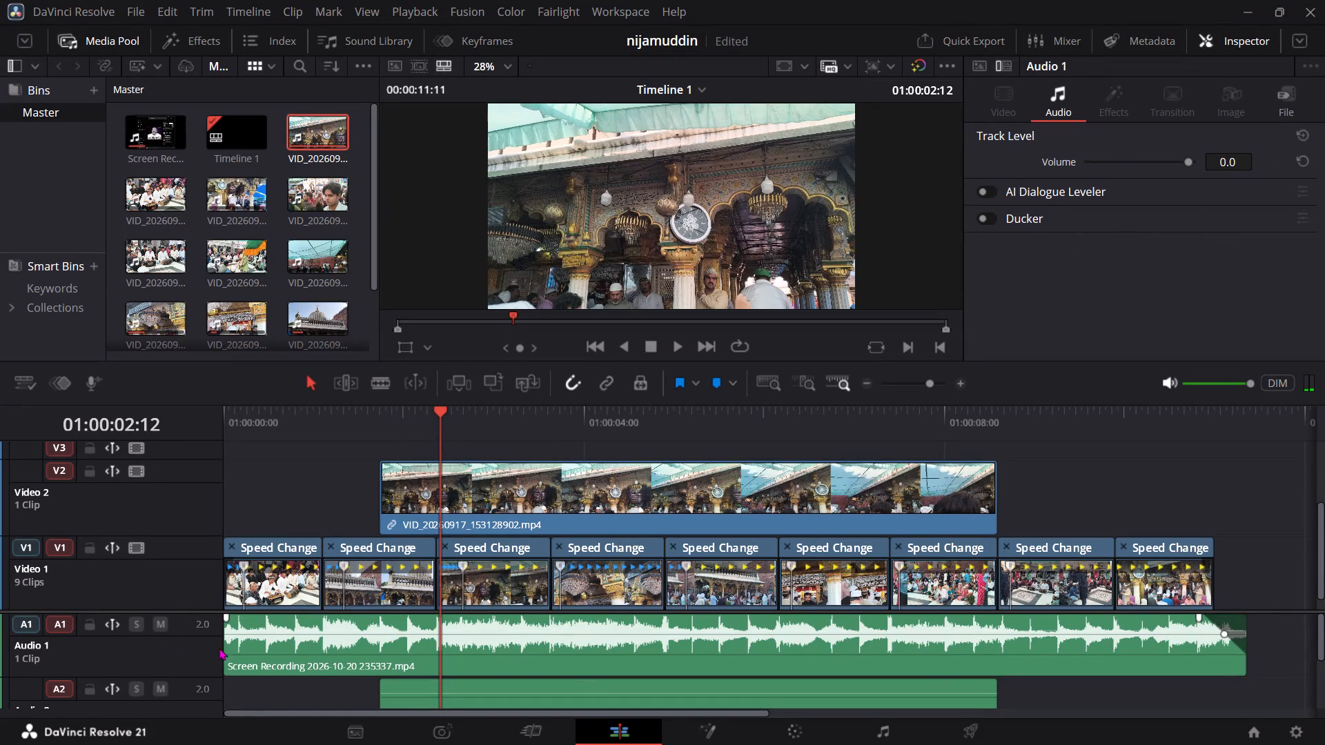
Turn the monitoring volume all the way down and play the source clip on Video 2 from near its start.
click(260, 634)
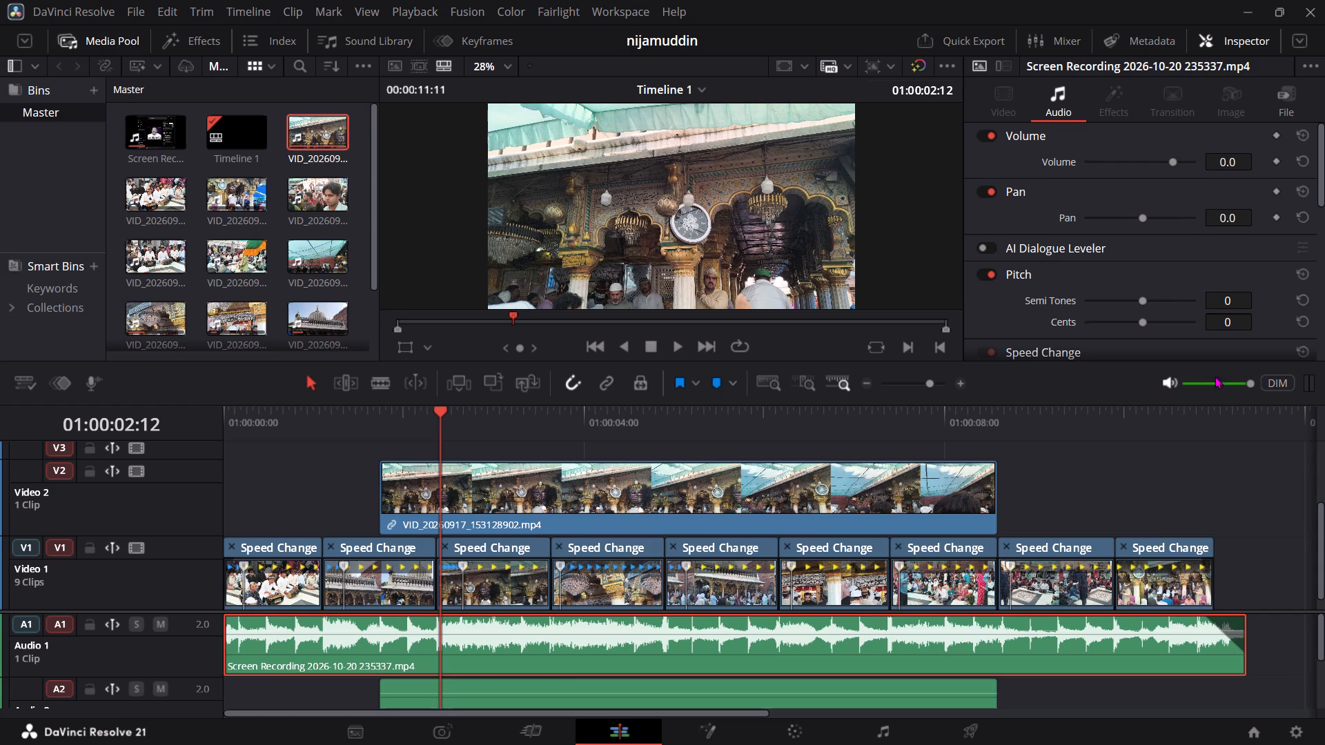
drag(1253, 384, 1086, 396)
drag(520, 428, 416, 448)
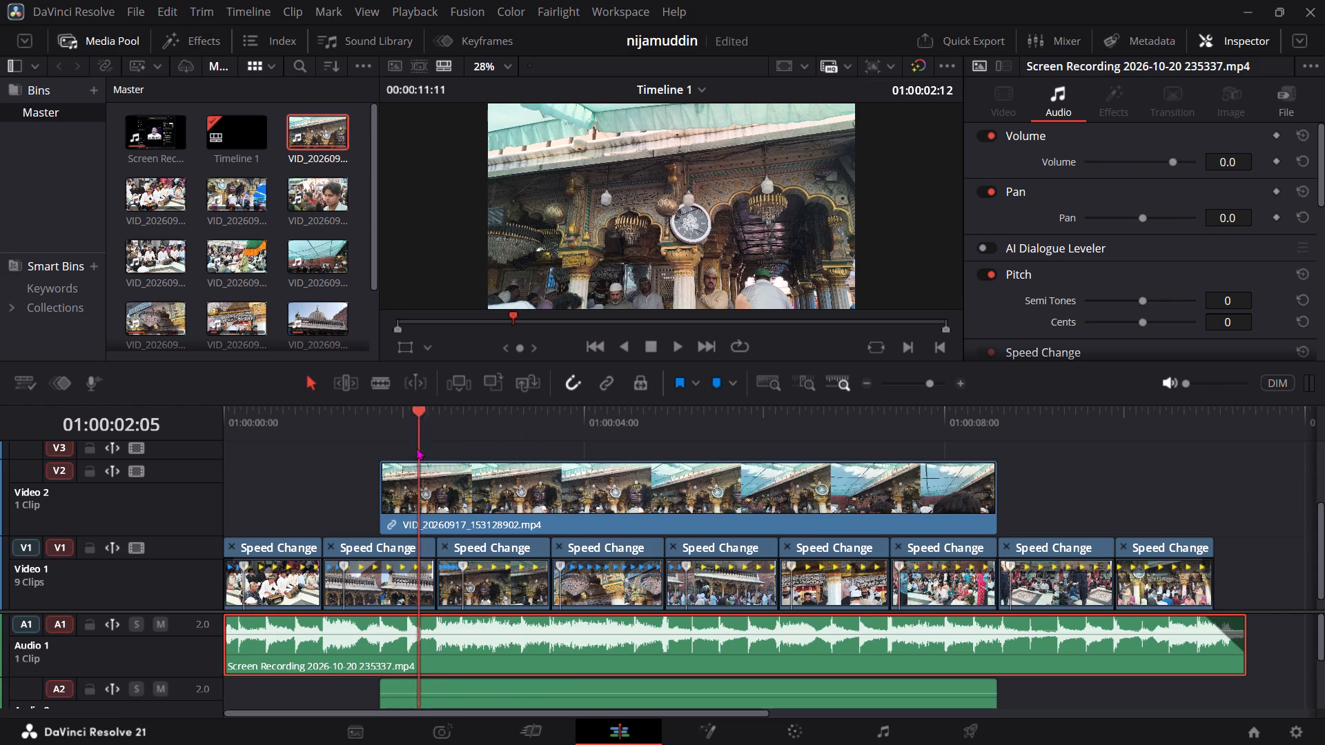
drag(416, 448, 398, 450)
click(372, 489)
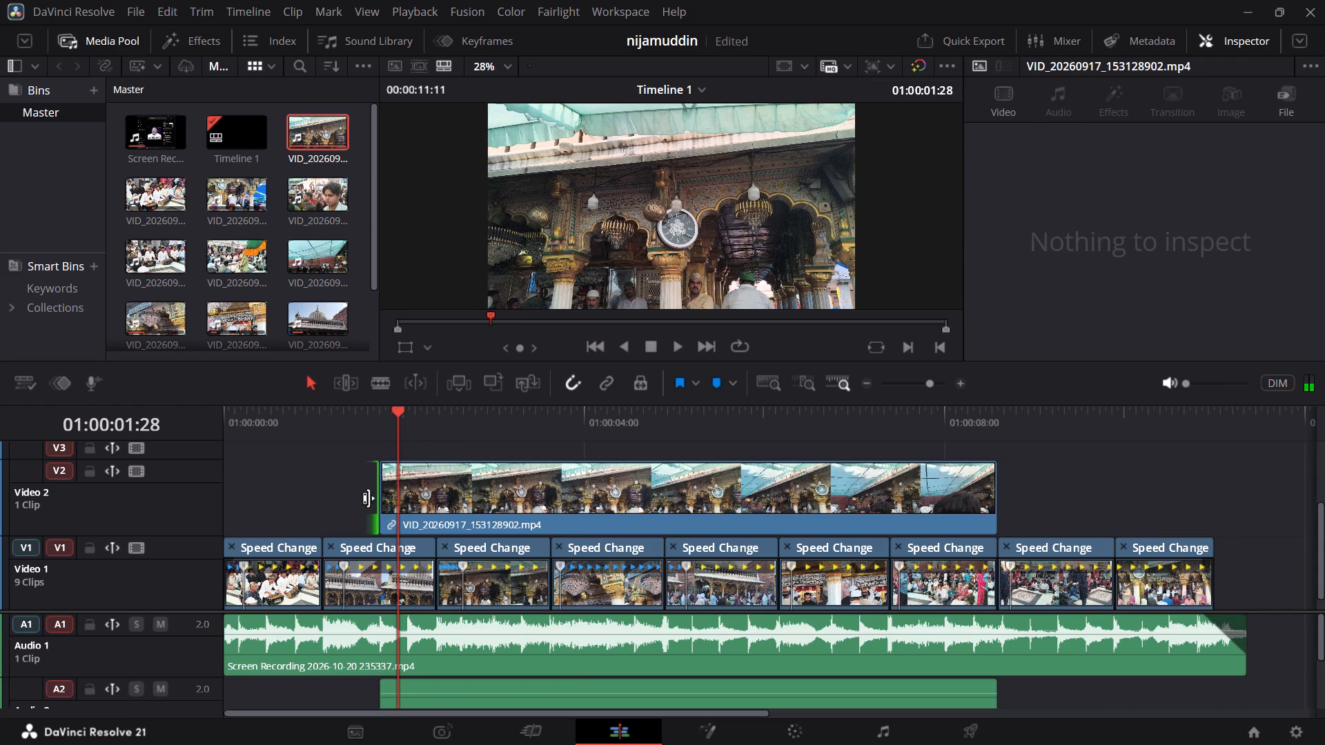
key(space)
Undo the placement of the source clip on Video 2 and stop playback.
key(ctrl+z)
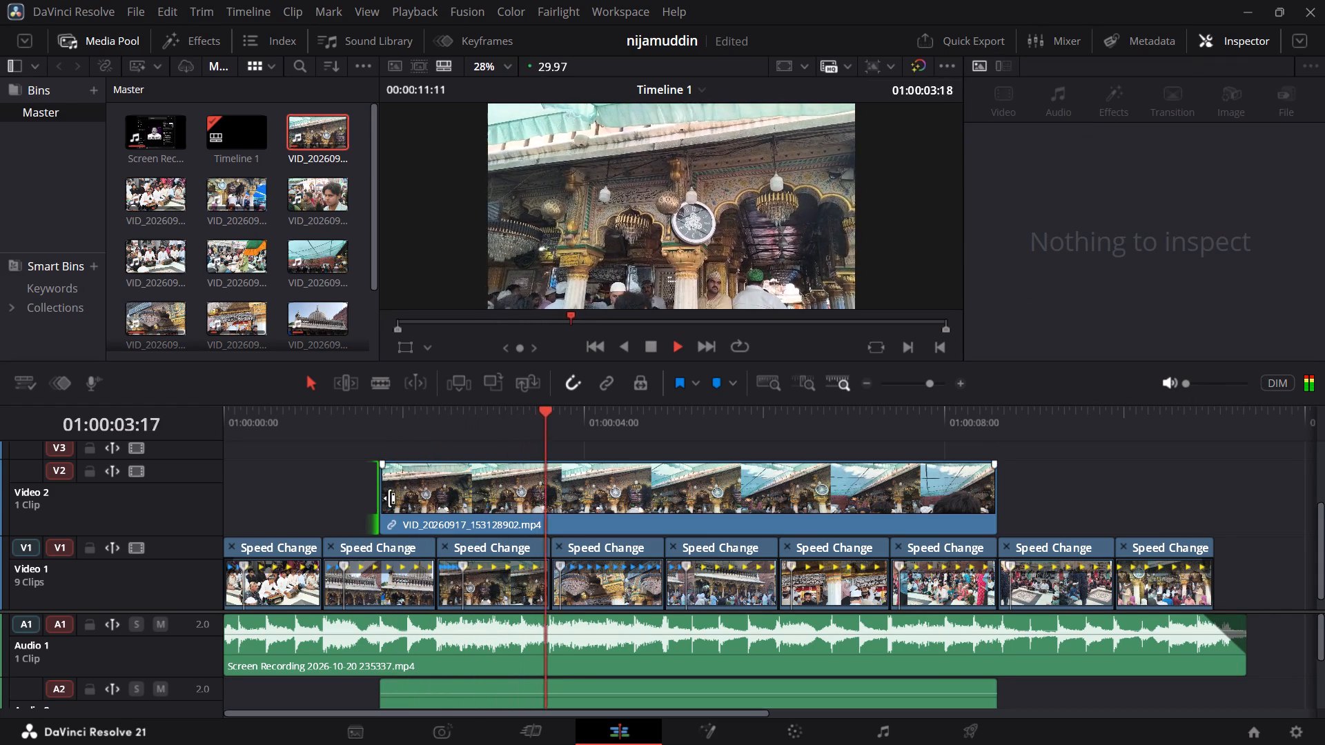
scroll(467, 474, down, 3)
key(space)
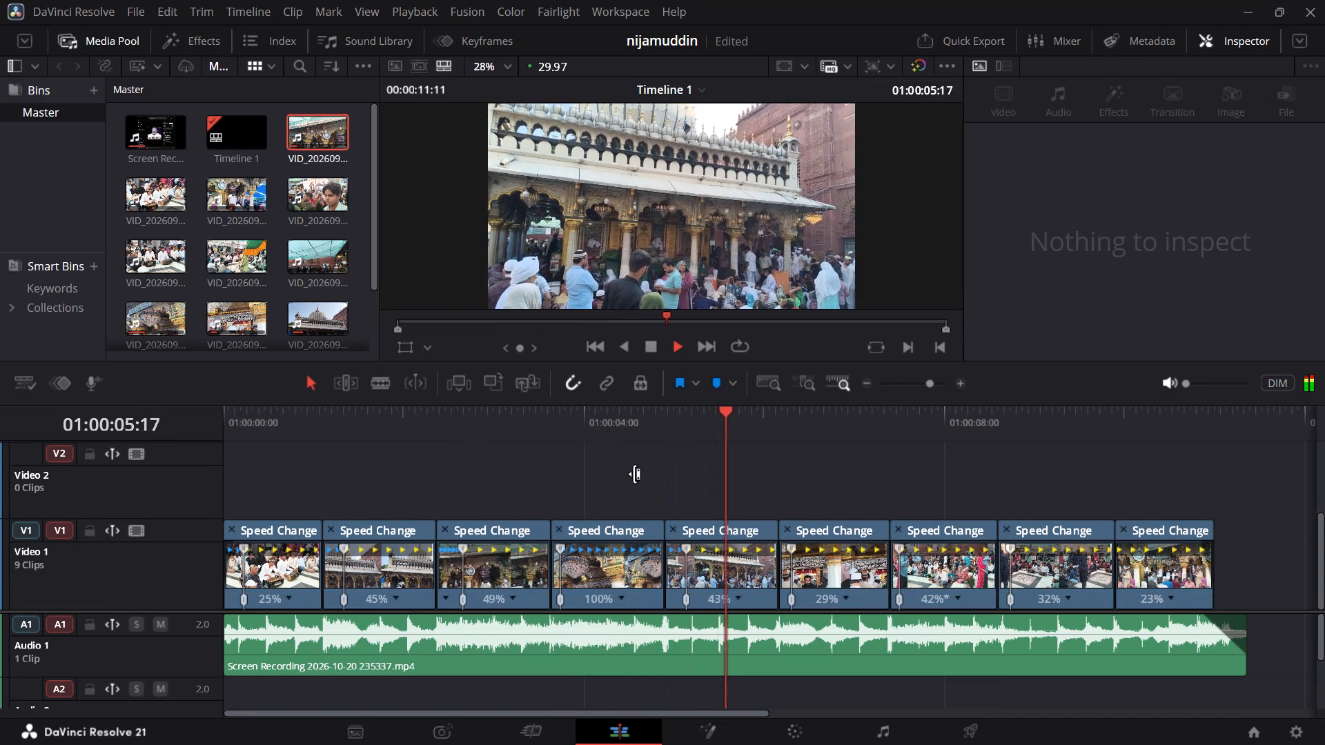
Bring the monitoring volume back to full and replay the third Video 1 clip with sound.
drag(710, 446, 555, 458)
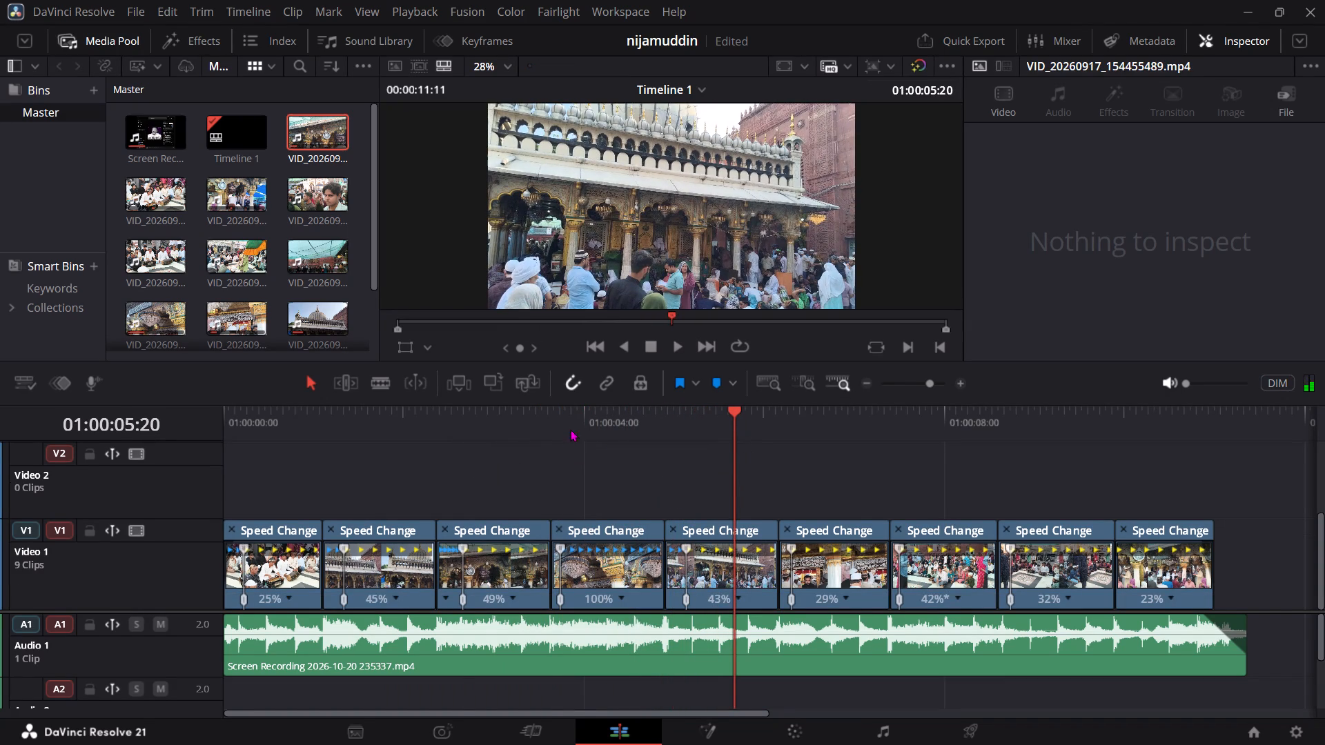
drag(566, 429, 463, 437)
drag(1188, 386, 1256, 438)
key(space)
key(space)
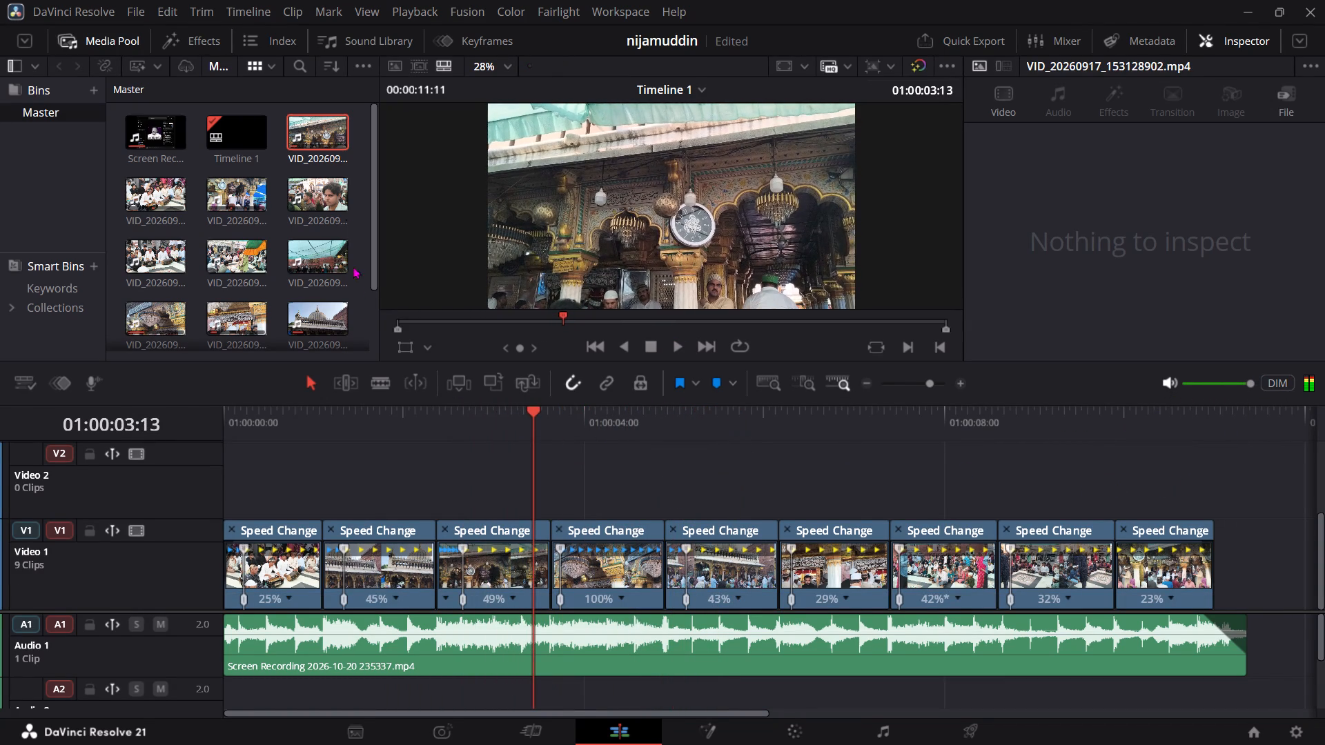
Place the VID_20260917_153128902.mp4 source clip on Video 2 above the third Video 1 clip and scrub to compare both.
drag(323, 131, 481, 462)
drag(520, 417, 493, 418)
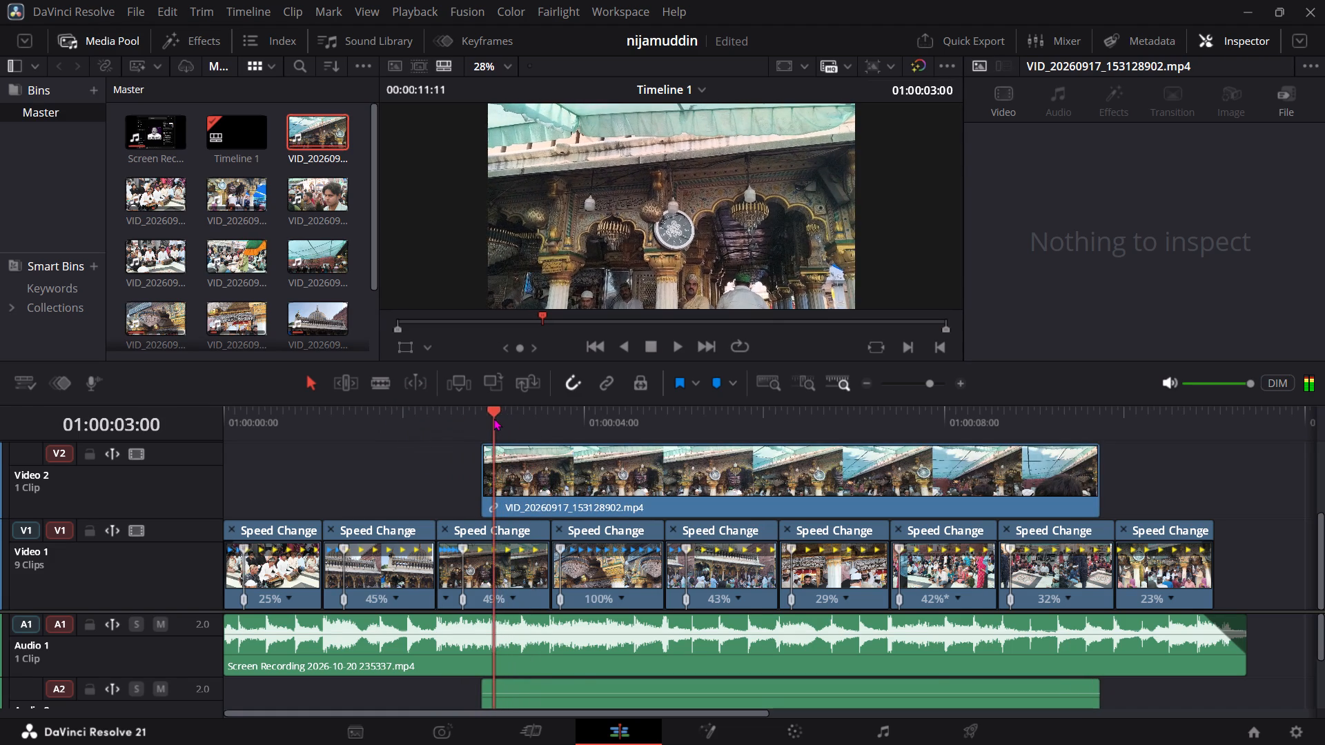
drag(493, 418, 450, 424)
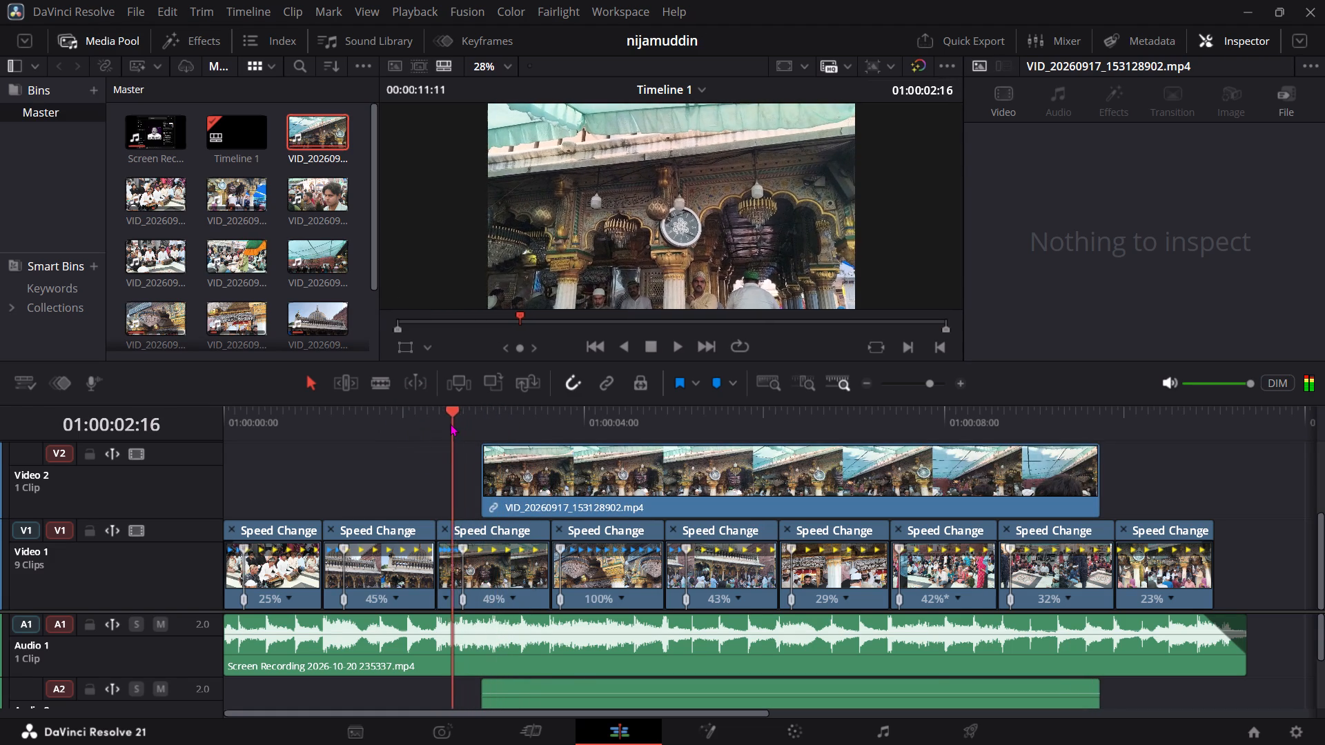
drag(450, 424, 547, 461)
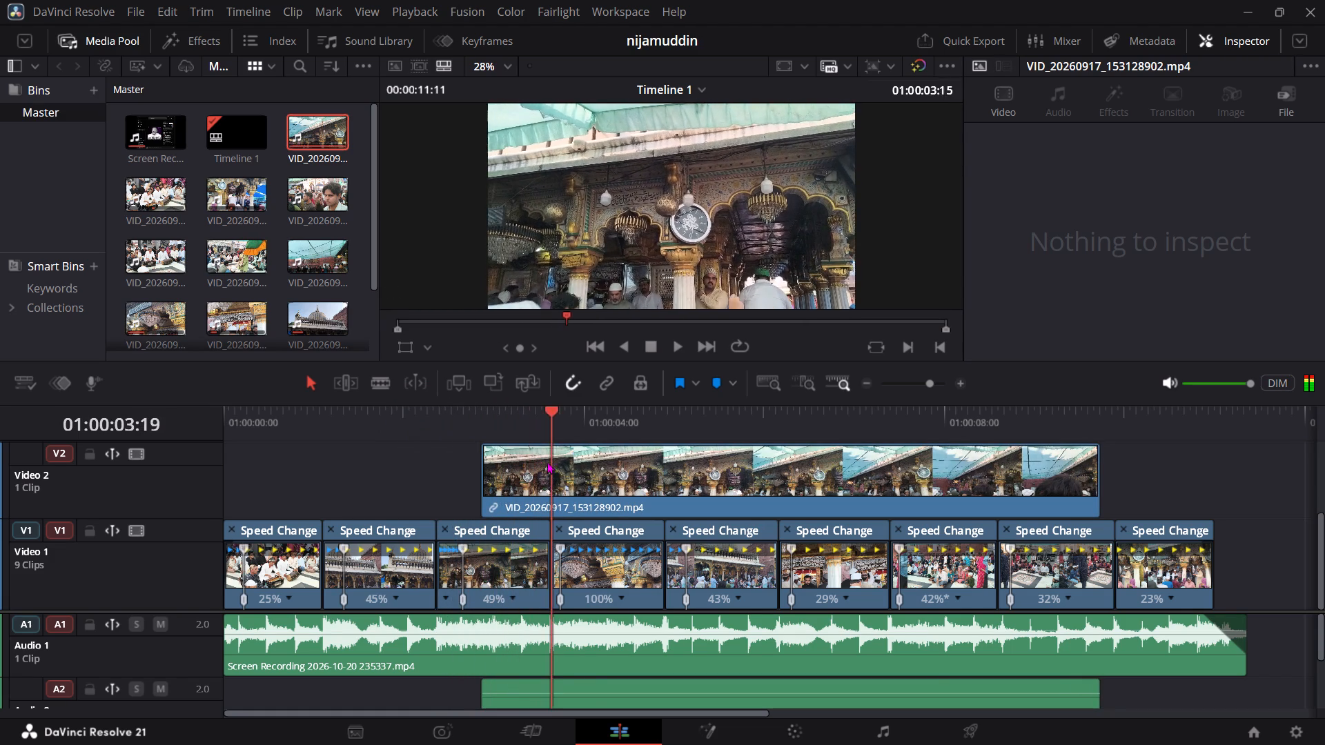
Scrub back and forth through the source clip on Video 2 to examine its camera movement.
drag(547, 461, 642, 467)
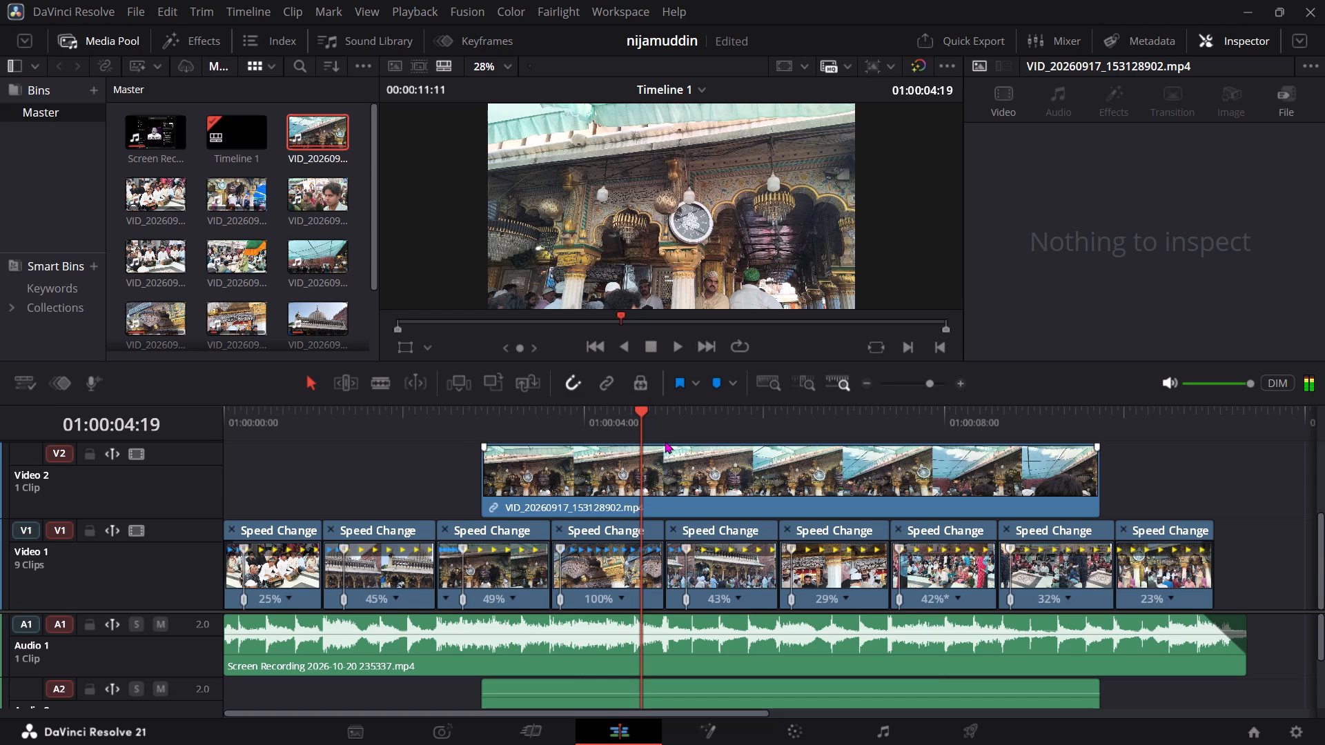
drag(632, 417, 671, 428)
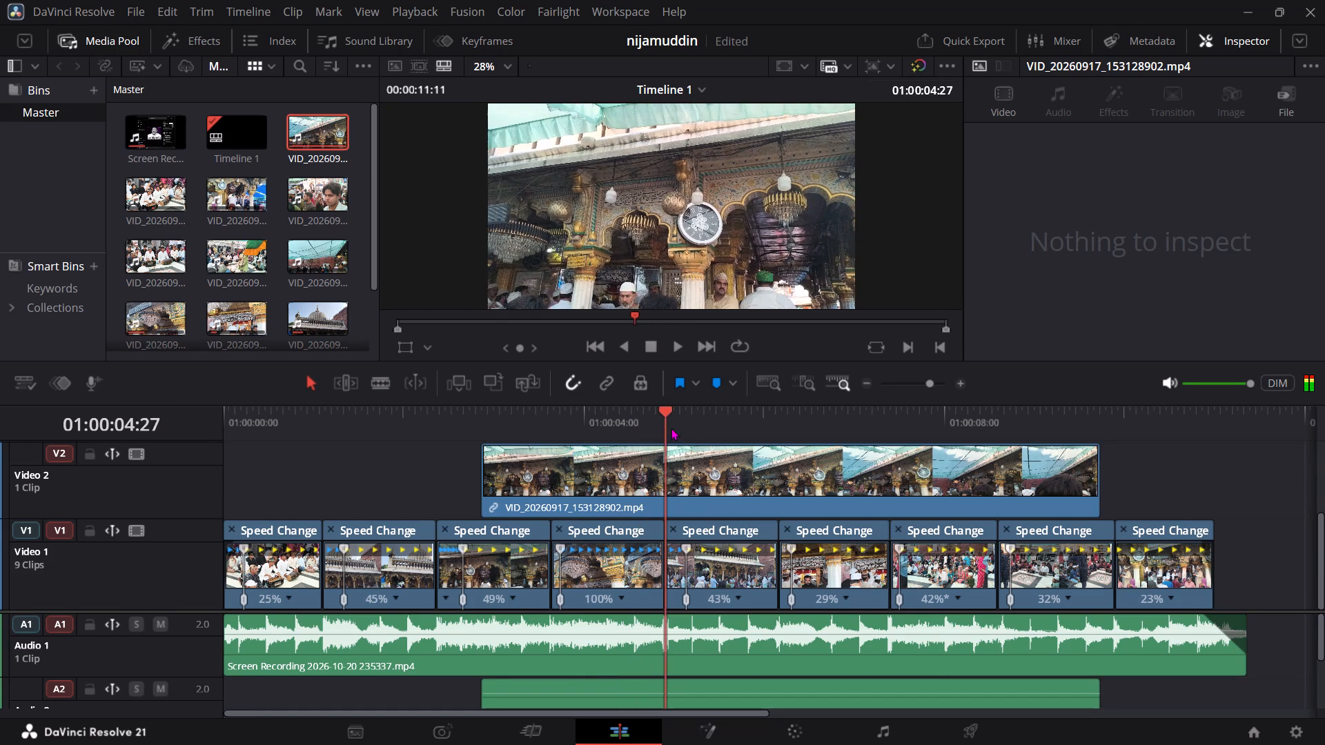
drag(671, 428, 869, 439)
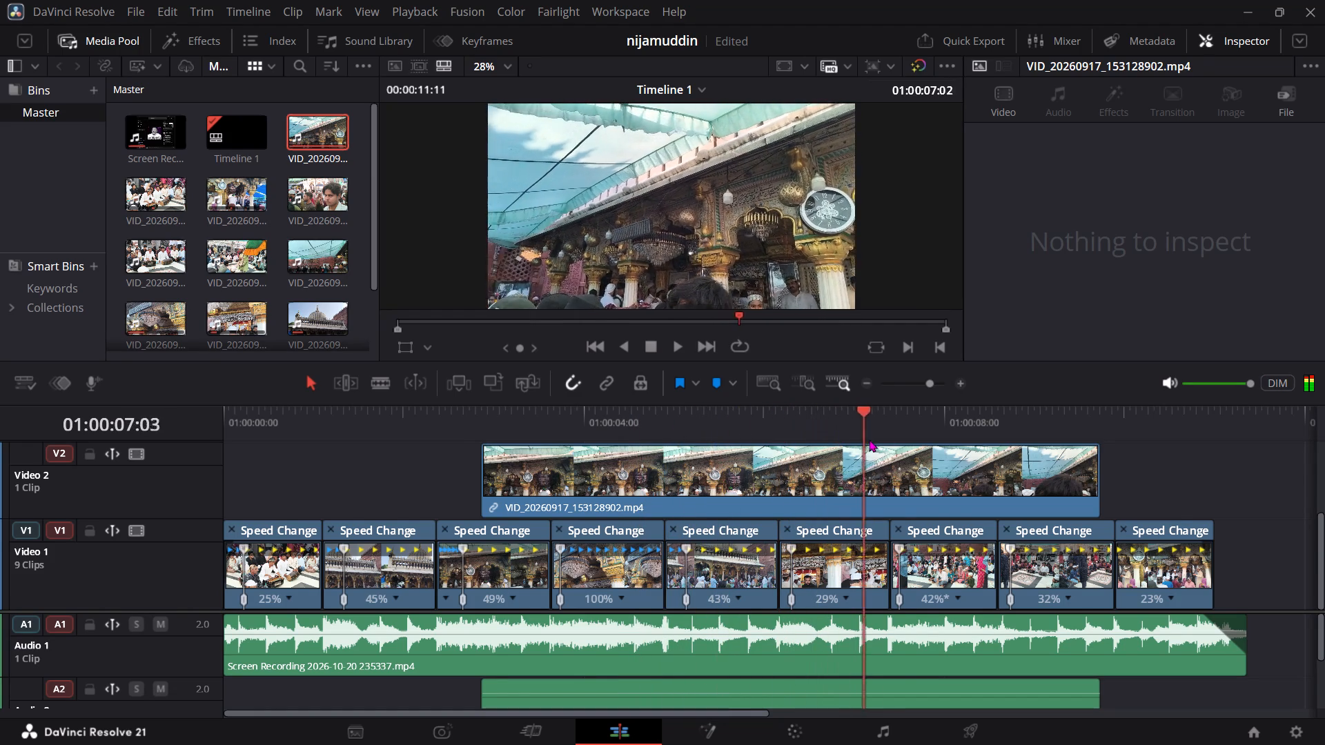
drag(869, 439, 710, 460)
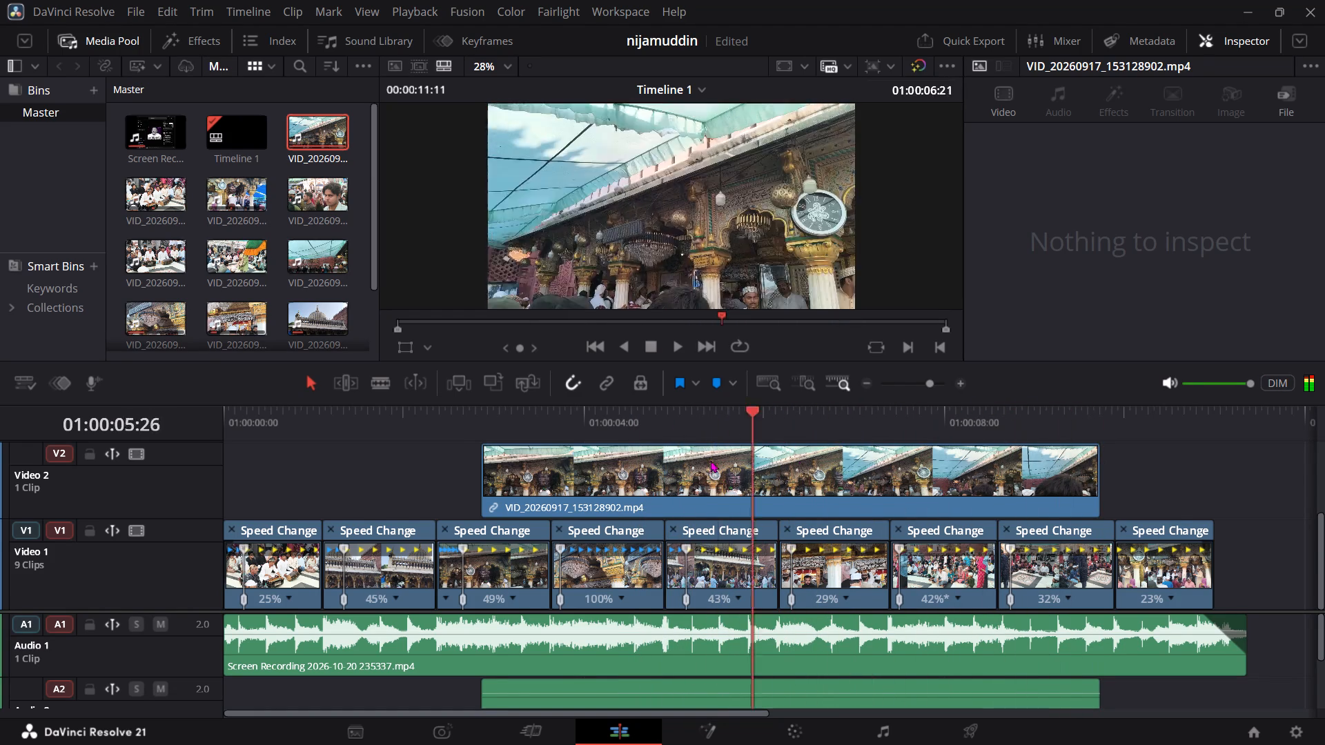
drag(710, 460, 518, 459)
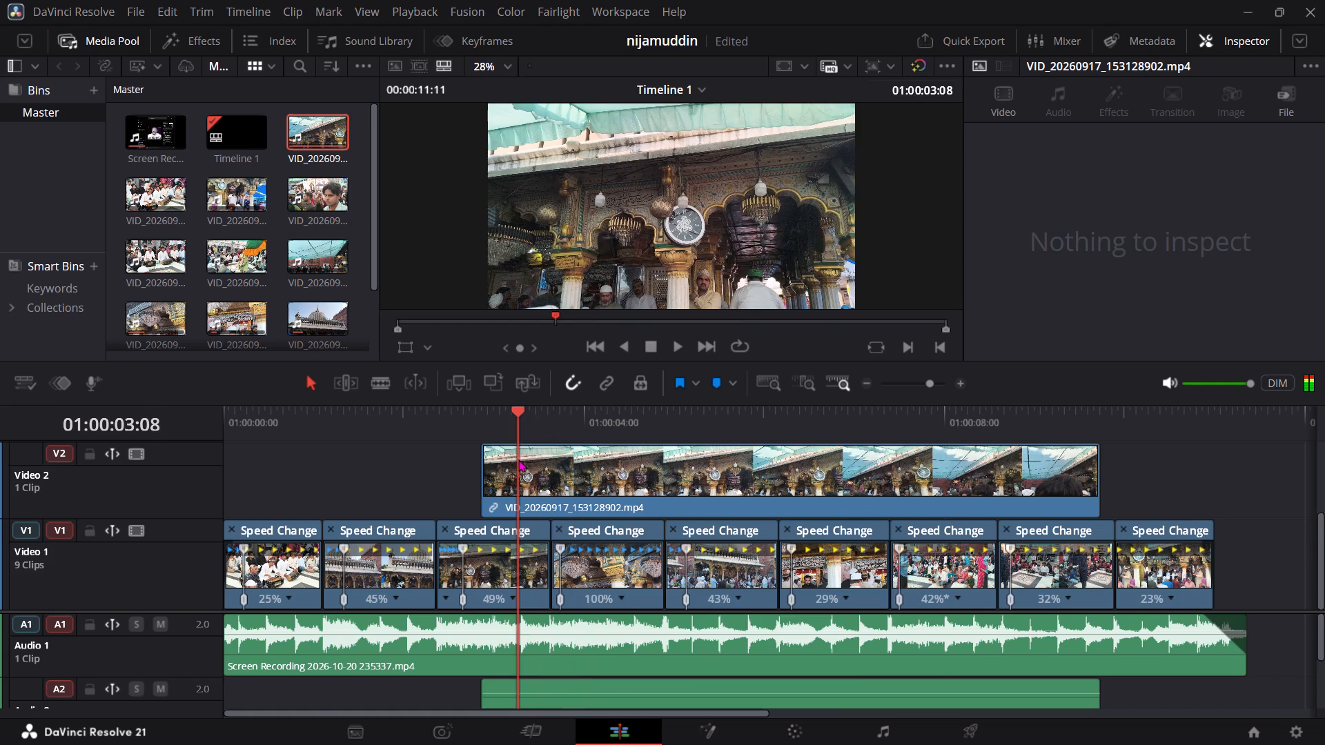
drag(518, 459, 523, 471)
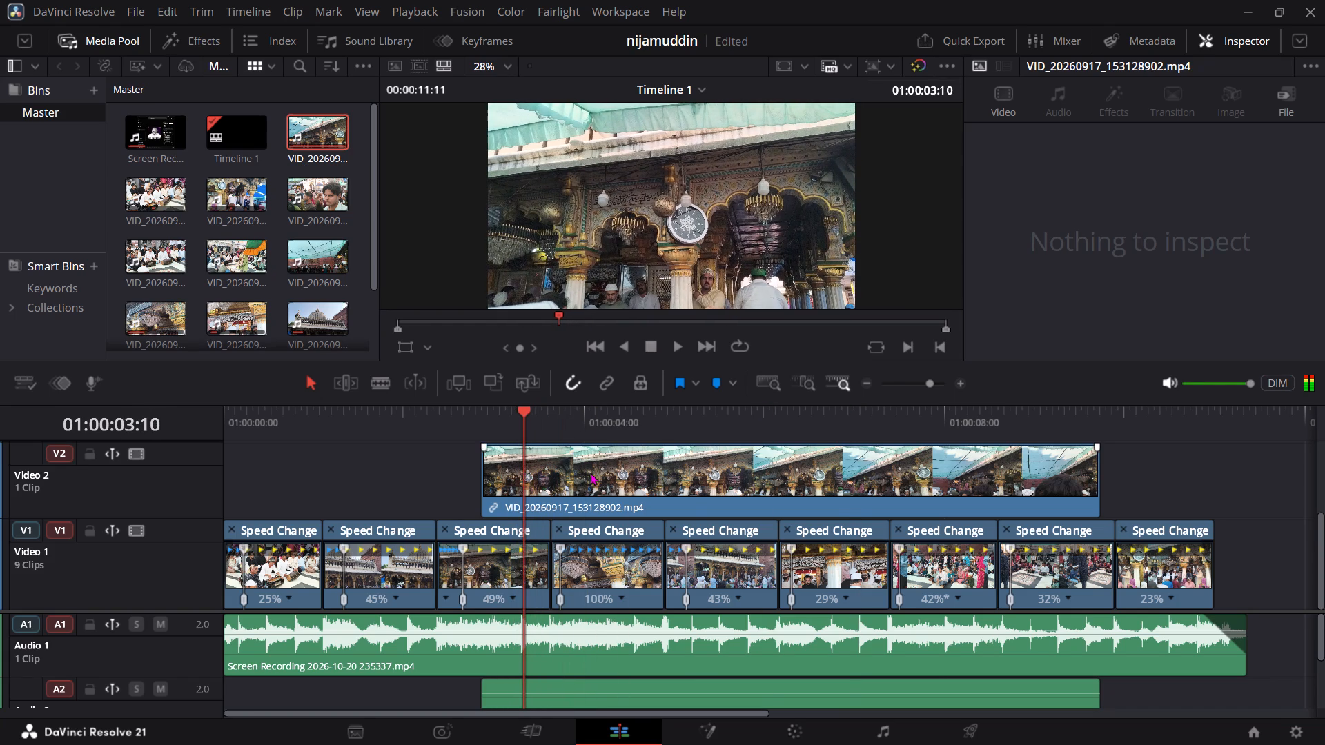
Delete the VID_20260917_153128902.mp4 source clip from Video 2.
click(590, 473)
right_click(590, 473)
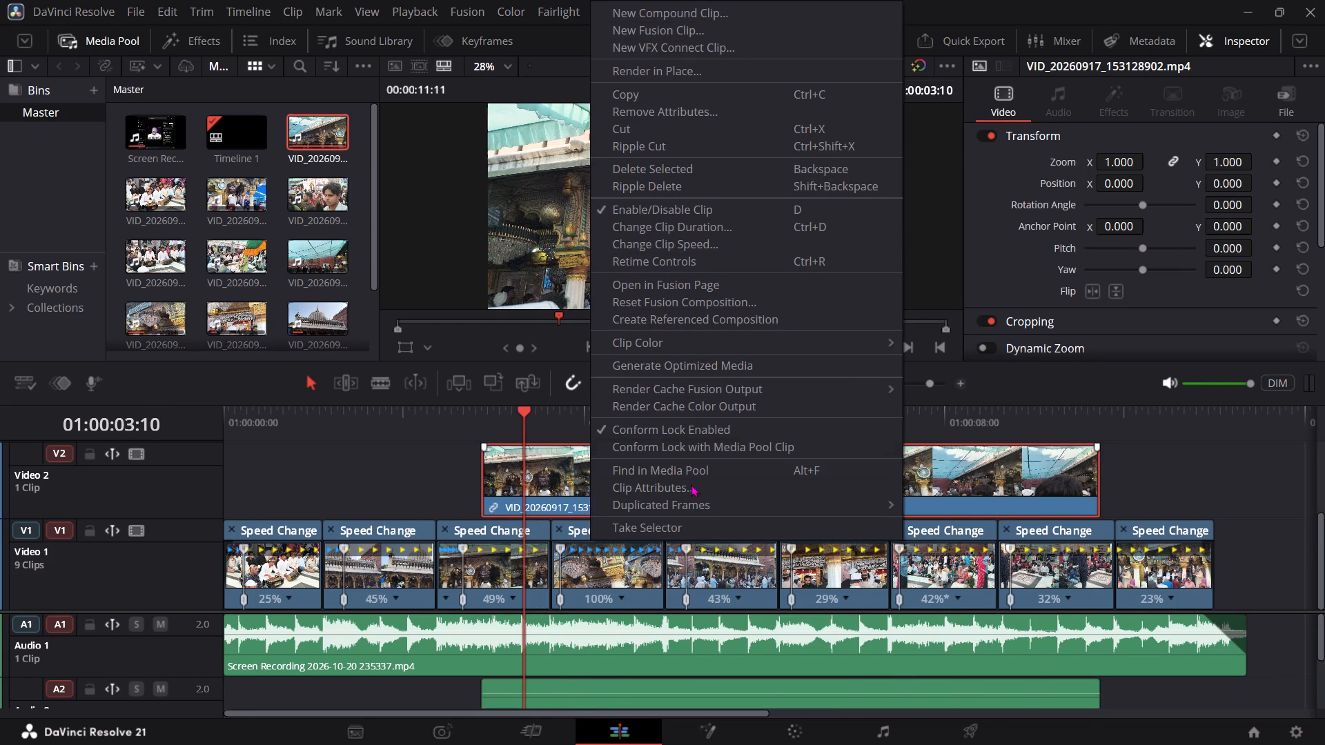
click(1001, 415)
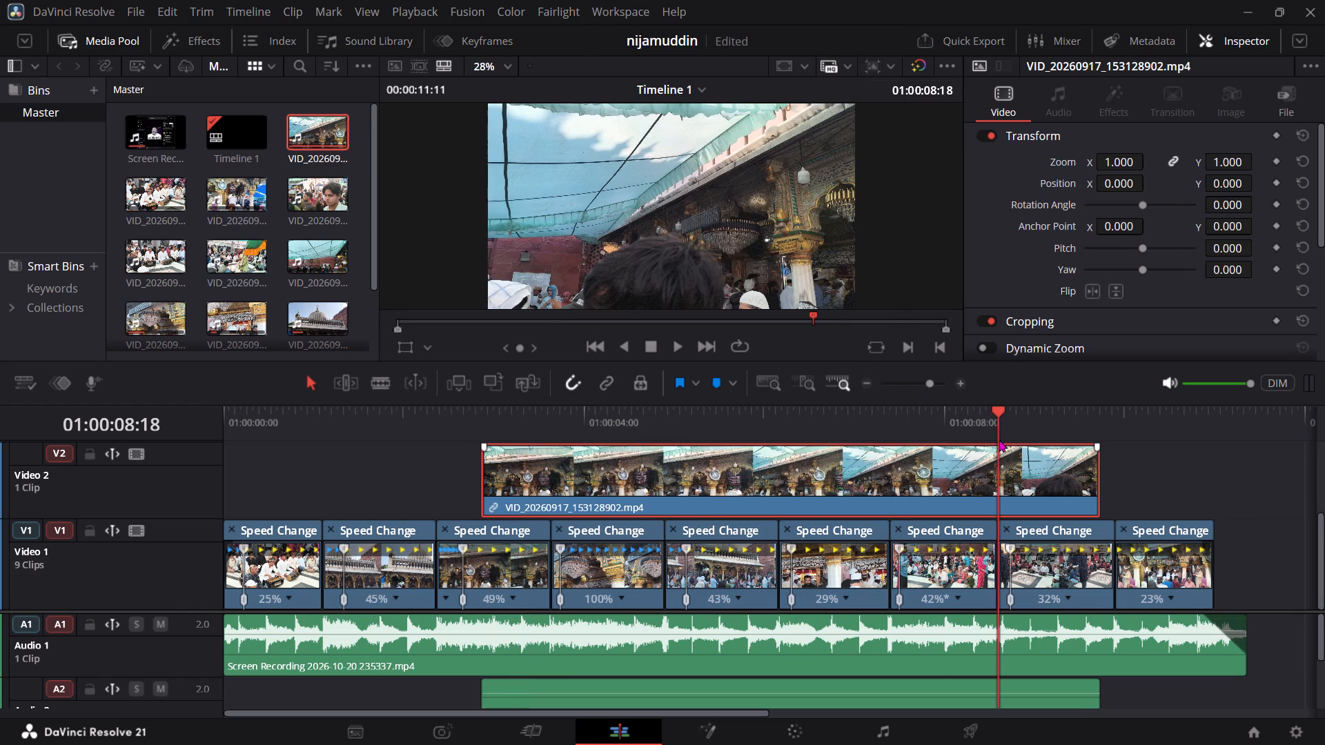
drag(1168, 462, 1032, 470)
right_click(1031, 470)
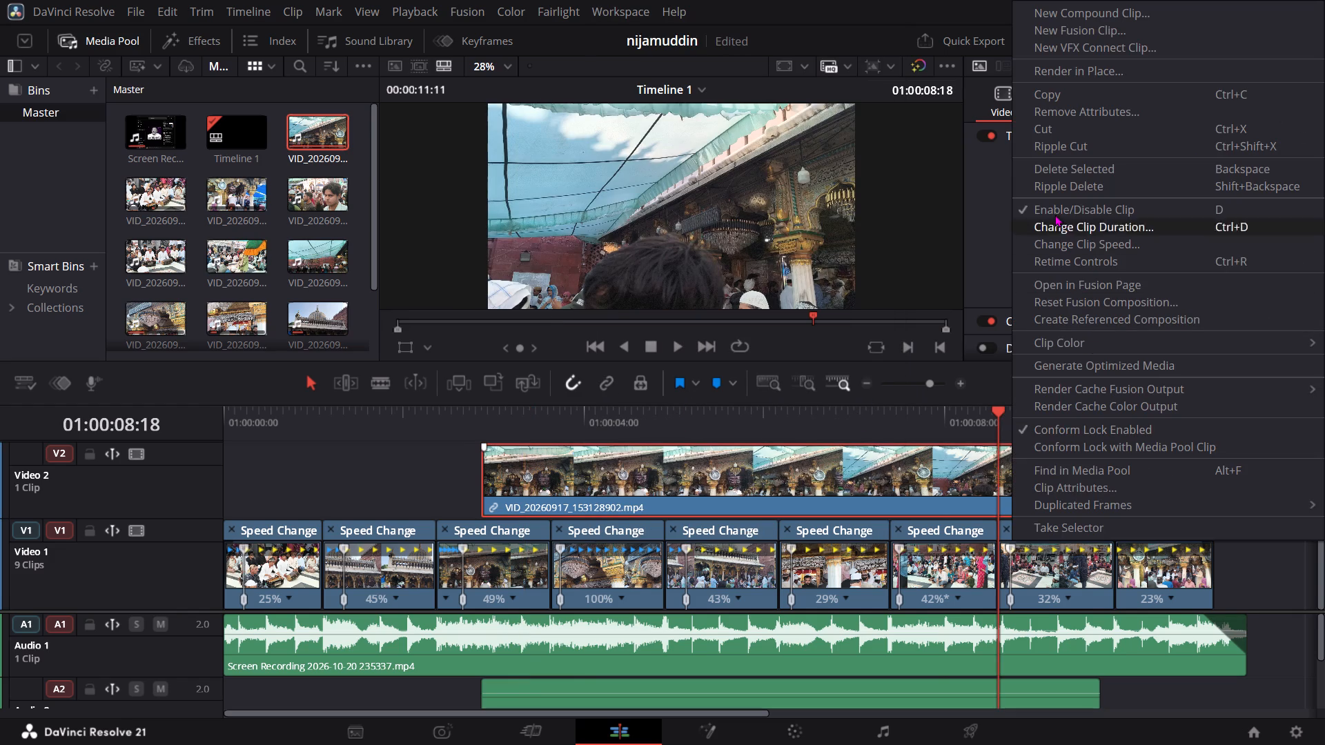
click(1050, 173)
Play the timeline from near the start of the third Video 1 clip to review its speed ramp.
click(586, 571)
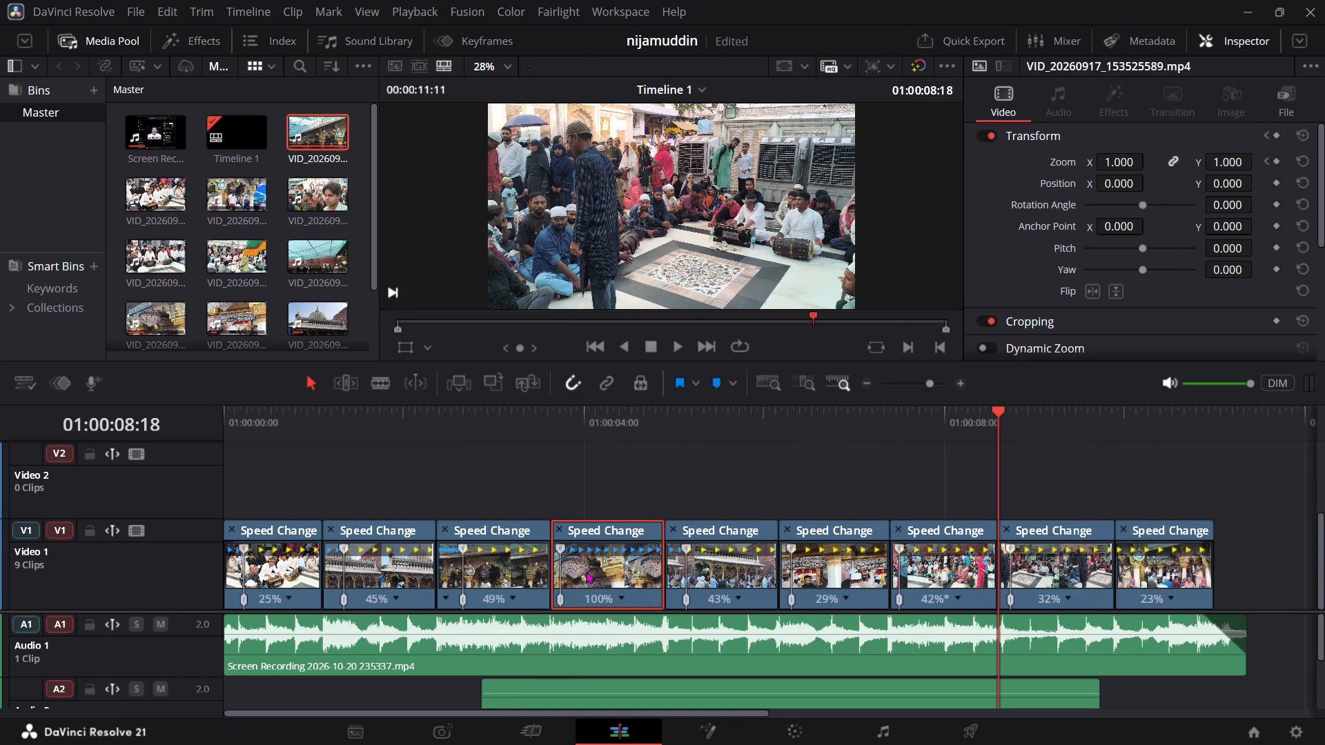
drag(658, 423, 451, 458)
click(478, 537)
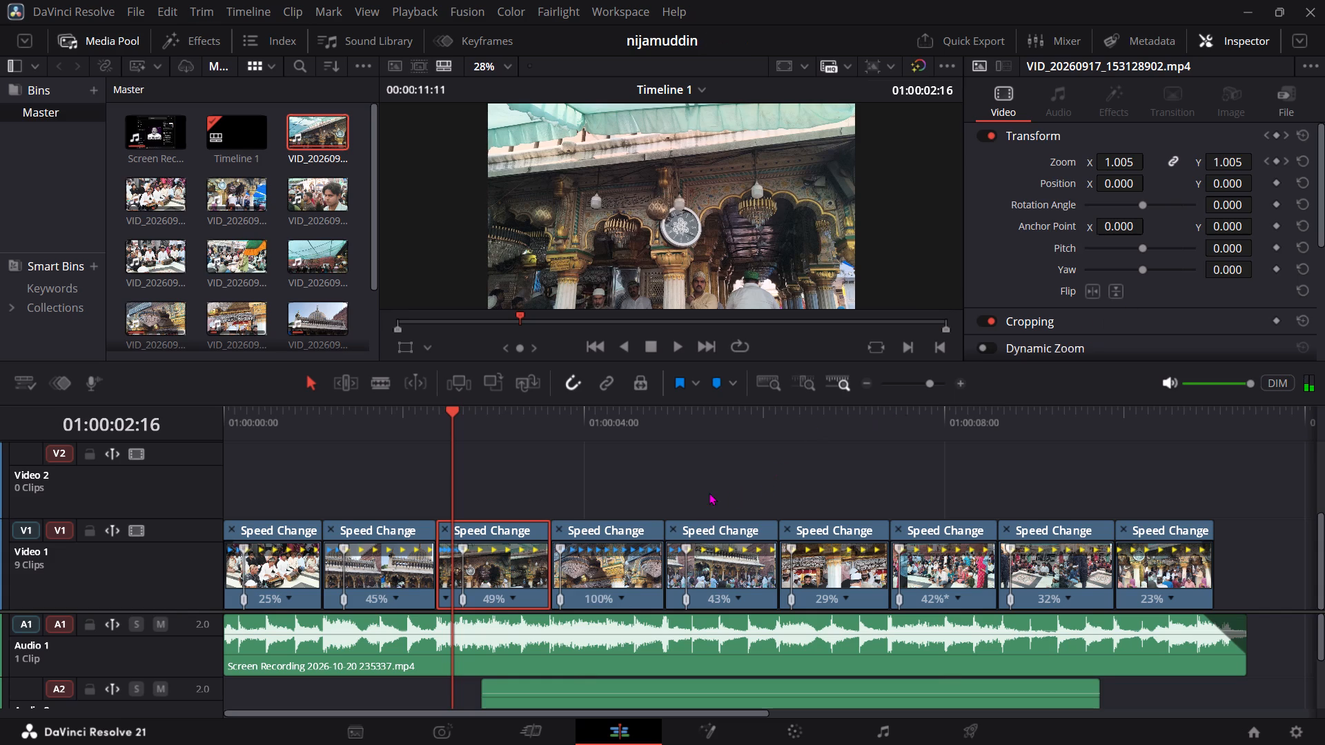
click(747, 483)
key(space)
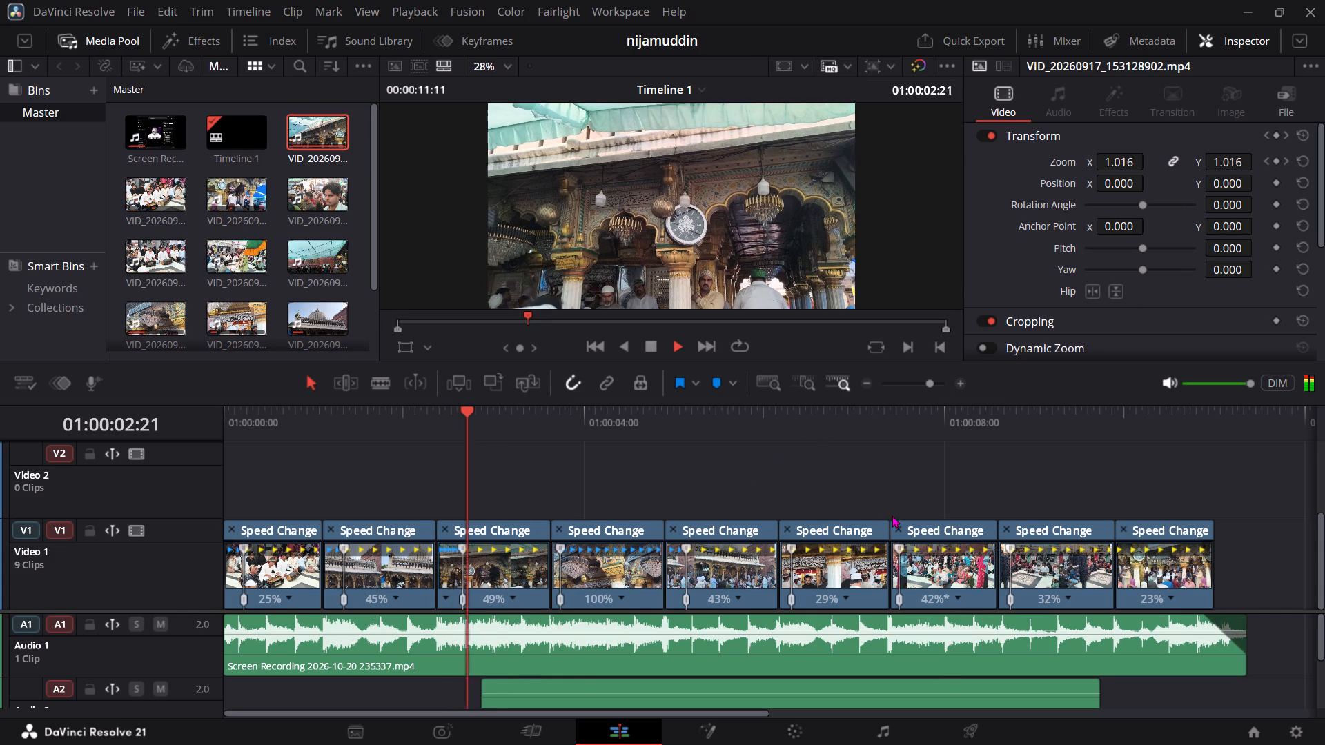
key(space)
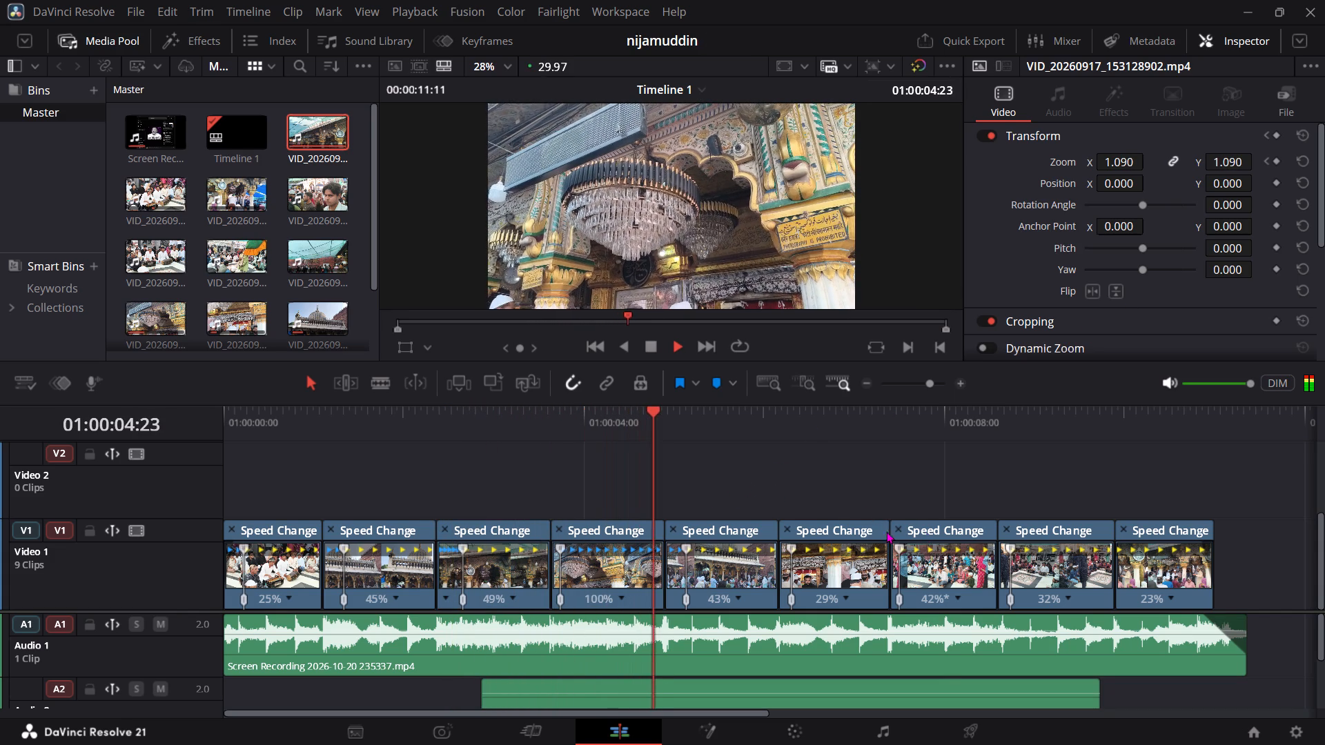
Undo the recent edits back to the state with the third clip on Video 1 at 33% speed.
key(ctrl+z)
key(ctrl+z)
key(ctrl+z)
key(ctrl+z)
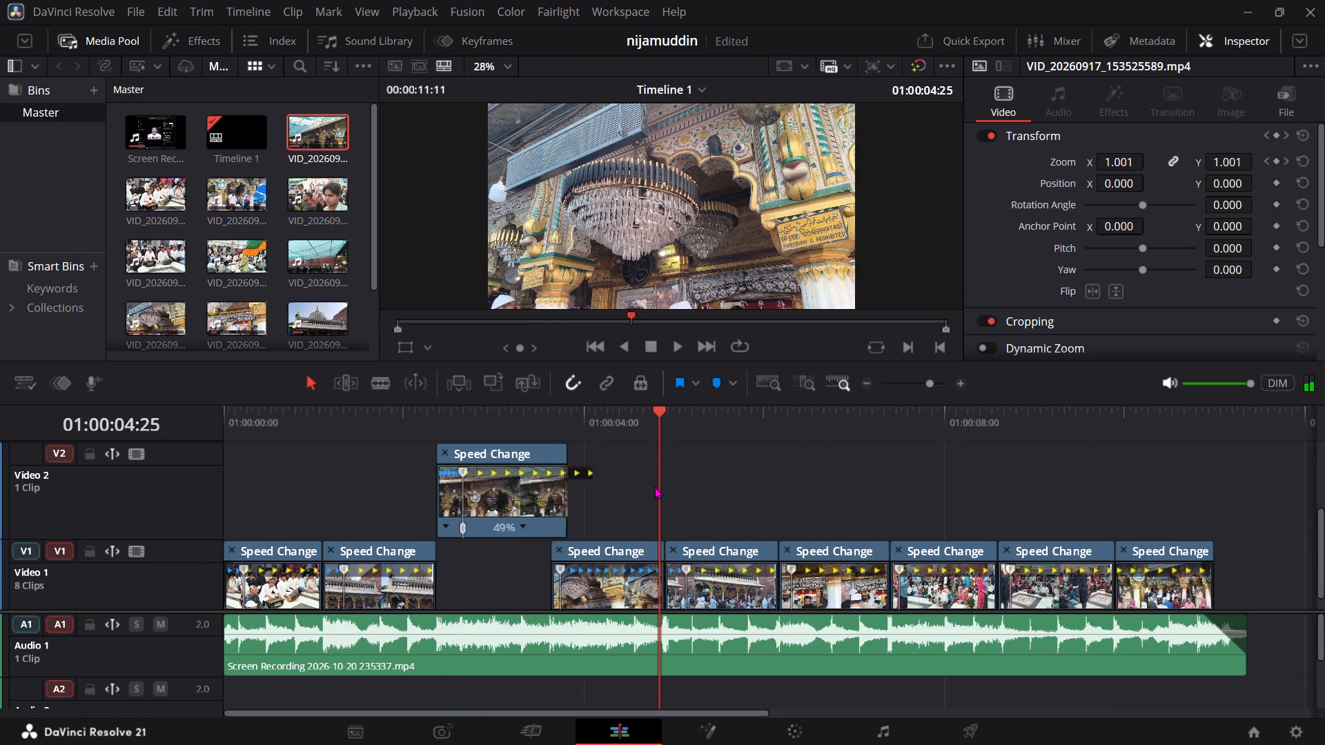
key(ctrl+z)
key(ctrl+z)
key(ctrl+z)
key(ctrl+z)
key(ctrl+z)
key(ctrl+z)
key(ctrl+z)
key(ctrl+z)
key(ctrl+z)
key(ctrl+z)
key(ctrl+z)
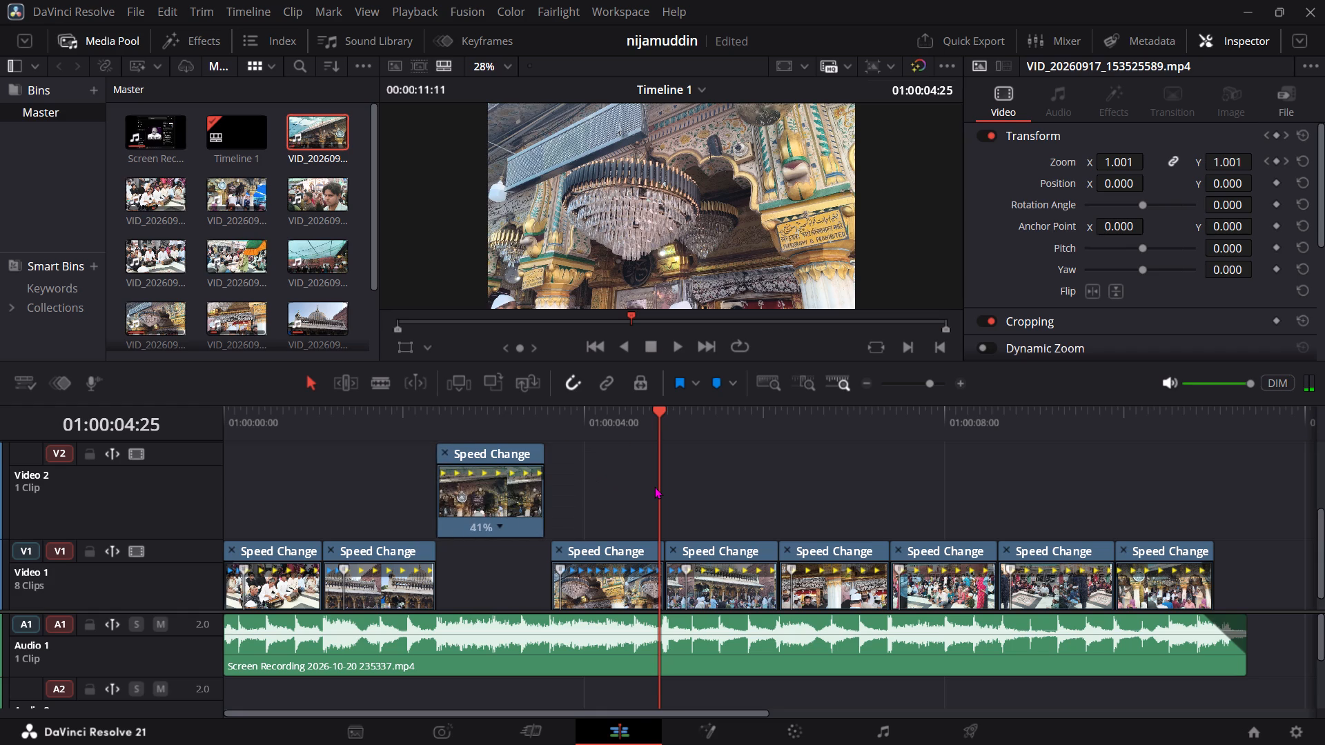
key(ctrl+z)
key(ctrl+z)
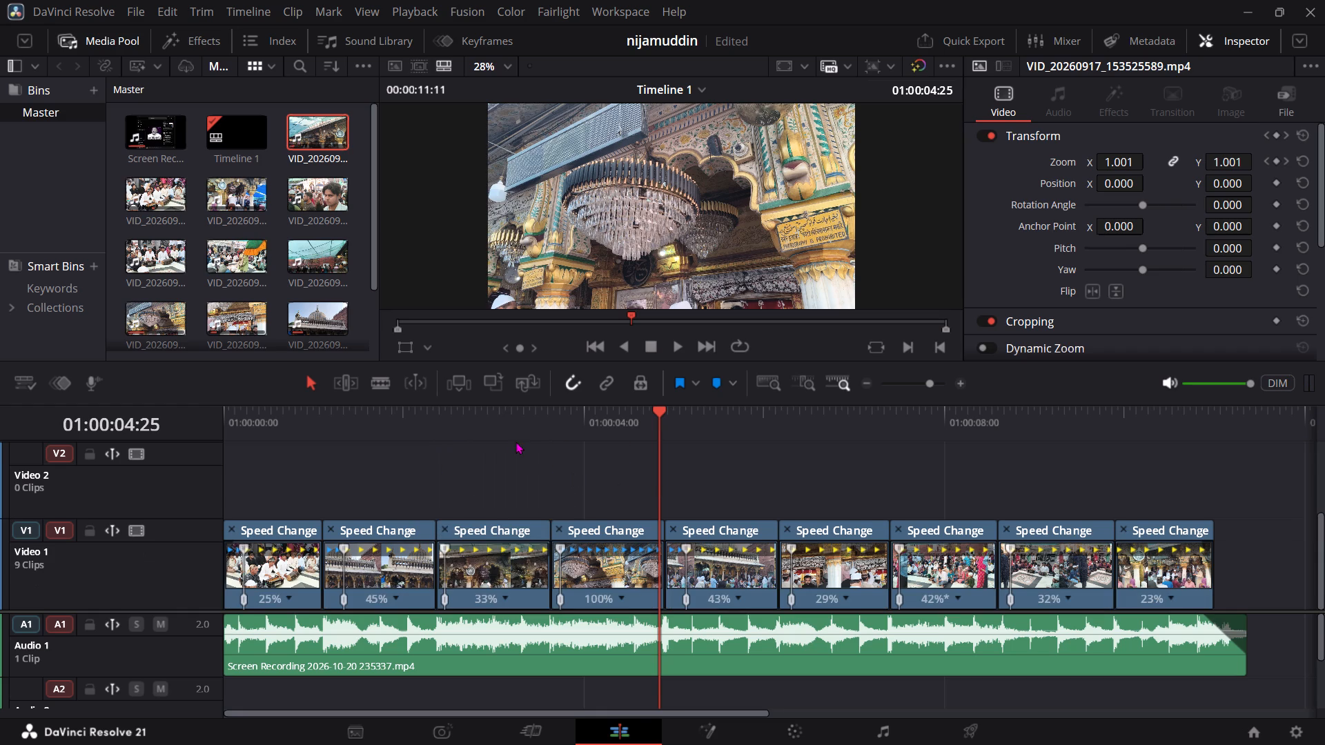
Play the timeline from its beginning to review the restored edit.
drag(499, 430, 139, 493)
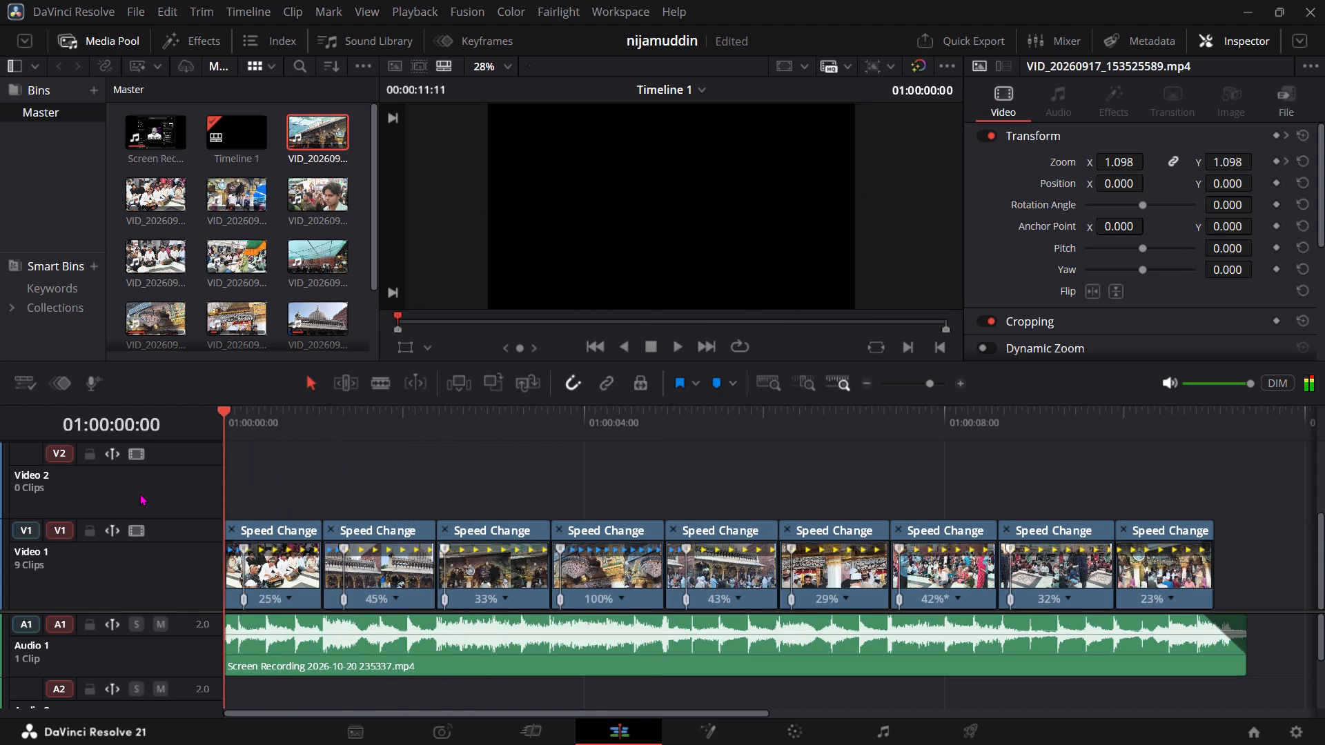
drag(139, 493, 135, 495)
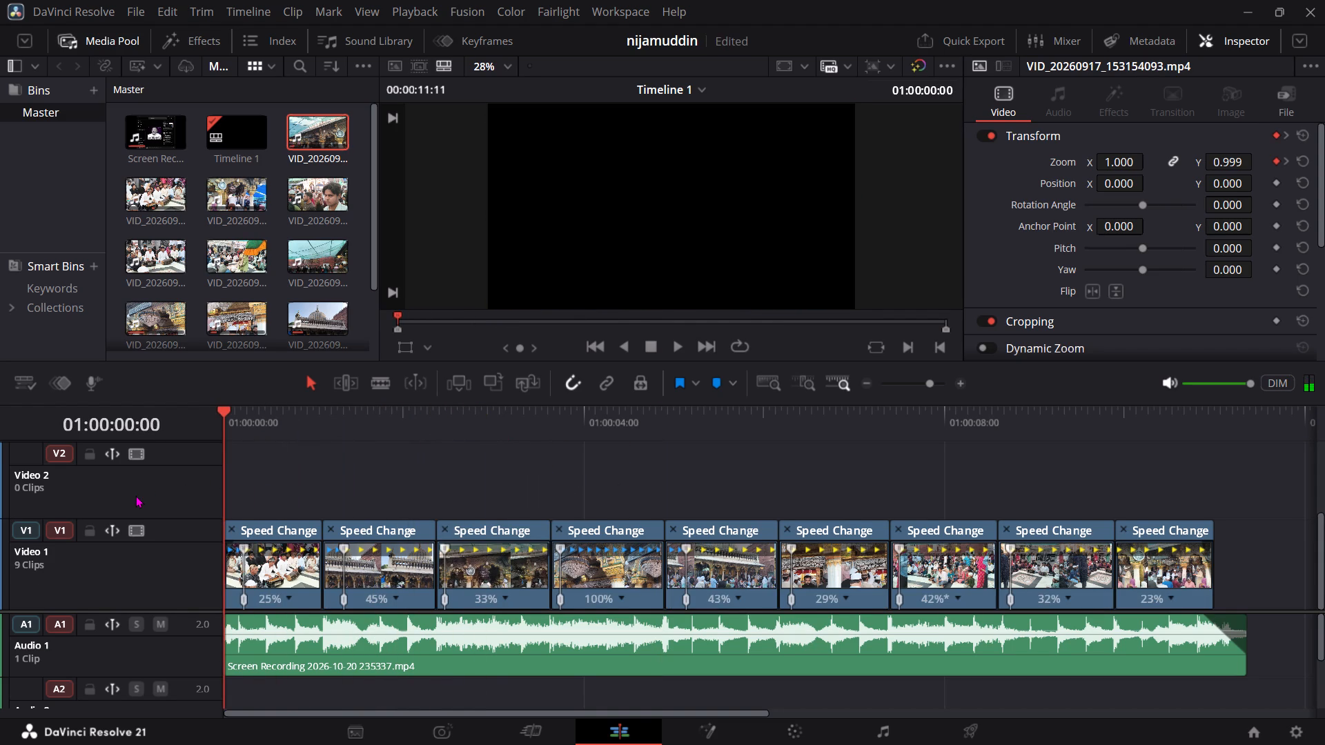
key(space)
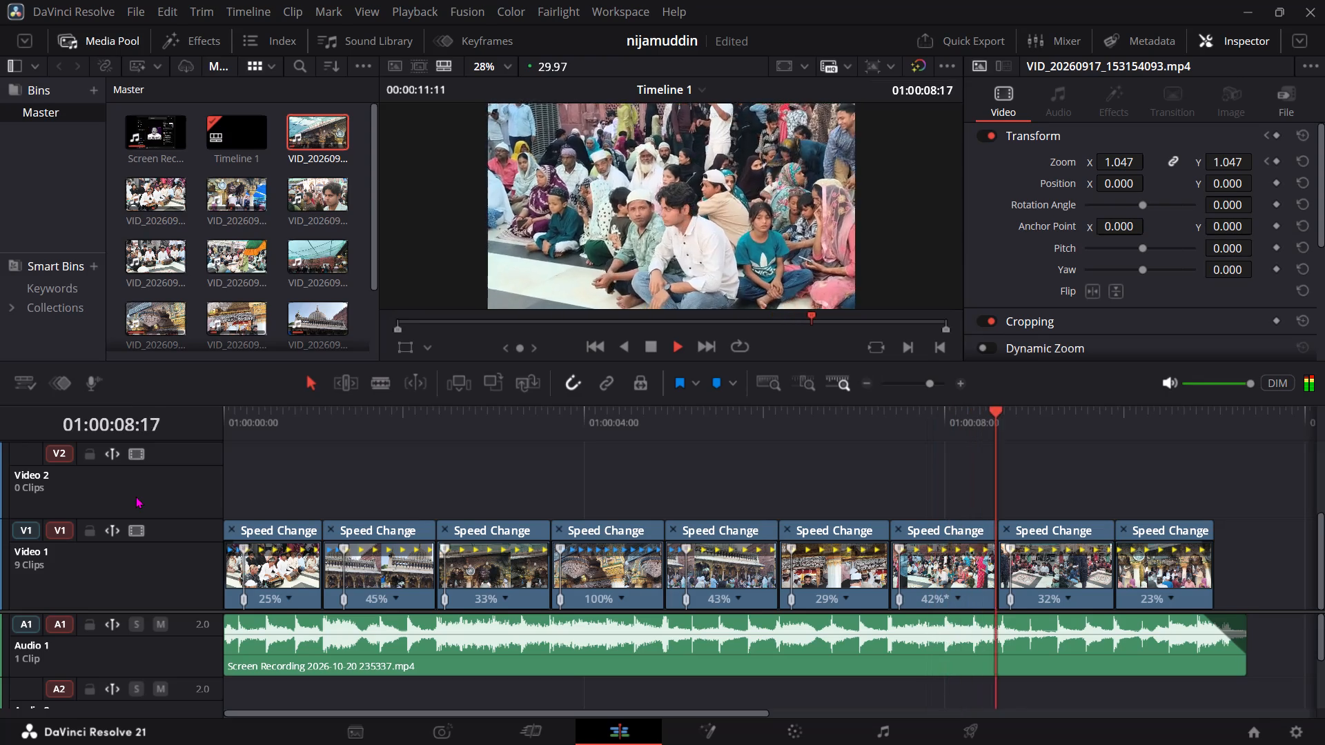
key(space)
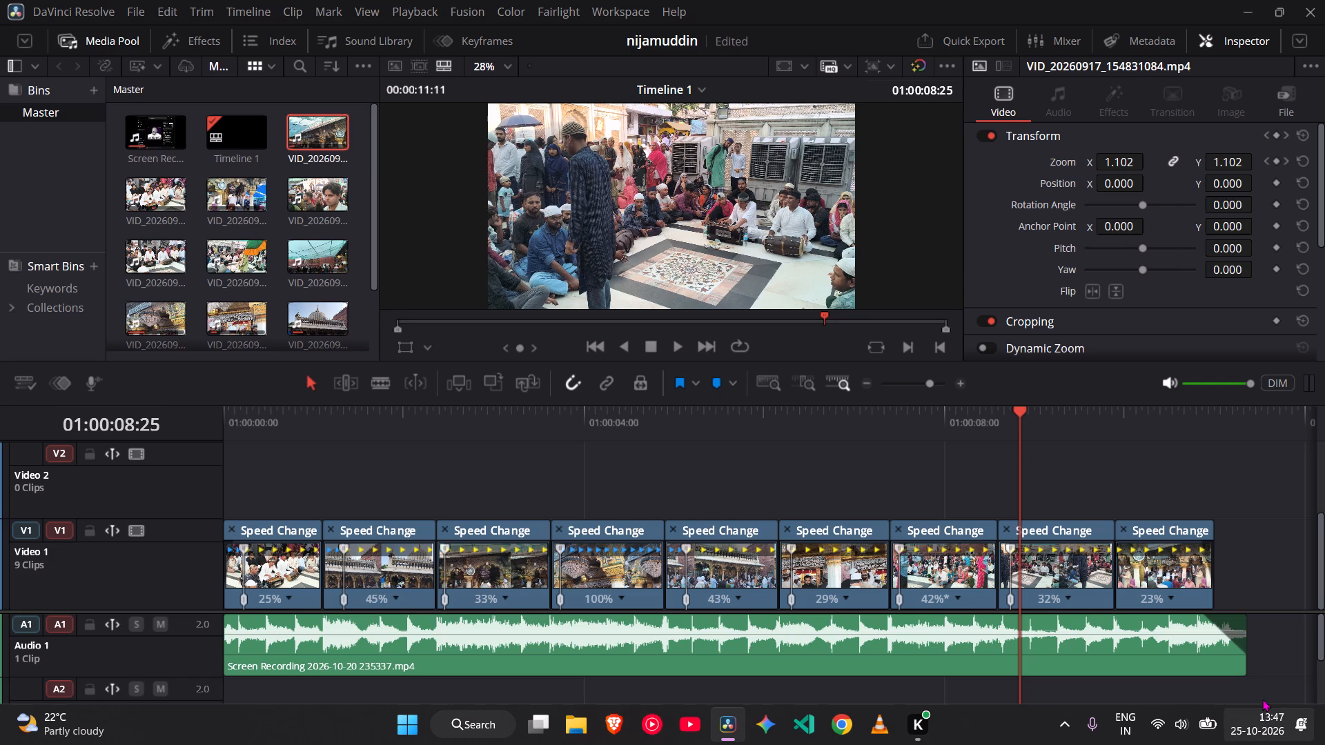
Create a new project named "nijamuddin new" in the local project library.
click(1252, 731)
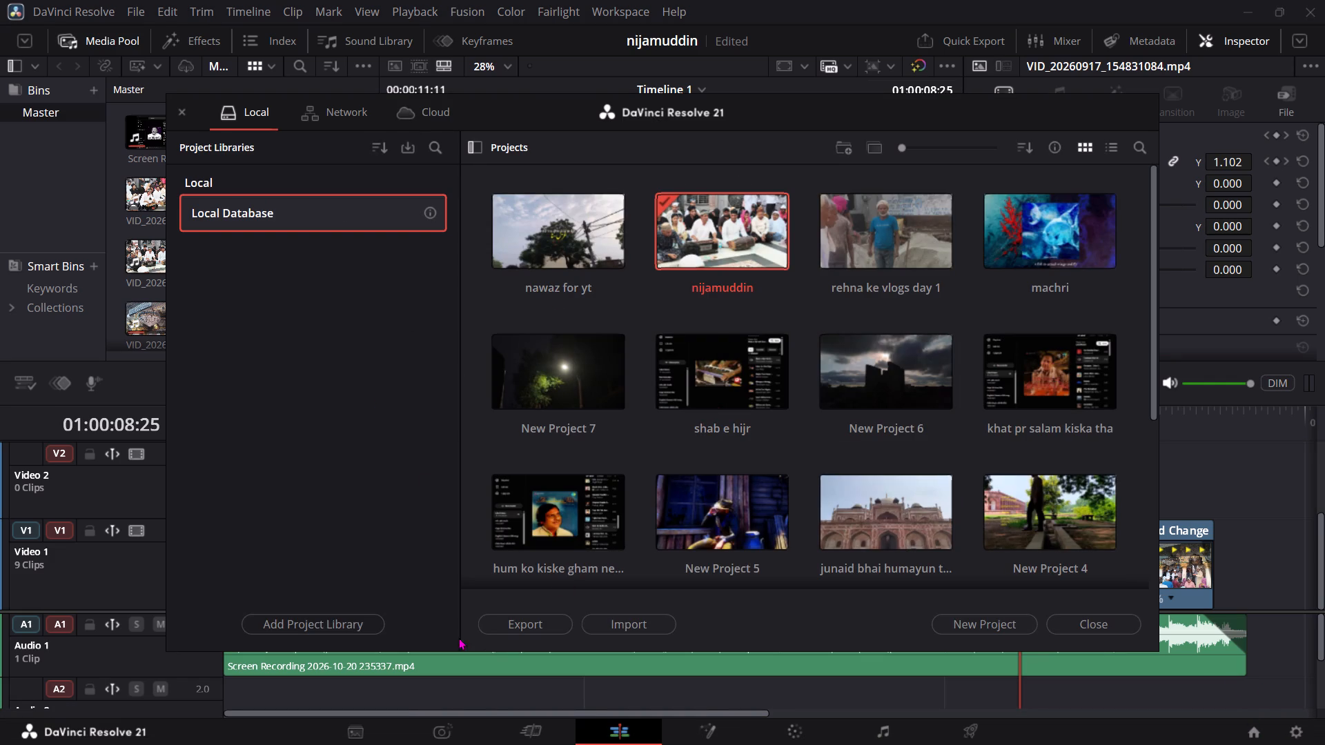
click(958, 620)
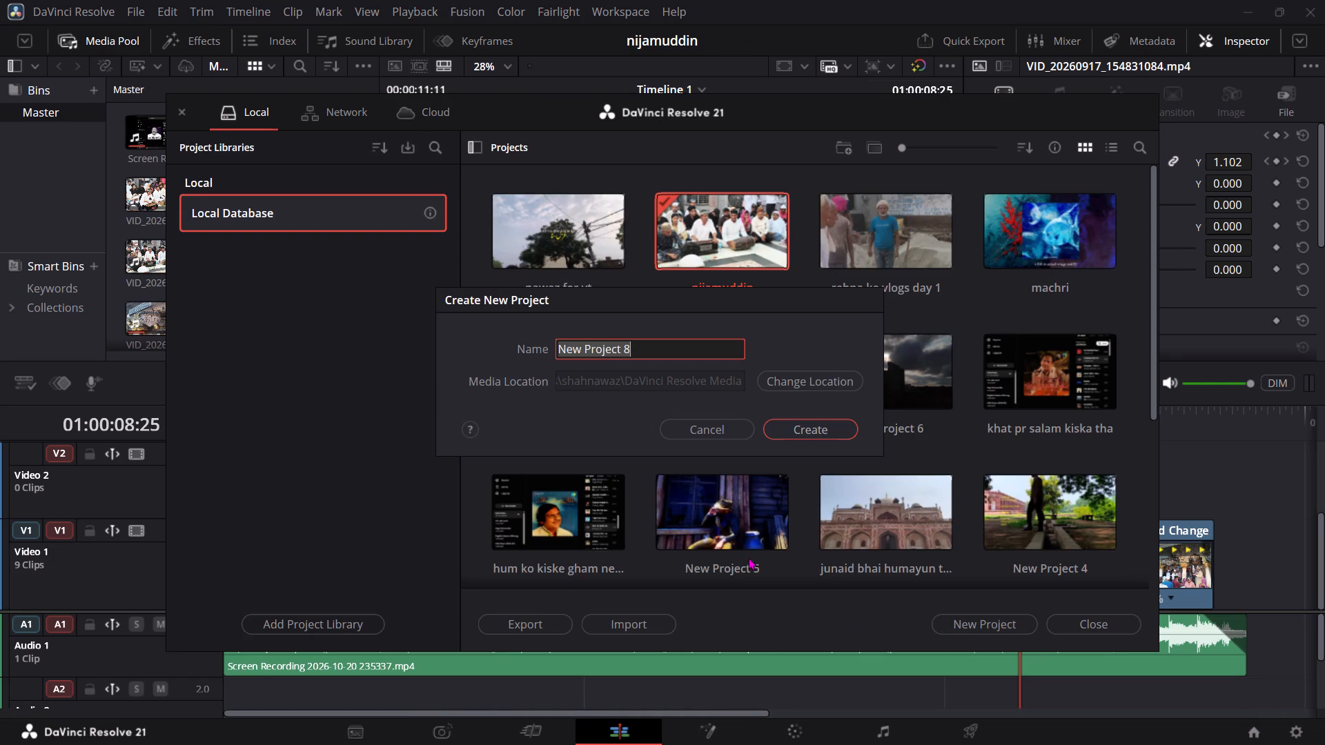
key(BackSpace)
key(BackSpace)
key(BackSpace)
key(BackSpace)
key(BackSpace)
key(BackSpace)
key(BackSpace)
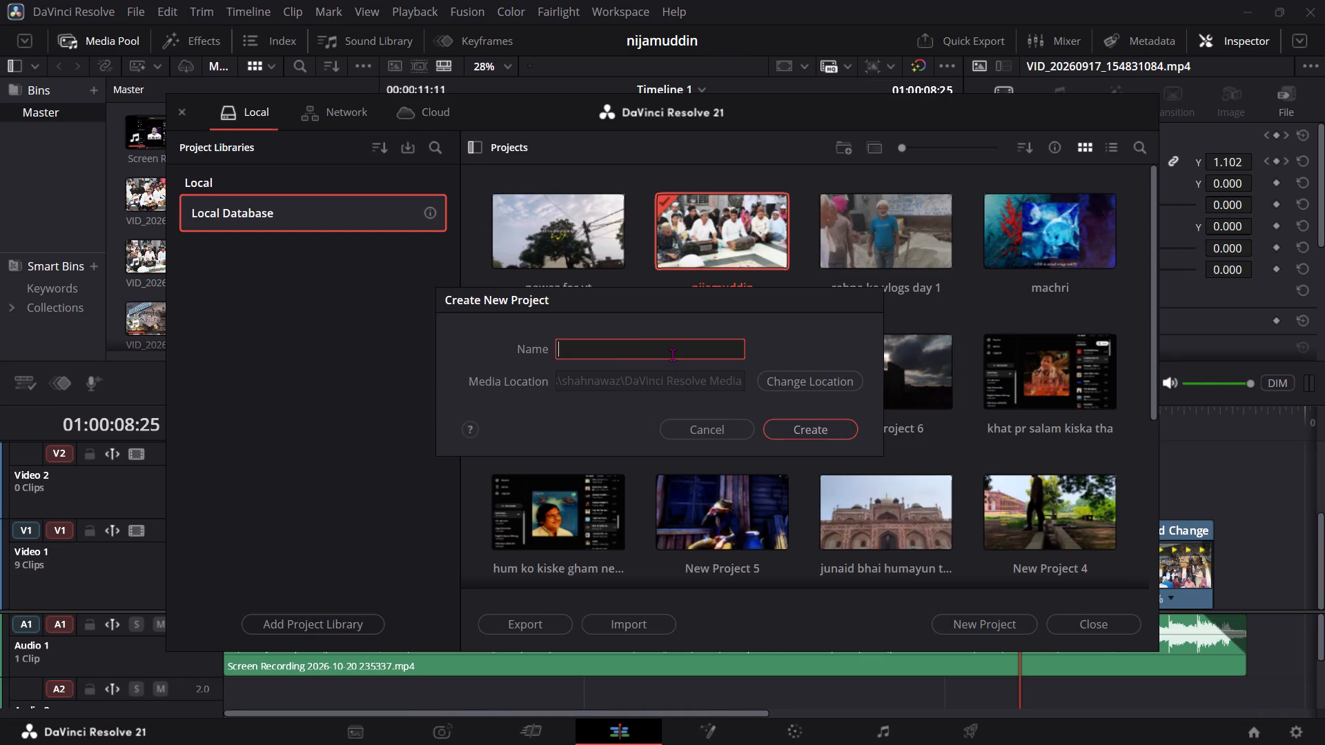
key(n)
text(ijamuddin new)
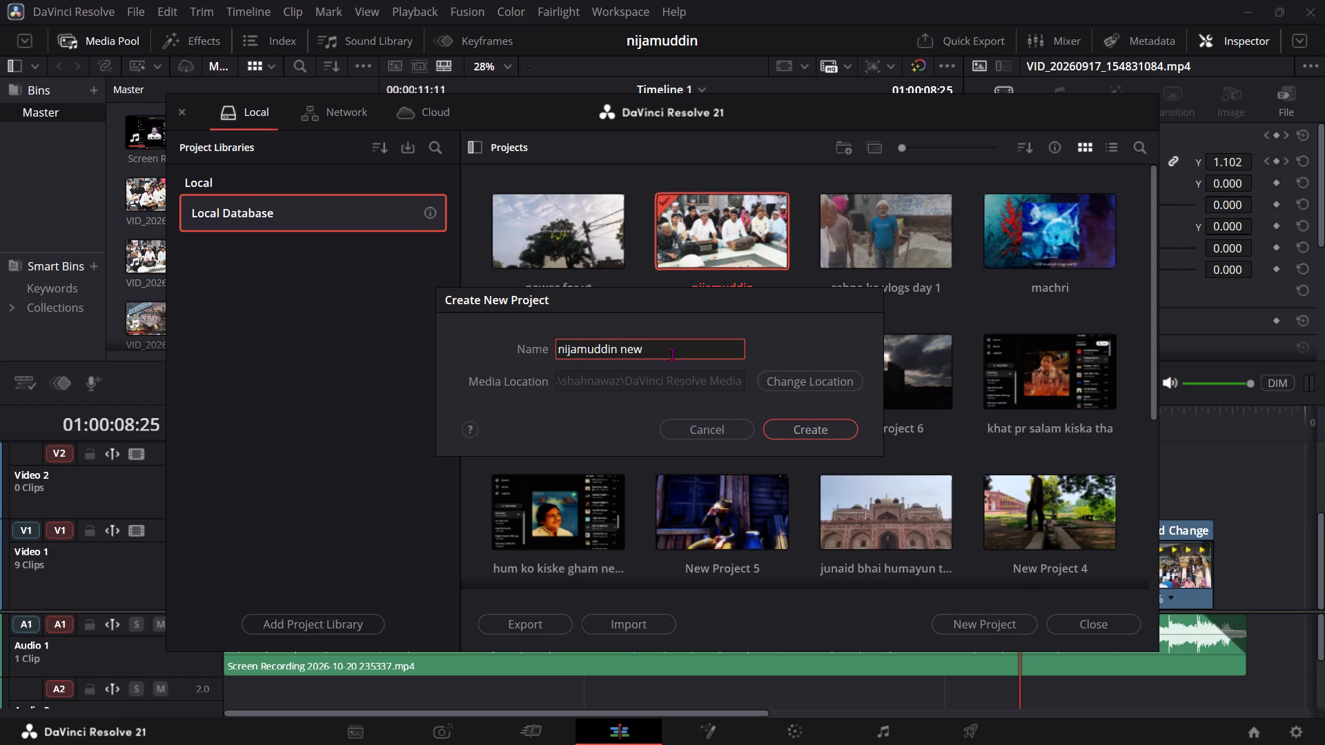
key(Return)
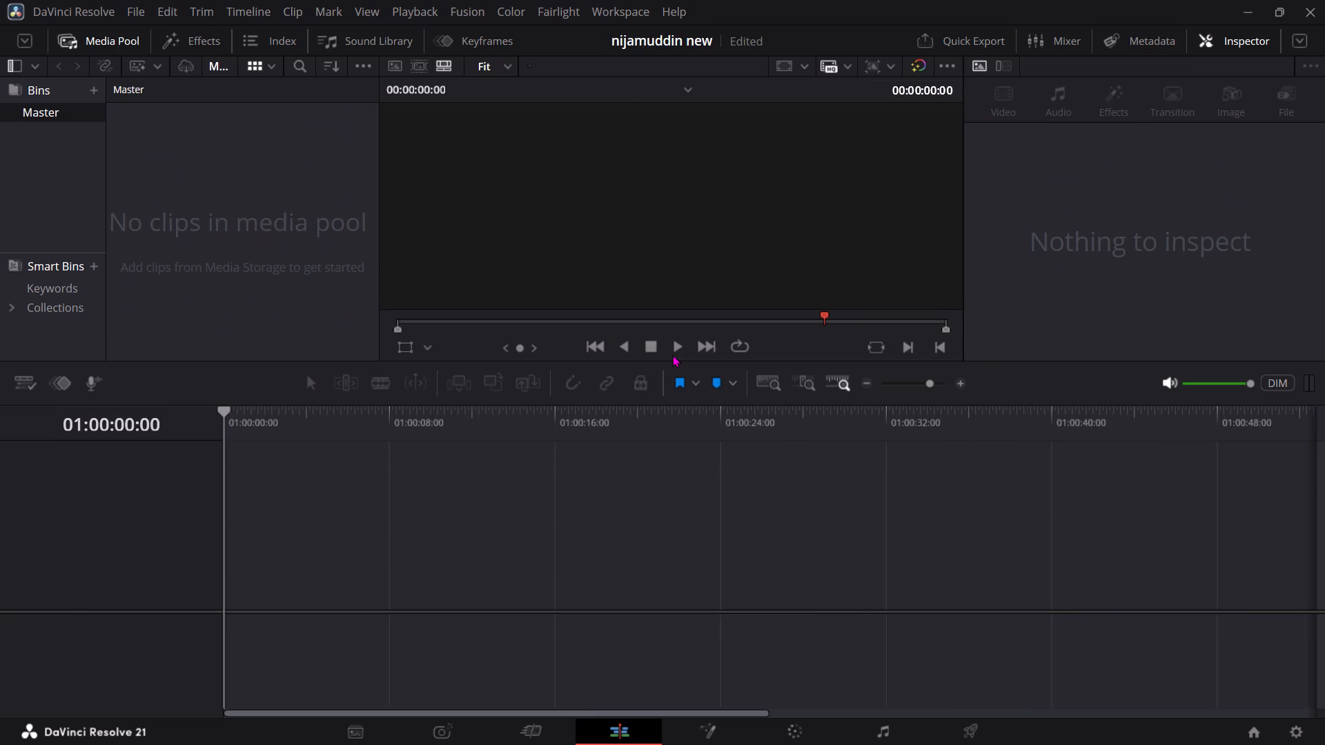
Import the nijamuddin vids folder from phone camera clips in Videos into the Master bin, changing the project frame rate to 29.97 fps.
click(356, 725)
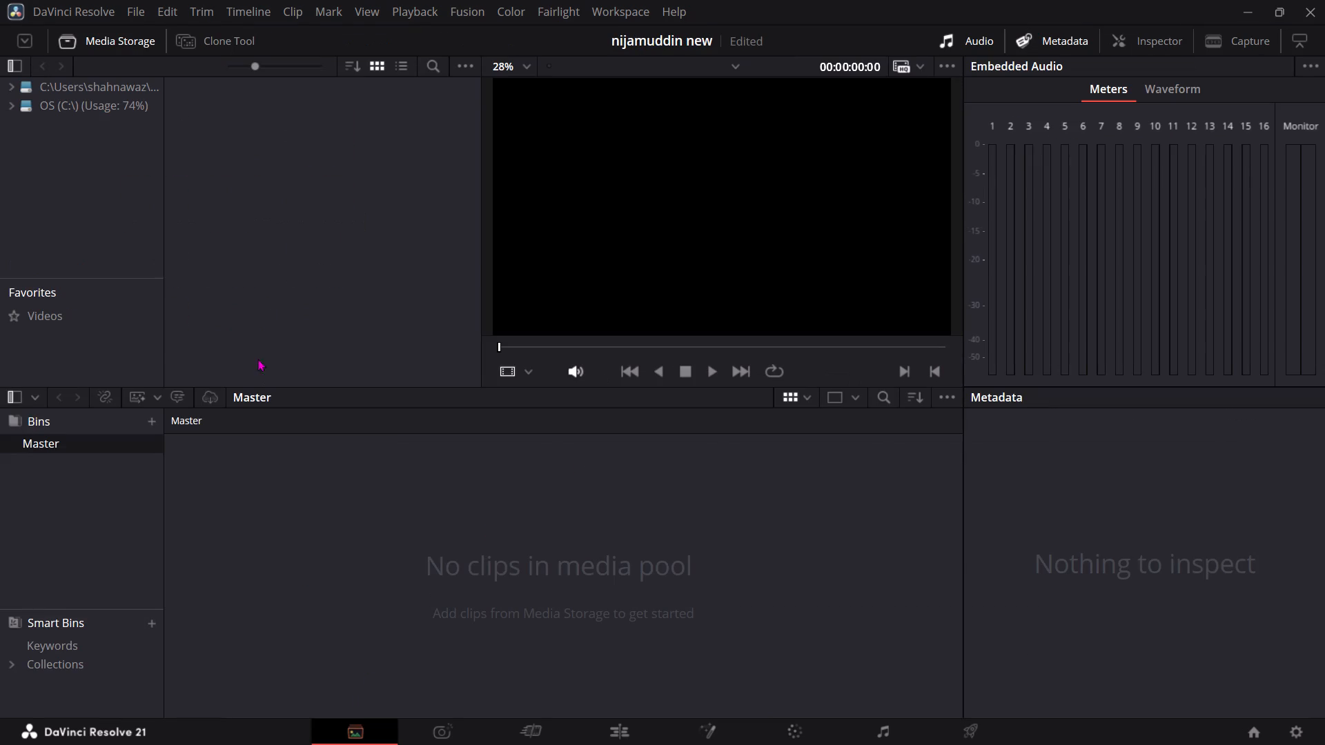
click(53, 322)
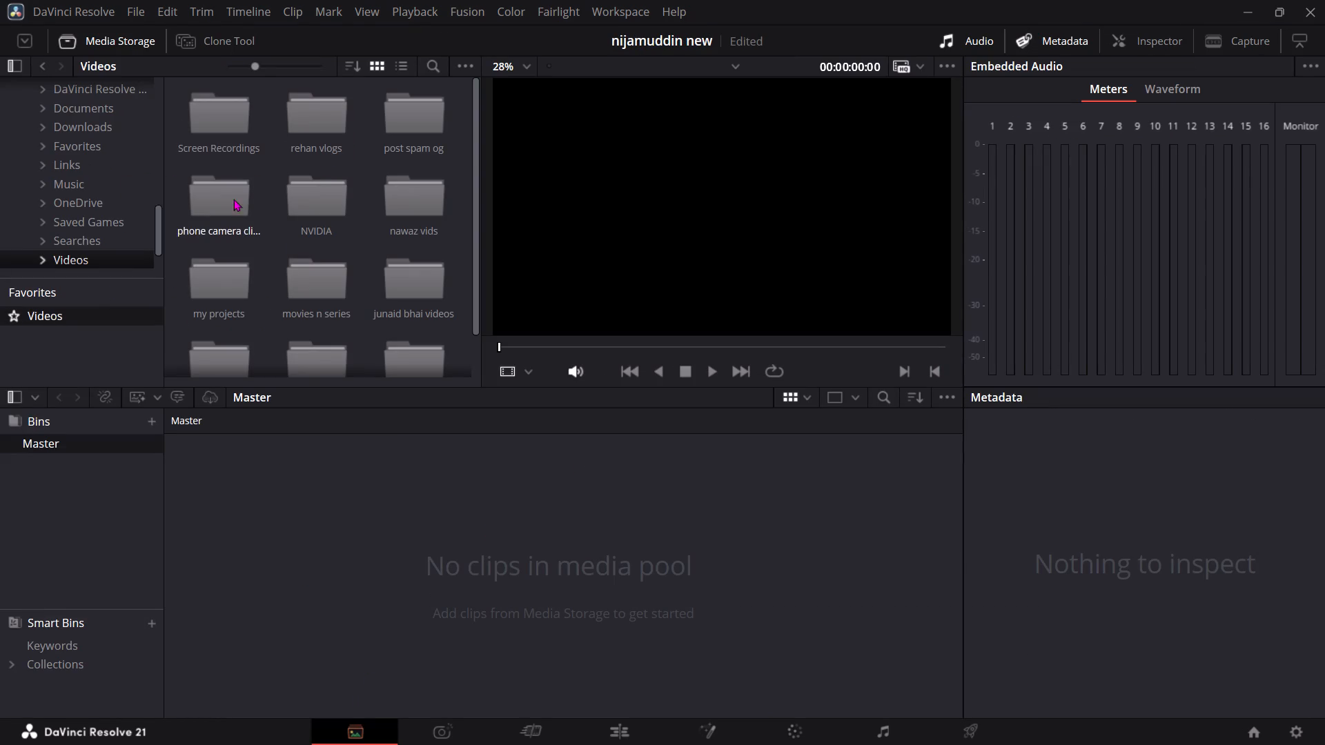
double_click(407, 228)
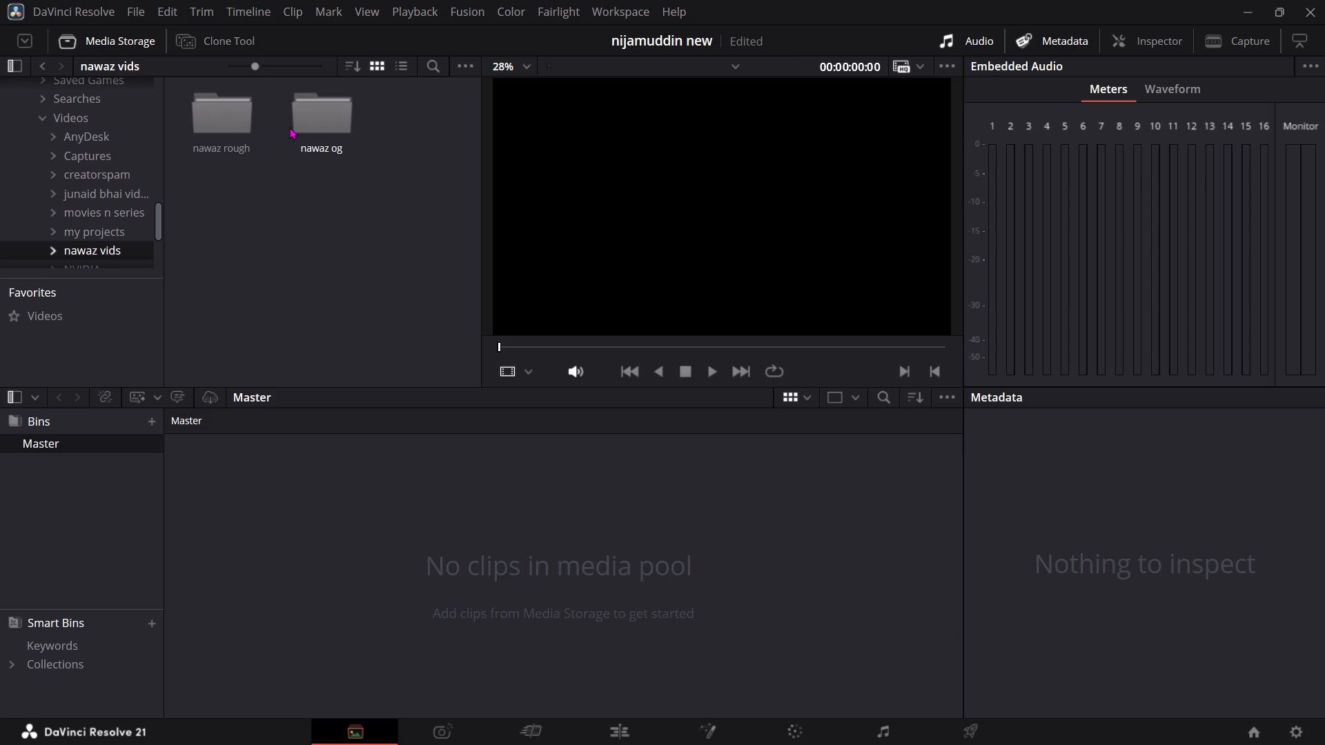
click(289, 127)
scroll(72, 210, down, 1)
click(75, 239)
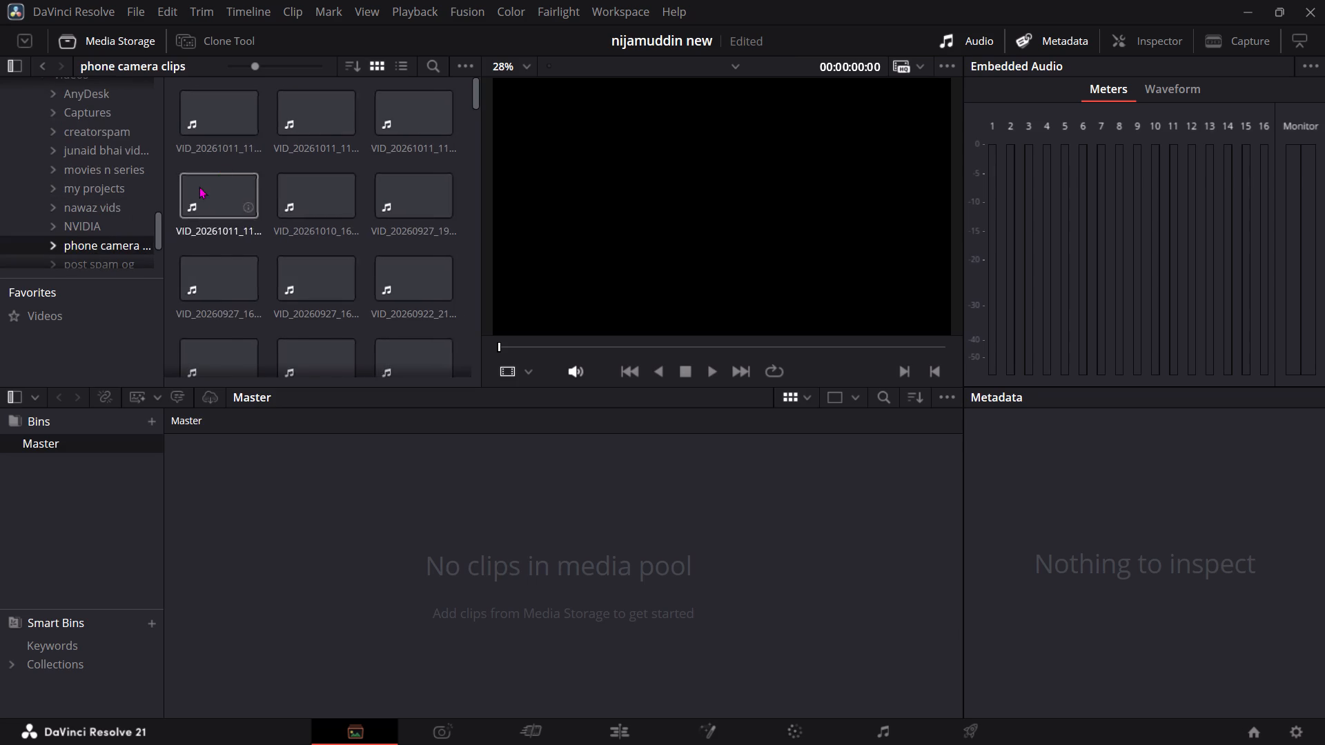
scroll(300, 182, down, 13)
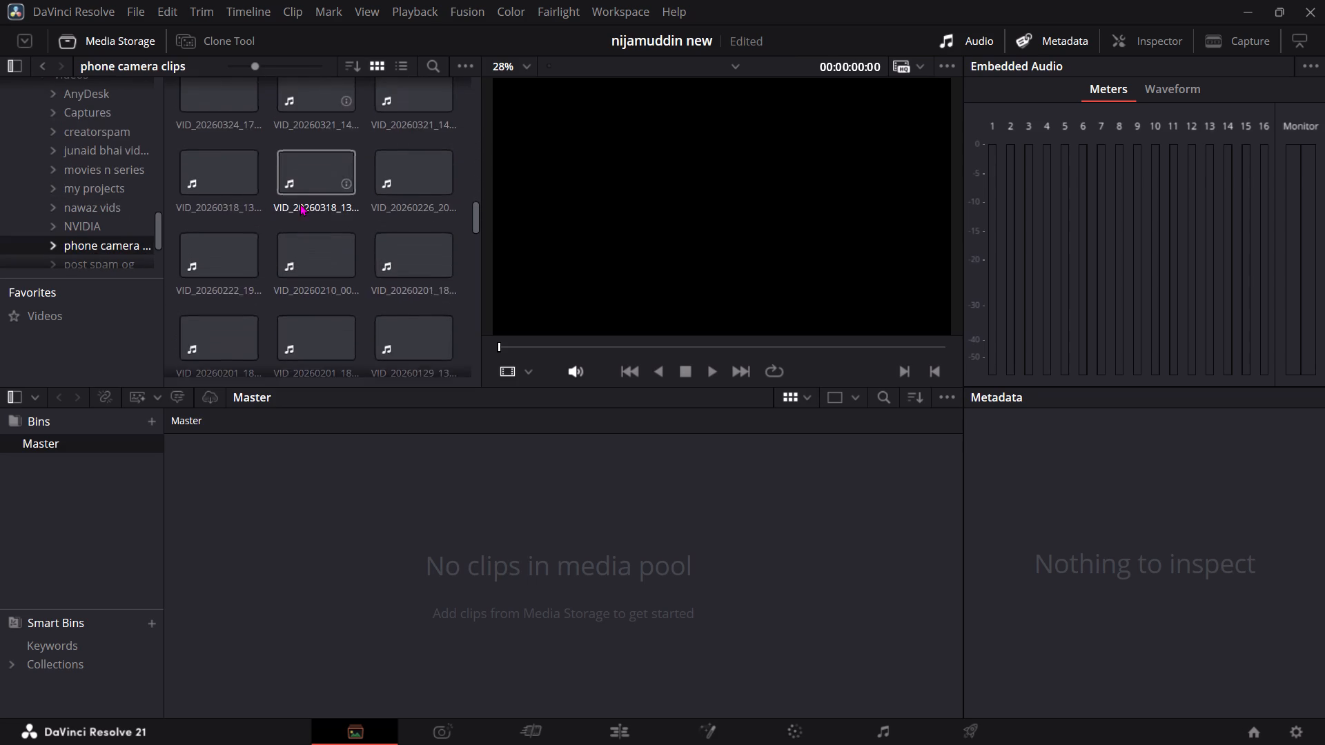
scroll(300, 203, down, 20)
scroll(300, 203, down, 1)
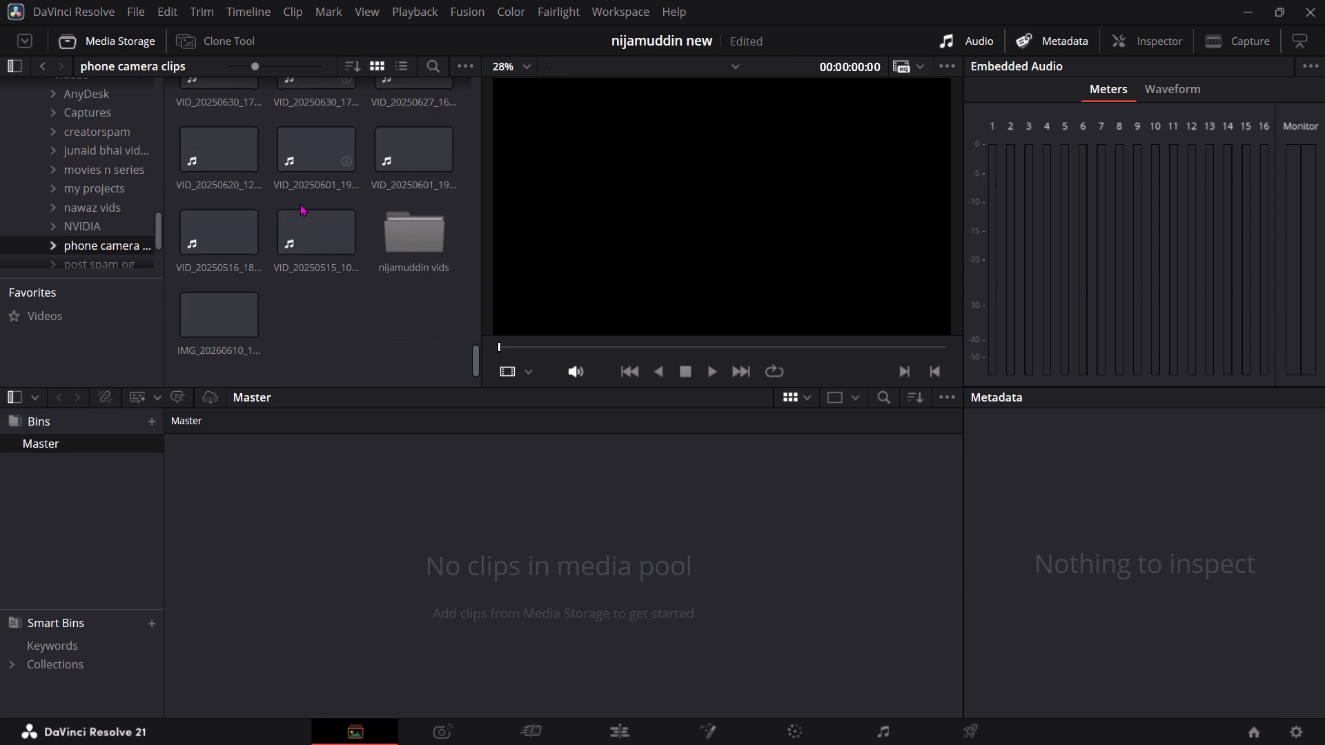
drag(423, 231, 361, 480)
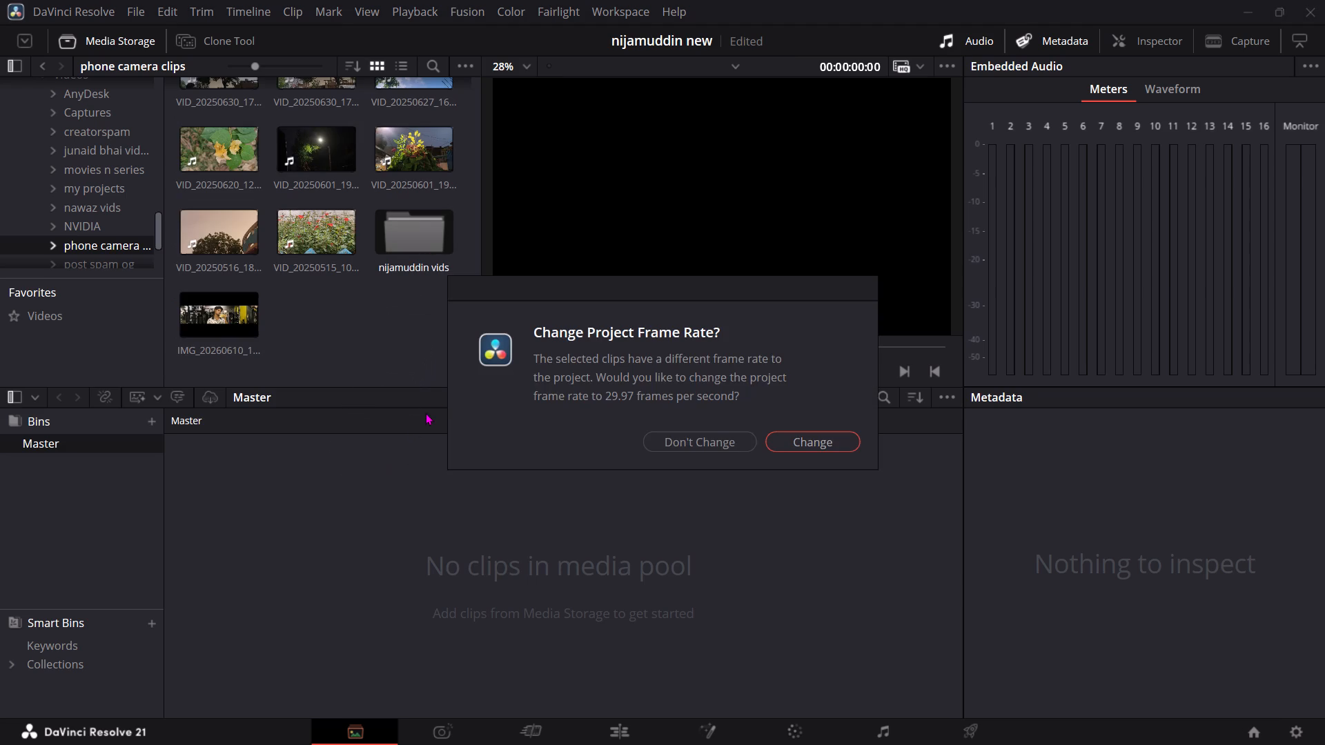
click(849, 441)
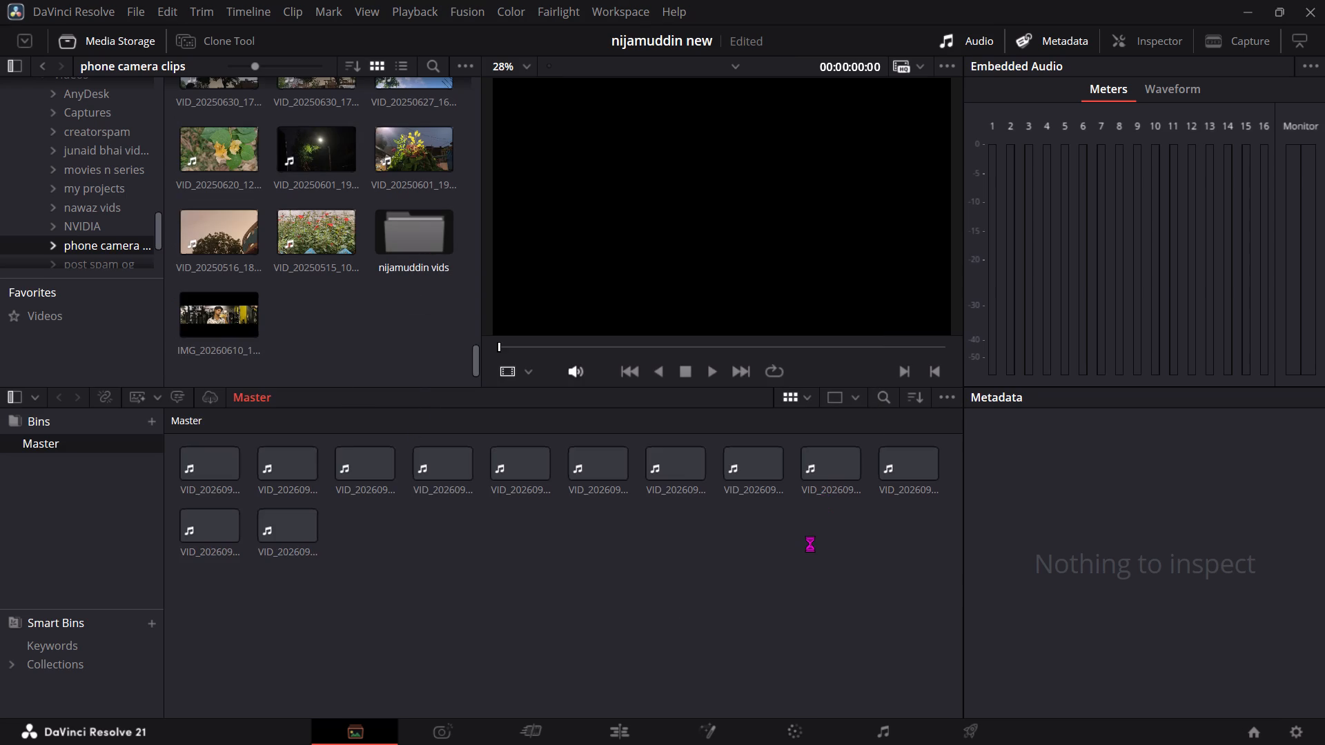
Import the screen recording 2026-10-20 235337.mp4 from the Screen Recordings folder into the Master bin.
scroll(334, 310, up, 2)
scroll(98, 233, down, 2)
click(95, 217)
drag(220, 135, 340, 396)
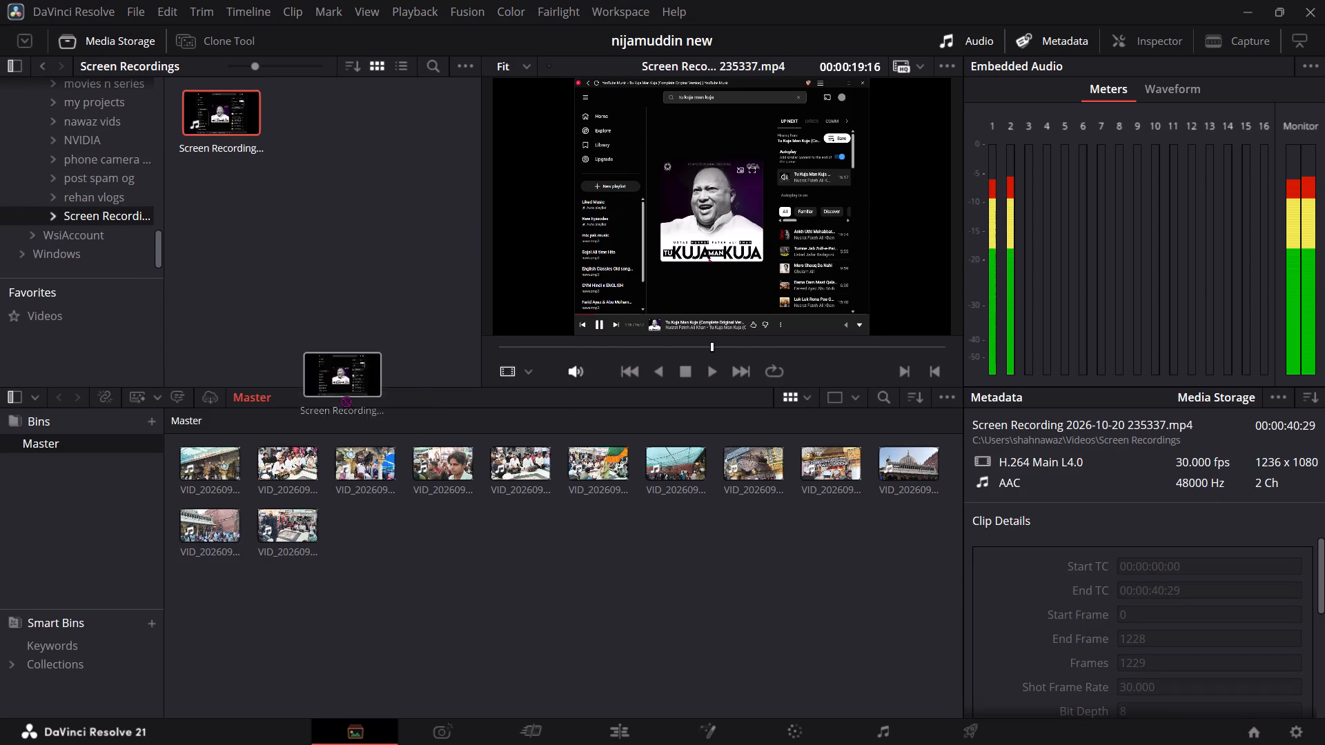
drag(340, 396, 444, 637)
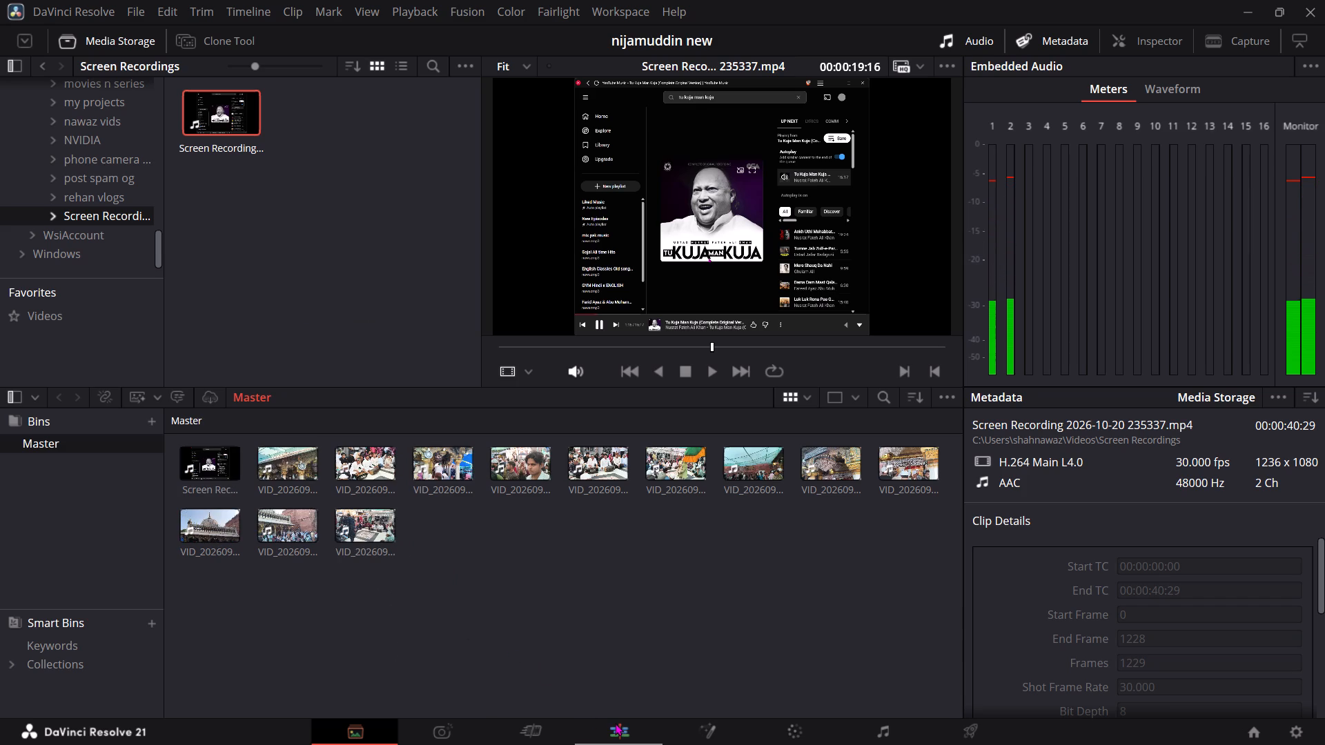
On the Edit page, place the screen recording at the start of a new timeline on Video 1 and Audio 1.
click(644, 725)
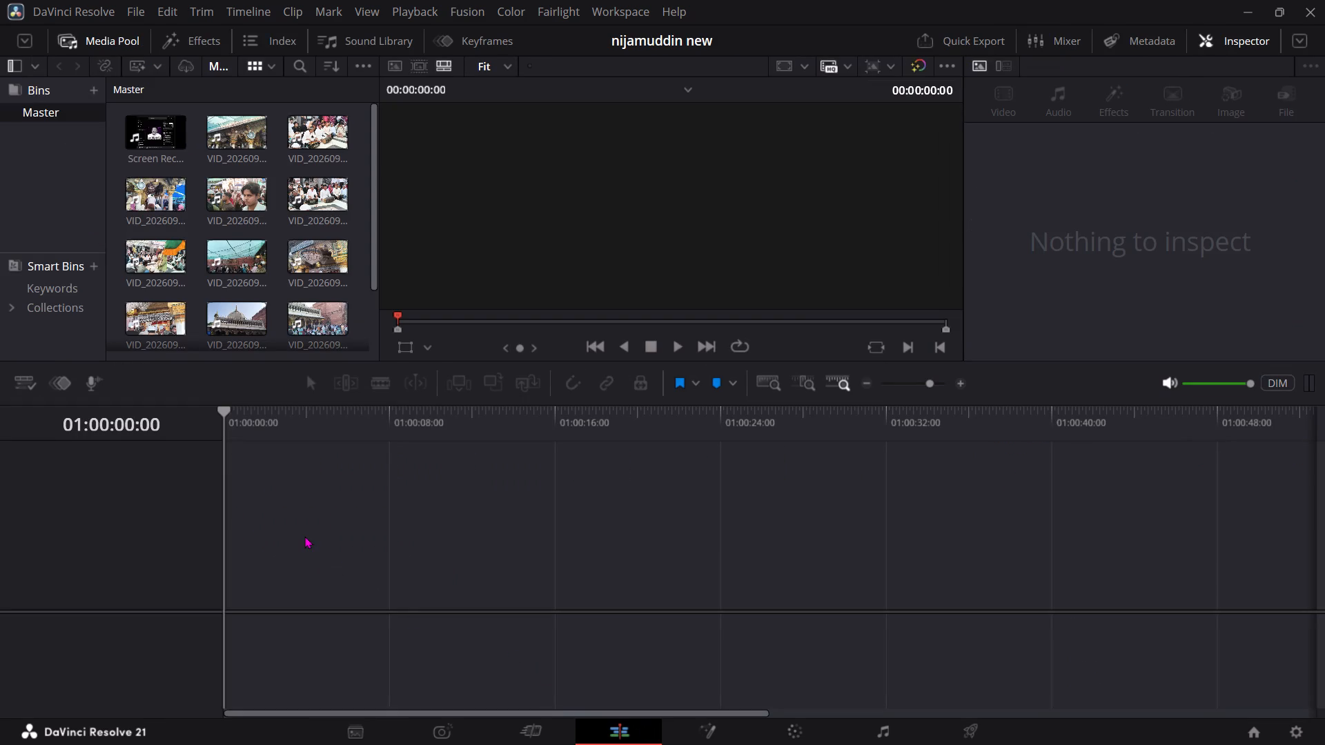
key(space)
drag(135, 122, 224, 517)
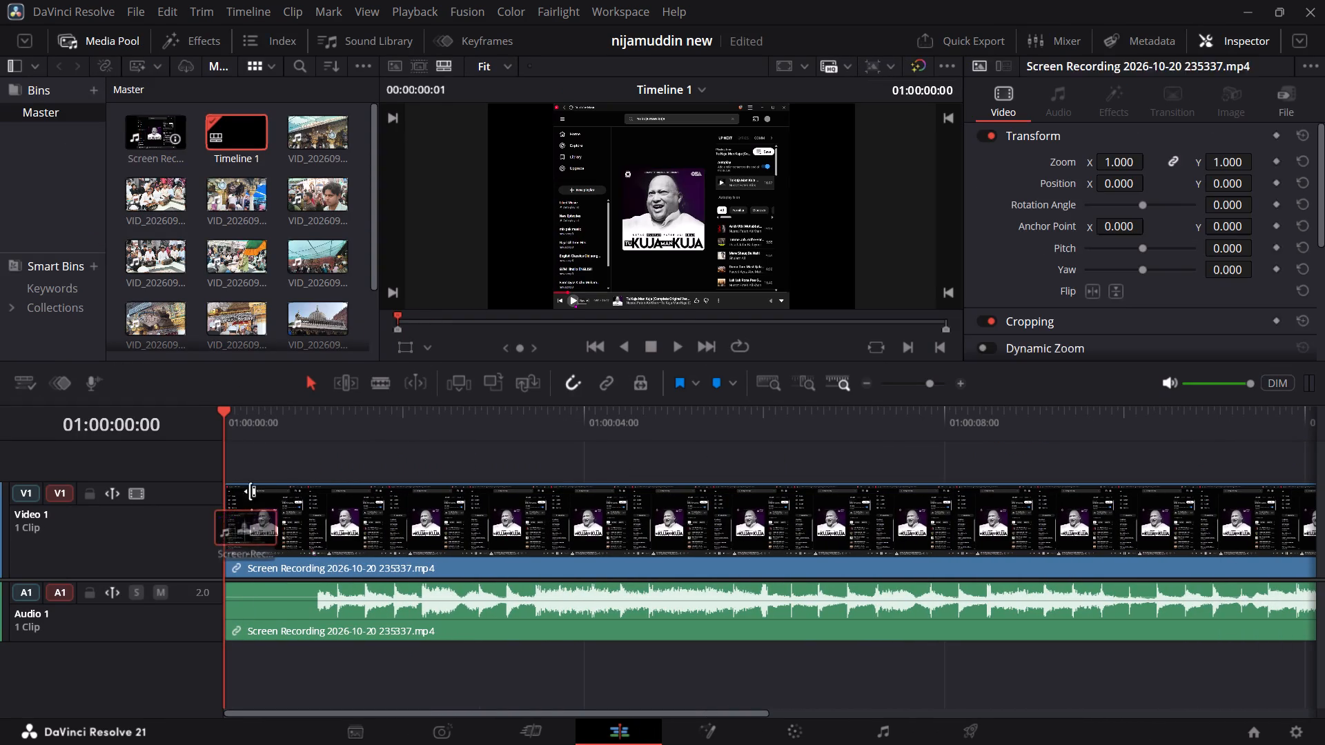
Unlink the screen recording's video from its audio and delete the video part from Video 1.
drag(284, 455, 395, 616)
right_click(395, 616)
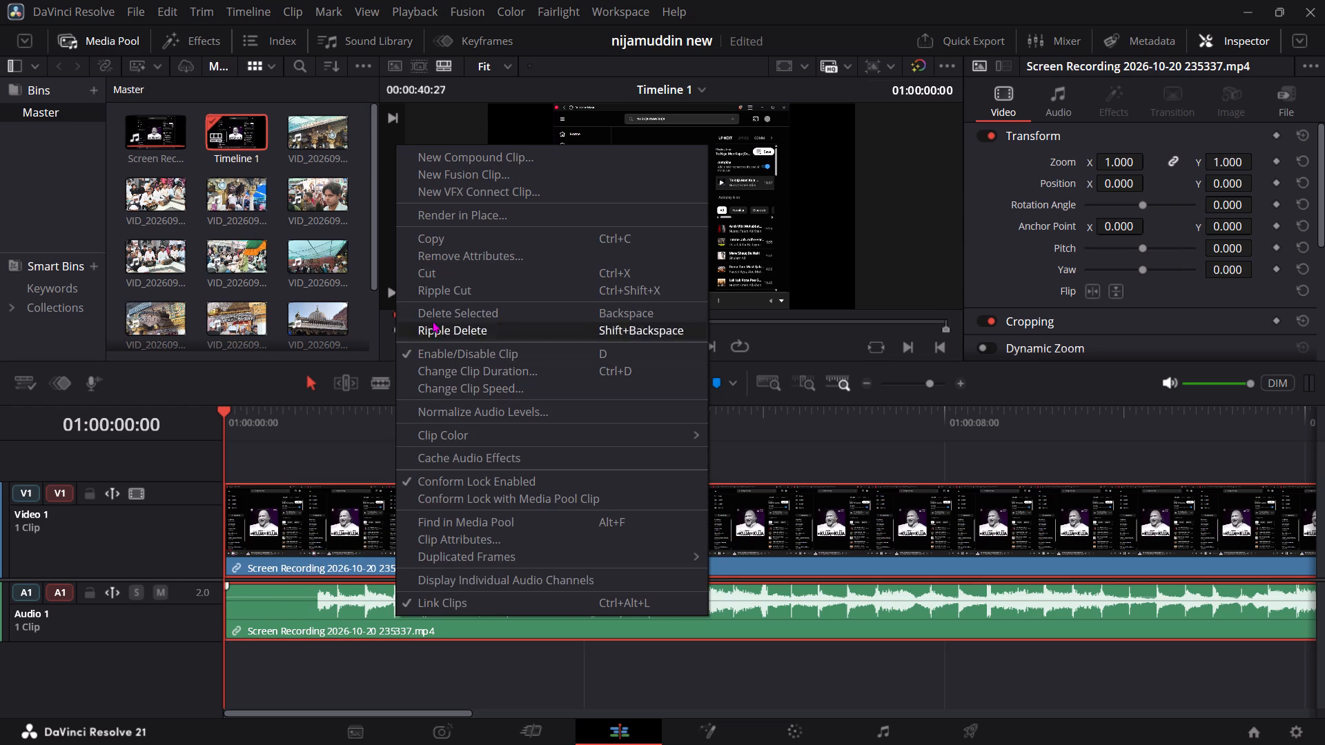
click(434, 596)
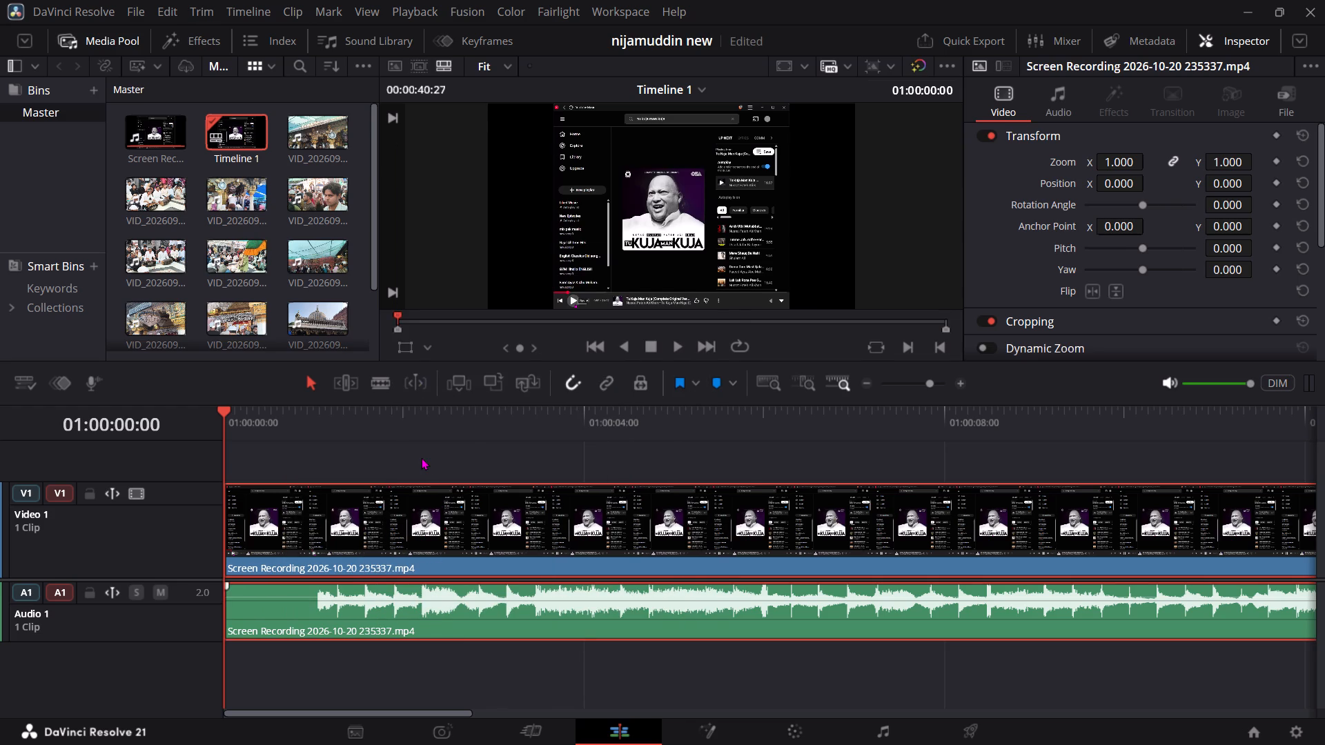
double_click(421, 457)
drag(421, 465, 421, 493)
drag(413, 465, 418, 502)
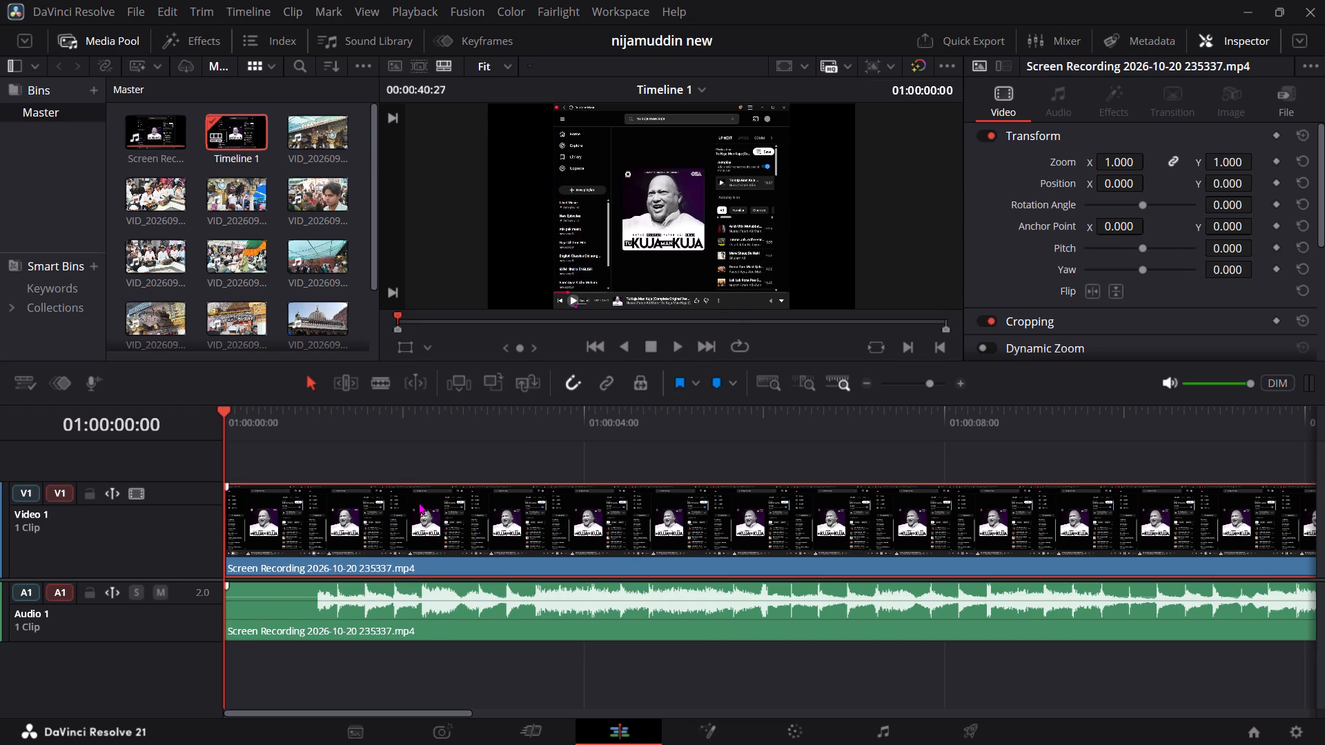
right_click(418, 502)
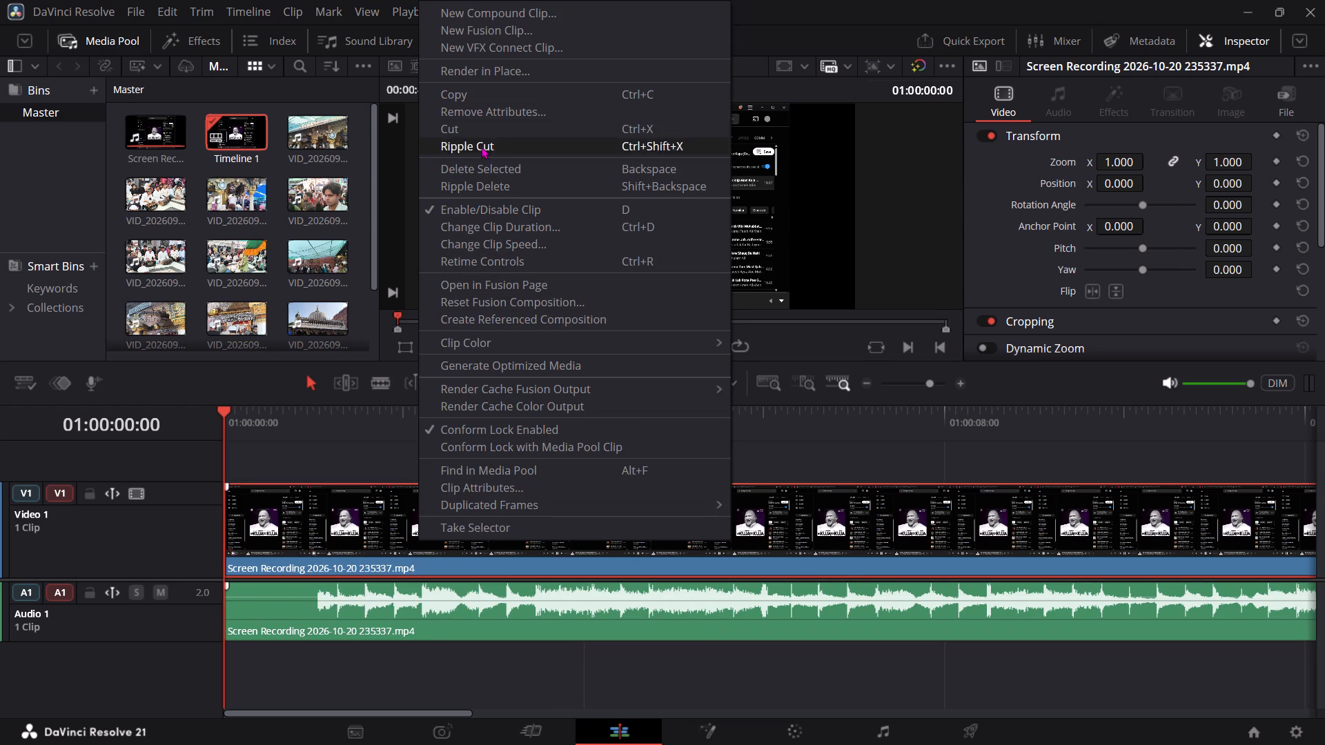
click(472, 163)
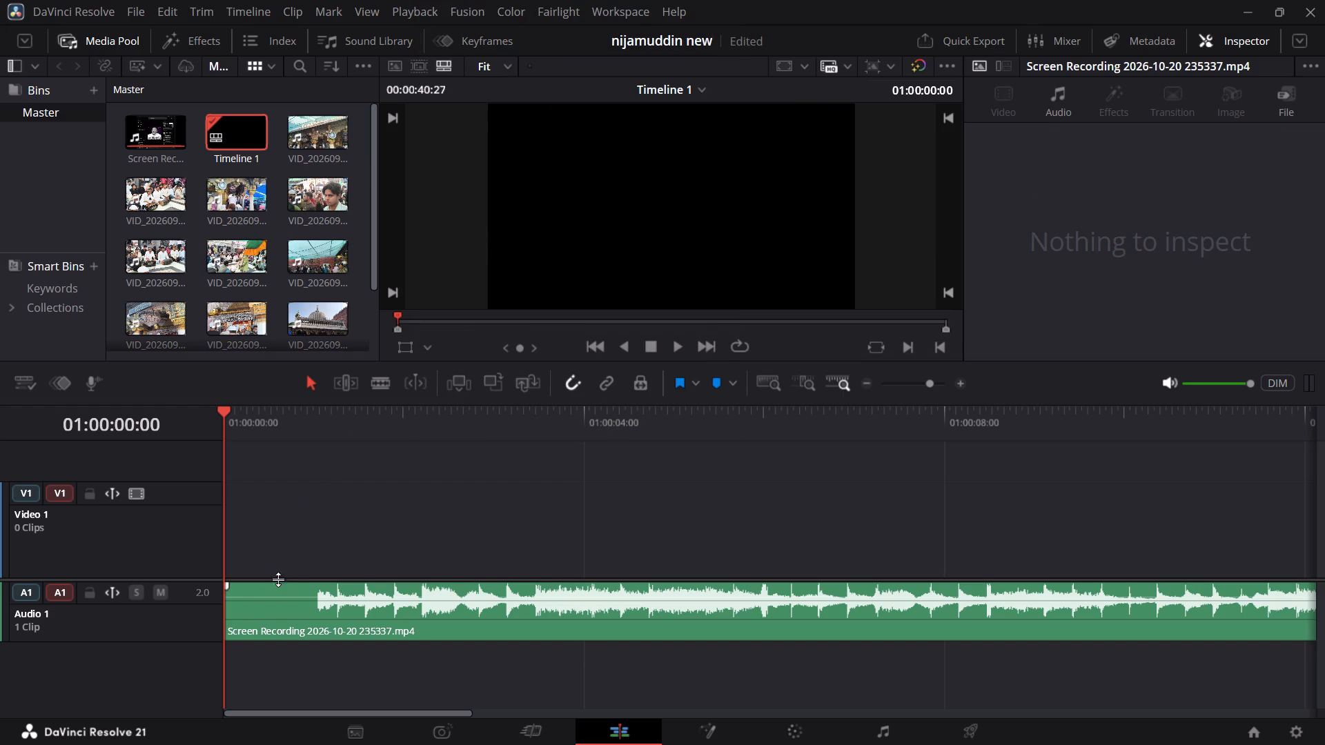
Trim about 1 second of silence off the start of the Audio 1 clip and move the clip to the timeline start.
drag(233, 606, 321, 668)
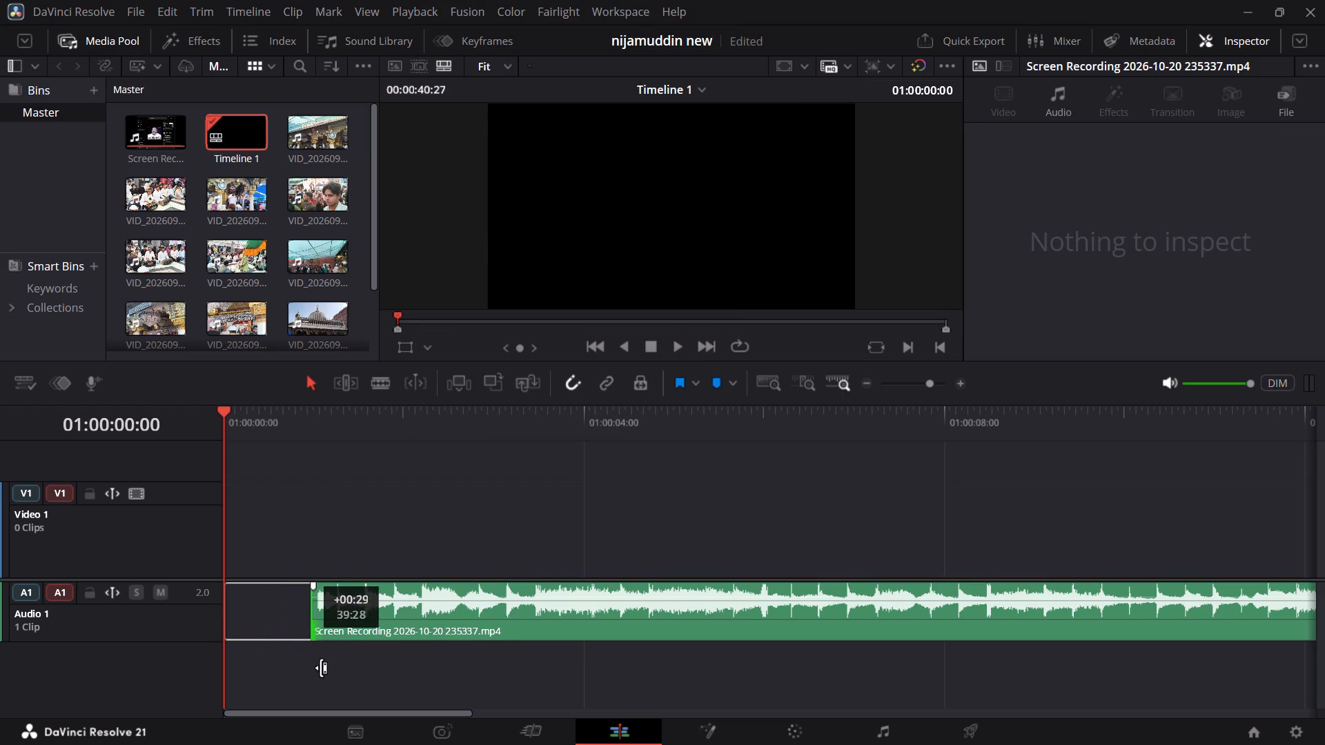
drag(321, 668, 327, 675)
drag(412, 641, 304, 647)
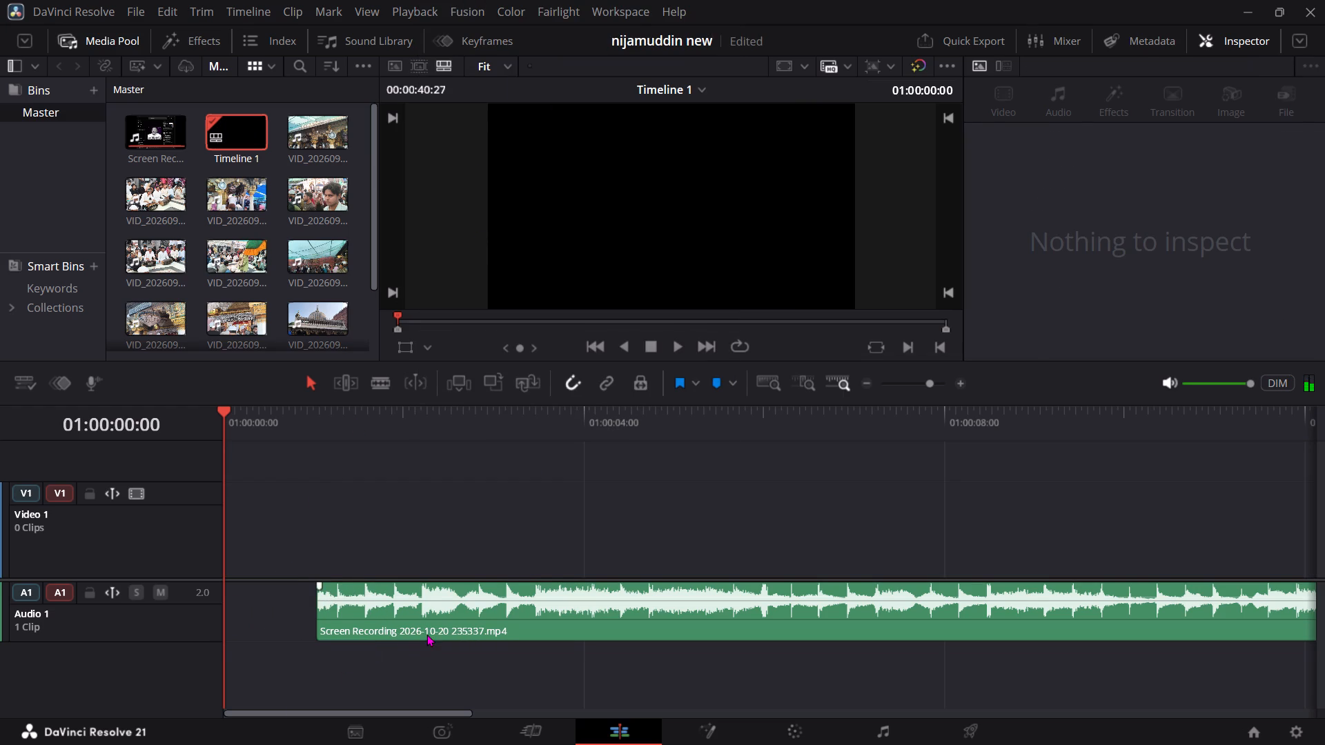
drag(395, 634, 257, 634)
Play the trimmed music from the timeline start and stop at about 01:00:28:24.
drag(234, 421, 170, 439)
key(space)
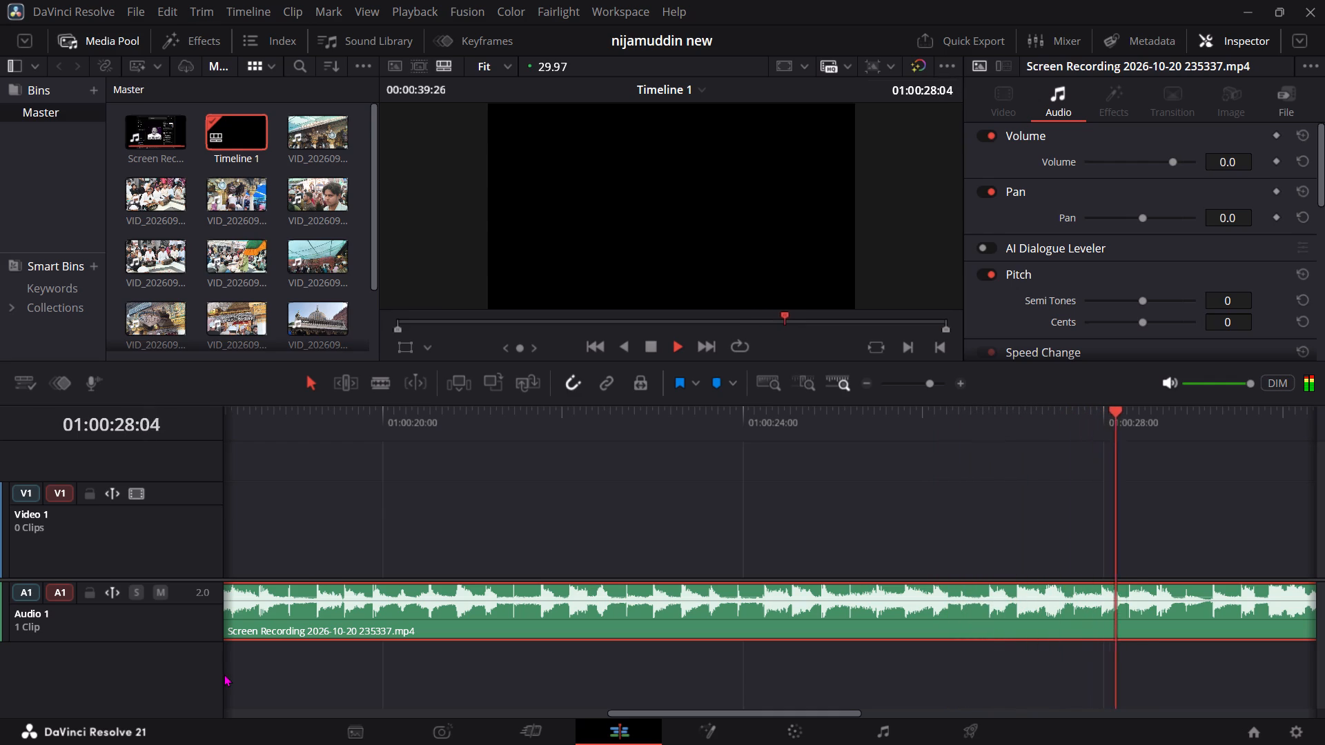
key(space)
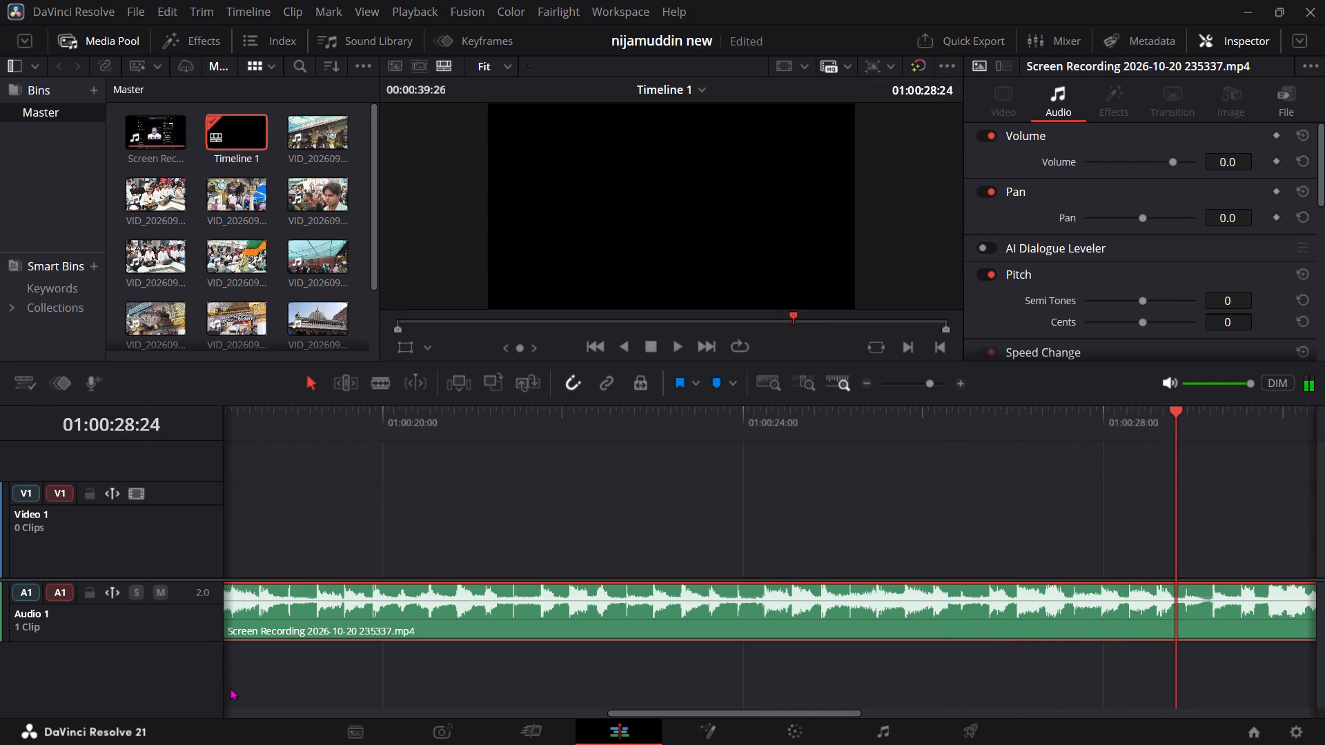
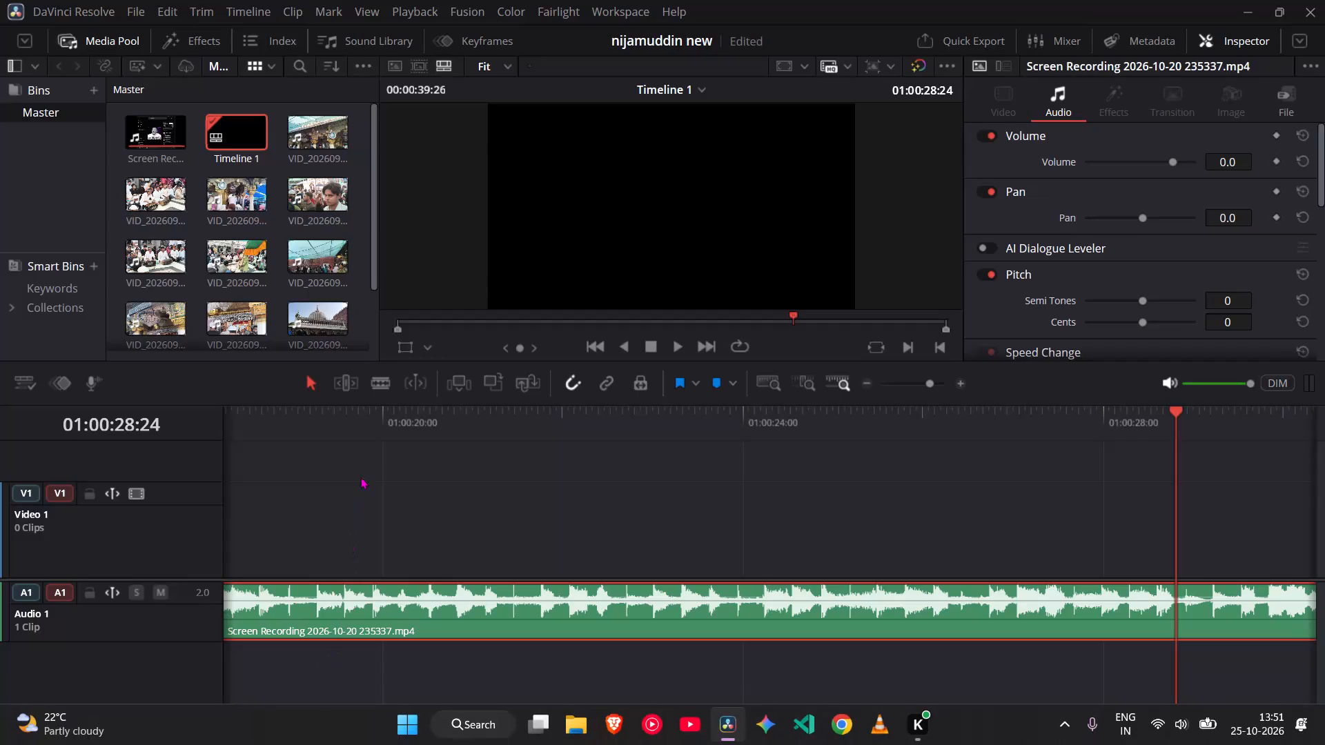
Replay the Audio 1 music from the timeline start to about 01:00:29 to listen for cut points.
drag(370, 429, 140, 460)
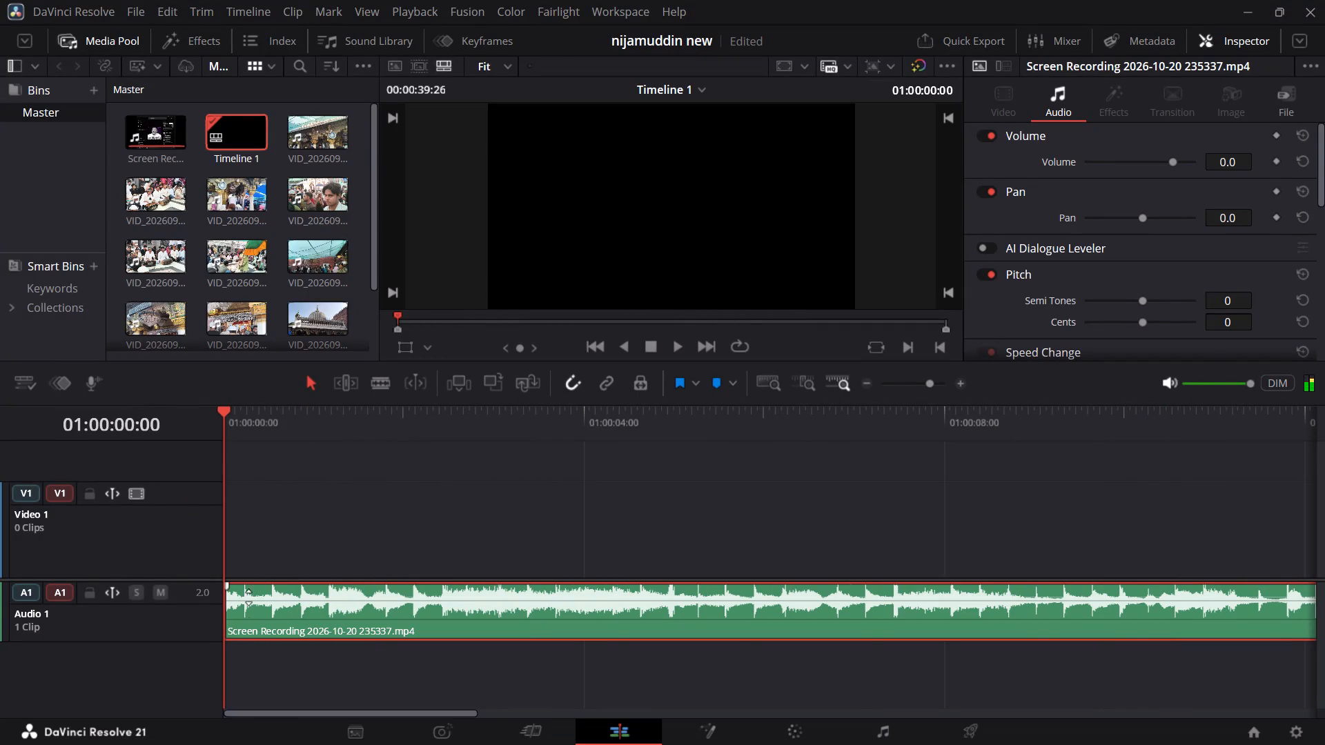
key(space)
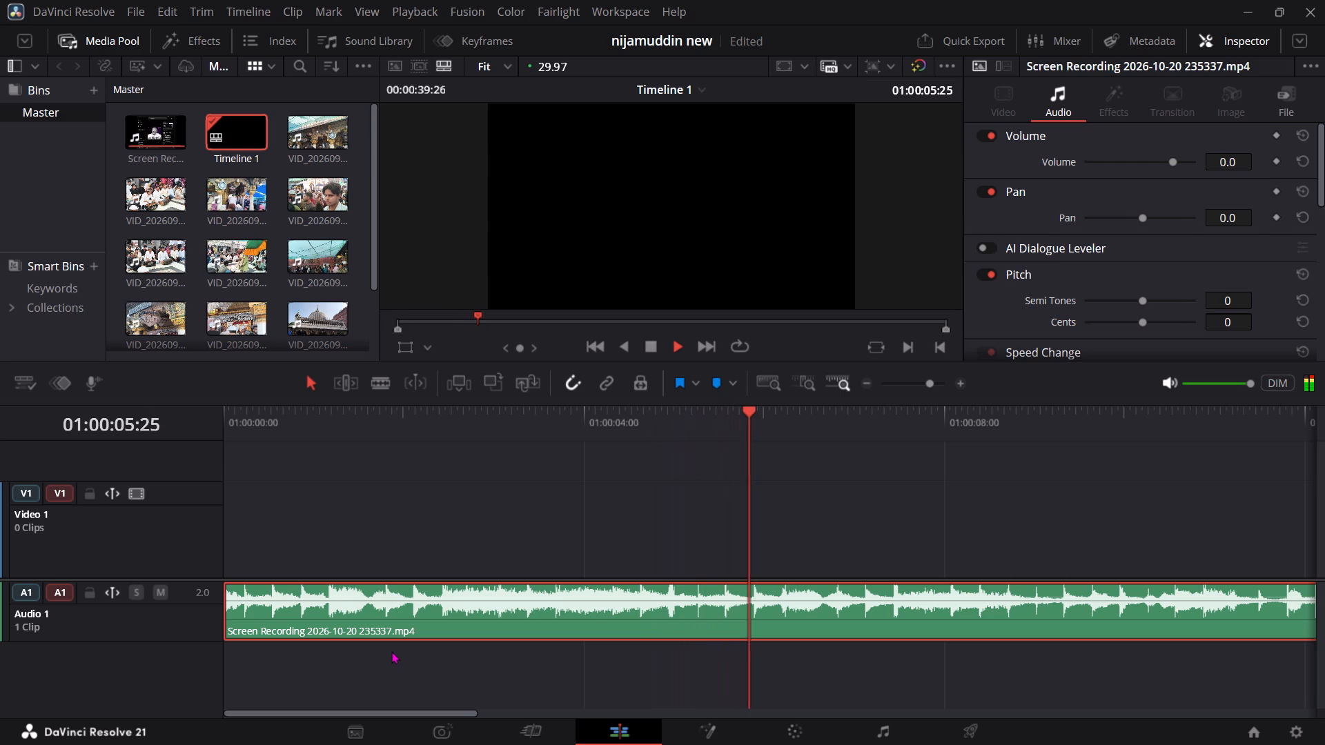
key(space)
key(space)
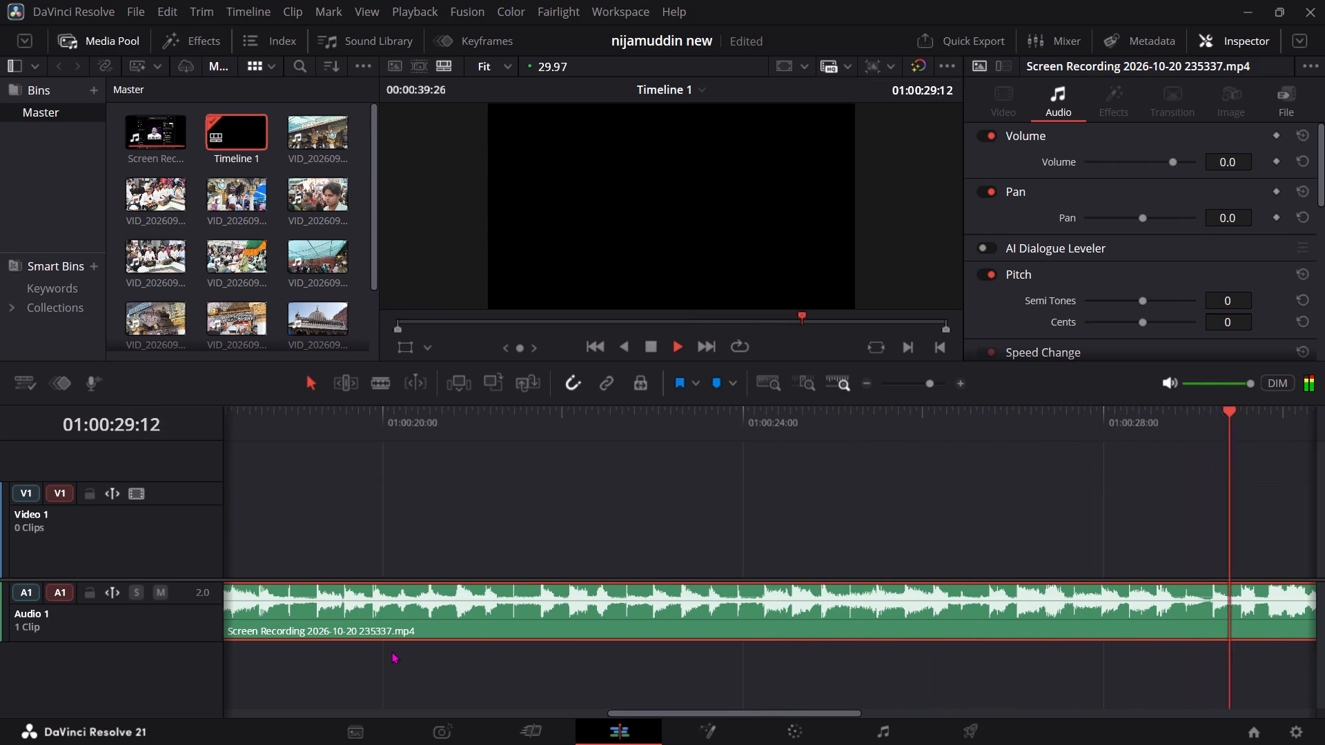
key(space)
Listen through the music from the timeline start for the first cut point and split the Audio 1 clip at 01:00:13:22.
drag(484, 421, 235, 464)
key(space)
drag(382, 431, 233, 445)
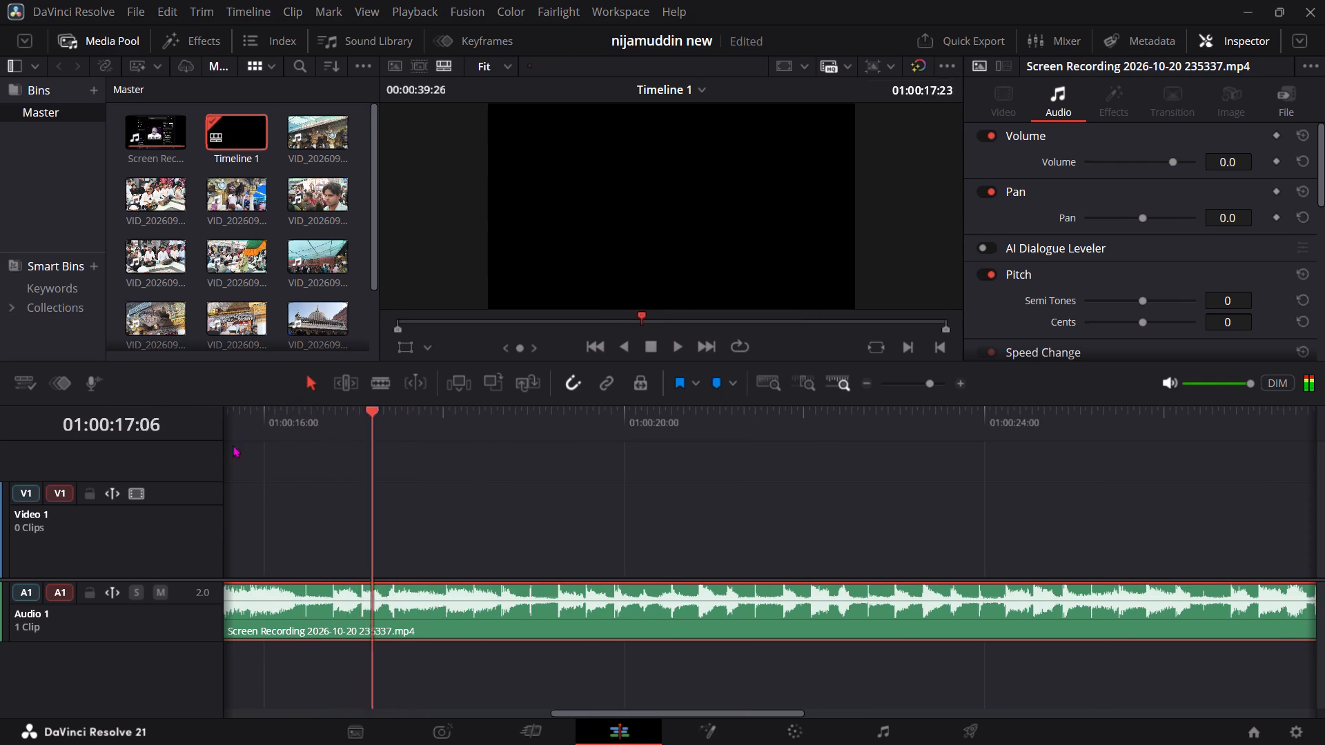
drag(233, 445, 129, 466)
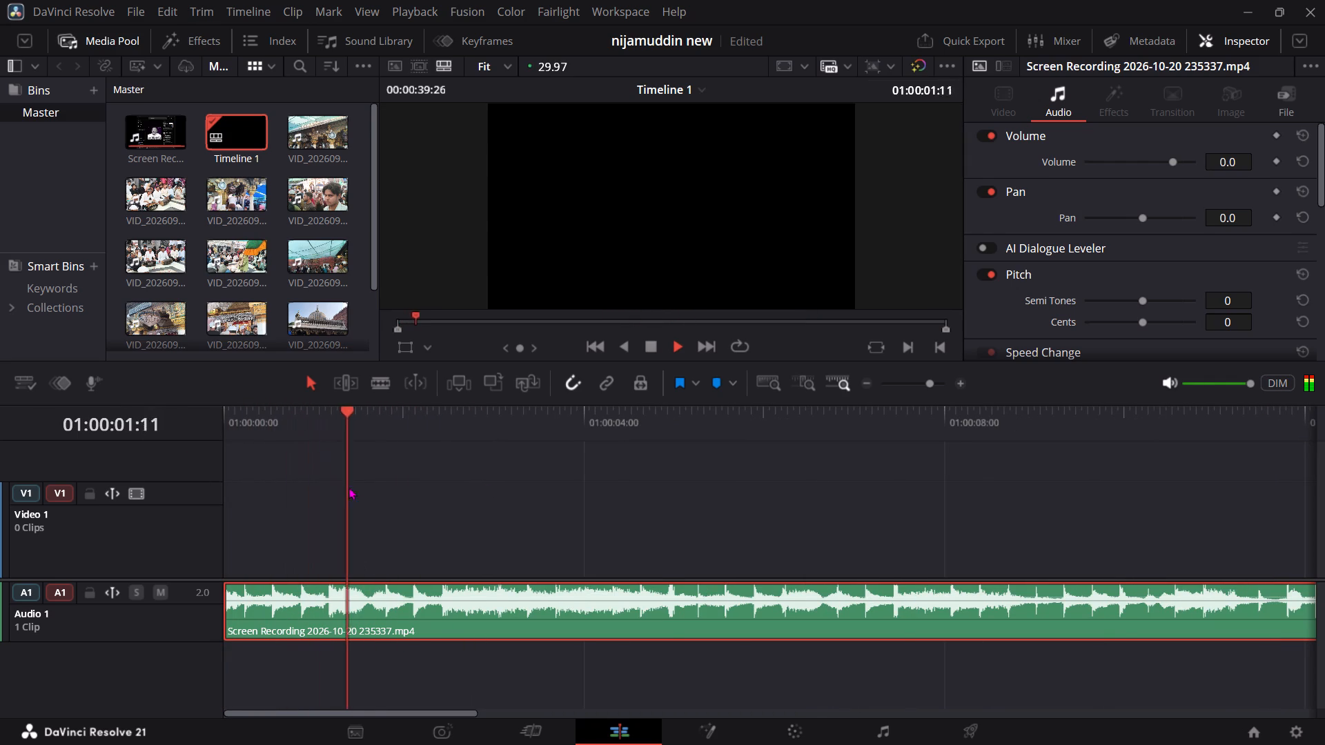
click(478, 712)
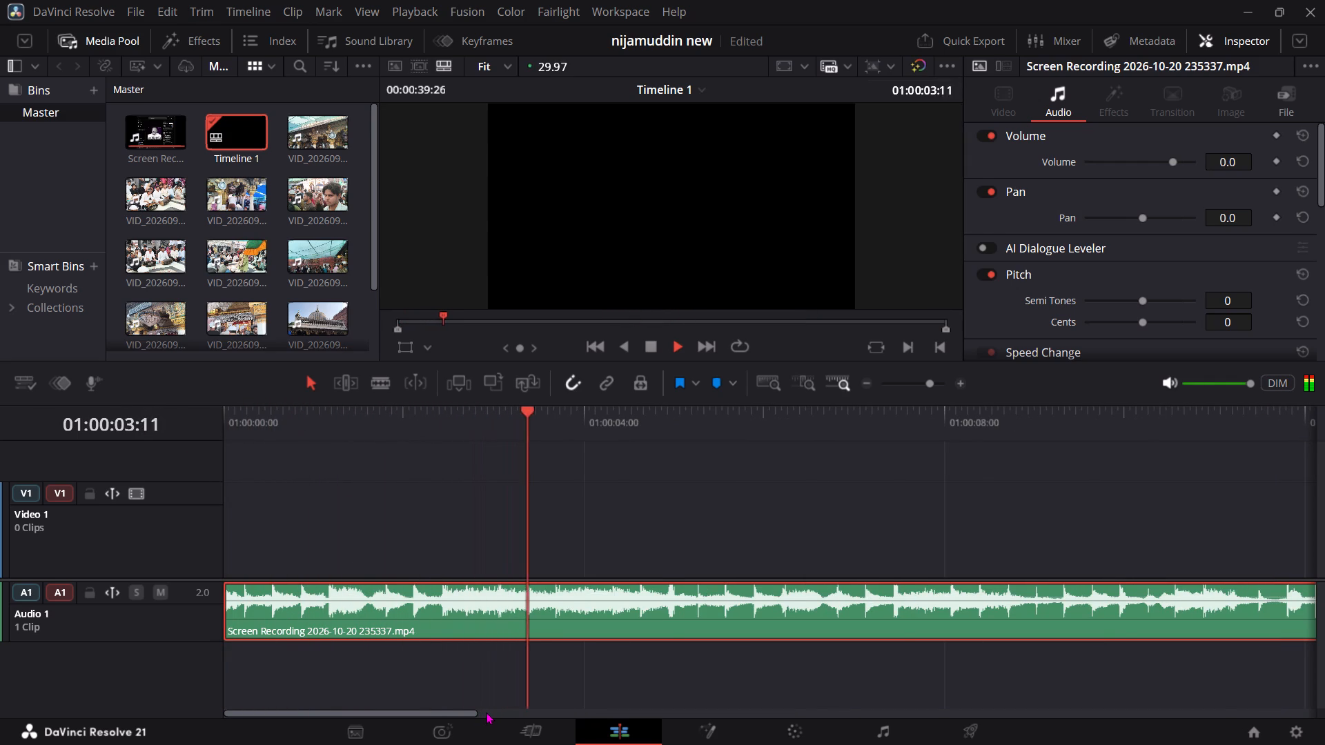
drag(448, 713, 542, 715)
key(Right)
key(Right)
key(Right)
key(Right)
key(Right)
key(Right)
key(Right)
key(Right)
key(Right)
key(Right)
key(Right)
key(Right)
key(Right)
key(Right)
key(Right)
key(Right)
key(Right)
key(Right)
key(Right)
key(Right)
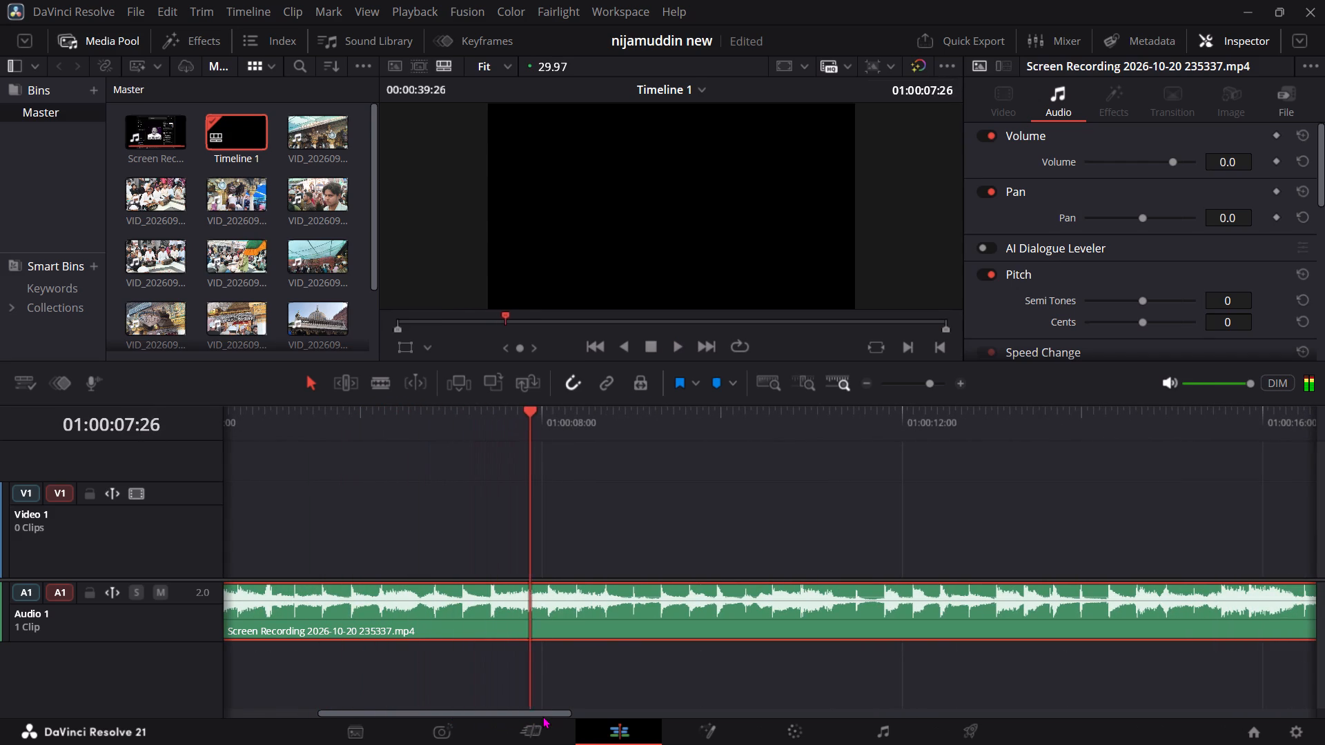
key(Right)
key(Right)
key(Right)
key(Right)
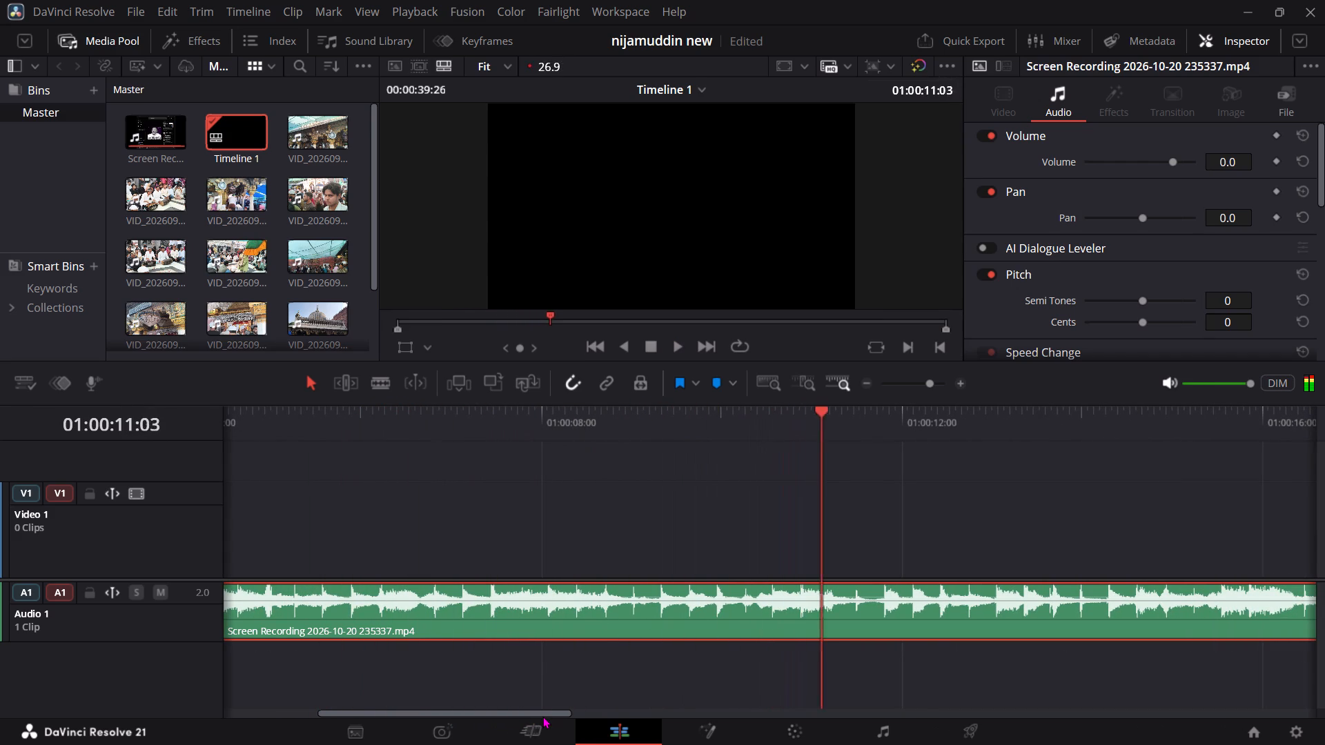
key(Left)
key(Left)
key(Left)
key(Left)
key(Left)
key(Left)
key(Left)
key(Left)
key(Left)
key(Left)
key(Right)
key(Right)
key(Right)
key(Right)
key(Right)
key(Right)
key(Right)
key(Right)
key(Right)
key(Right)
key(Right)
key(Right)
key(Right)
key(Right)
key(Right)
key(Right)
key(Right)
key(Right)
key(Right)
key(Right)
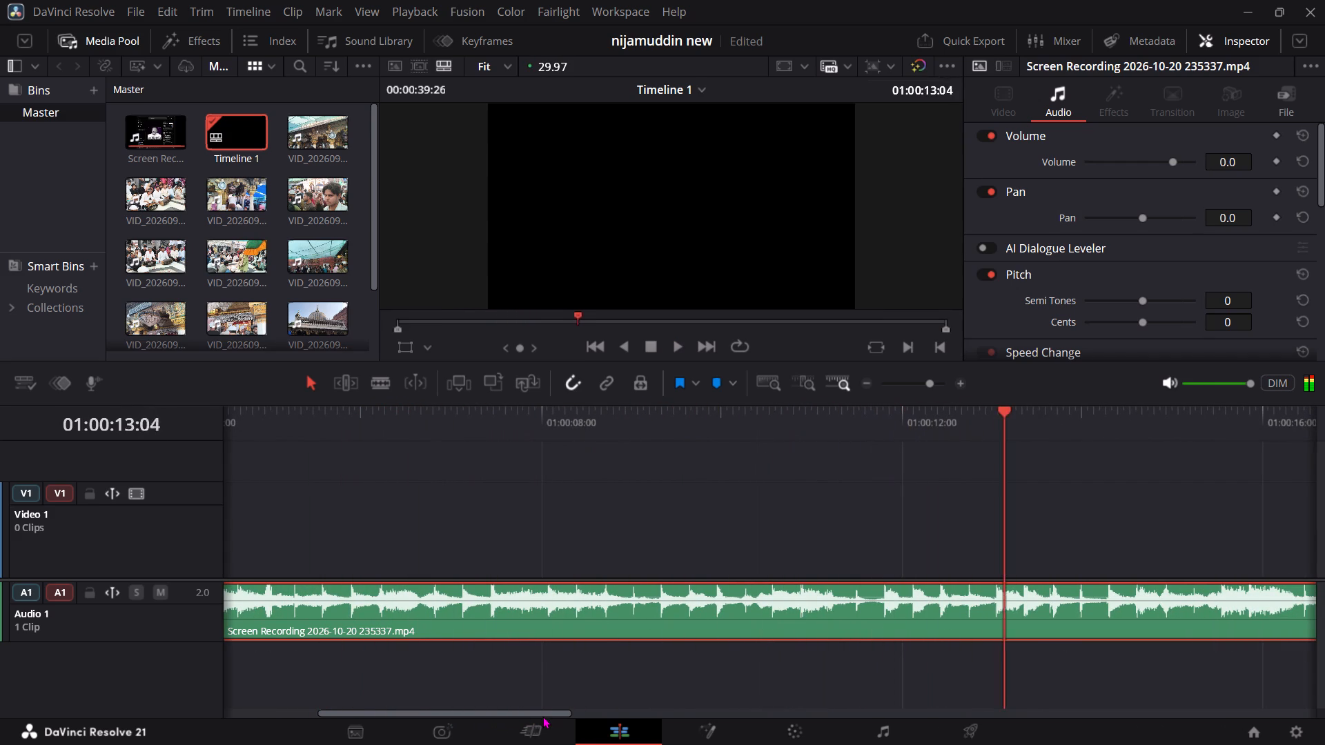
key(space)
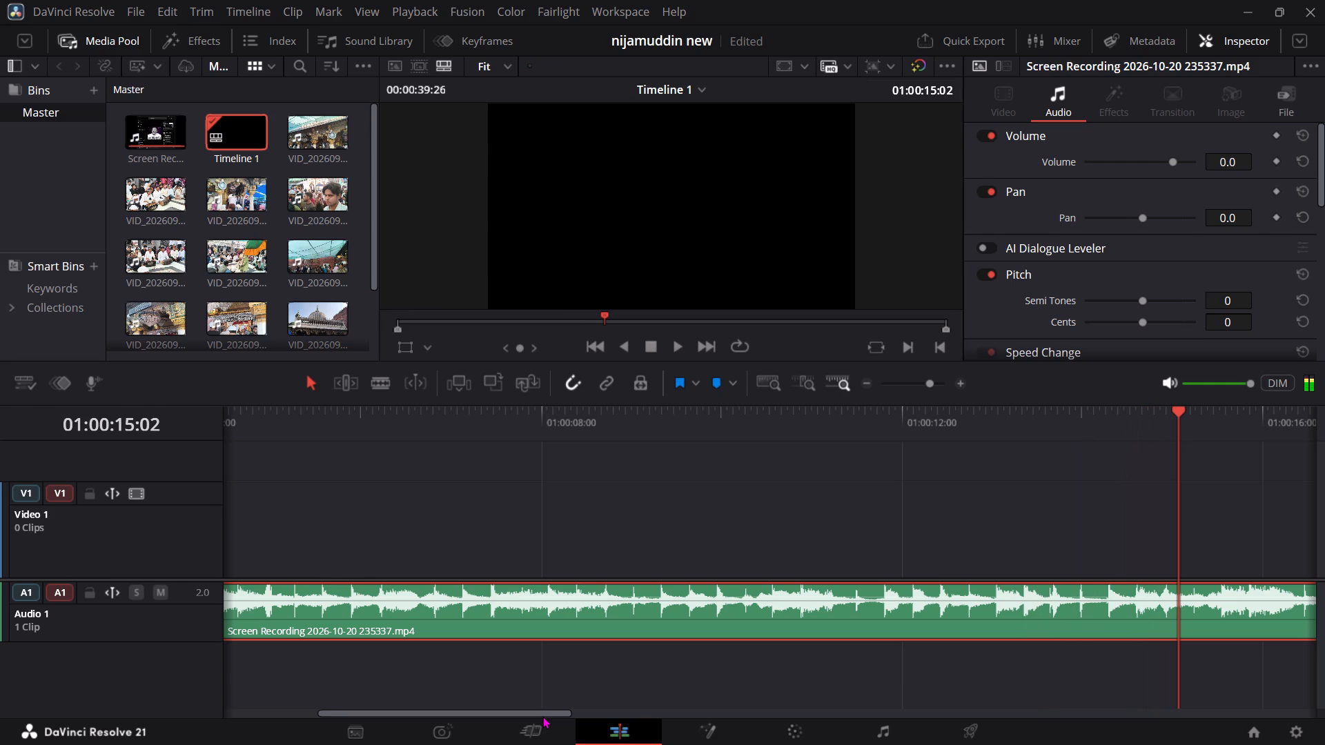
drag(1058, 433, 992, 436)
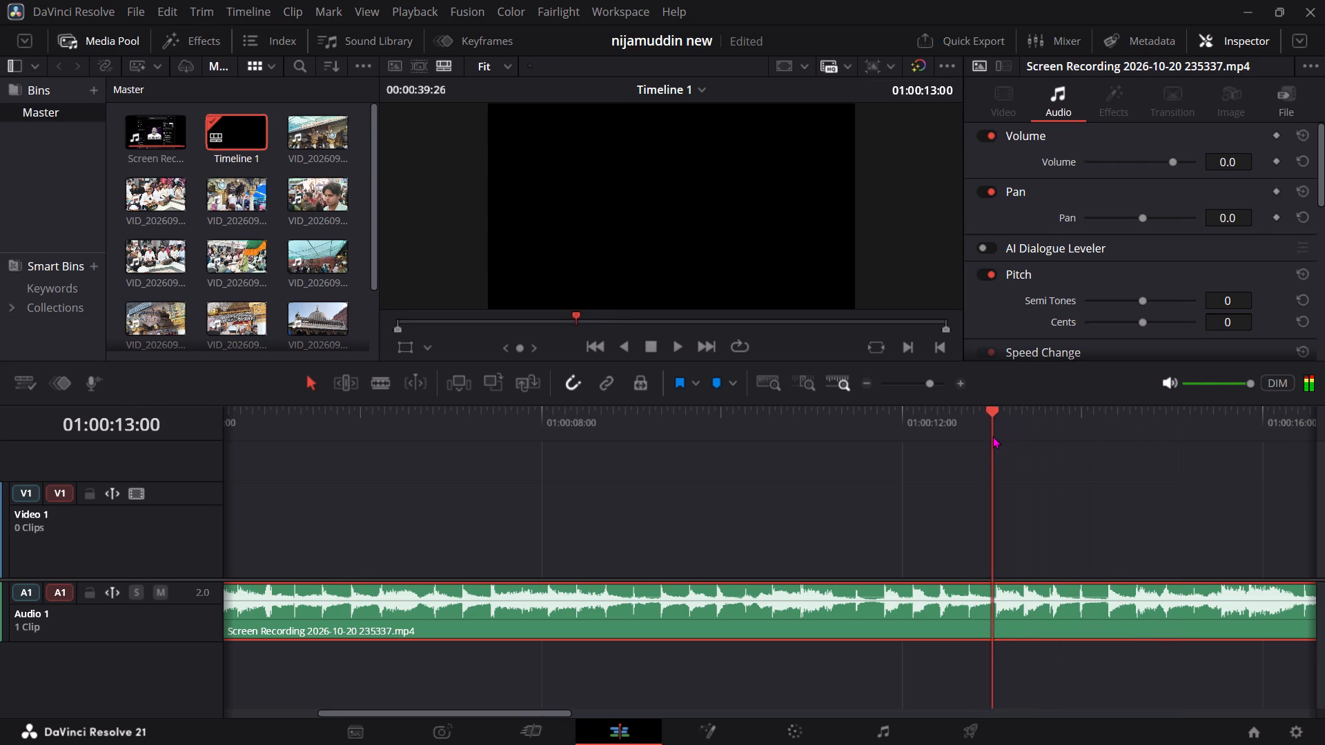
key(space)
key(space)
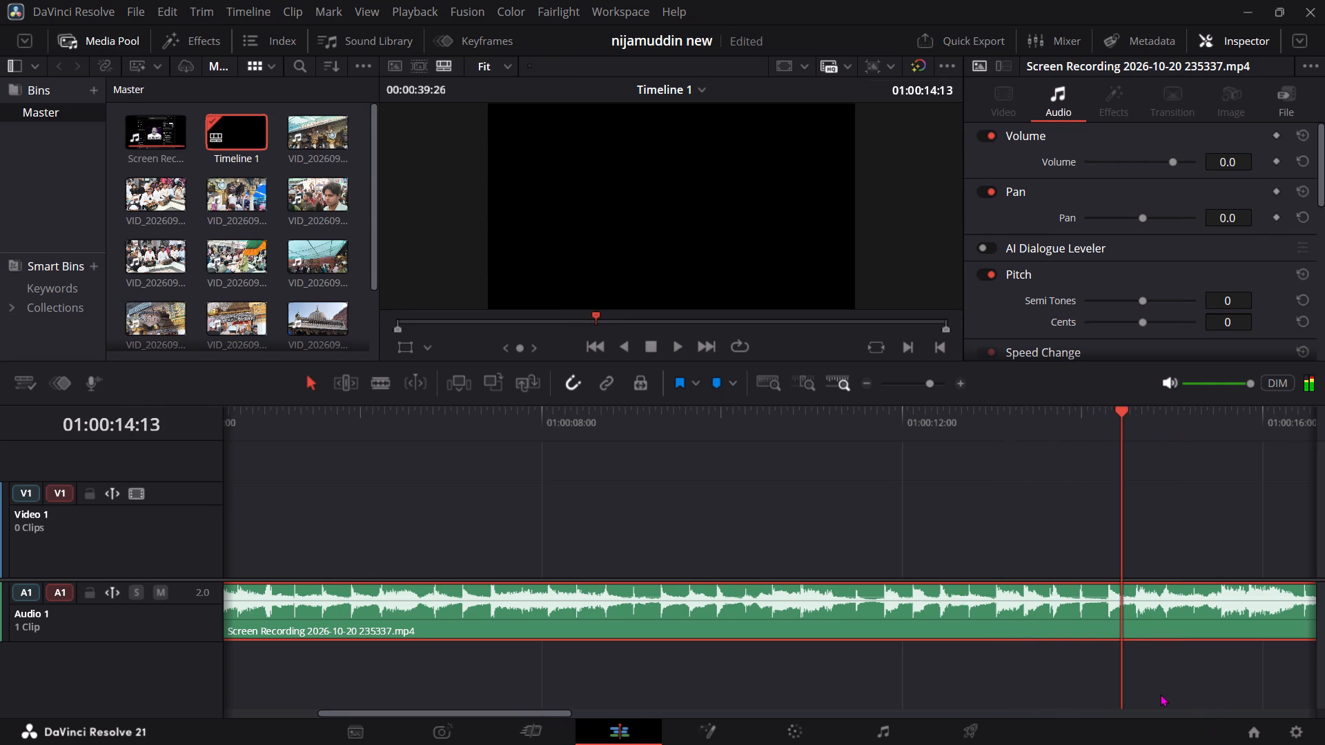
key(b)
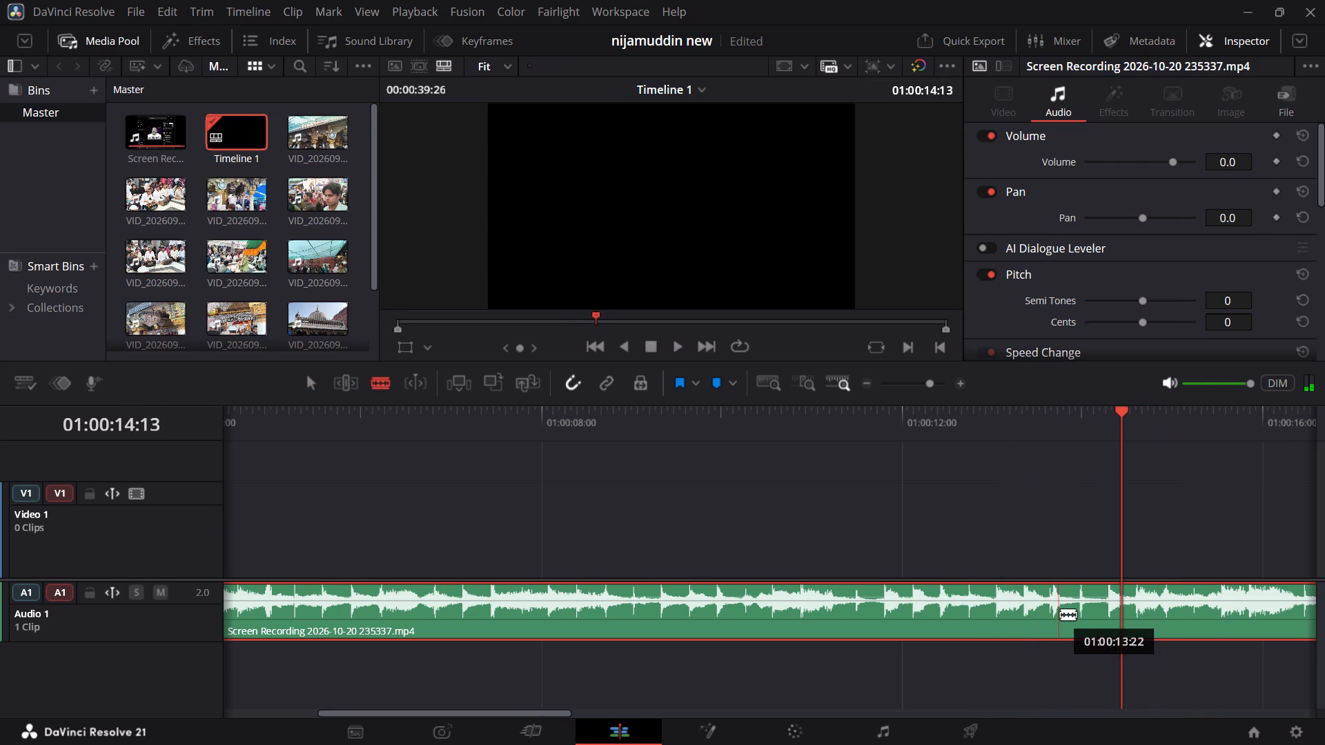
click(1060, 614)
key(a)
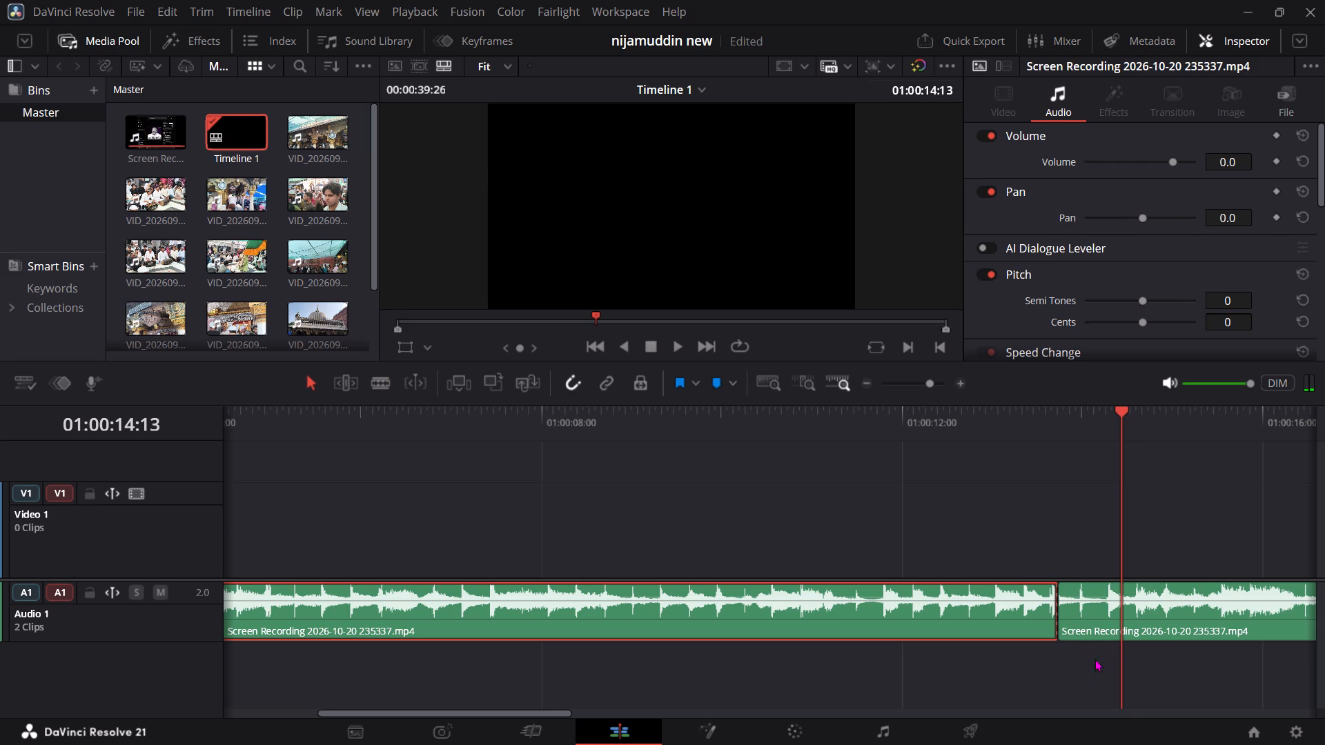
Listen onward from about 01:00:14:13 for the second cut point and split the remaining Audio 1 music at about 01:00:19:06.
key(Right)
key(Right)
key(Right)
key(Right)
key(Right)
key(Right)
key(Right)
key(Right)
key(Right)
key(Right)
key(Right)
key(Right)
key(Right)
key(Right)
key(Right)
key(Right)
key(Right)
key(Right)
key(Right)
key(Right)
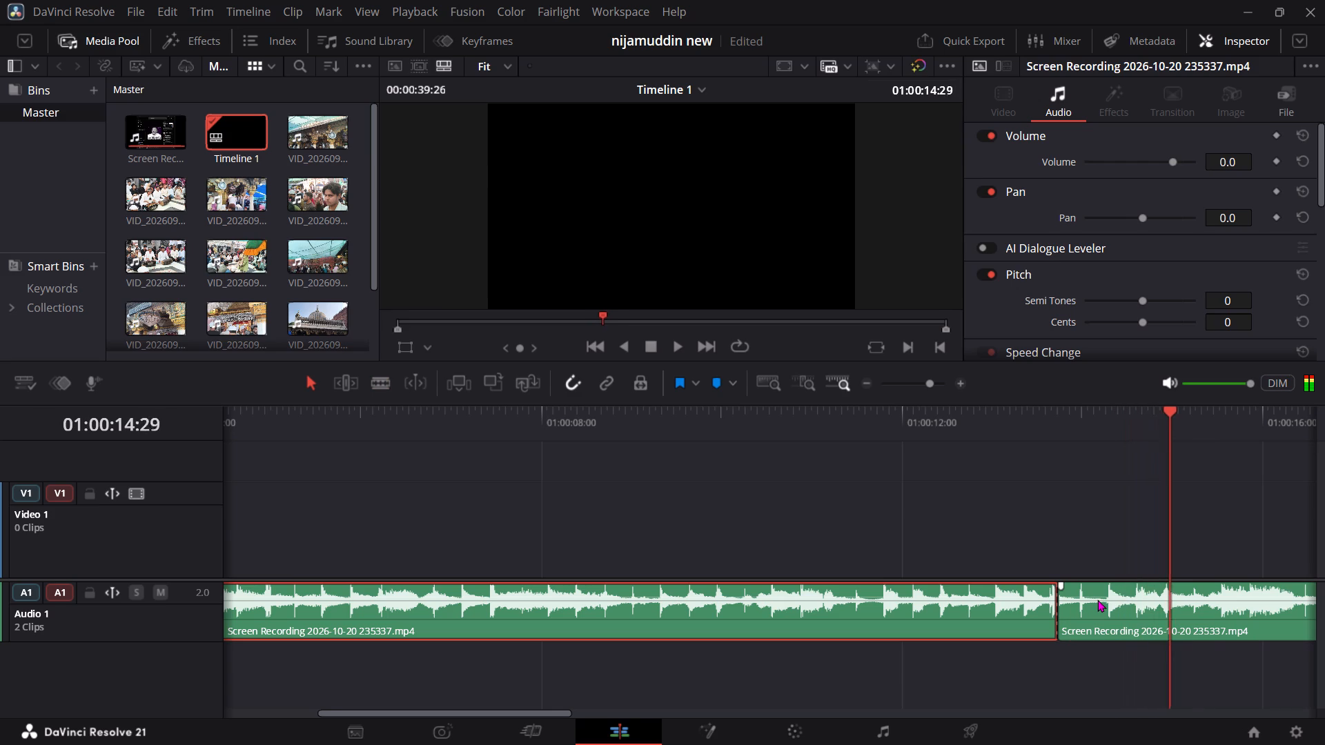
key(space)
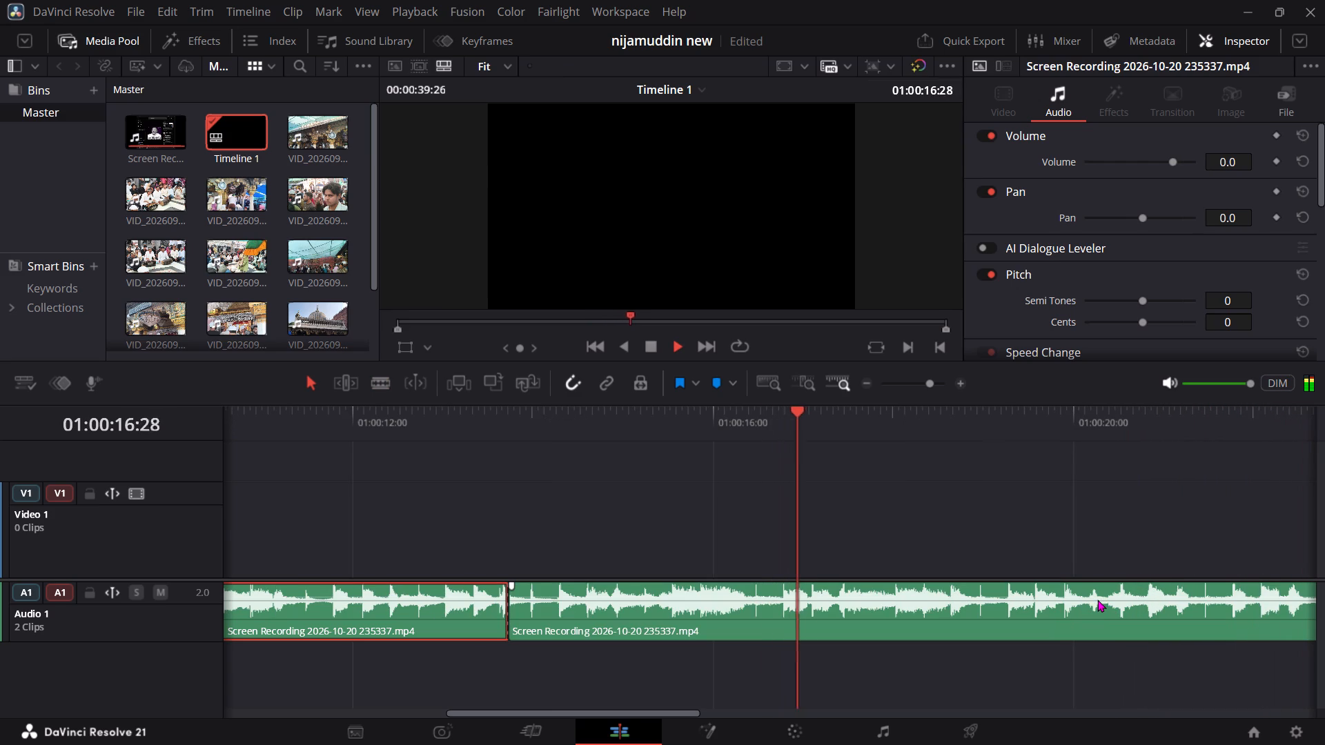
key(Right)
key(Right)
key(Right)
key(Right)
key(Right)
key(Right)
key(Right)
key(Right)
key(Right)
key(Right)
key(Right)
key(Right)
key(Right)
key(Right)
key(Right)
key(Right)
key(Right)
key(Right)
key(Right)
key(Right)
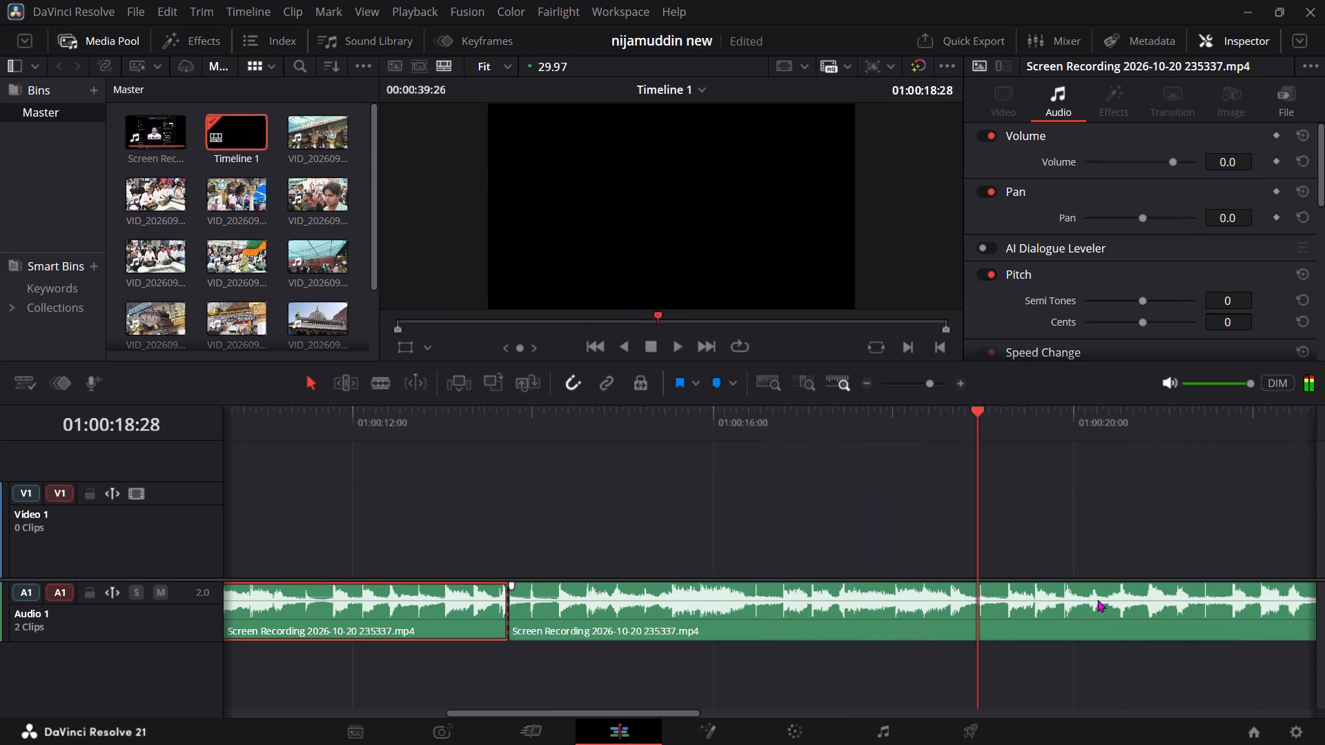
key(space)
key(Left)
key(Left)
key(Left)
key(Left)
key(Left)
key(Left)
key(Left)
key(Left)
key(Left)
key(Left)
key(Left)
key(Left)
key(Left)
key(Left)
key(Left)
key(Left)
key(Left)
key(Left)
key(Left)
key(Left)
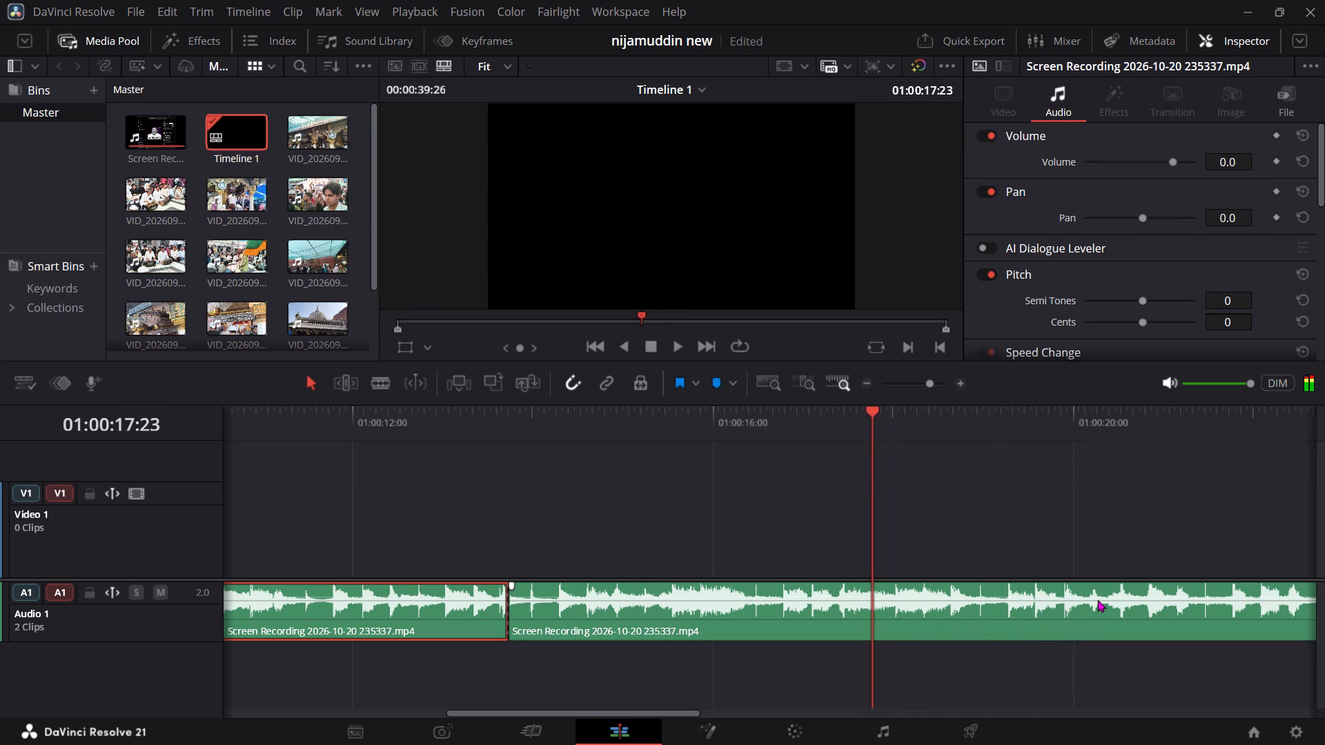
key(Right)
key(Right)
key(Right)
key(Right)
key(Right)
key(Right)
key(Right)
key(Right)
key(Right)
key(Right)
key(Right)
key(Right)
key(Right)
key(Right)
key(Right)
key(Right)
key(Right)
key(Right)
key(Right)
key(Right)
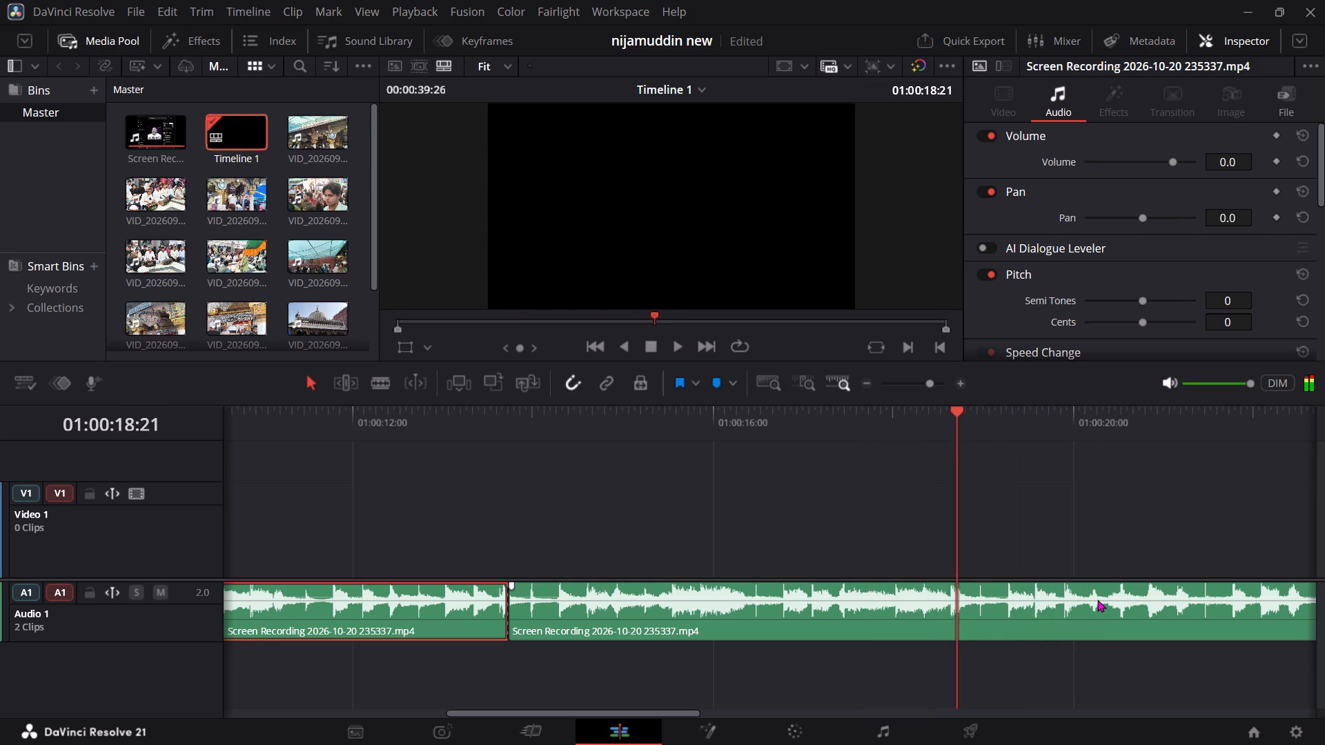
key(space)
key(space)
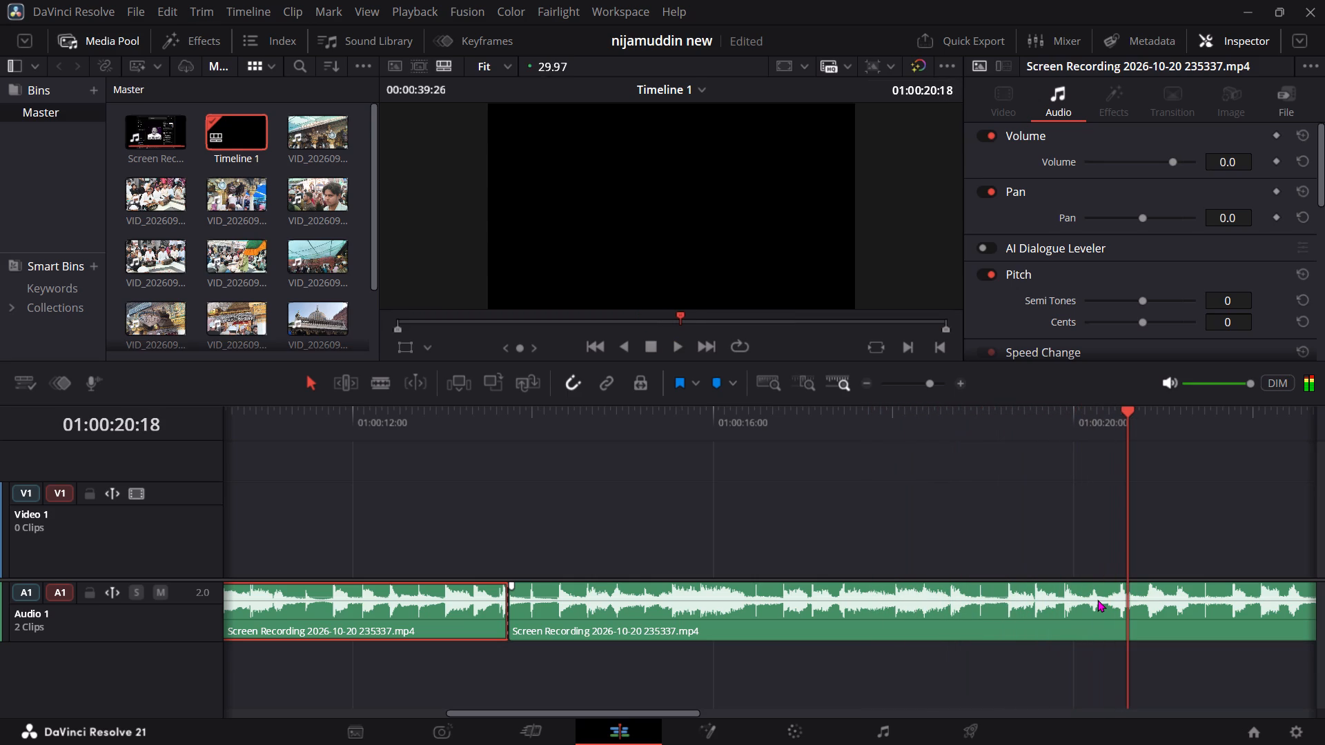
key(b)
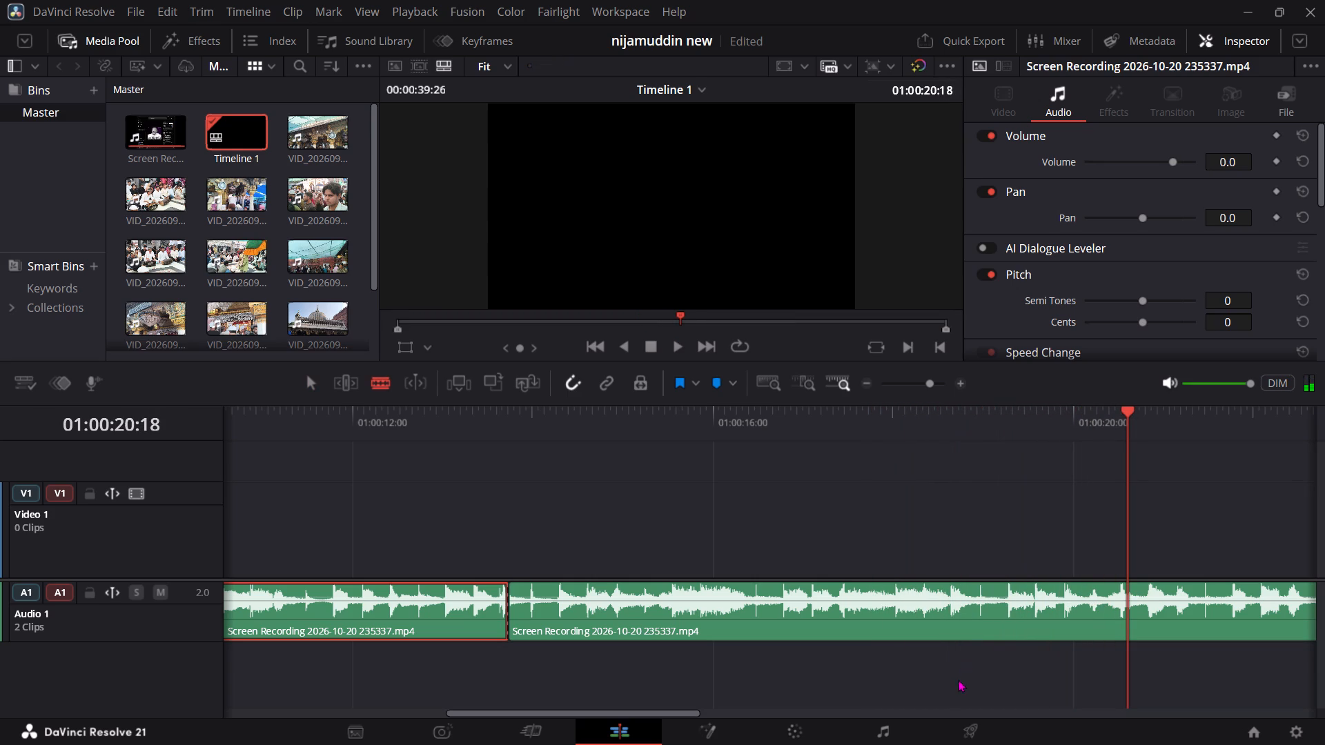
click(1006, 626)
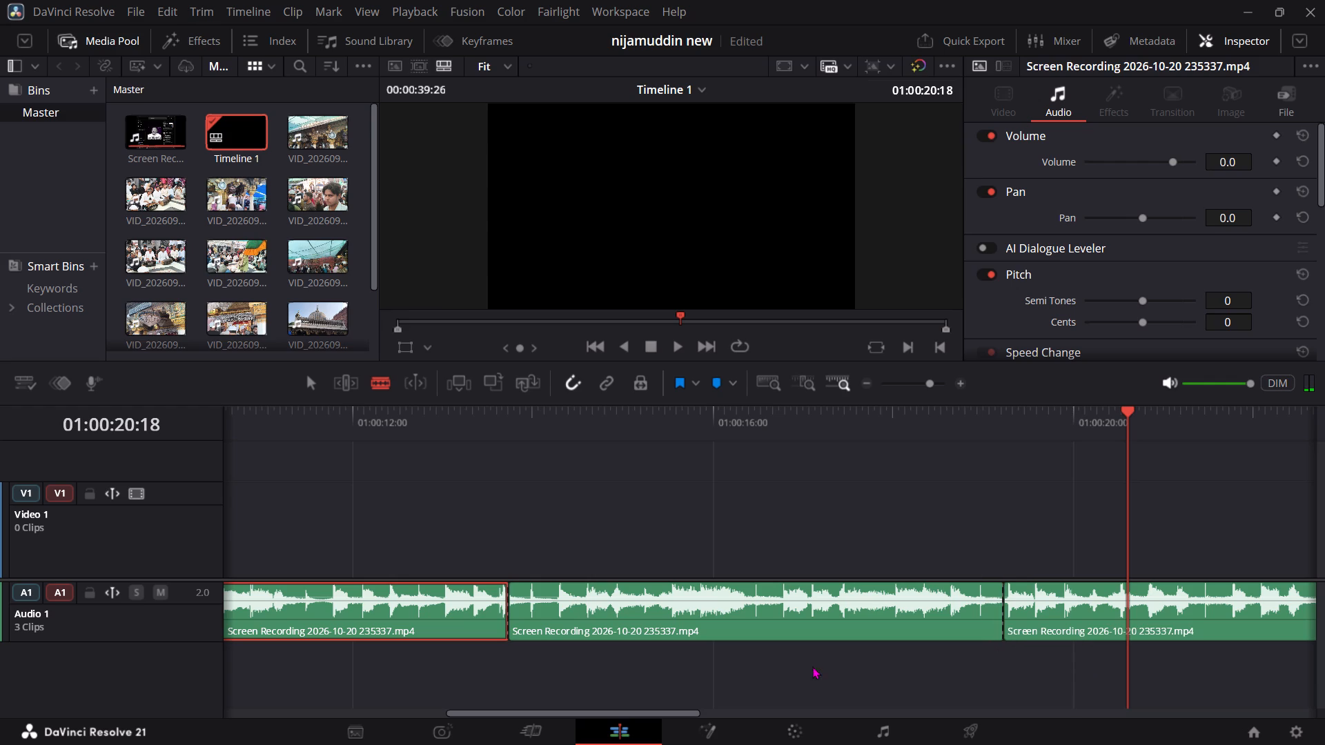
key(a)
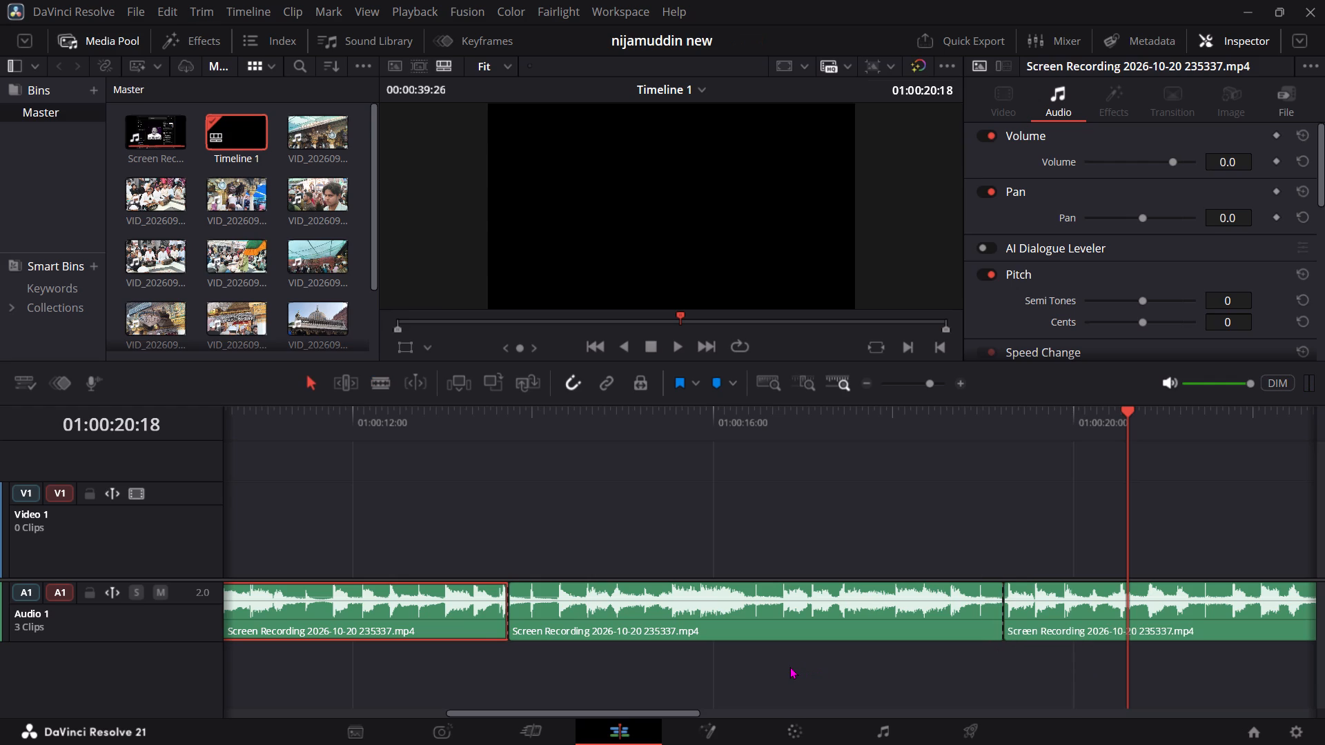
Delete the middle Audio 1 music section between the cuts at 01:00:13:22 and 01:00:19:06.
drag(789, 666, 780, 622)
right_click(777, 619)
click(826, 344)
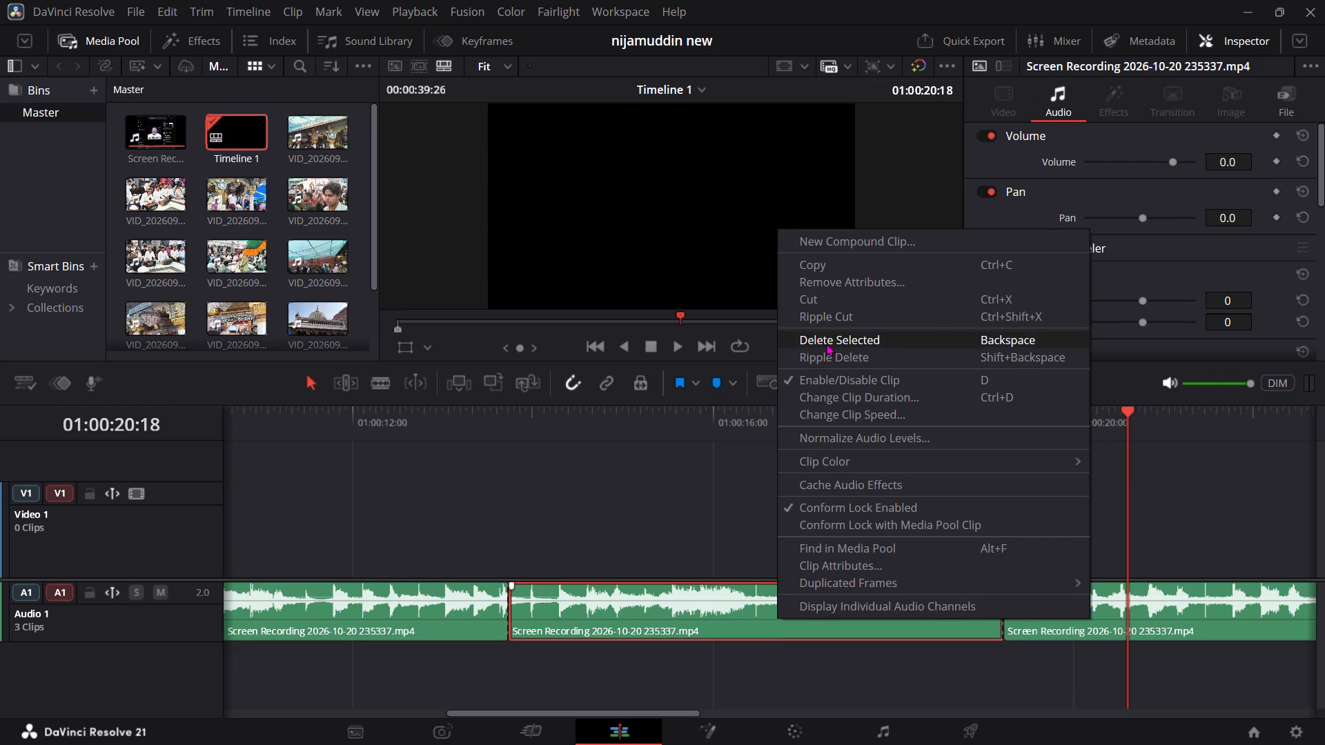
Move the remaining music section back to meet the first section at 01:00:13:22 and play across the join.
drag(1052, 626, 610, 617)
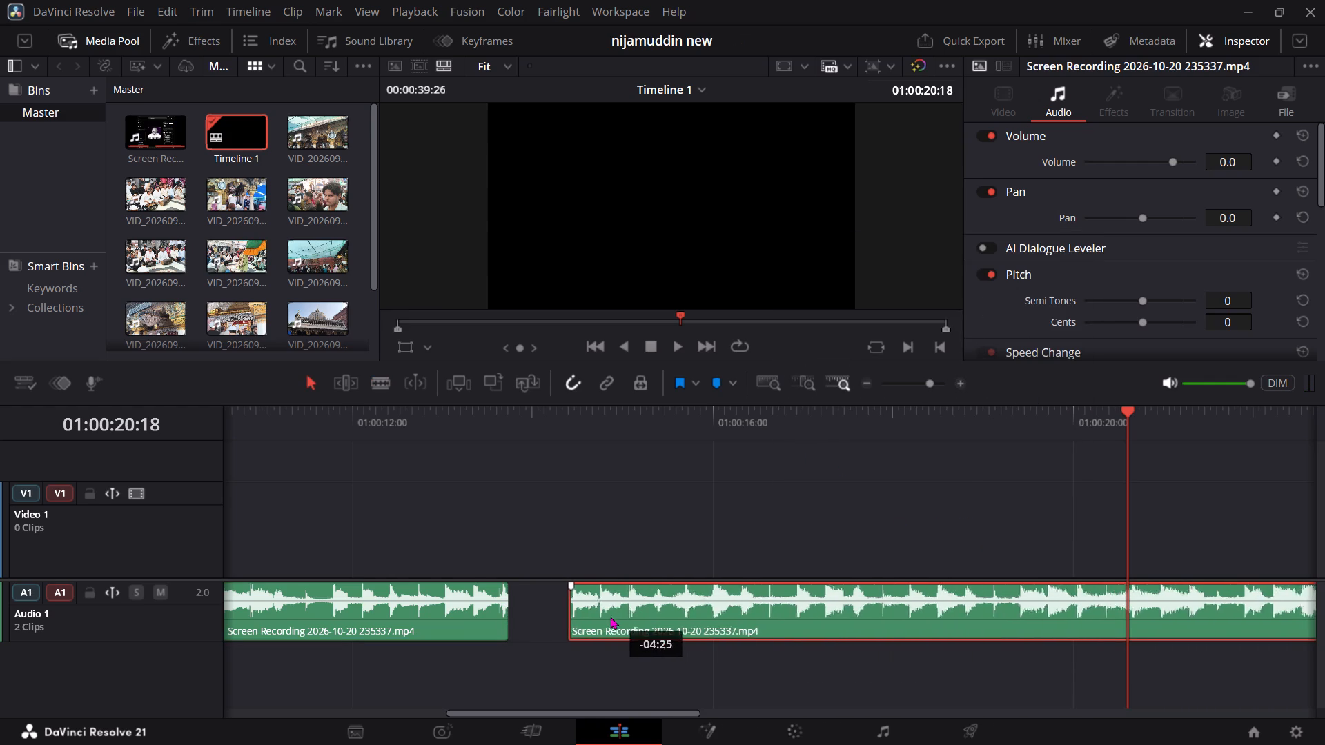
drag(610, 617, 562, 617)
drag(560, 423, 368, 466)
key(space)
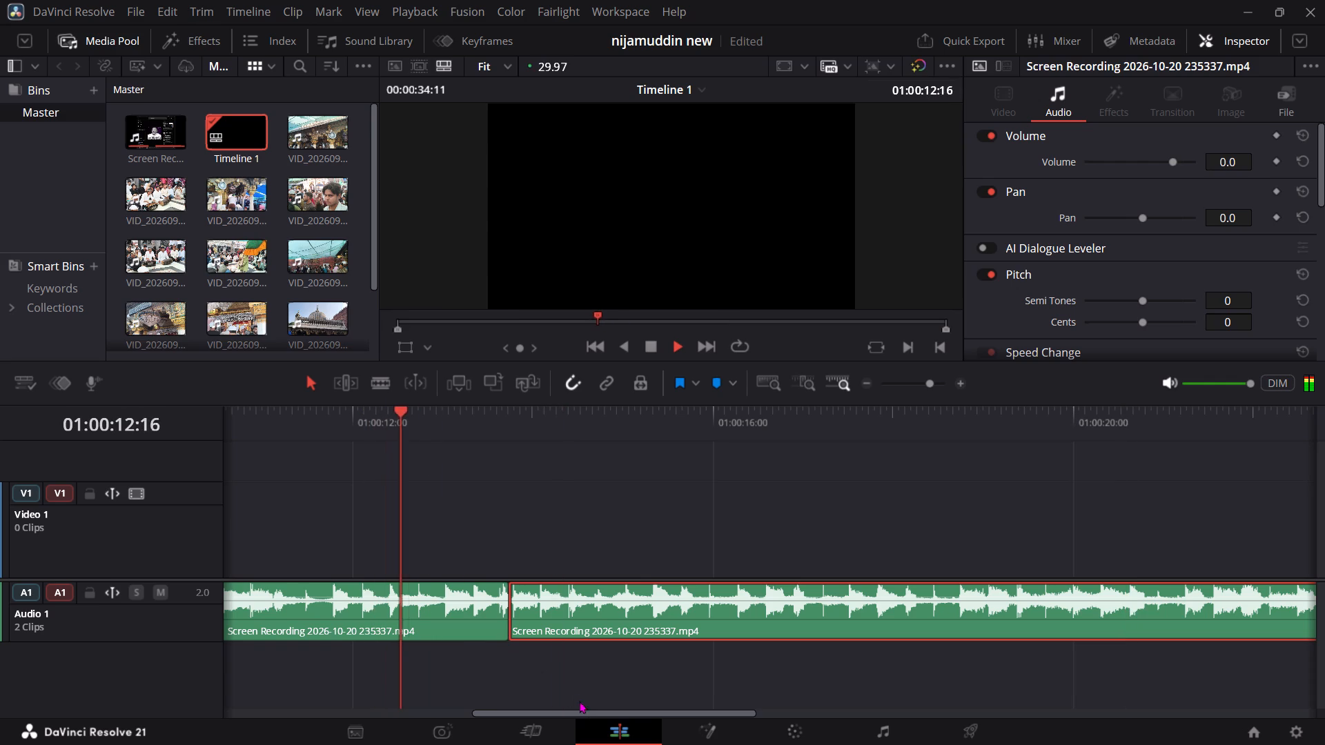
key(space)
drag(549, 426, 333, 472)
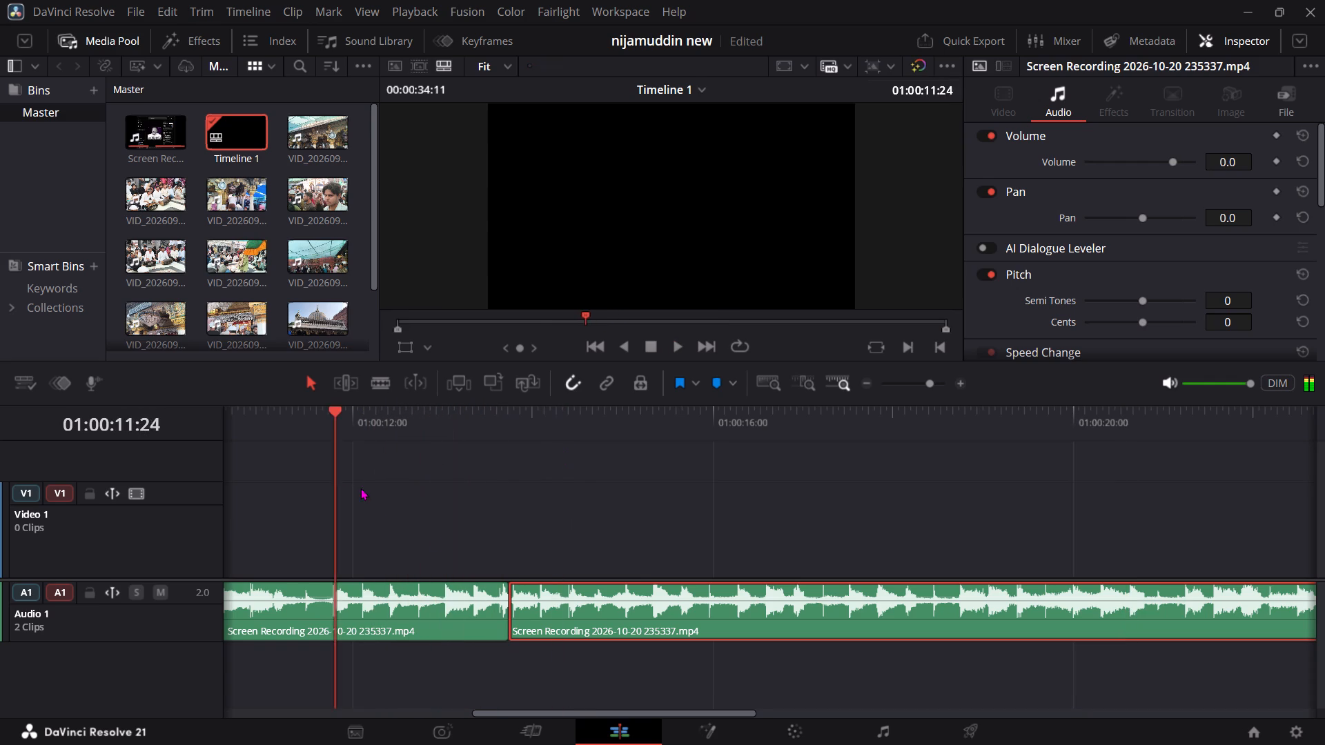
key(space)
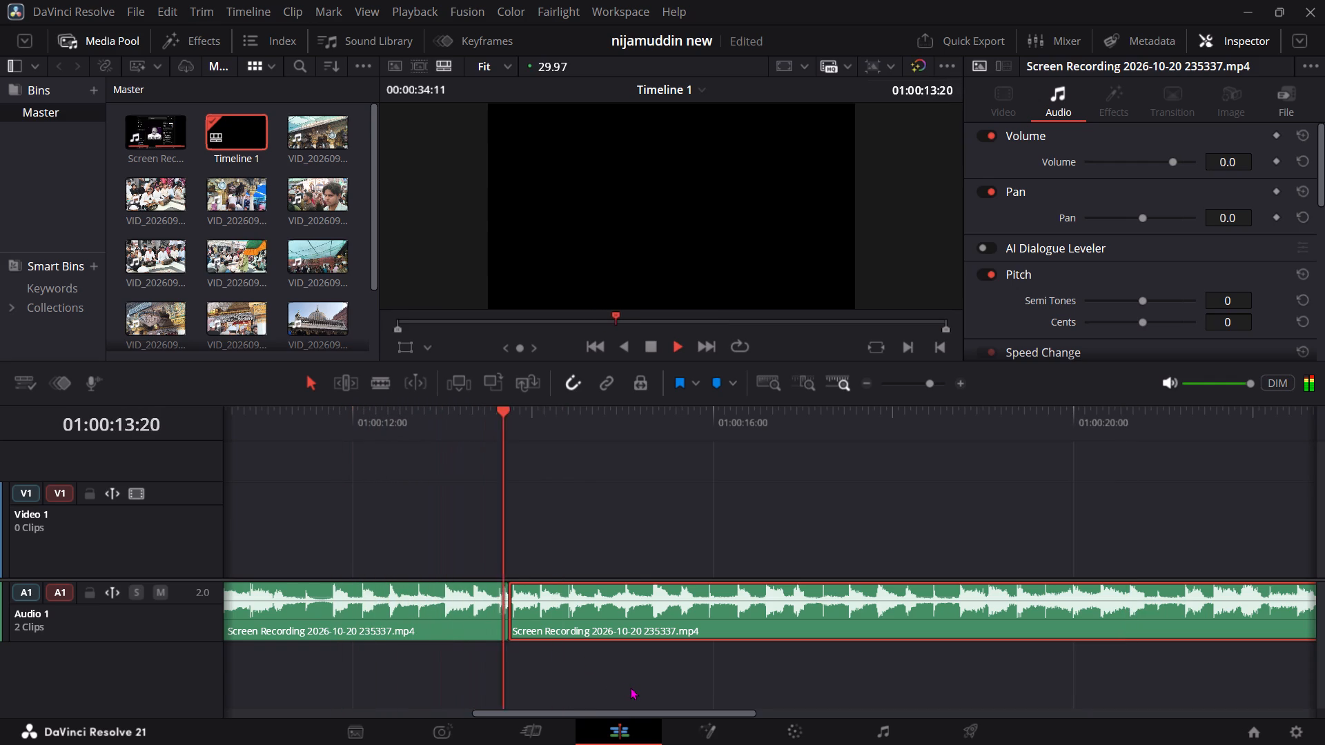
key(space)
Shift the second music section about 7 frames later, extend its start back to the join, and play across it.
drag(582, 628, 605, 627)
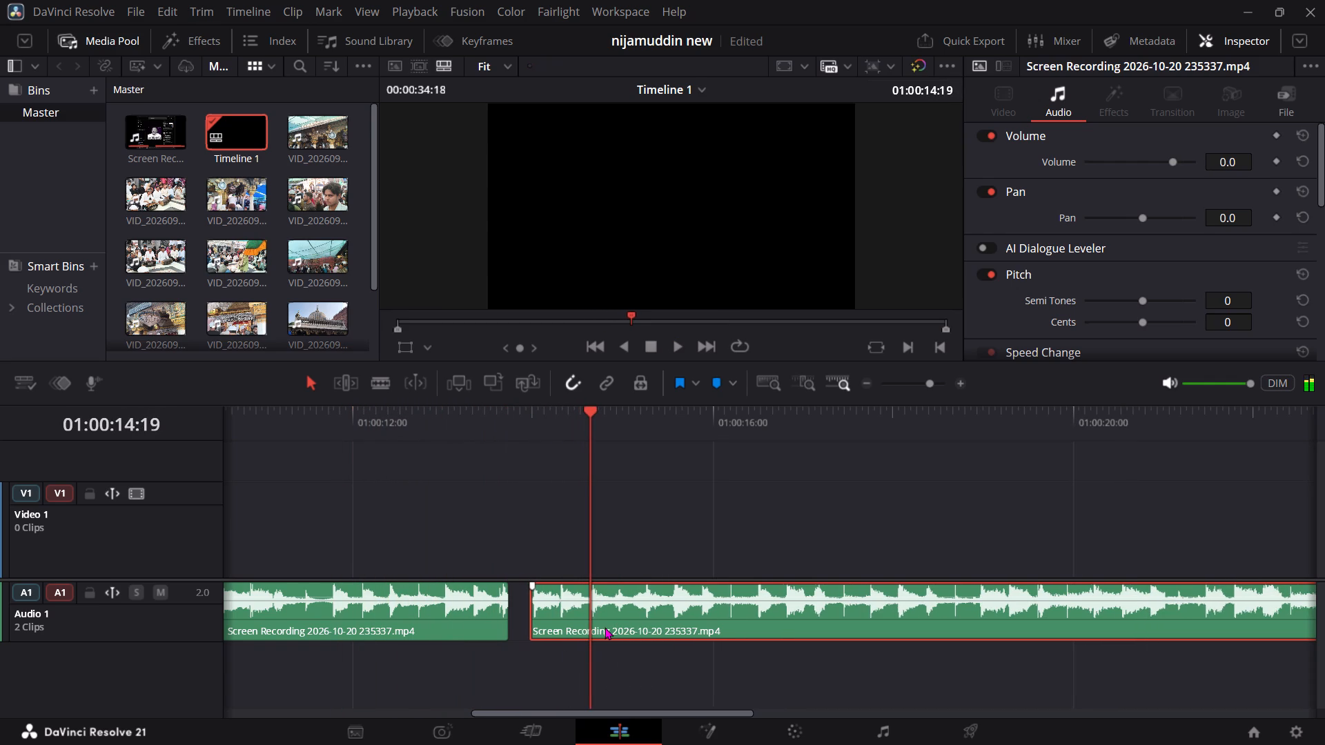
drag(531, 613, 509, 613)
drag(511, 433, 449, 441)
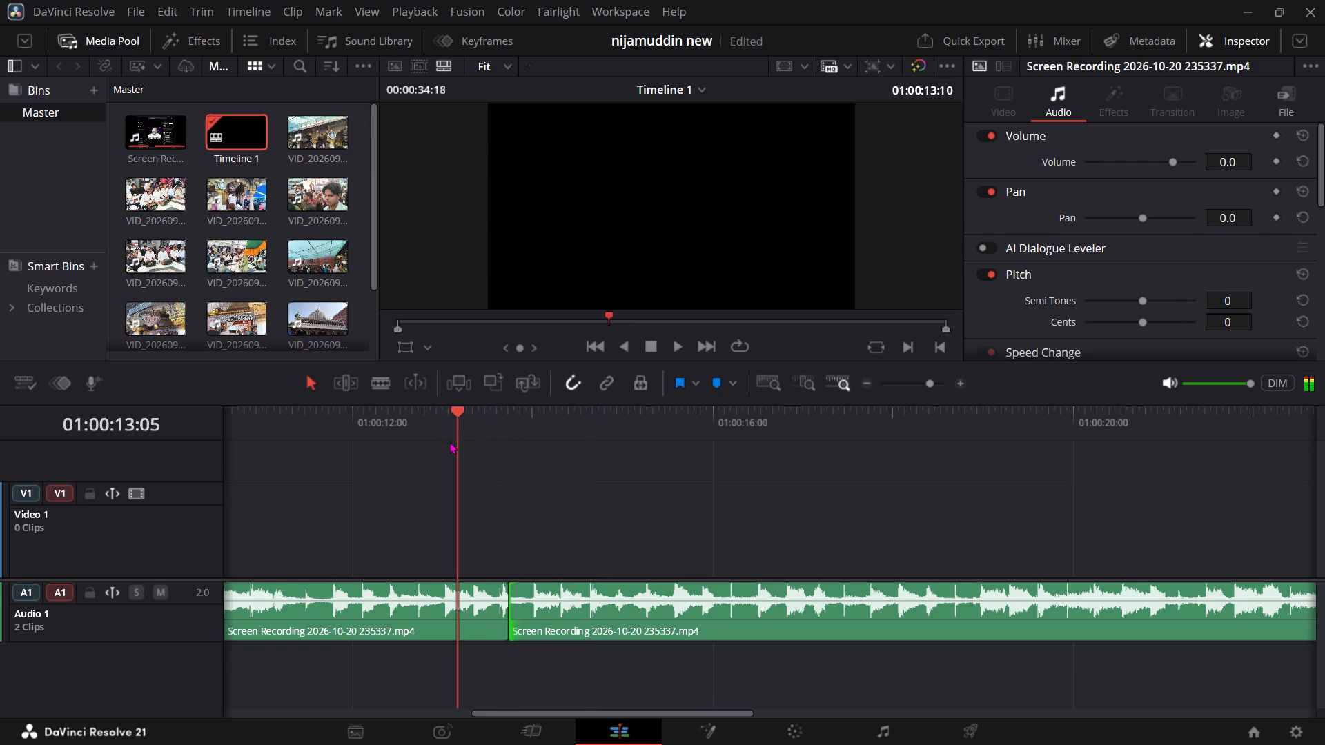
drag(449, 441, 446, 444)
key(space)
key(space)
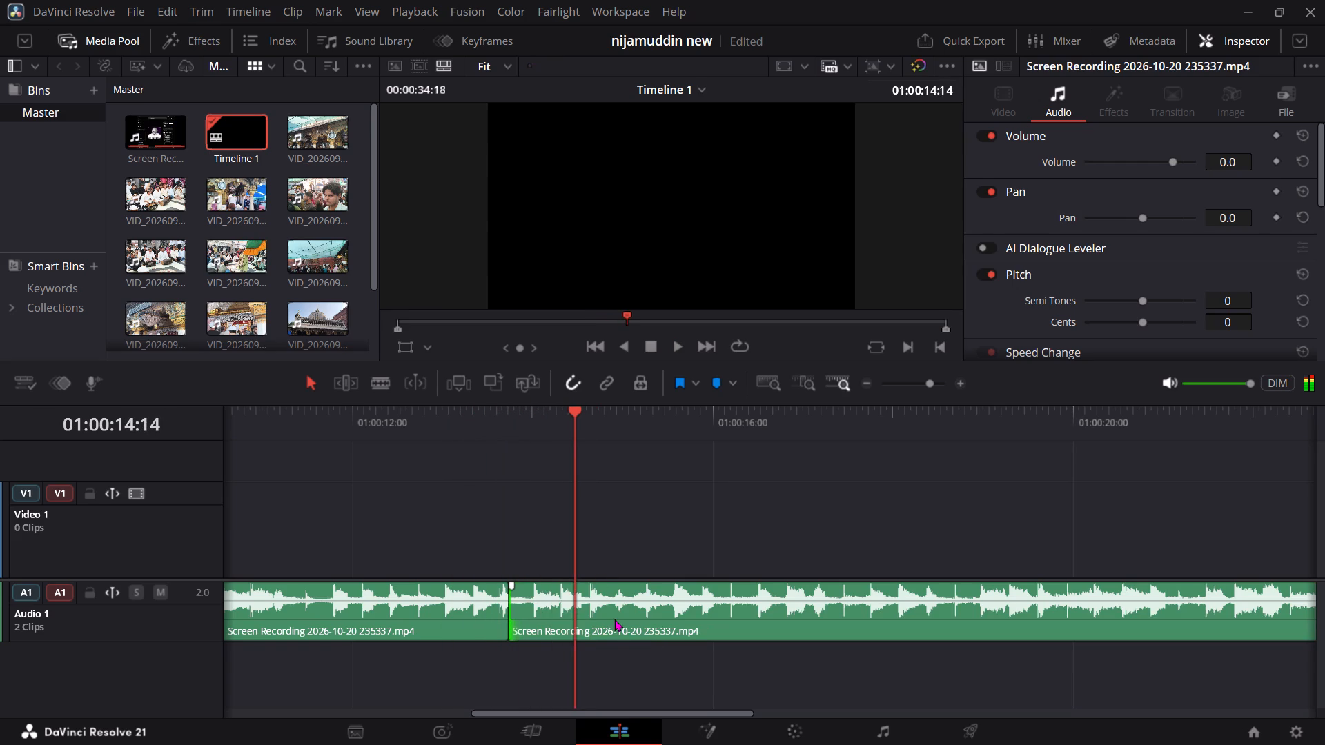
Move the second music section down to a new Audio 2 track, starting about 4 frames earlier, and play the overlap.
drag(614, 619, 611, 651)
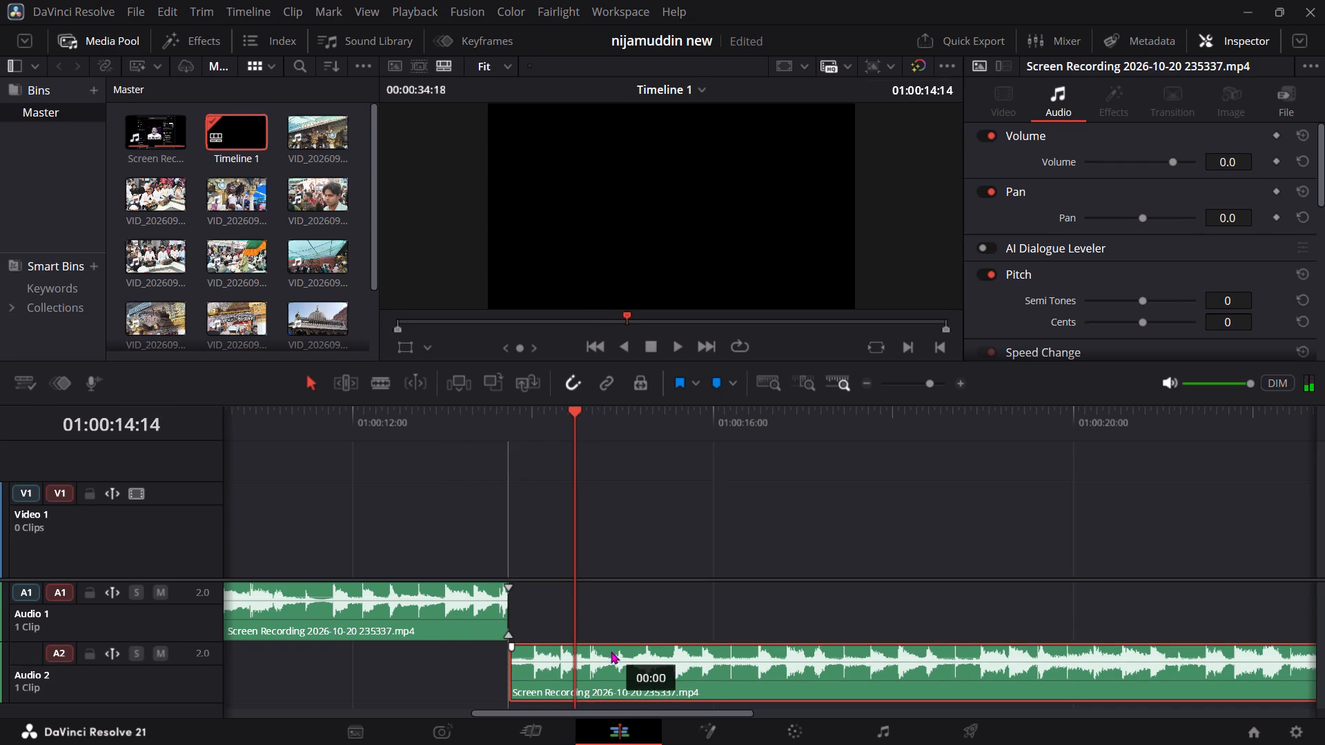
drag(611, 651, 601, 655)
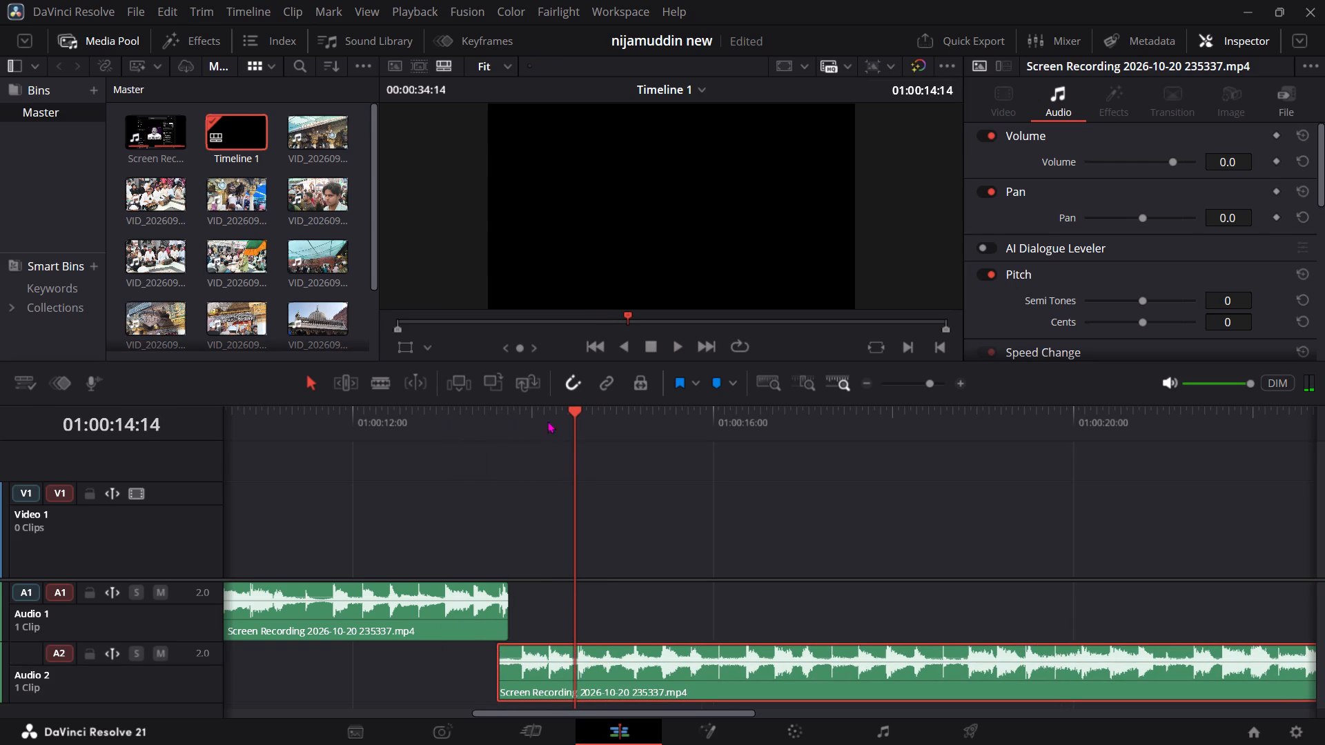
drag(547, 419, 440, 439)
key(space)
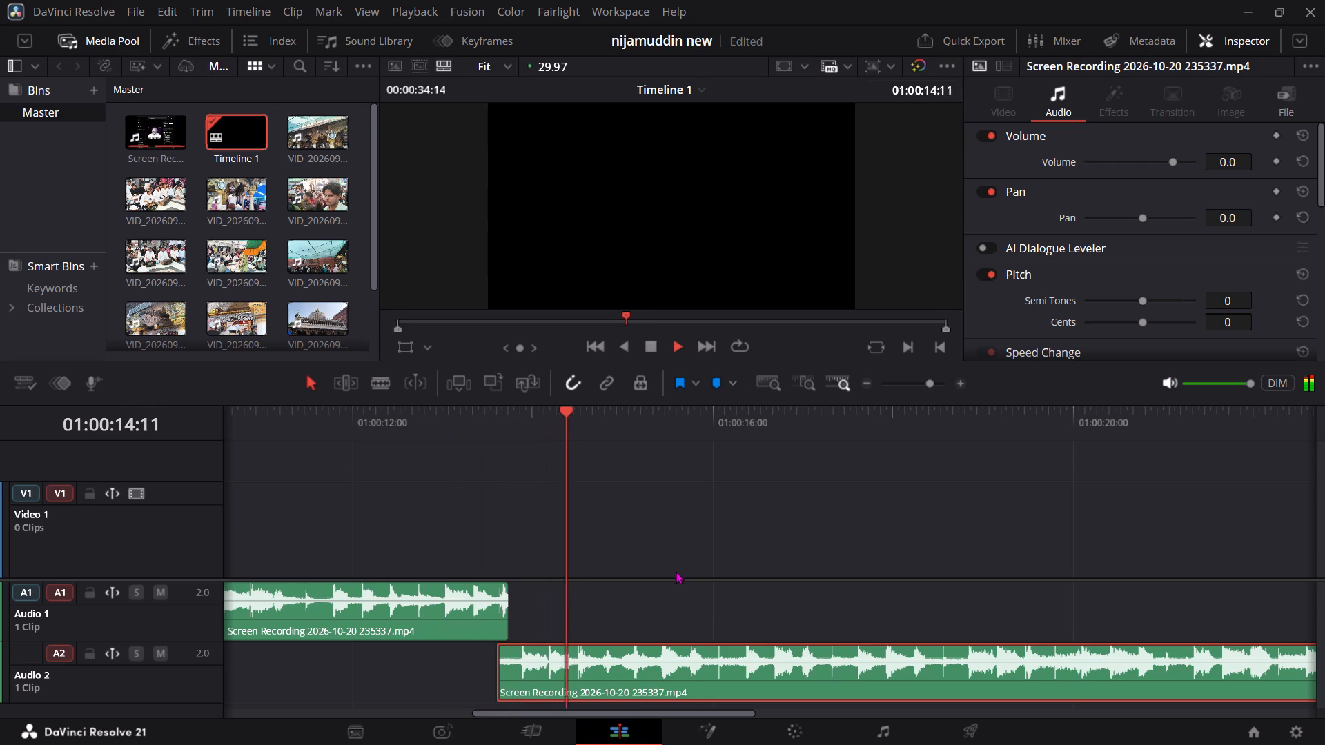
key(space)
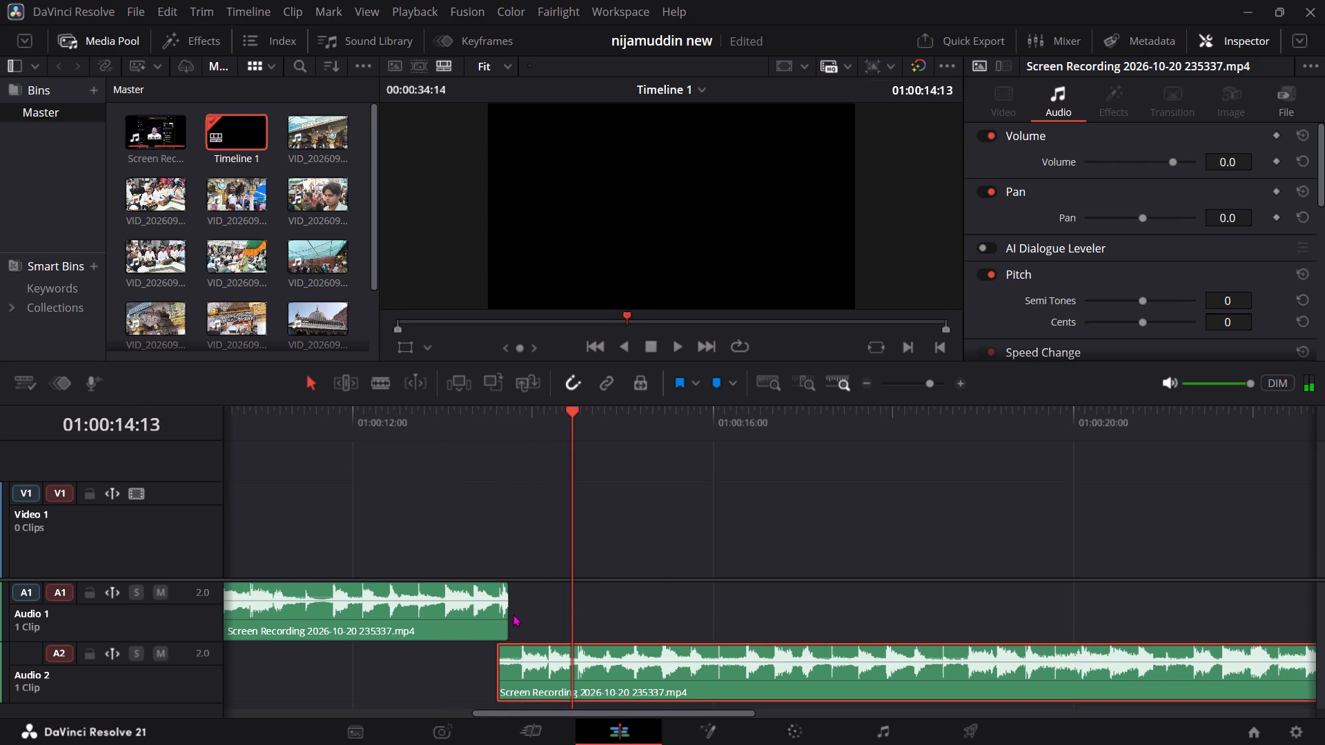
Extend the end of the Audio 1 section by about 4 frames and play through the overlap.
drag(506, 614, 518, 619)
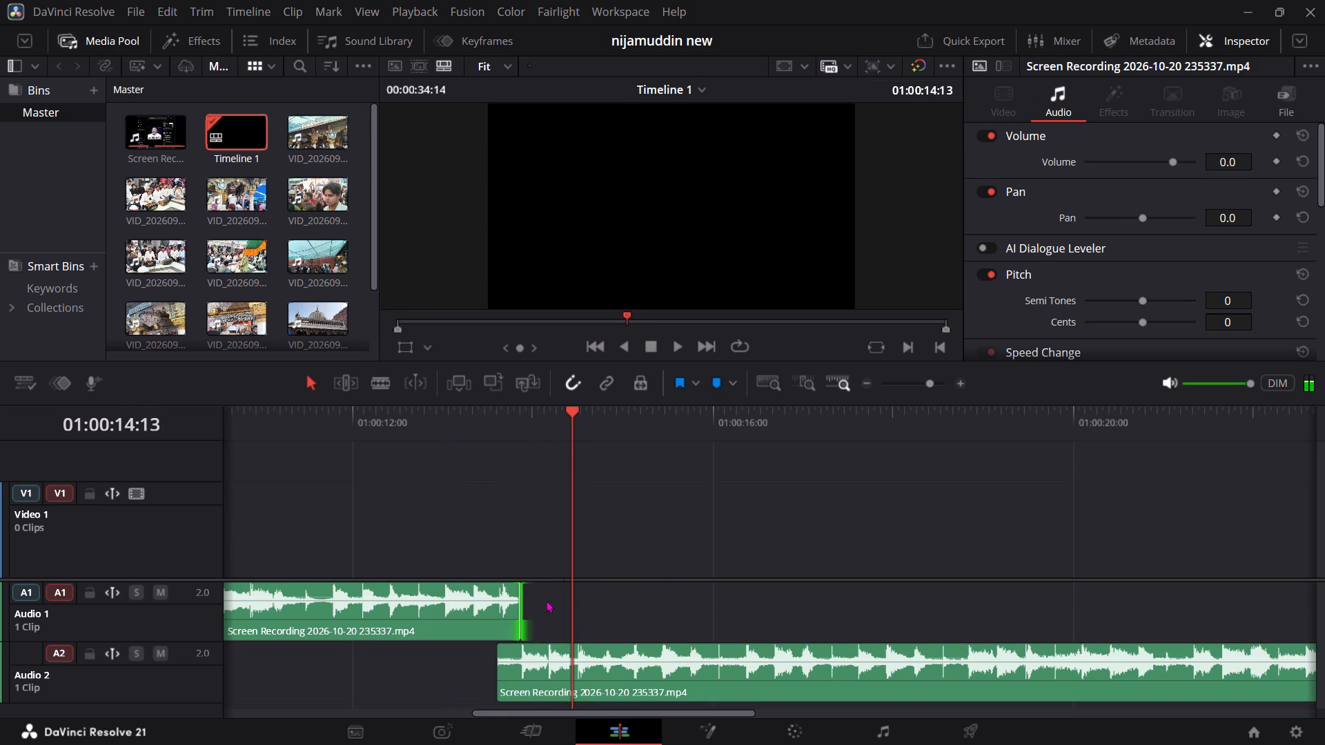
drag(551, 430, 449, 450)
key(space)
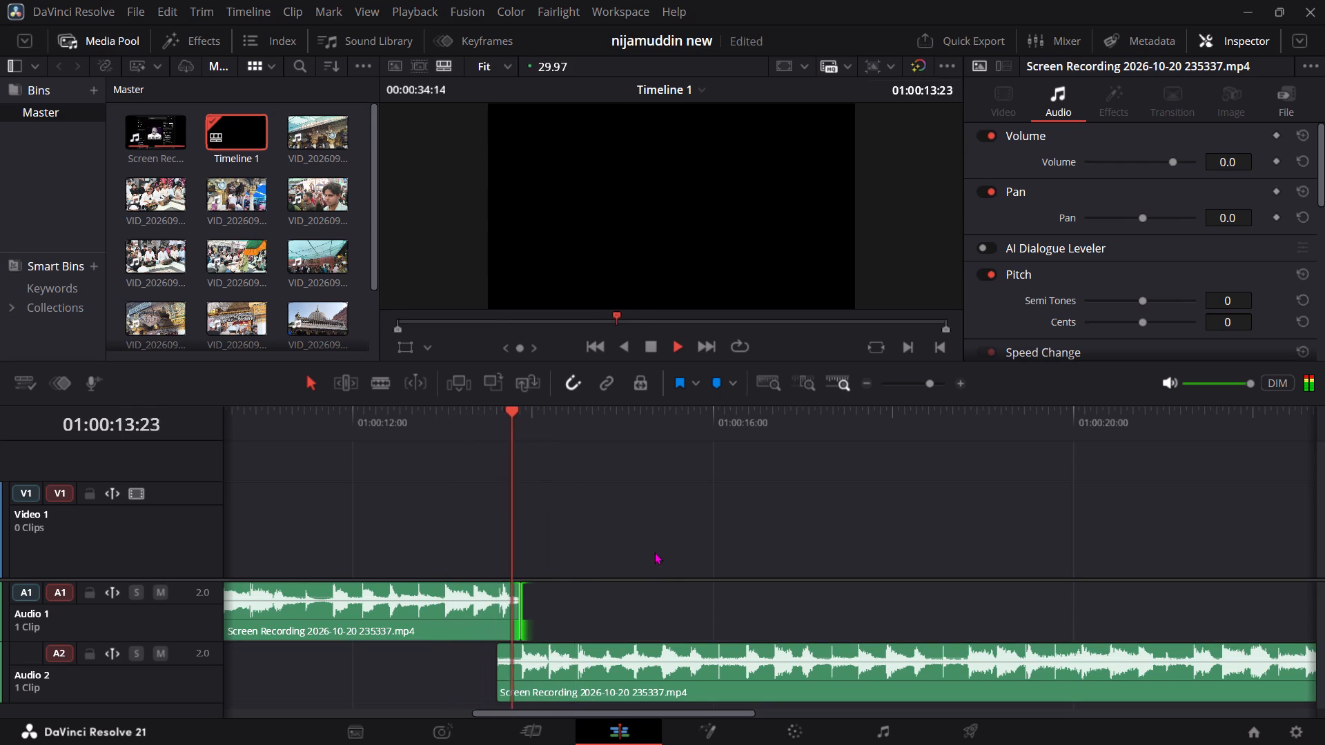
key(space)
Move the Audio 2 section 4 frames later and play the transition from the Audio 1 section.
drag(602, 674, 614, 668)
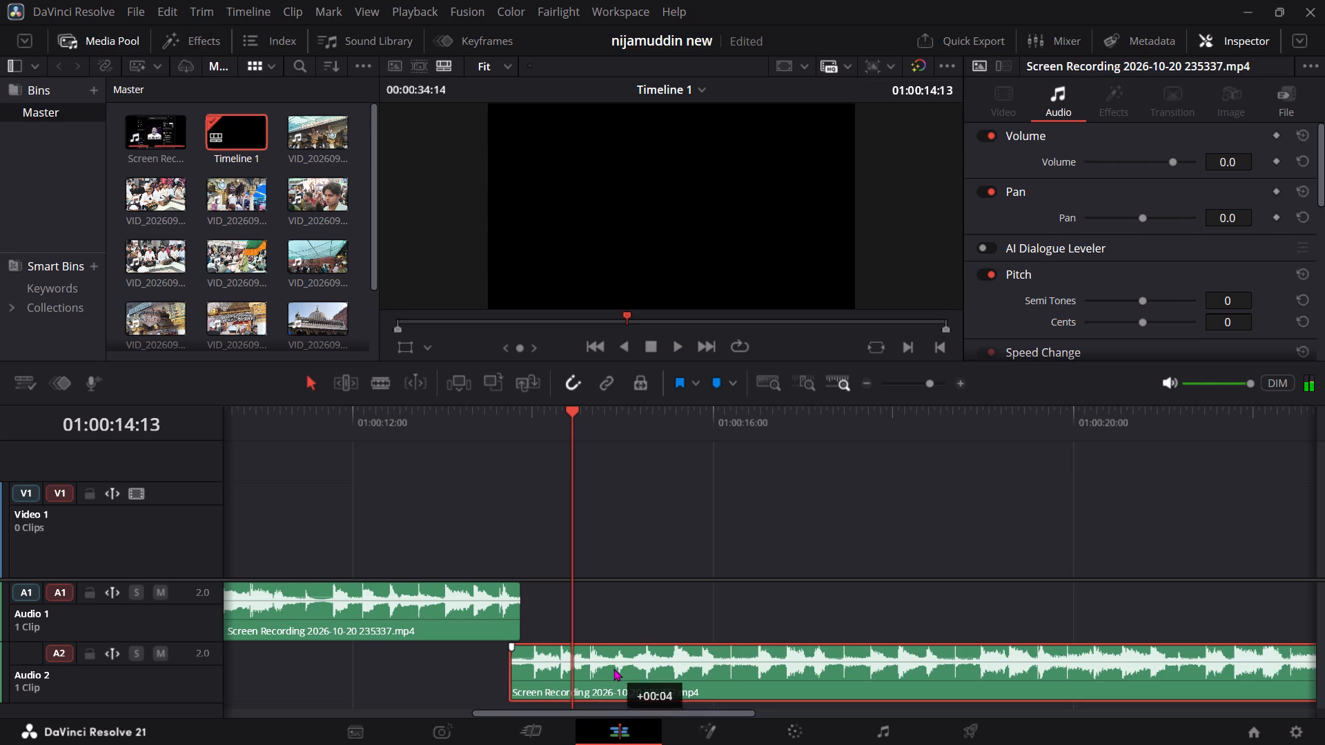
drag(561, 430, 446, 442)
key(space)
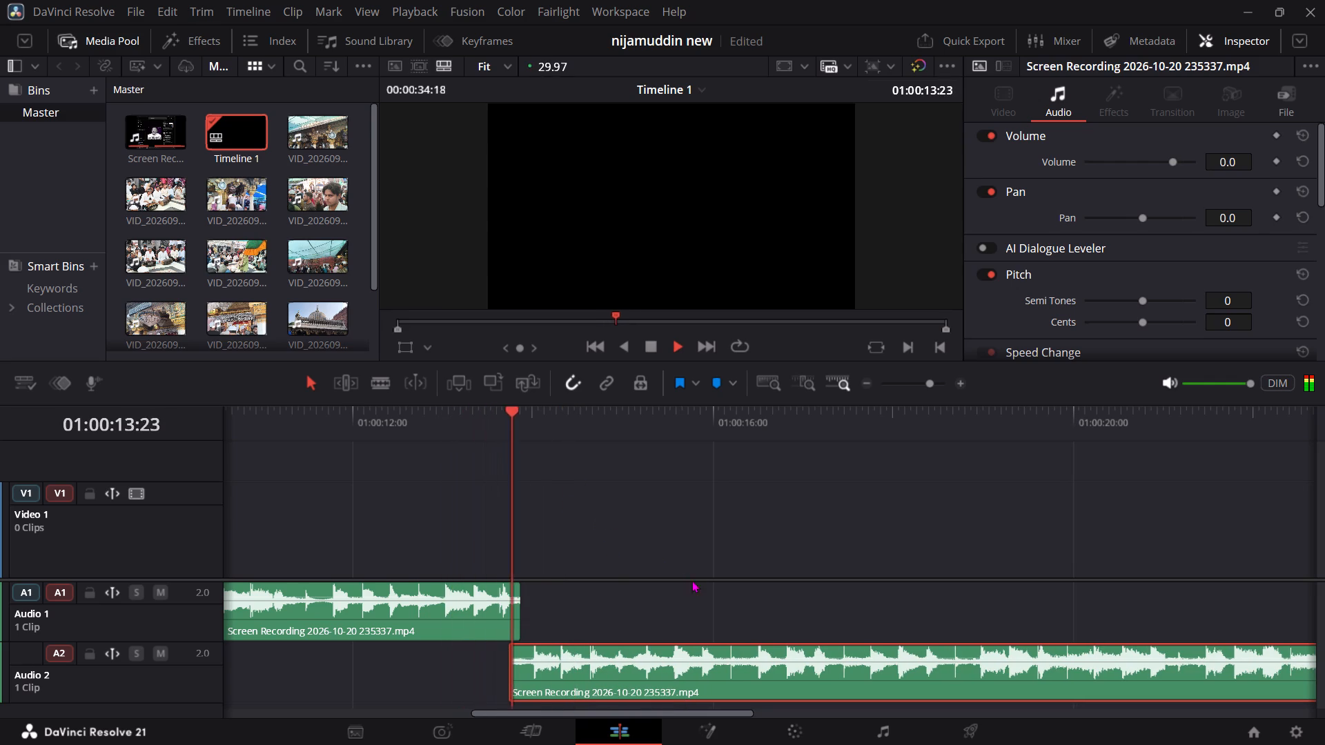
key(space)
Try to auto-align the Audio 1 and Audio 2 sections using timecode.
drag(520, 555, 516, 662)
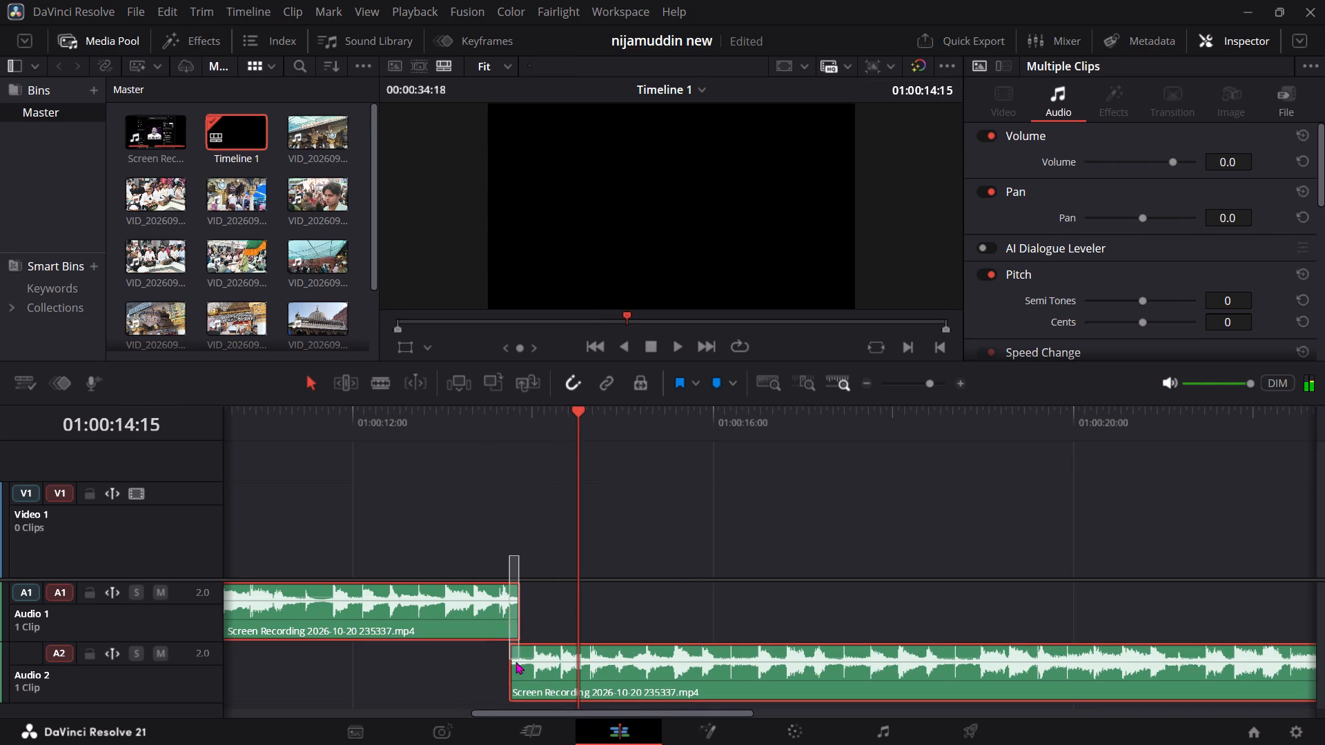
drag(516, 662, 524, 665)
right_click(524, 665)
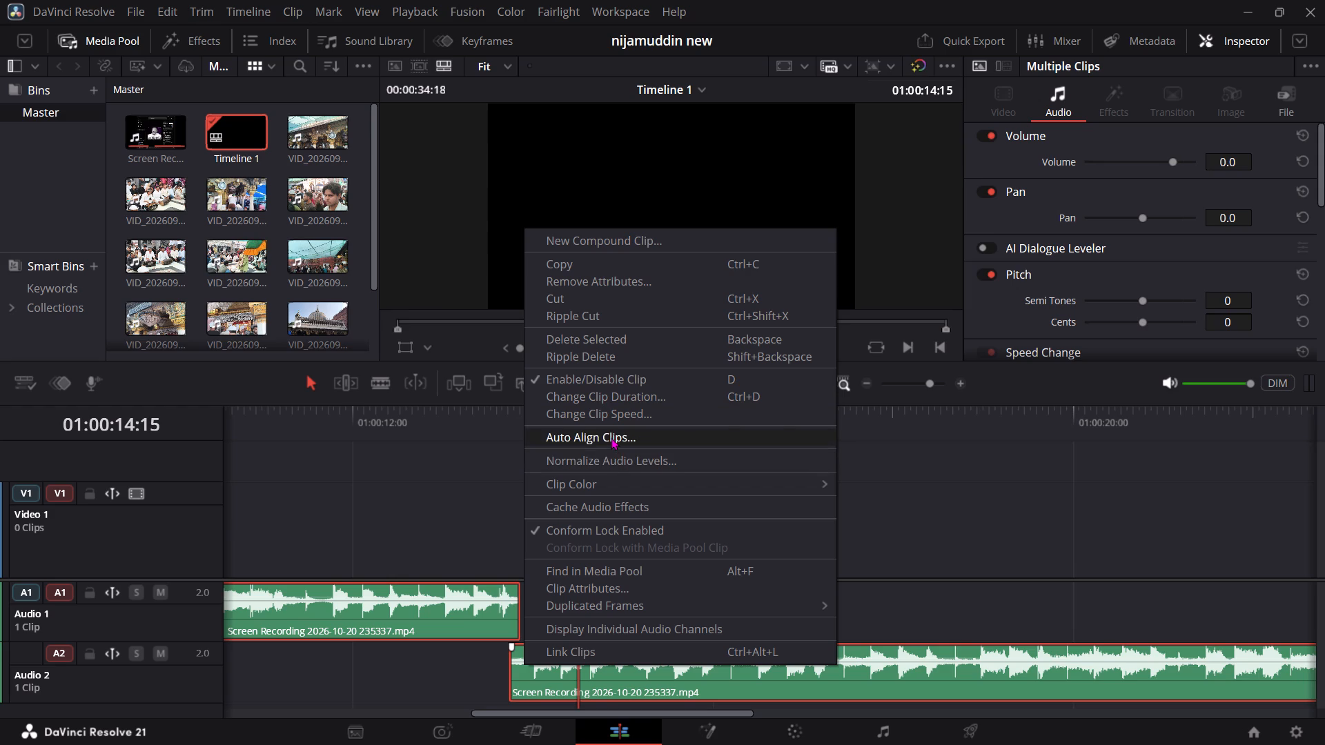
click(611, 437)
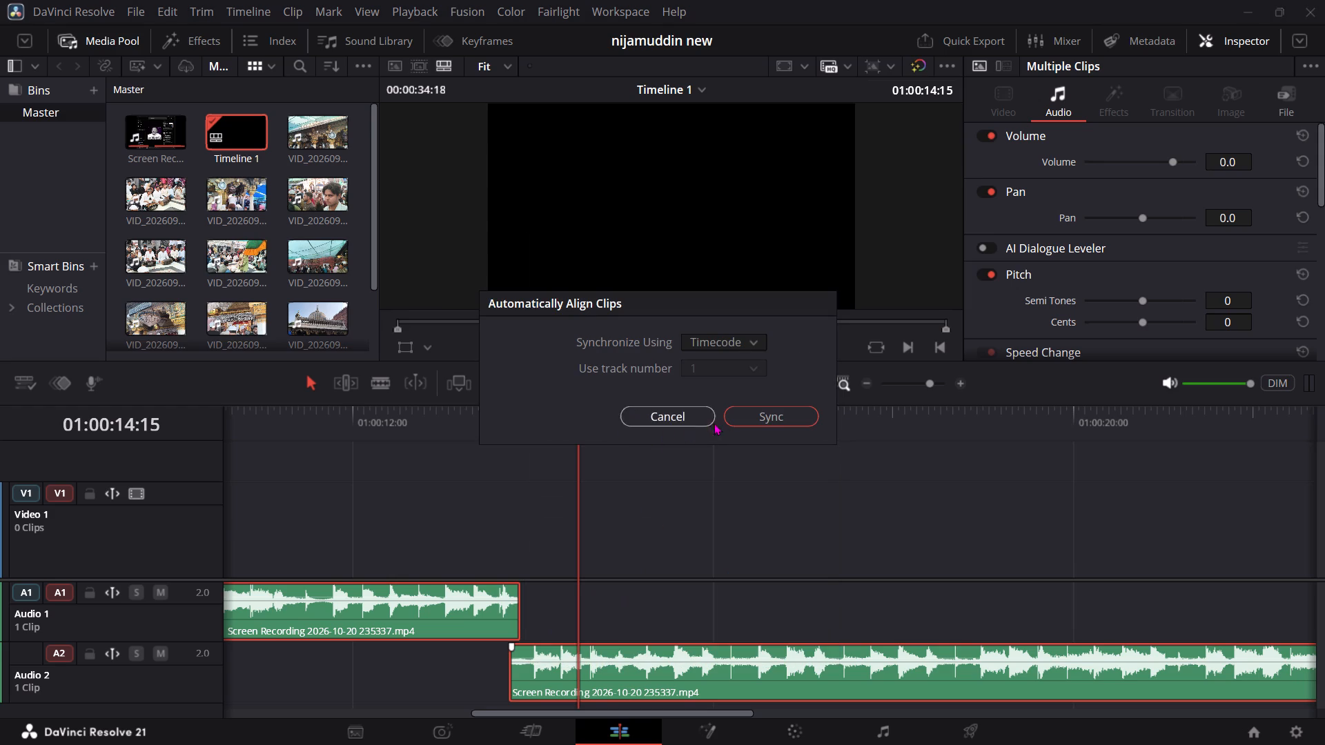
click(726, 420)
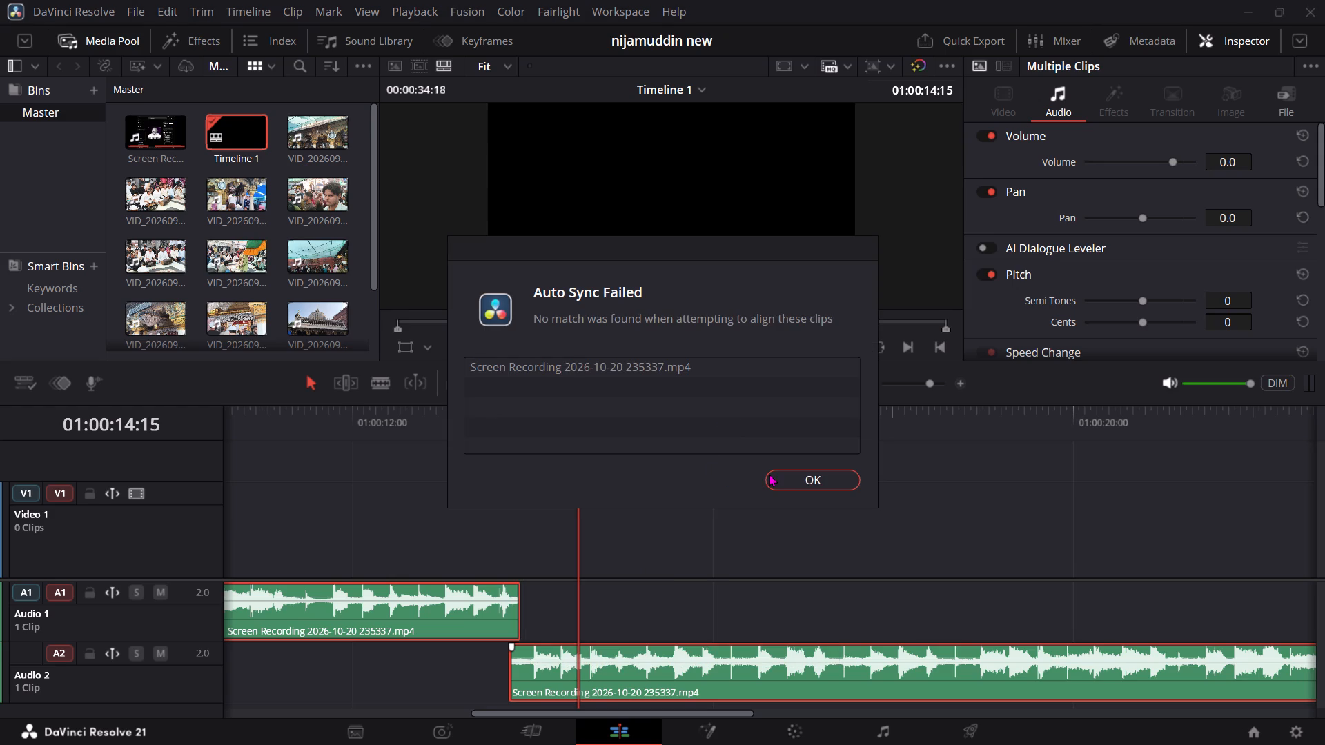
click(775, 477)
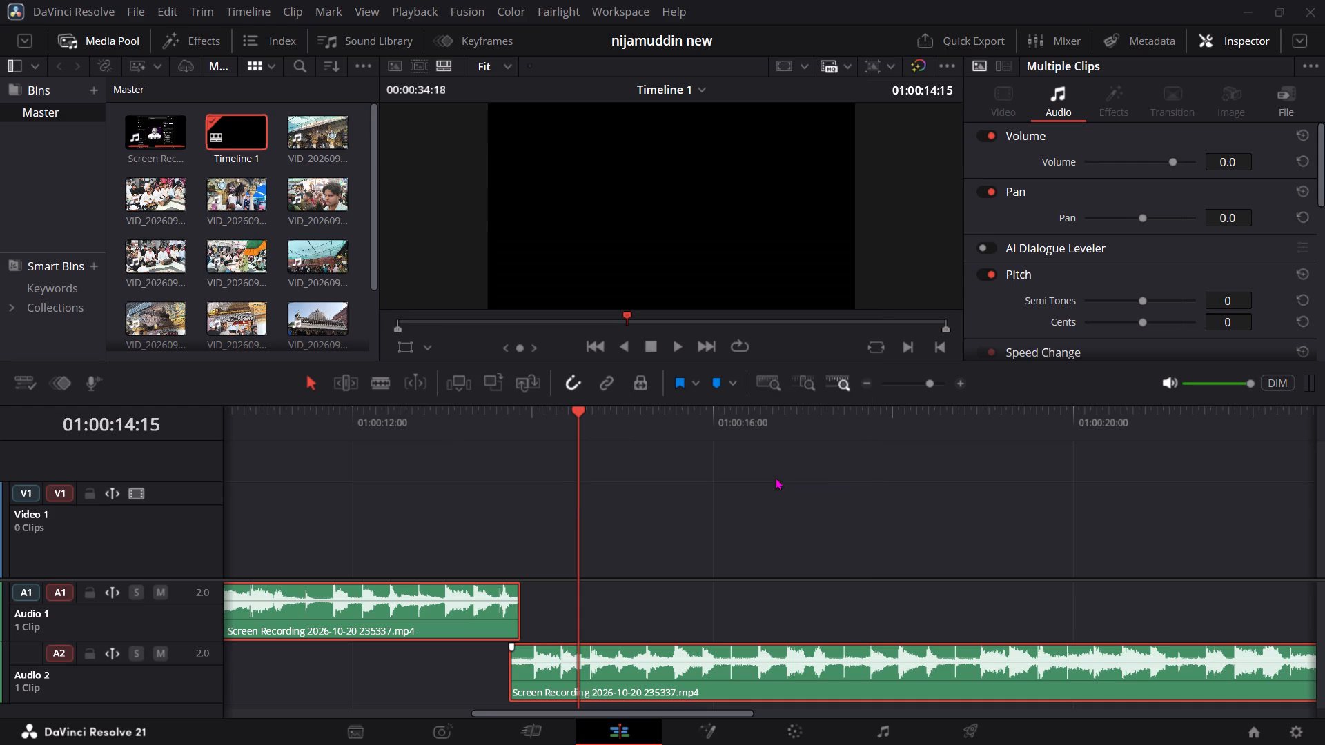
Replay the overlap from about 01:00:12 to judge the transition between the Audio 1 and Audio 2 sections.
drag(555, 435, 363, 454)
key(space)
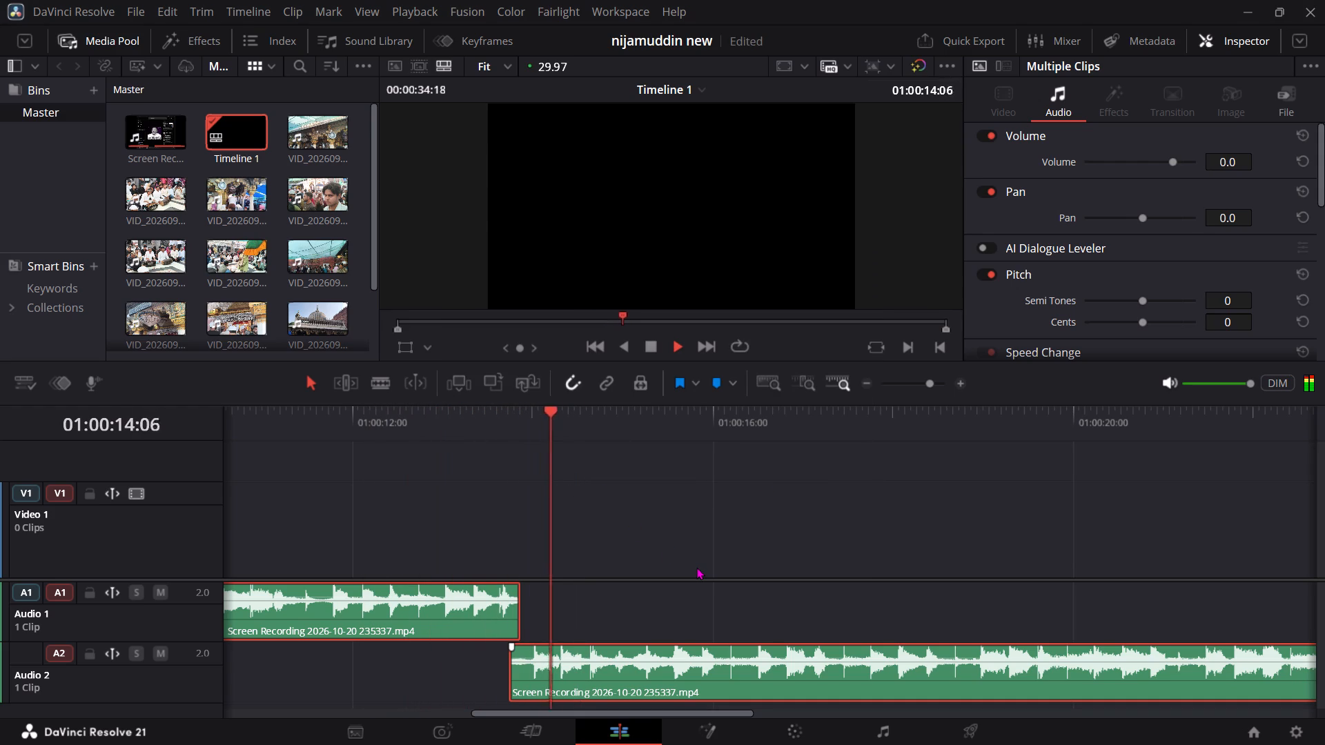
key(space)
key(space)
drag(561, 430, 353, 449)
key(space)
key(space)
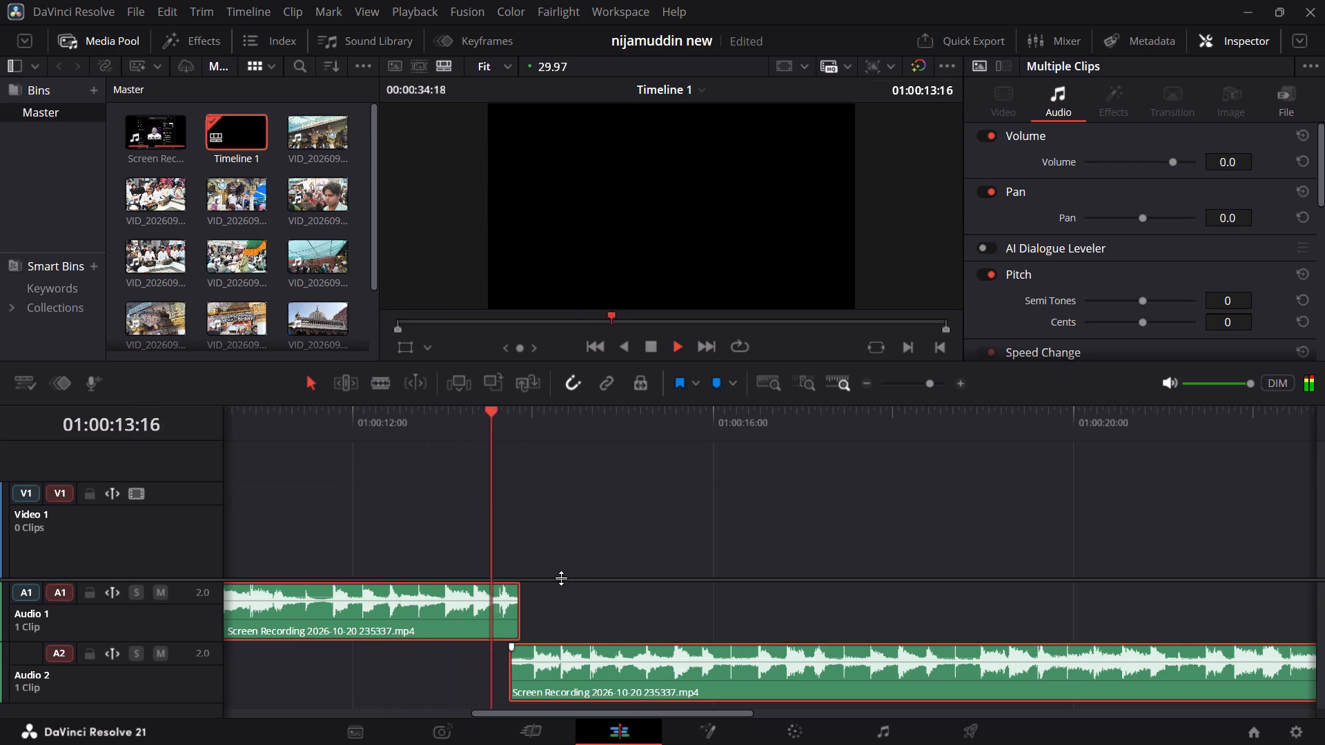
key(space)
Extend the end of the Audio 1 section to about 01:00:14:12 and play through the longer overlap.
drag(518, 608, 538, 617)
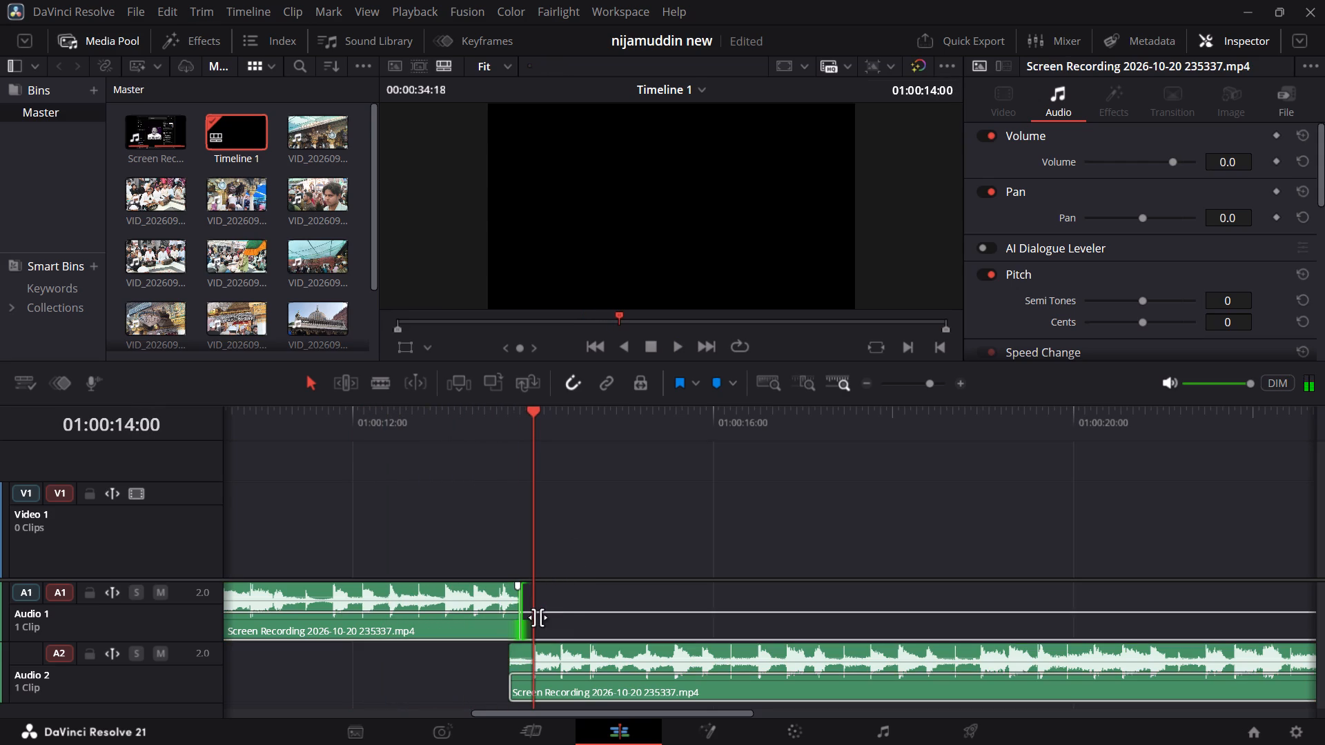
drag(538, 617, 602, 621)
drag(513, 618, 516, 618)
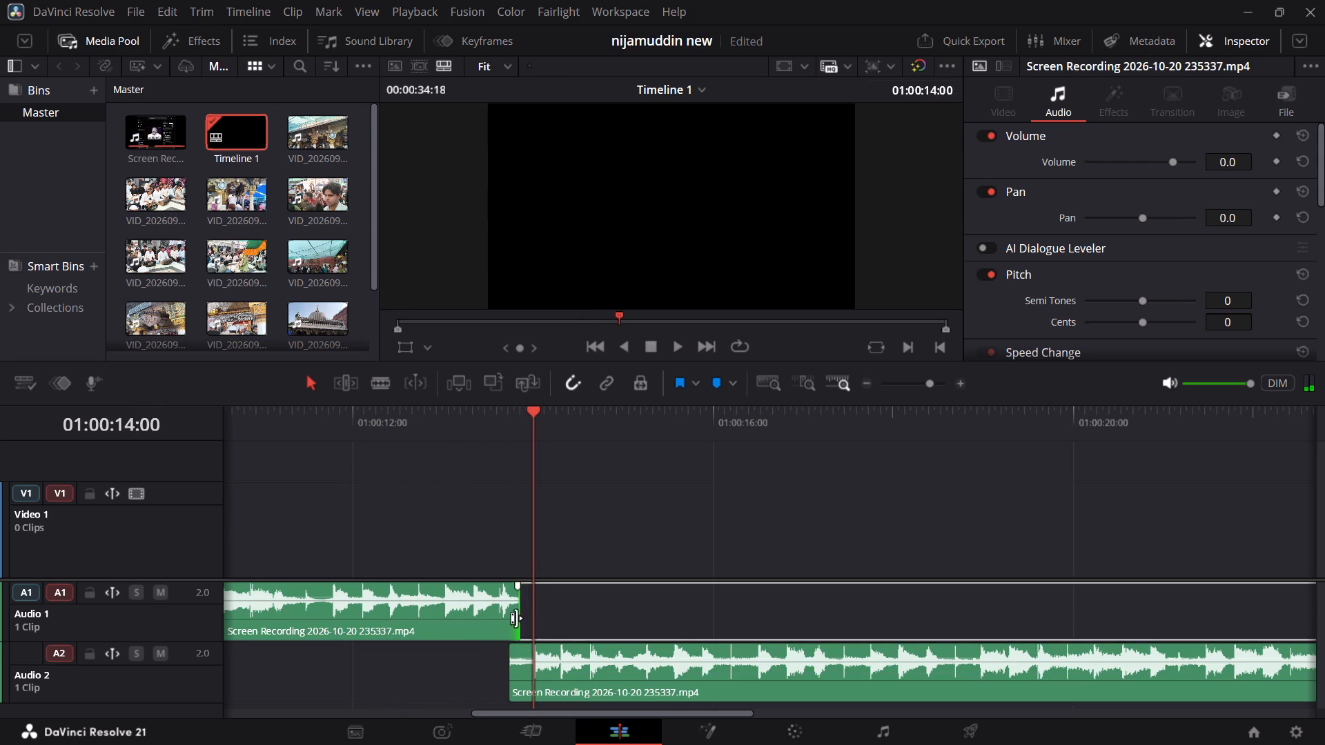
drag(516, 618, 562, 623)
drag(533, 412, 420, 438)
key(space)
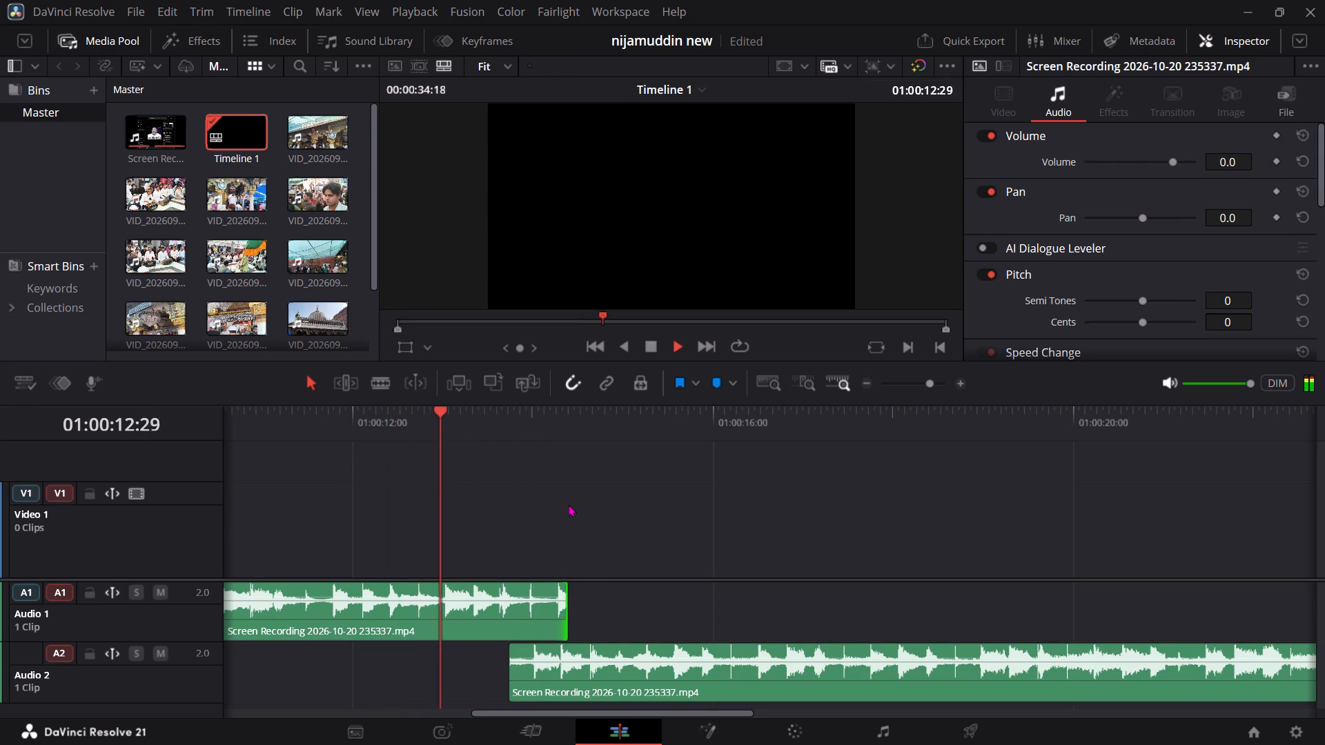
key(space)
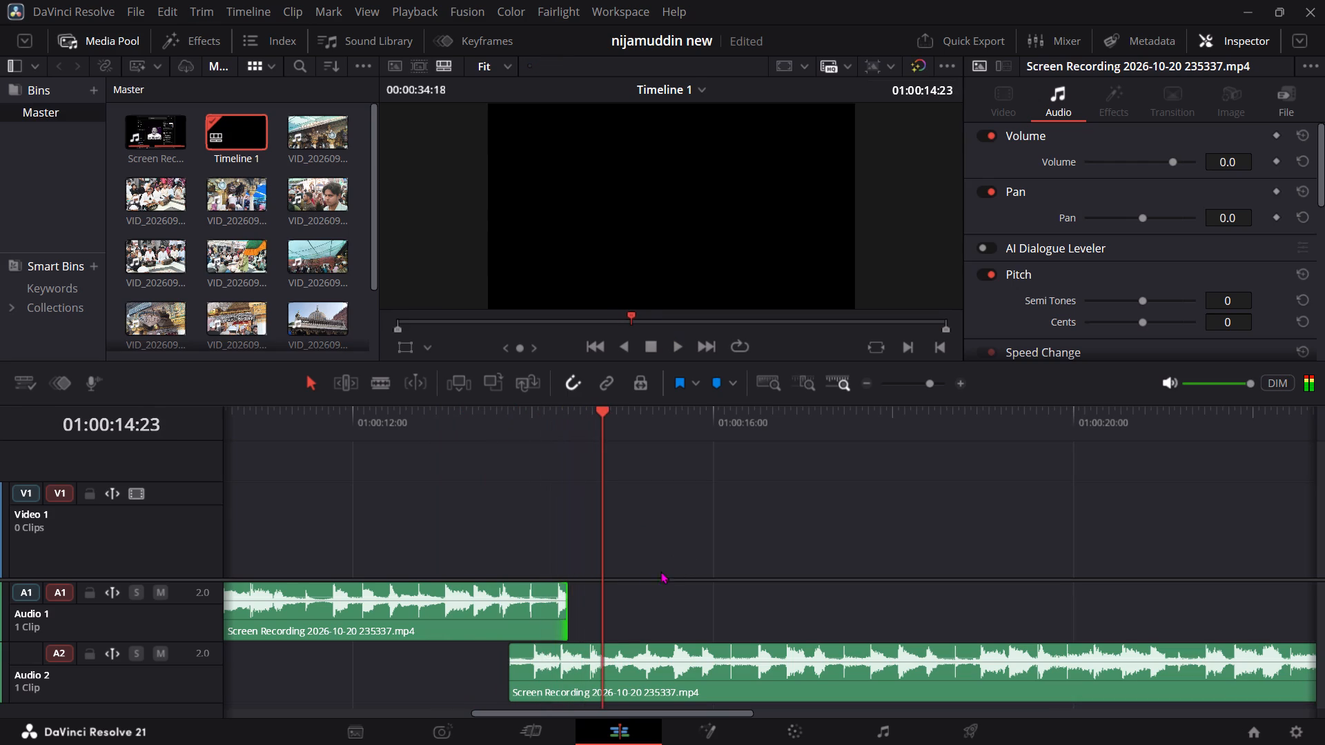
Move the Audio 2 section later, at its original volume, so it starts at about 01:00:14:23, and play across the gap.
drag(556, 655, 659, 648)
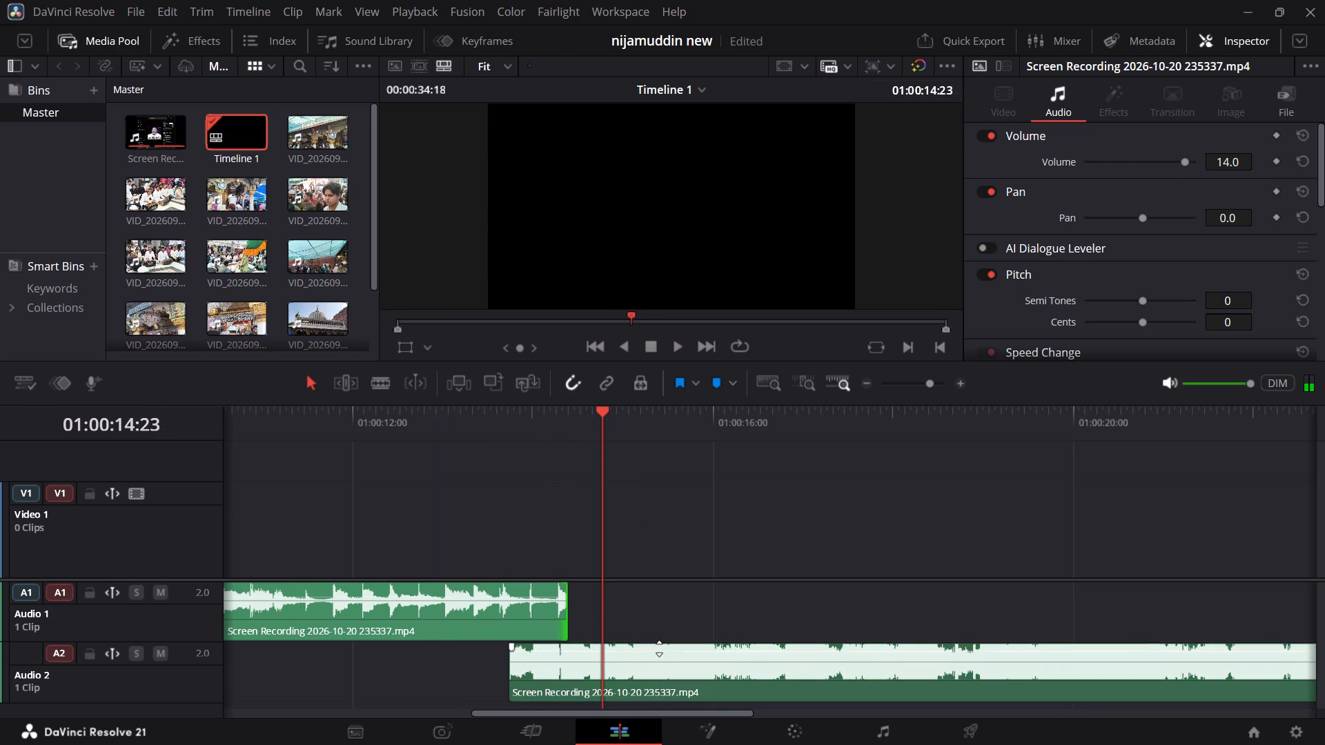
key(ctrl+z)
drag(603, 670, 689, 666)
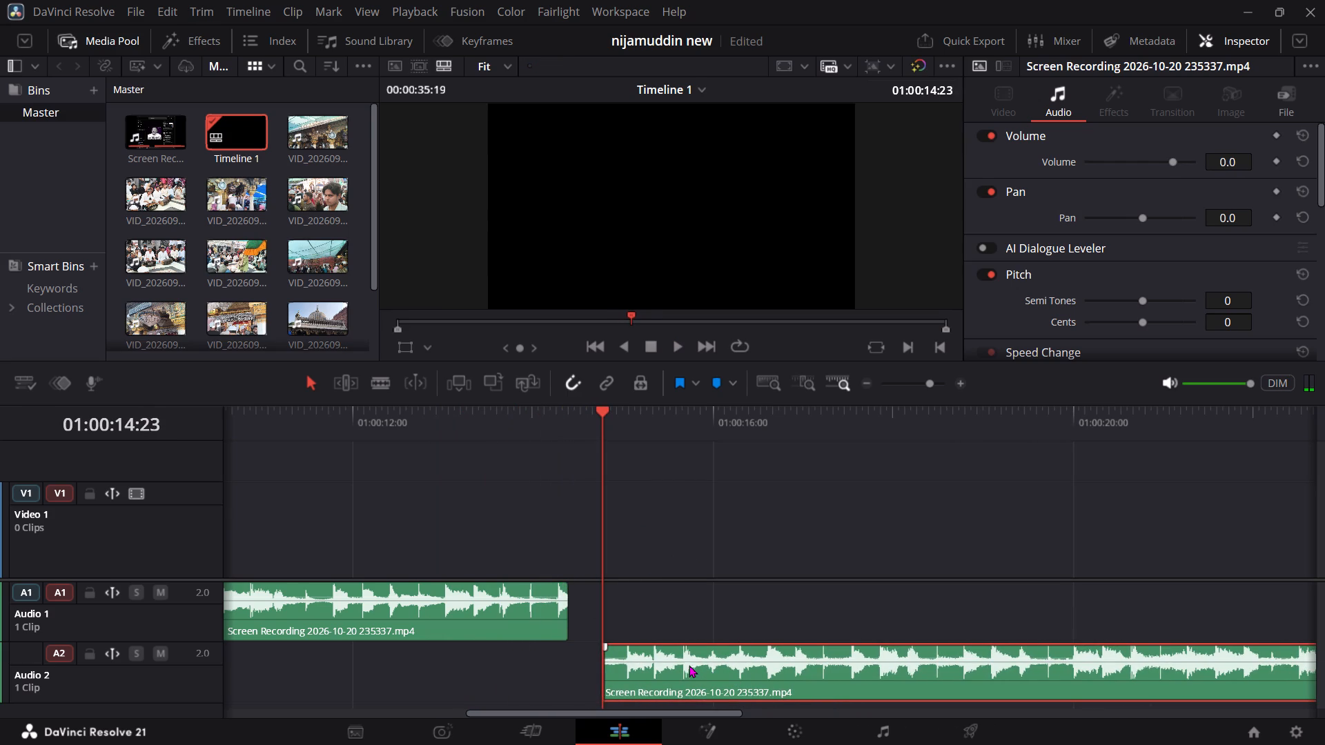
drag(548, 436, 507, 436)
key(space)
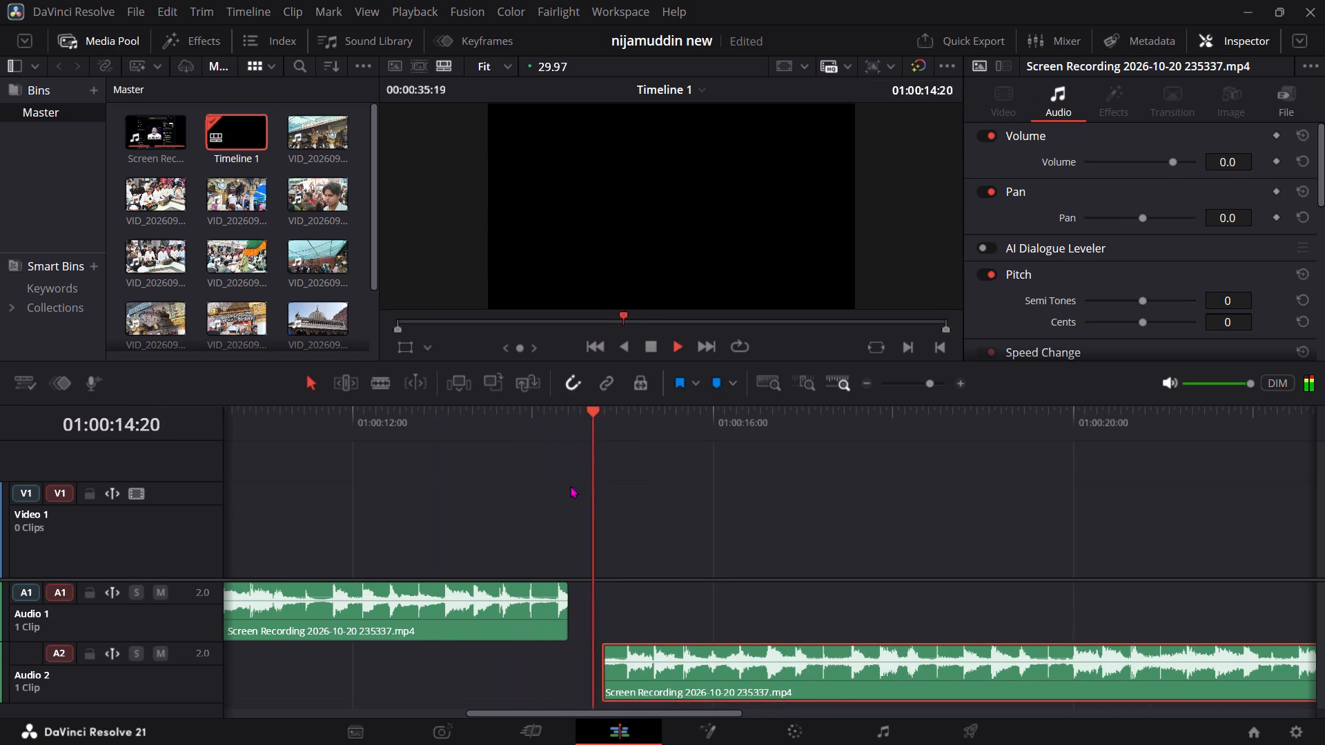
key(space)
drag(589, 428, 520, 439)
key(space)
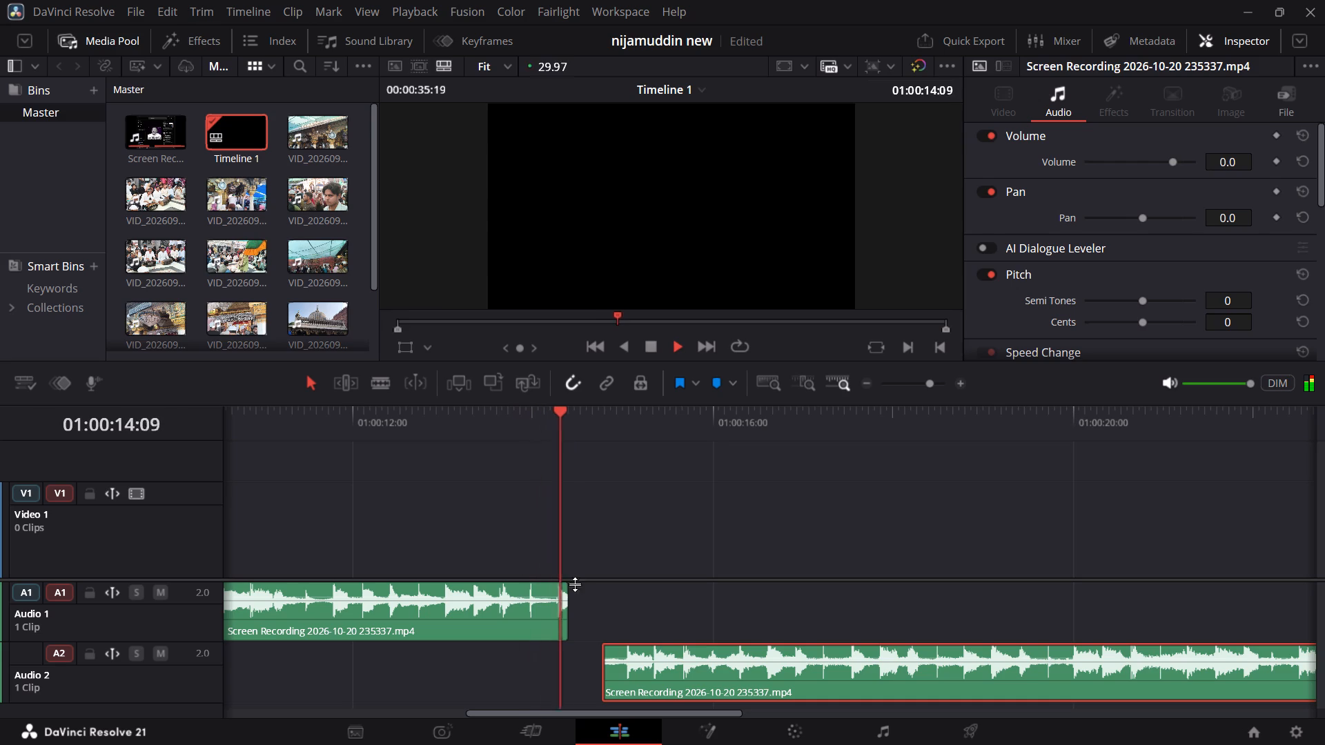
key(space)
Trim the end of the Audio 1 section back to about 01:00:14:07 and play on into the Audio 2 section.
drag(567, 610, 564, 610)
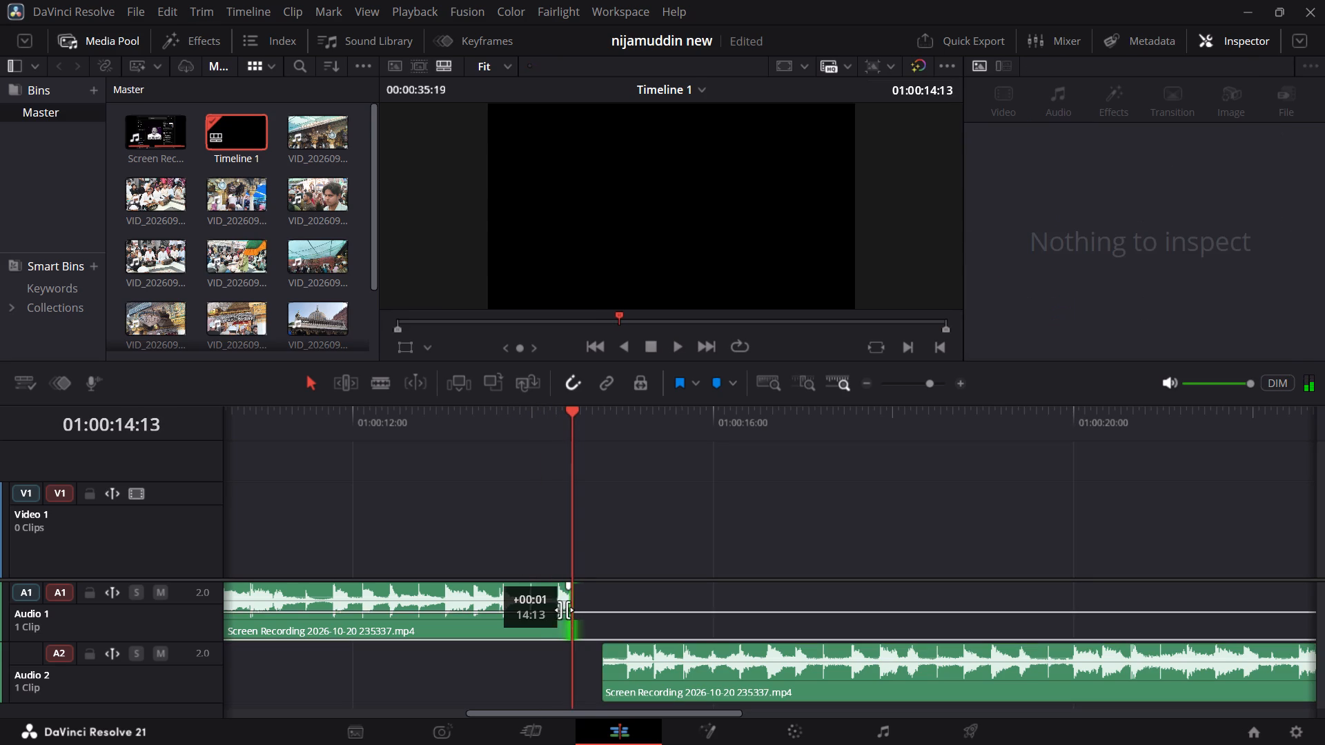
drag(564, 610, 553, 613)
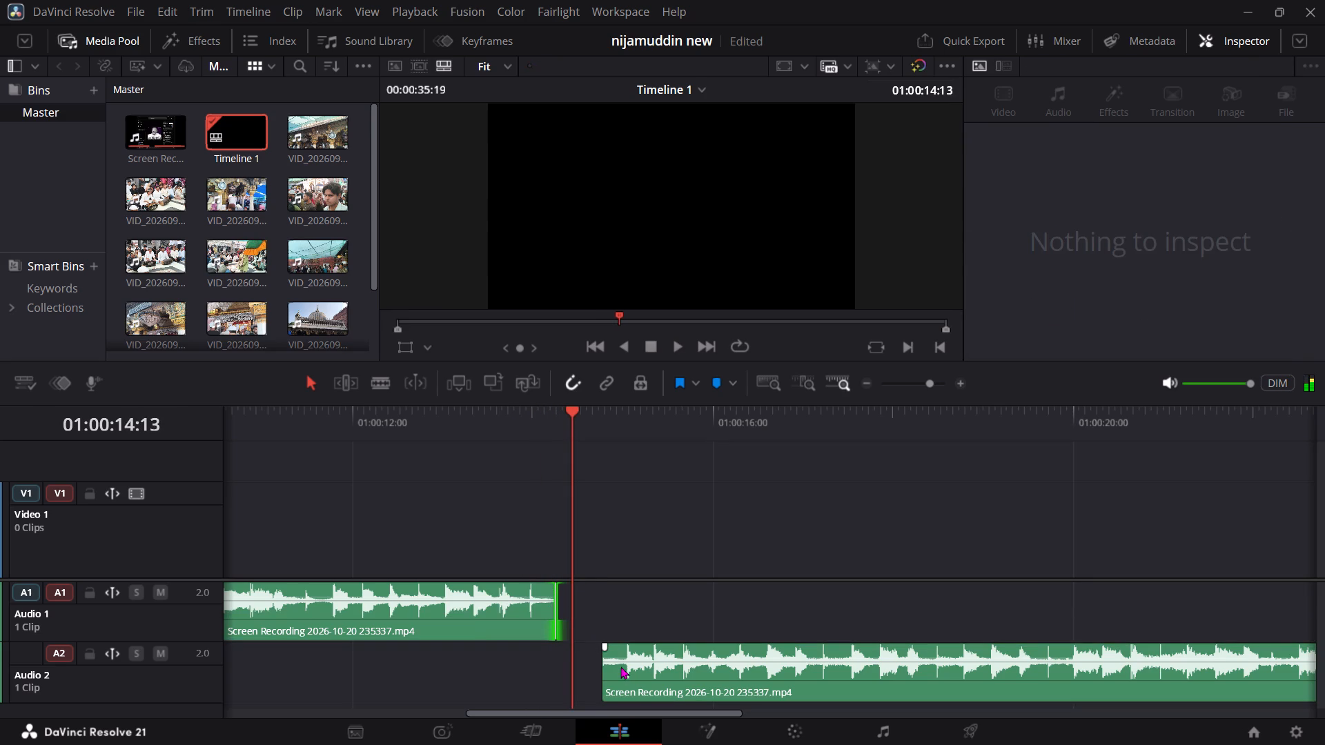
key(space)
key(space)
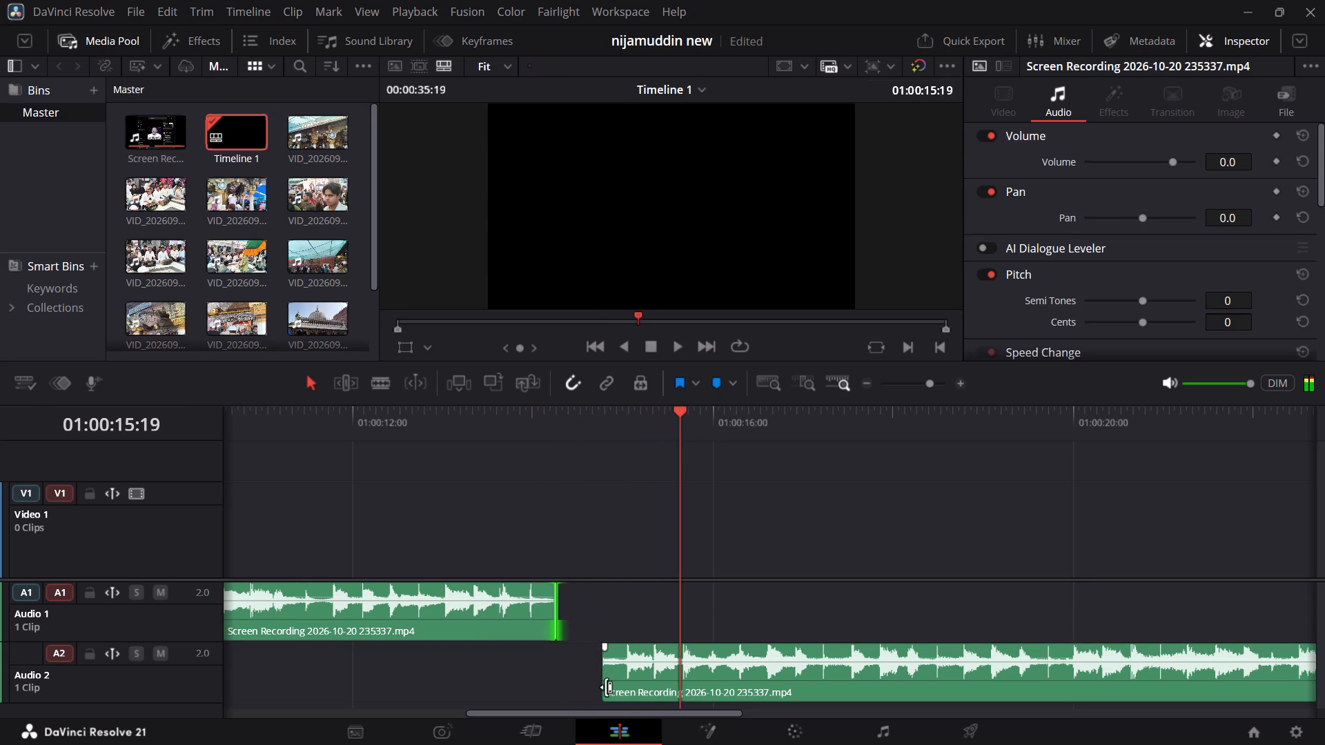
Extend the start of the Audio 2 section back to about 01:00:14:13 and play across the short gap after Audio 1.
drag(604, 687, 571, 690)
key(space)
drag(637, 424, 507, 453)
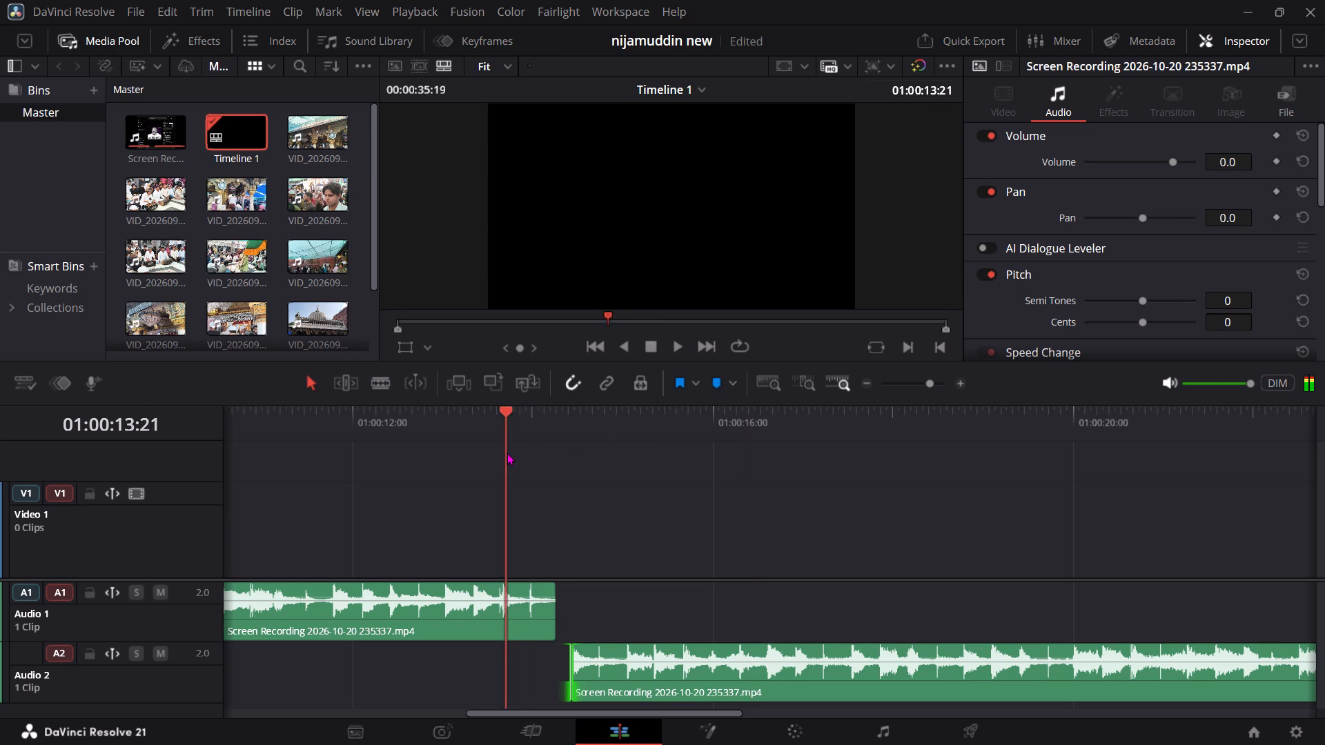
drag(507, 453, 527, 459)
key(space)
key(space)
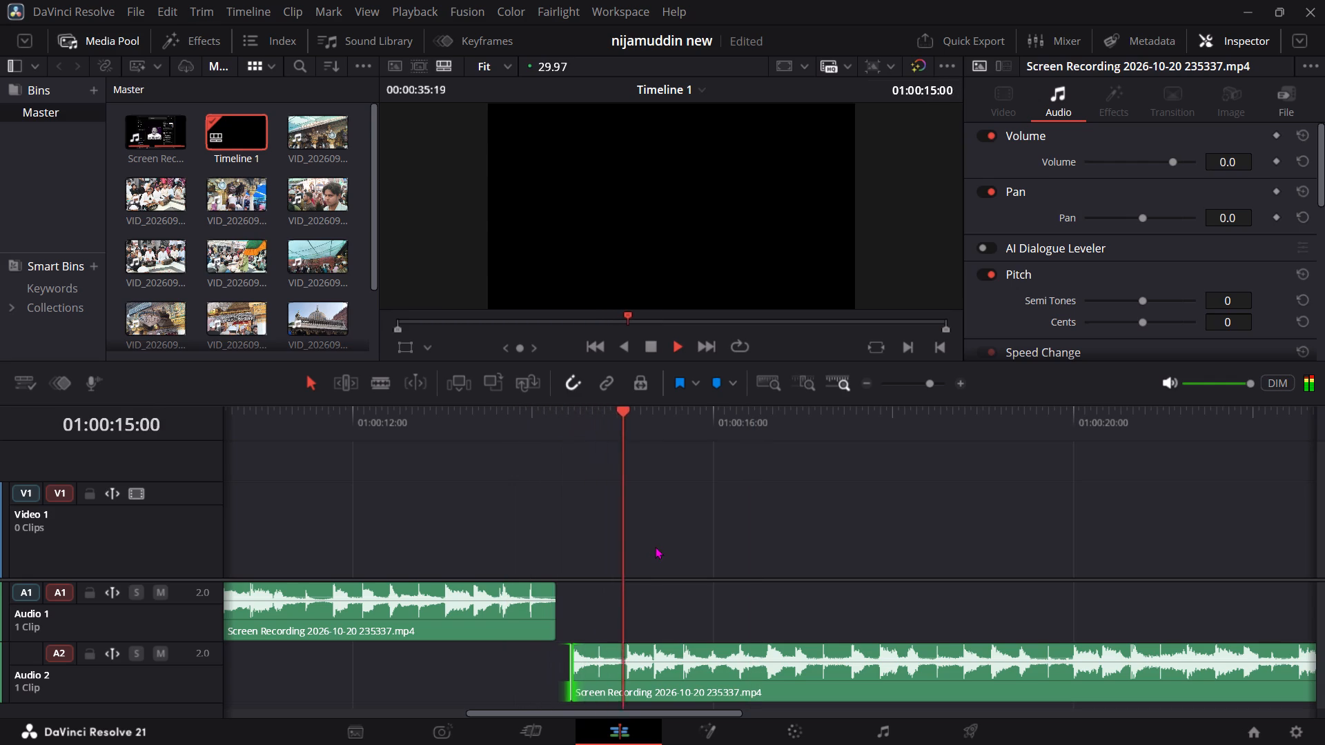
key(space)
drag(625, 417, 463, 458)
key(space)
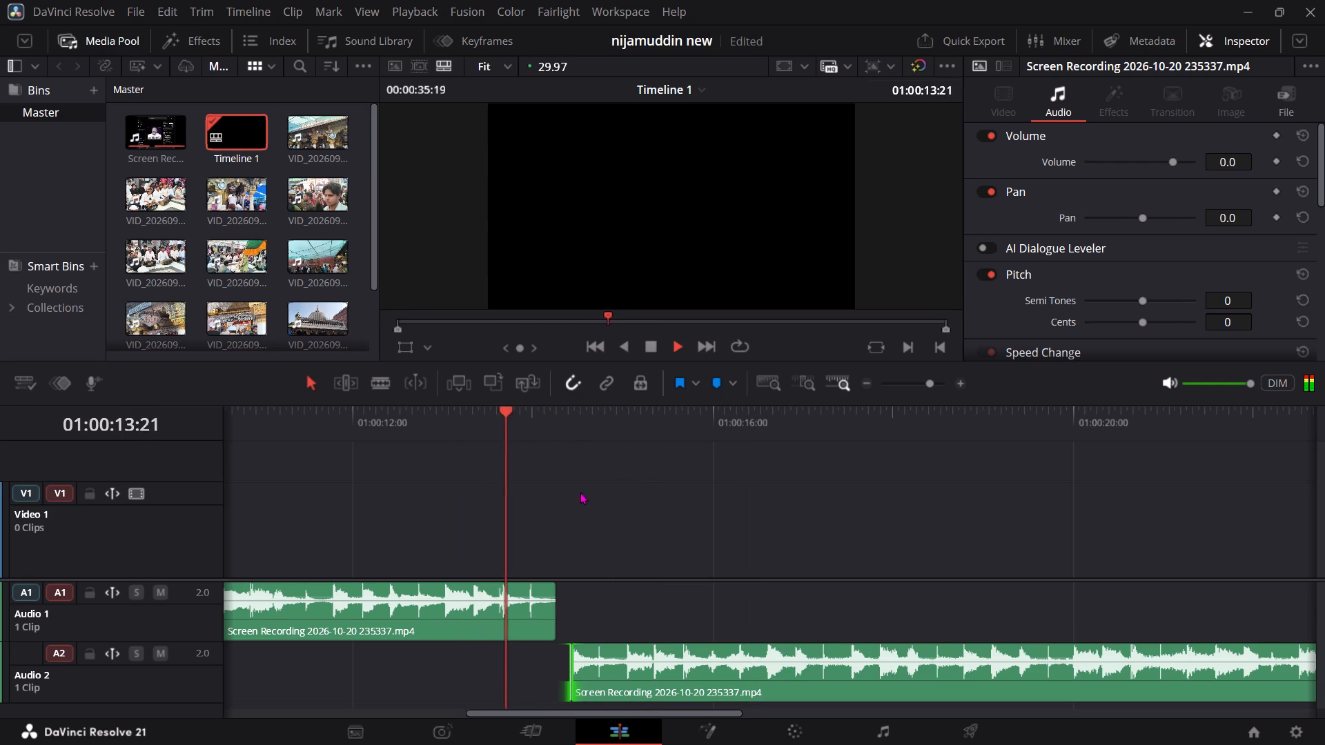
key(space)
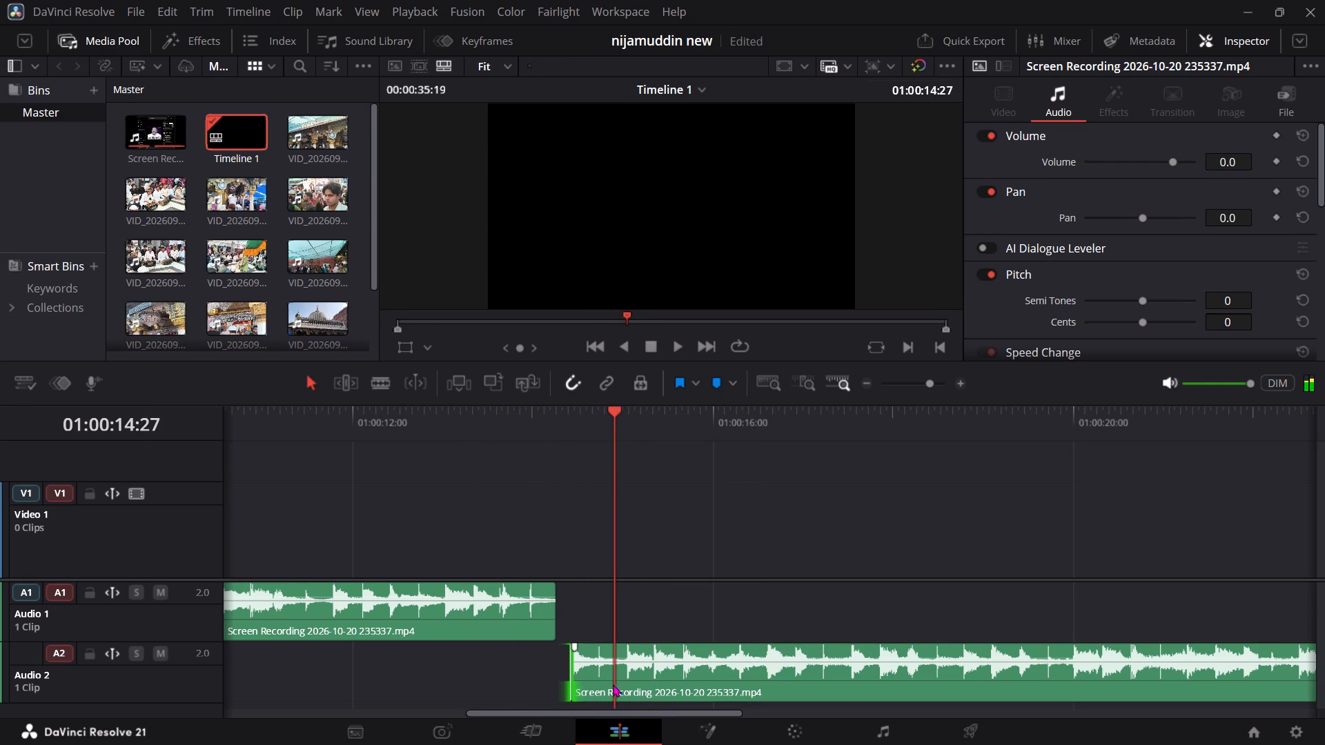
Move the Audio 2 section earlier to start at about 01:00:13:21, then play the overlap and again from about 01:00:02:16.
drag(614, 686, 551, 686)
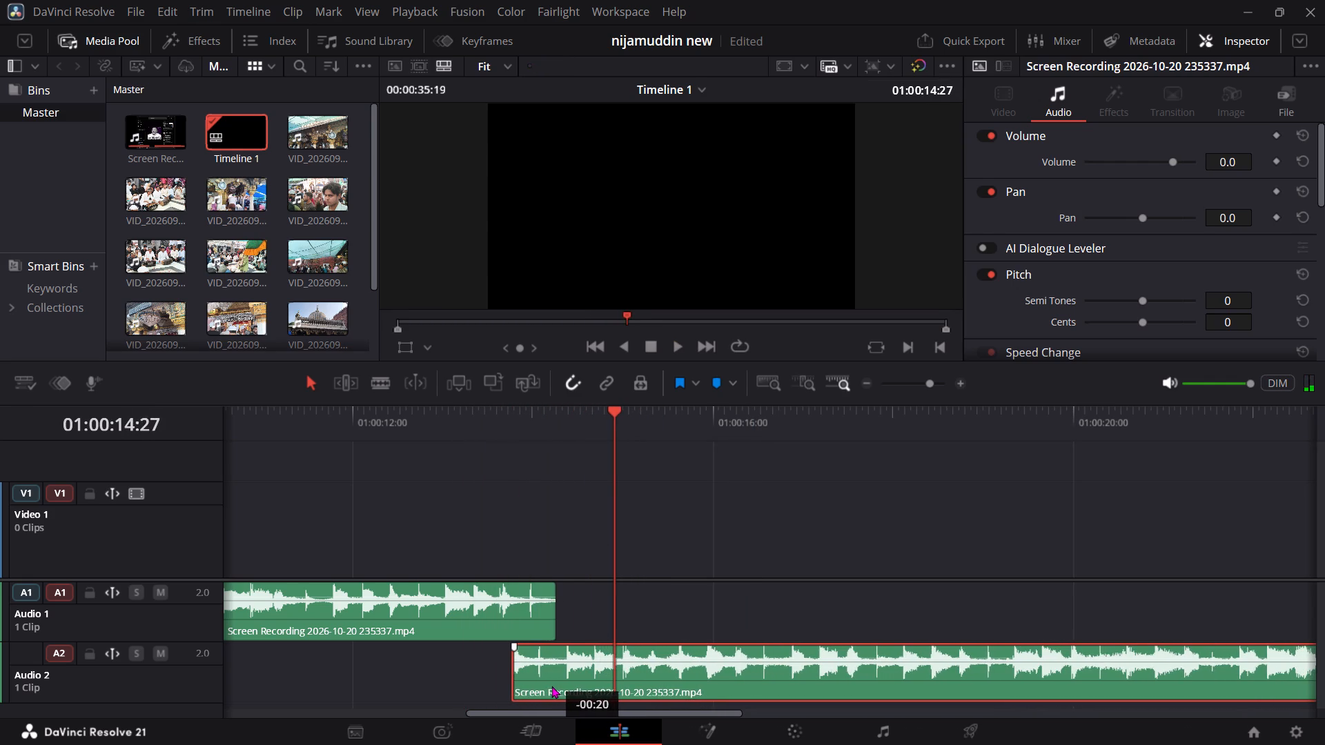
drag(551, 686, 546, 686)
drag(559, 435, 435, 453)
key(space)
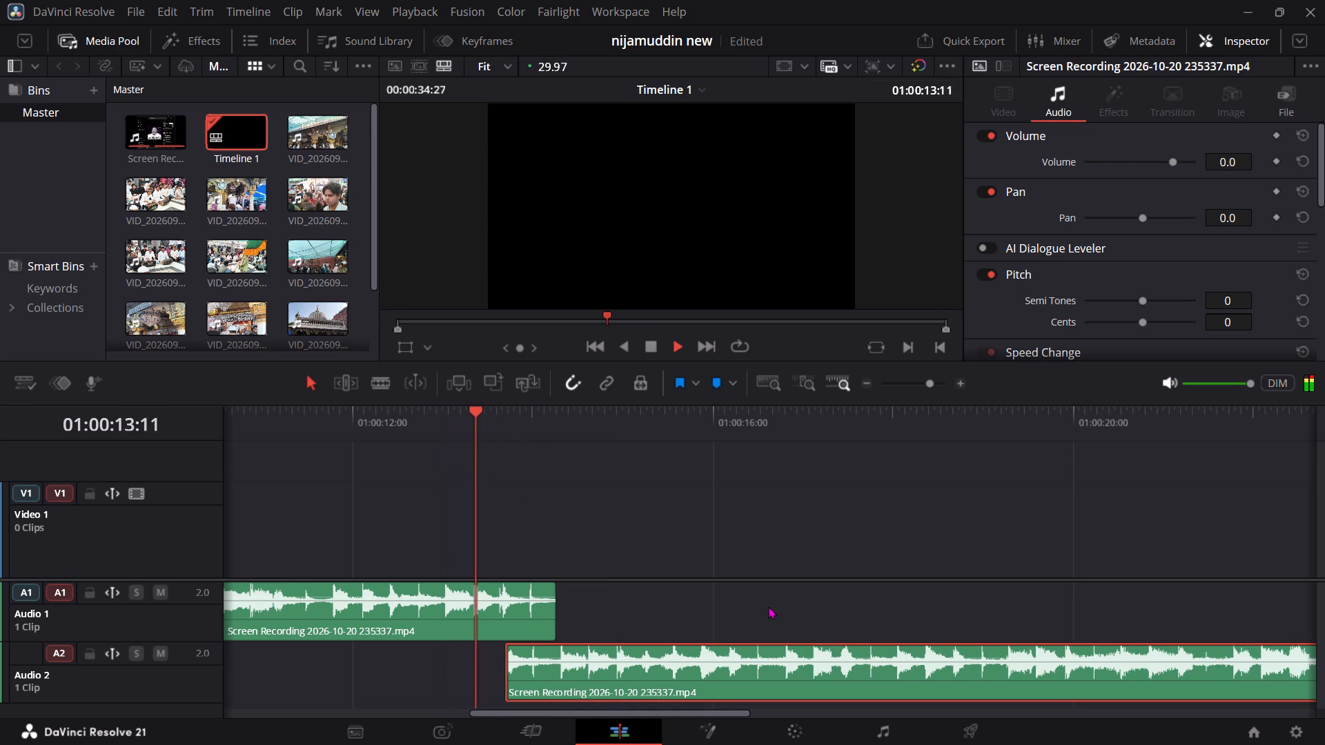
key(space)
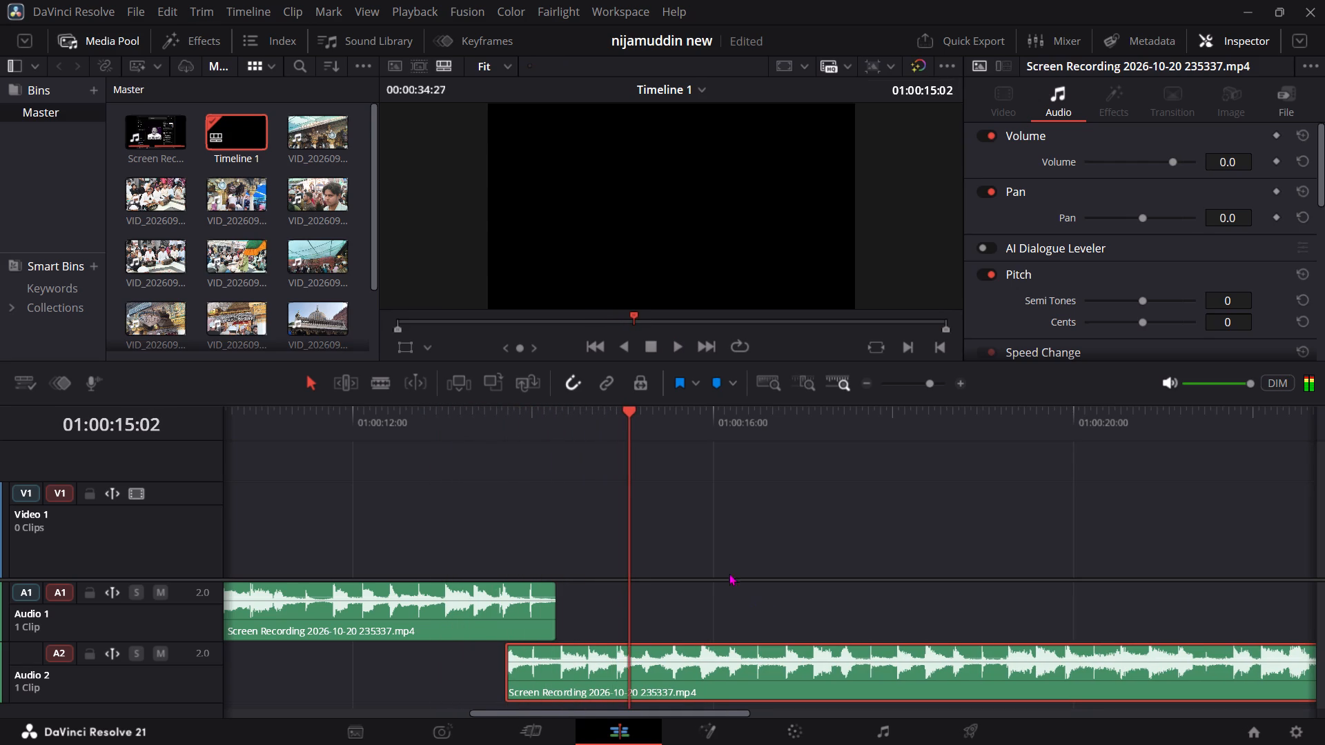
click(721, 555)
drag(543, 428, 199, 493)
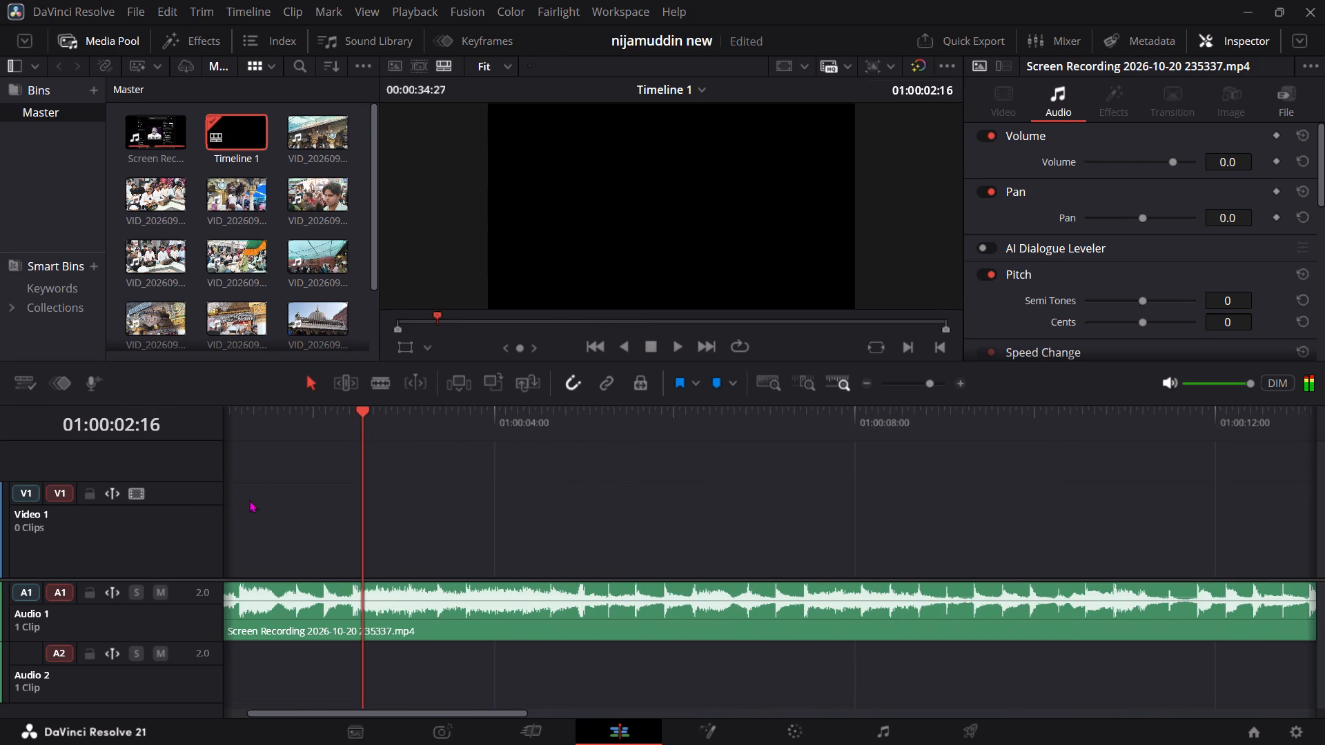
key(space)
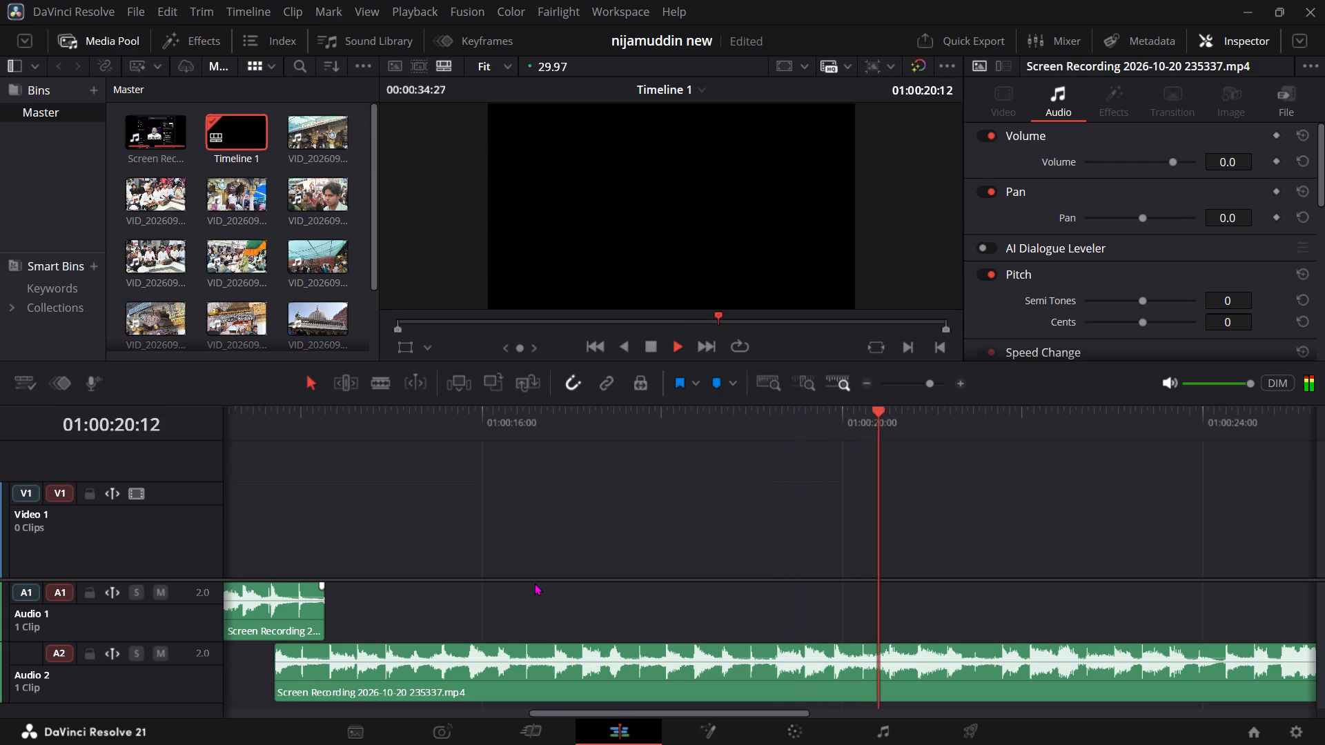
key(space)
Replay the Audio 2 section around 01:00:18 to find the cut point and split it at about 01:00:19:00.
drag(665, 433, 502, 475)
key(space)
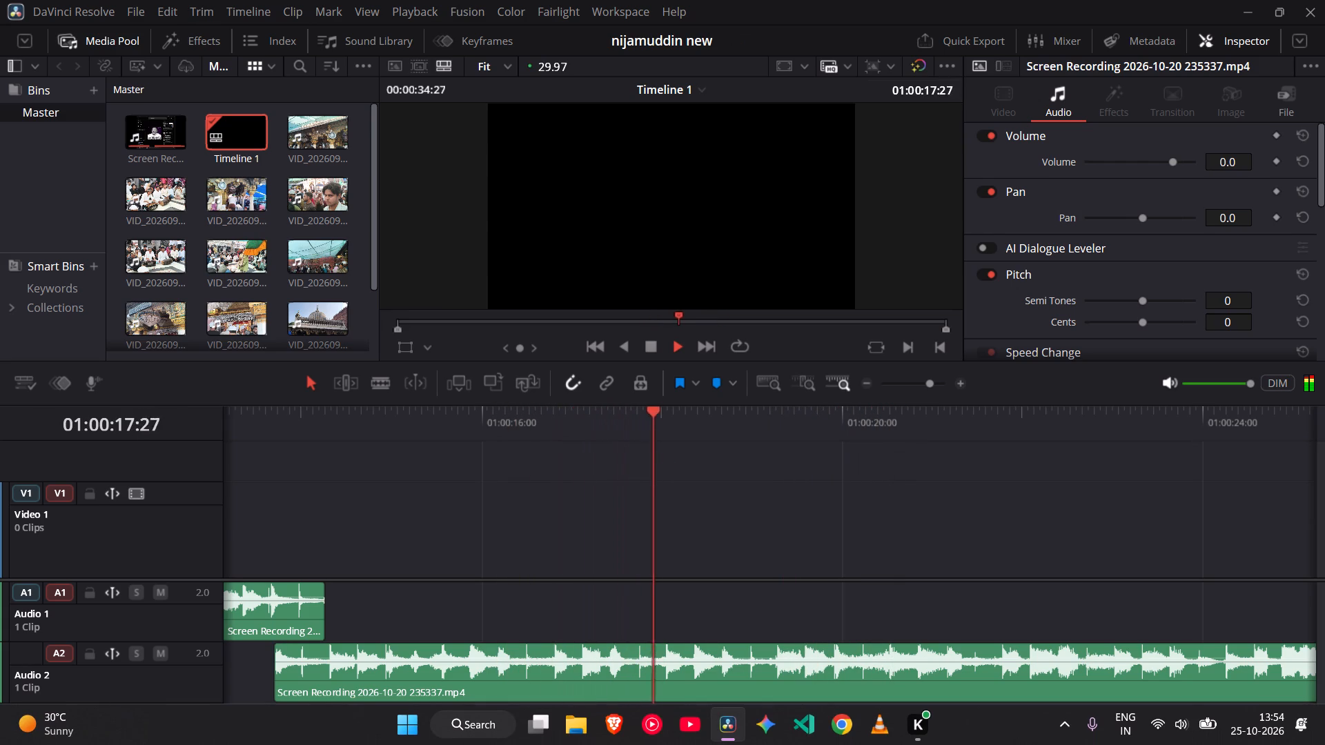
key(space)
drag(712, 408, 701, 412)
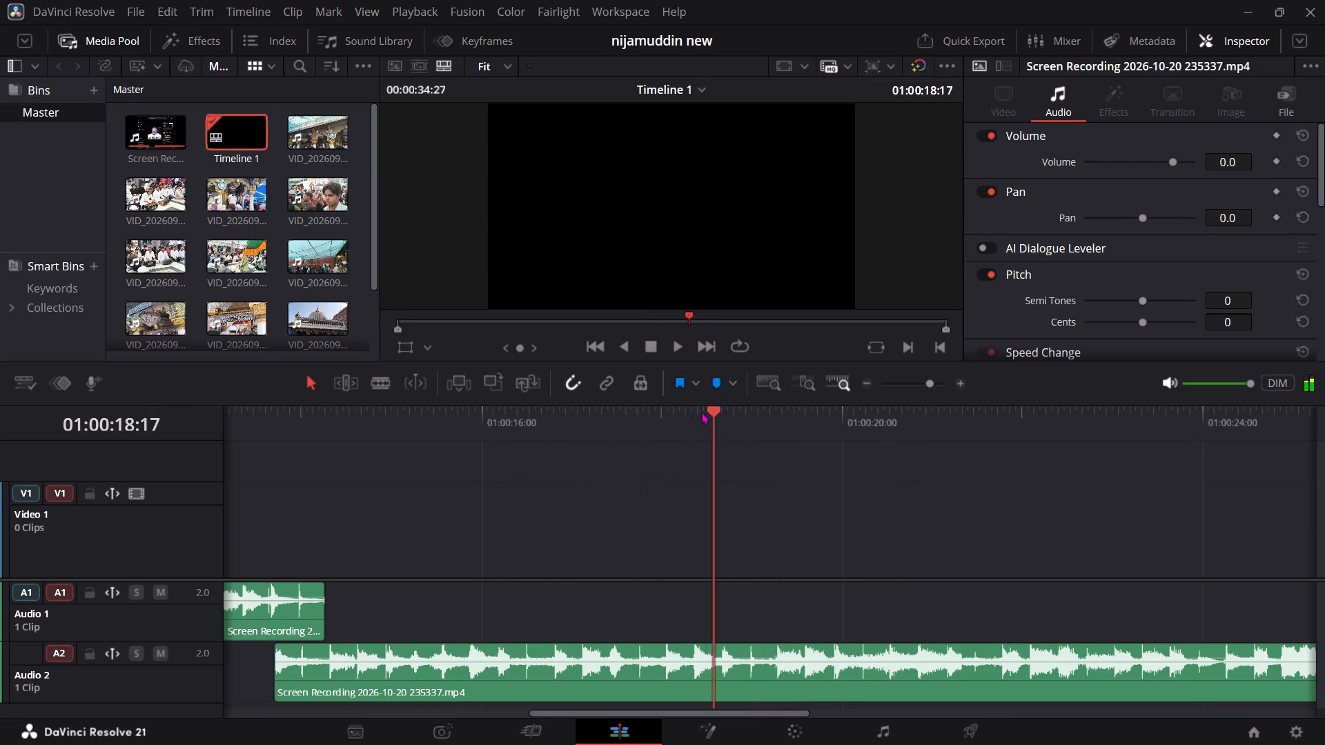
drag(701, 412, 680, 421)
key(space)
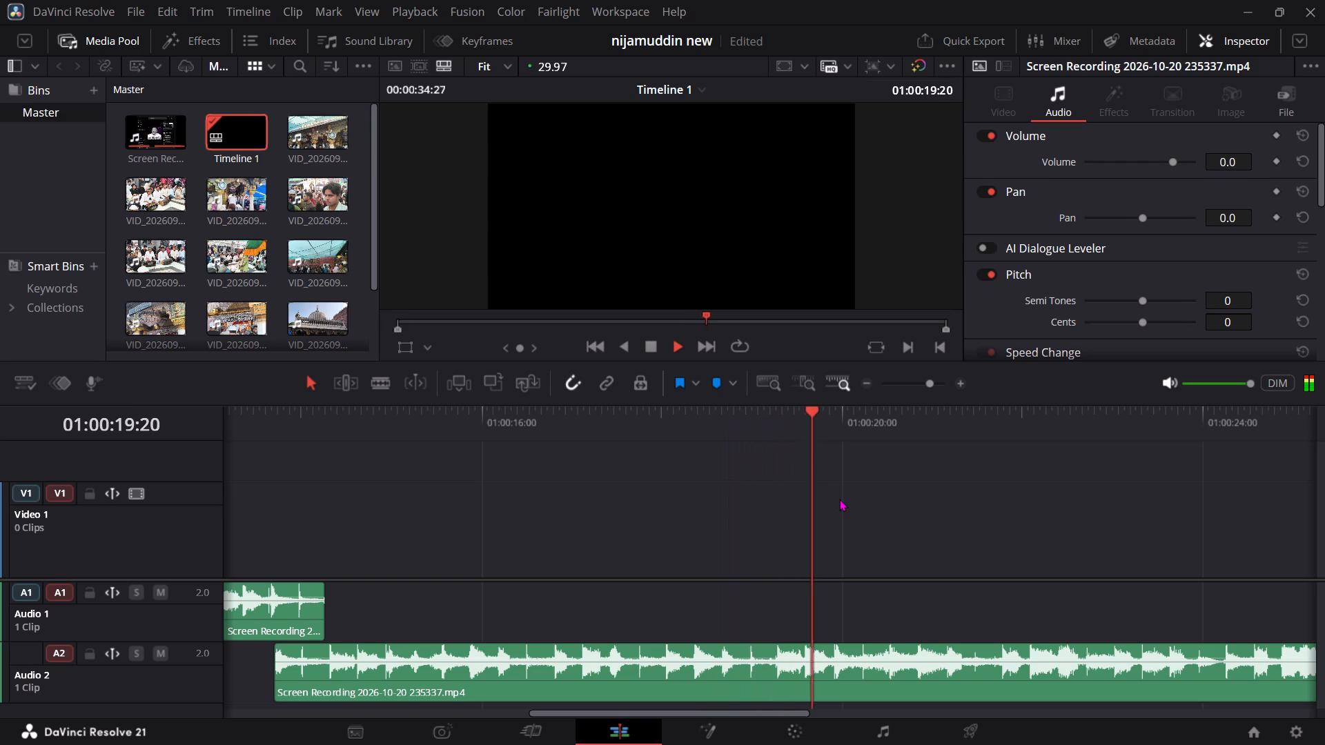
key(space)
key(b)
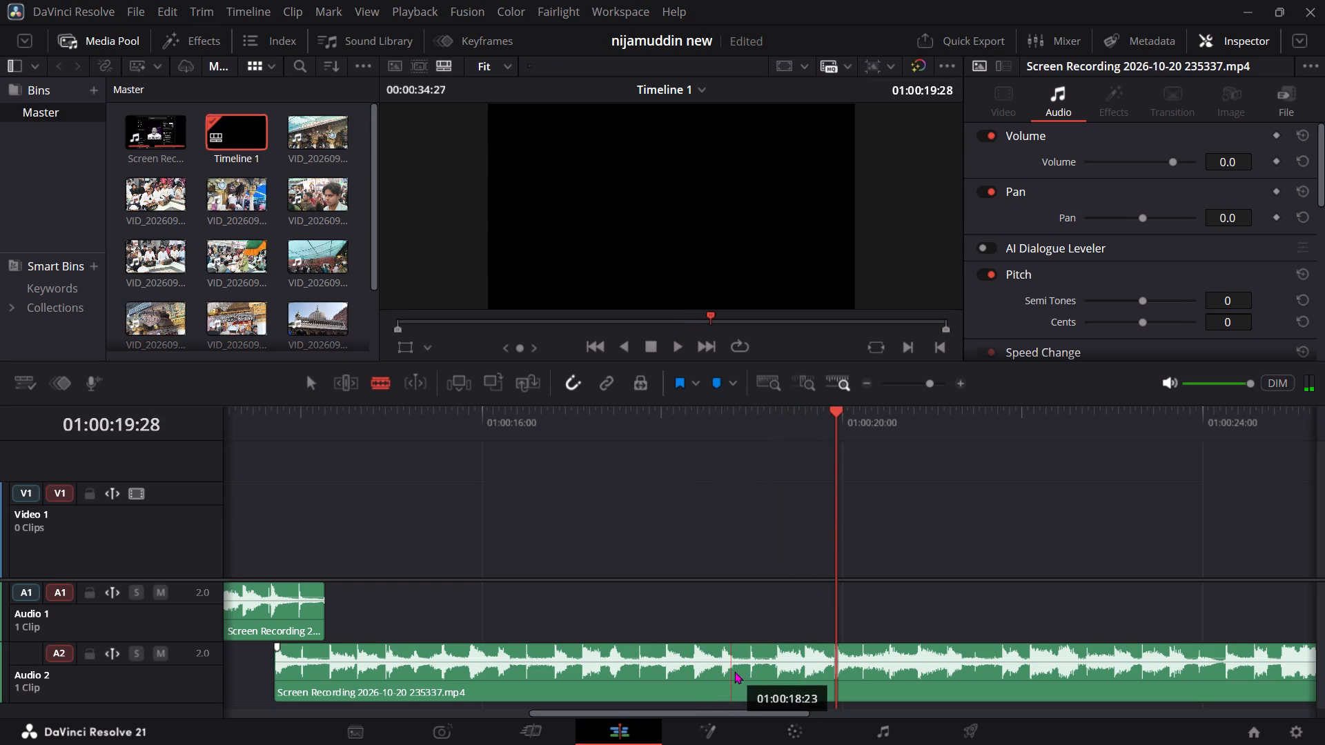
click(758, 681)
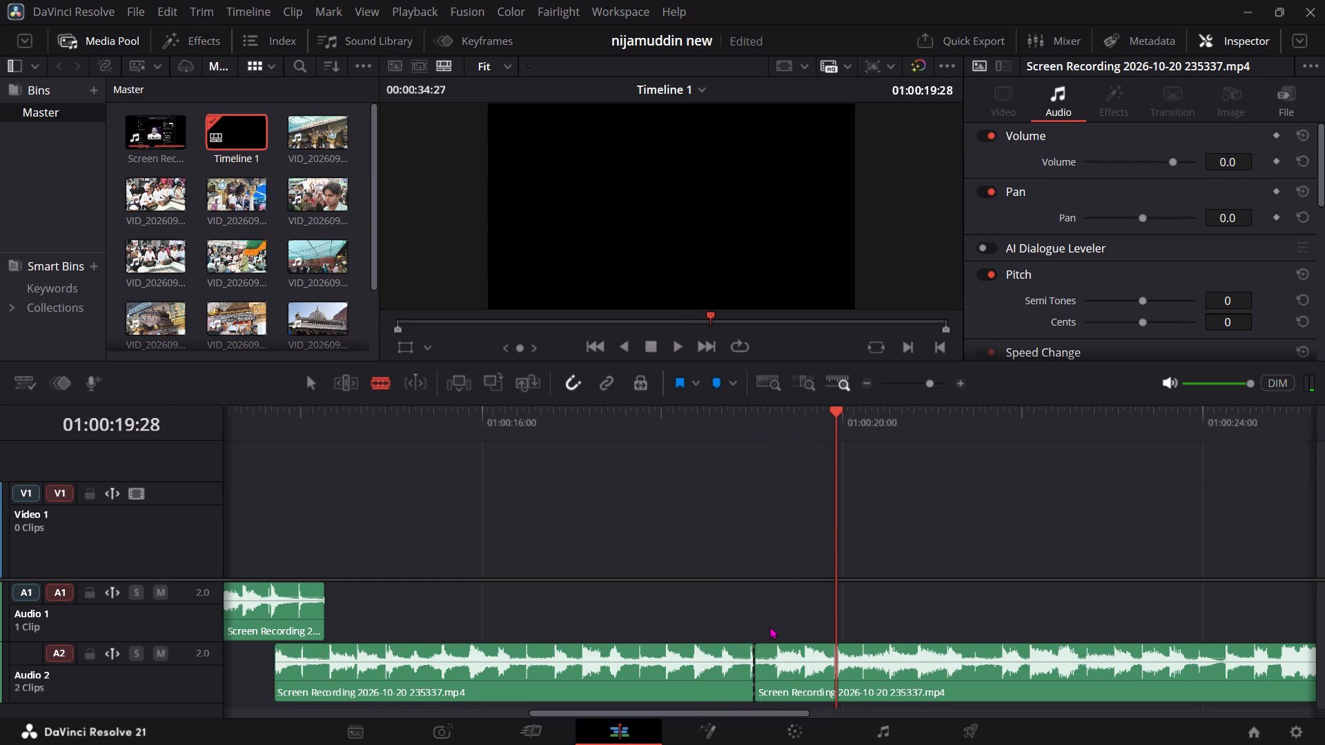
key(a)
Play on from about 01:00:19:22 and split the Audio 2 section again at about 01:00:23:20.
click(818, 426)
key(space)
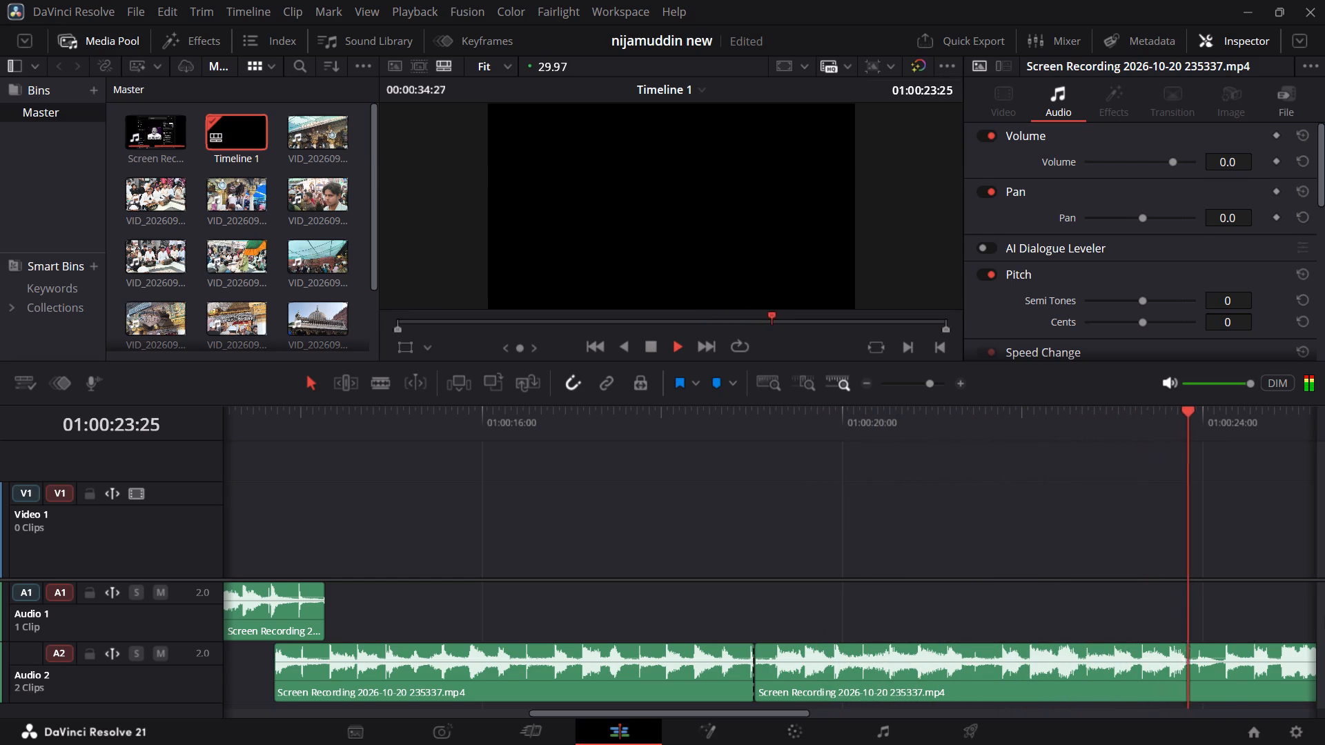
key(space)
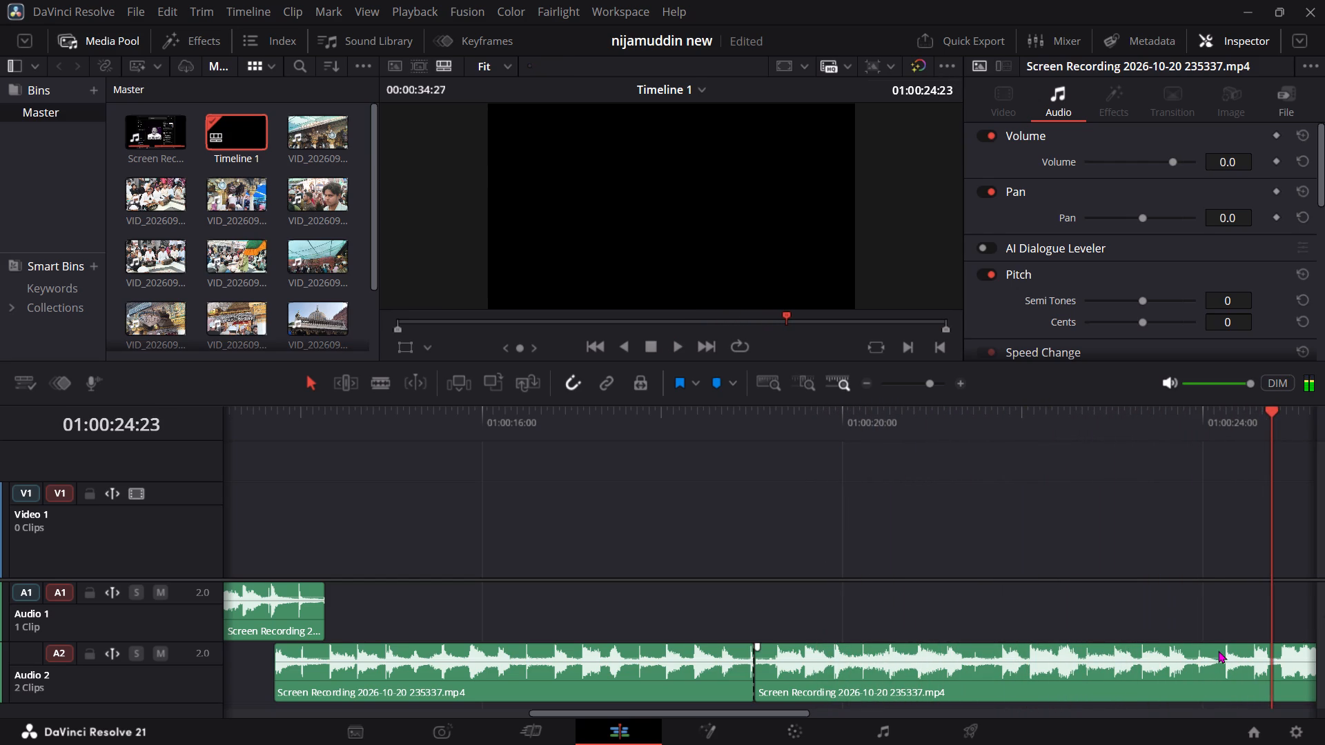
key(b)
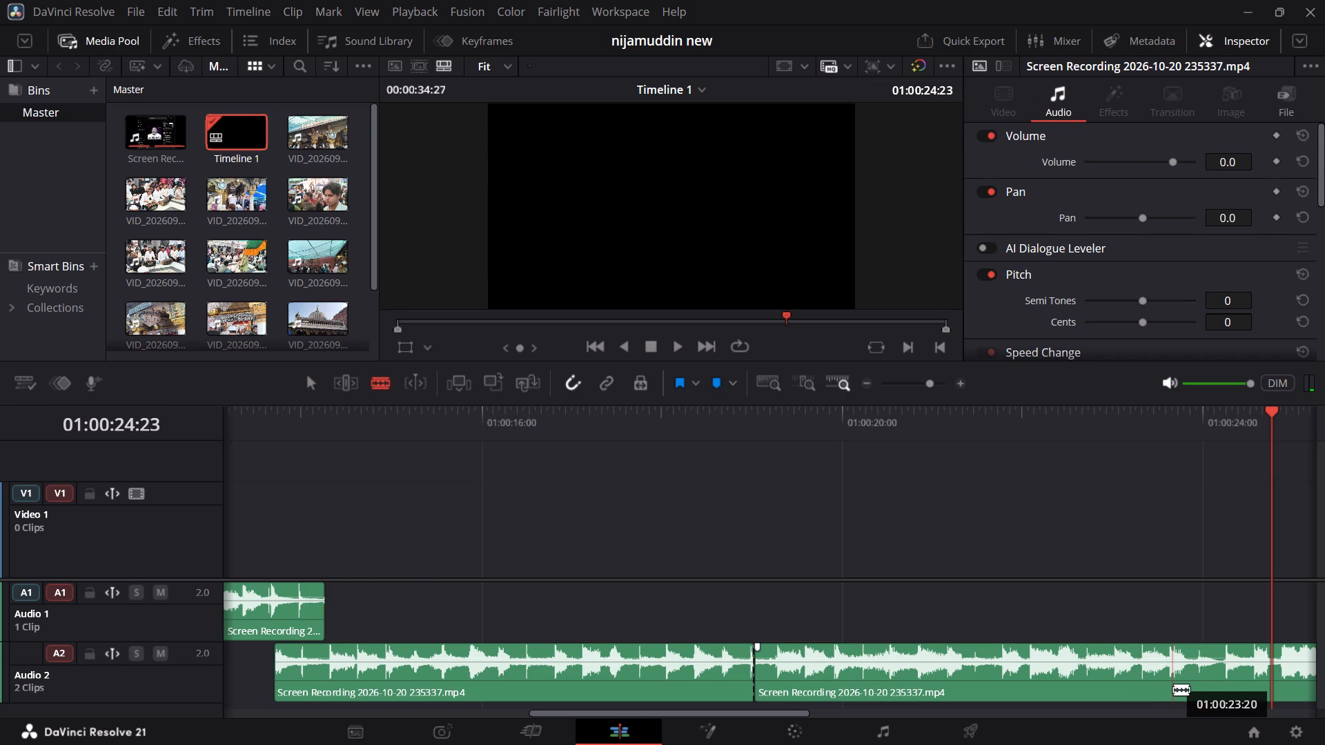
click(1173, 689)
key(a)
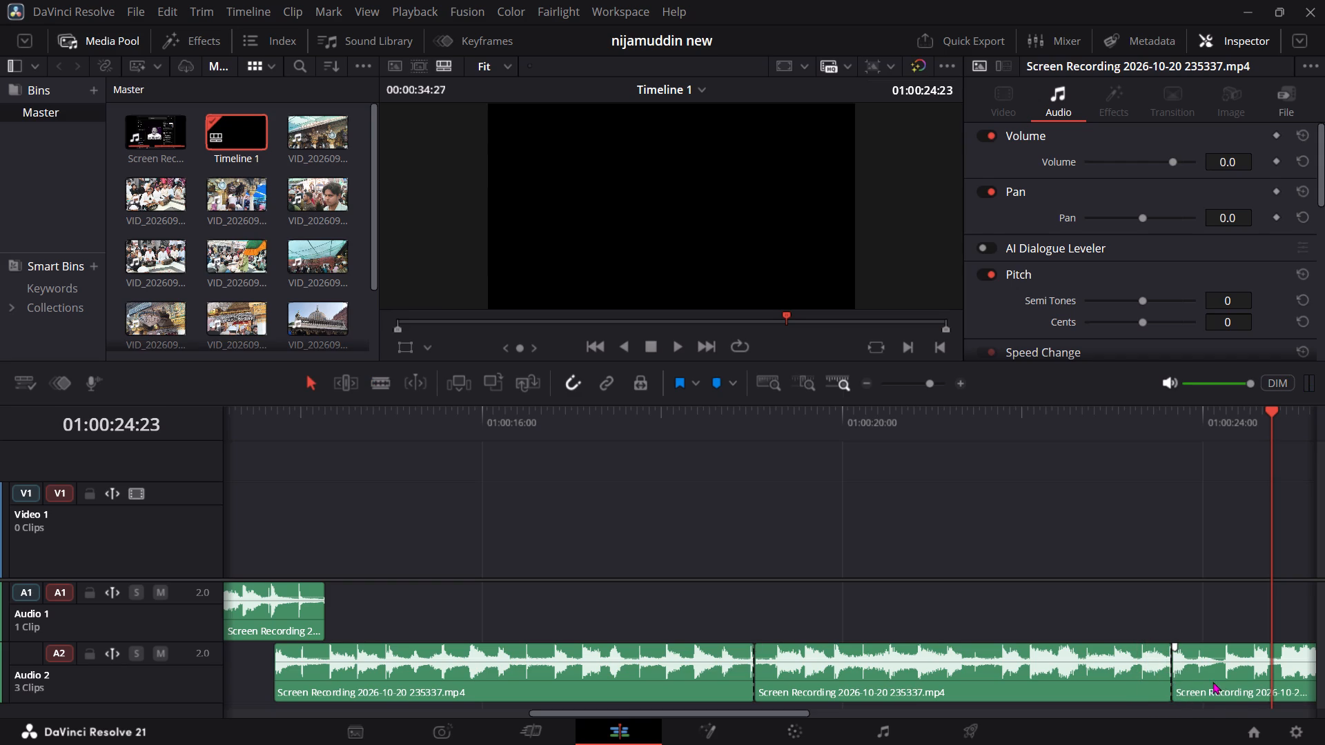
Move the last Audio 2 piece 04:19 earlier, overwriting the middle piece from about 01:00:19:00, and play the join.
drag(1217, 679, 803, 675)
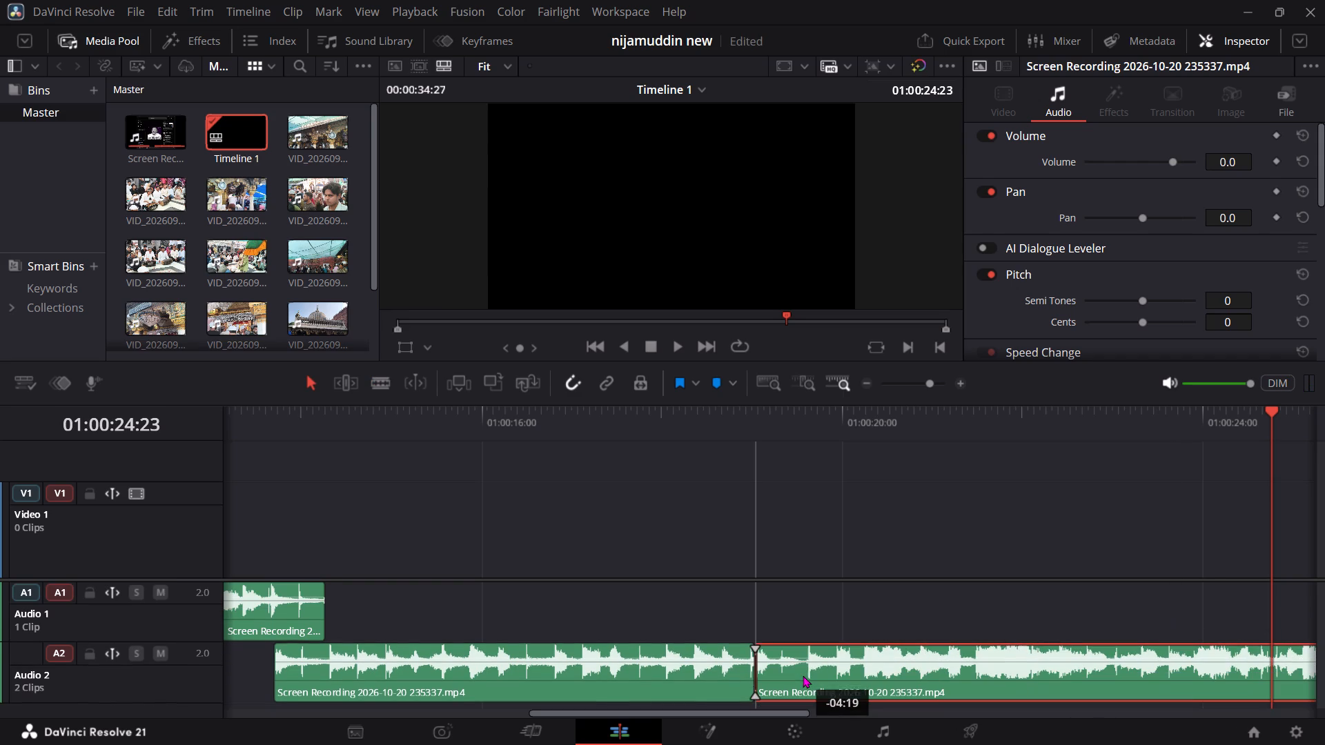
drag(803, 675, 803, 673)
drag(743, 421, 714, 426)
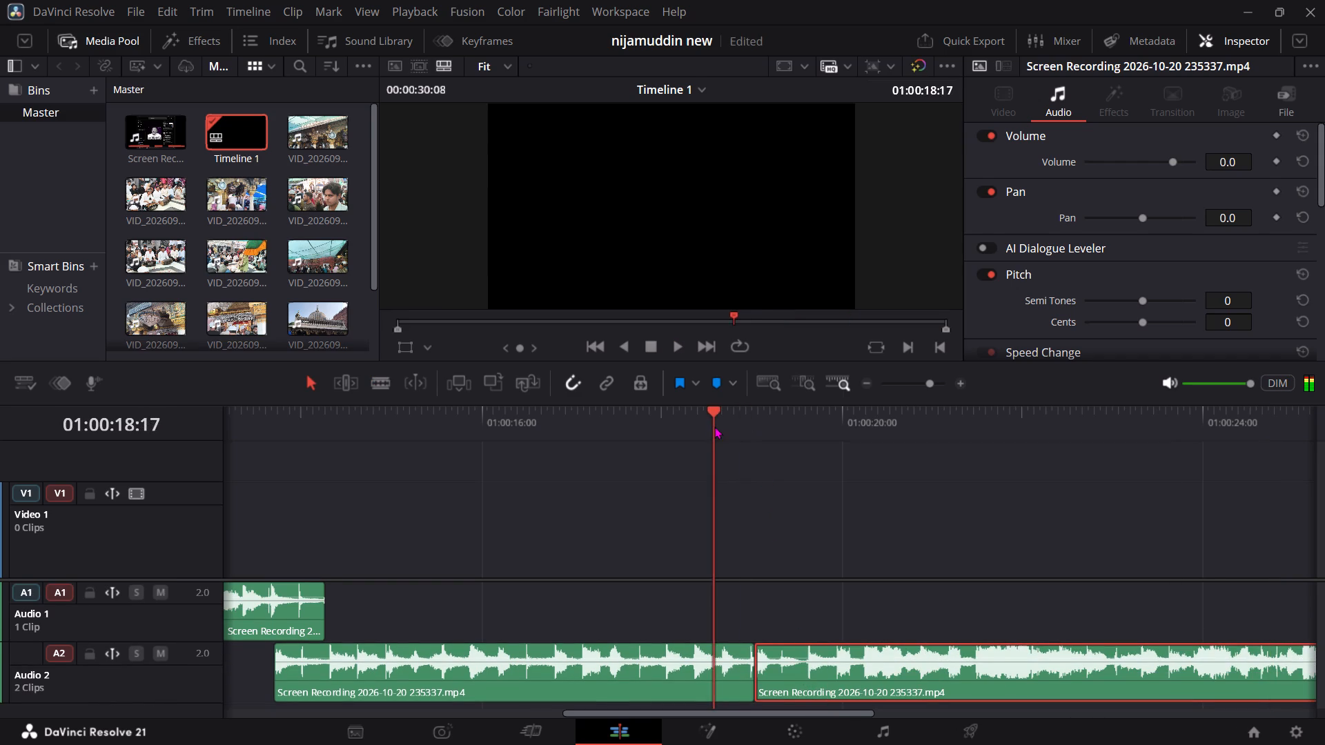
key(space)
key(space)
Move the last piece onto a new Audio 3 track starting at about 01:00:18:20, and play its overlap with Audio 2.
drag(919, 681, 917, 687)
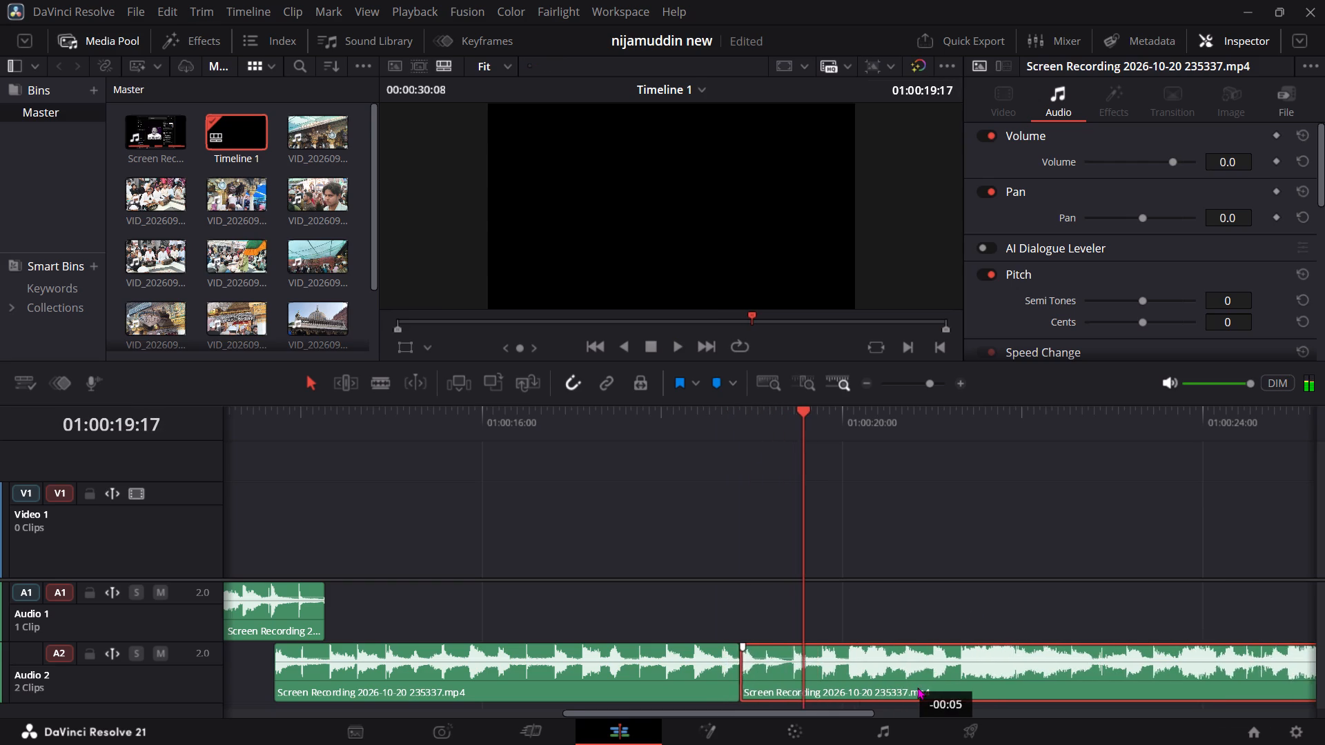
drag(917, 687, 895, 709)
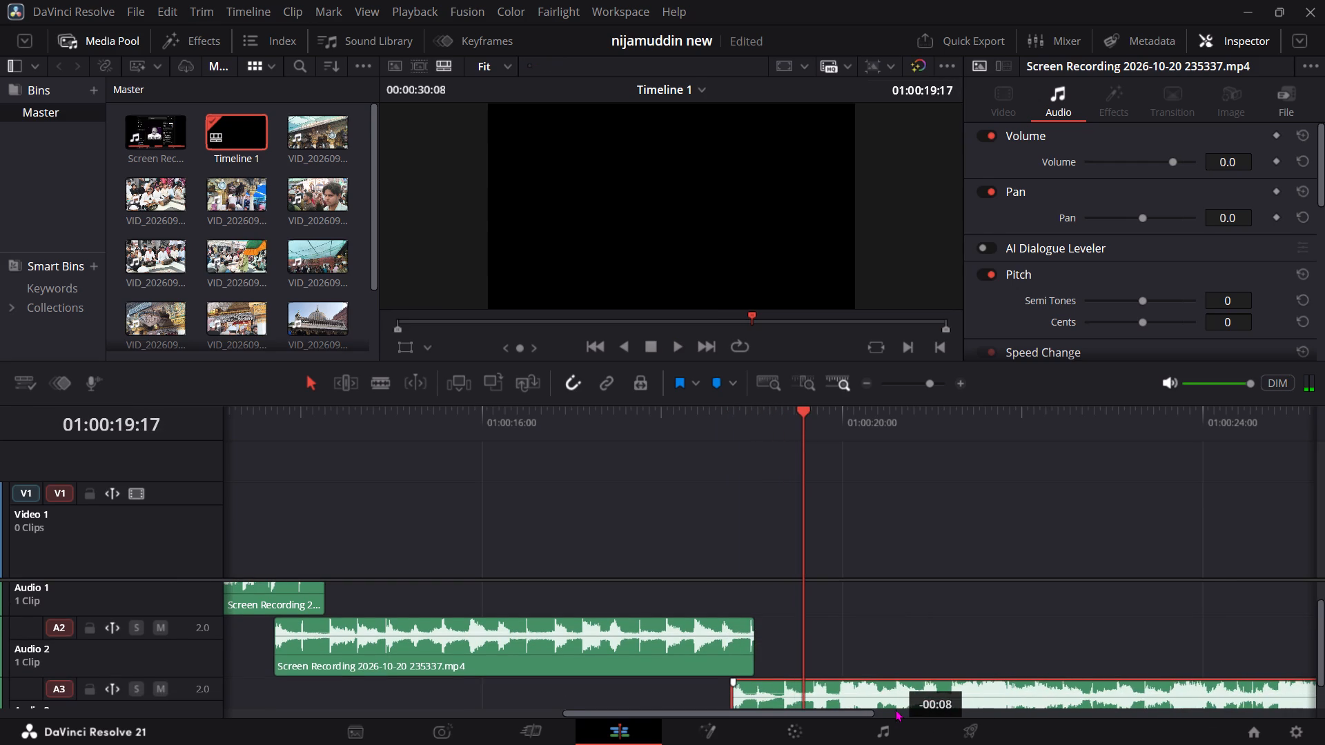
drag(895, 709, 884, 711)
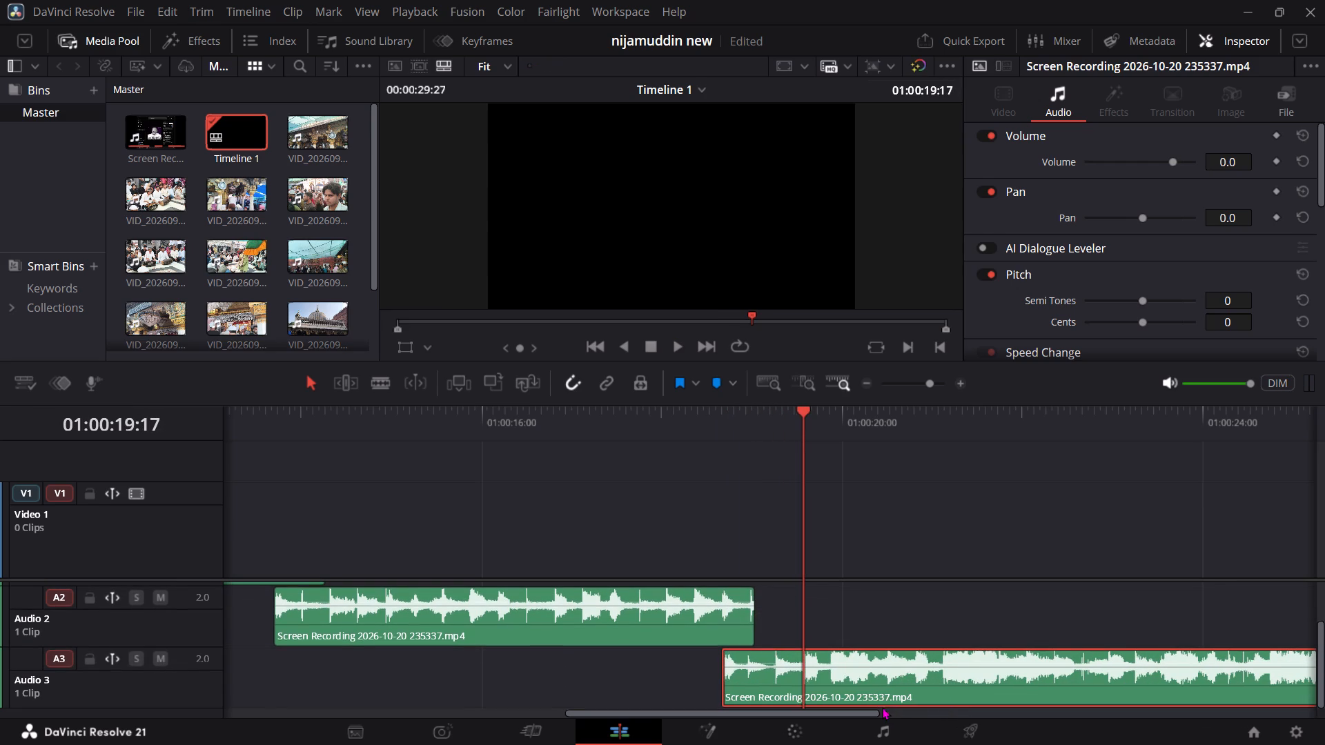
drag(757, 437, 678, 441)
key(space)
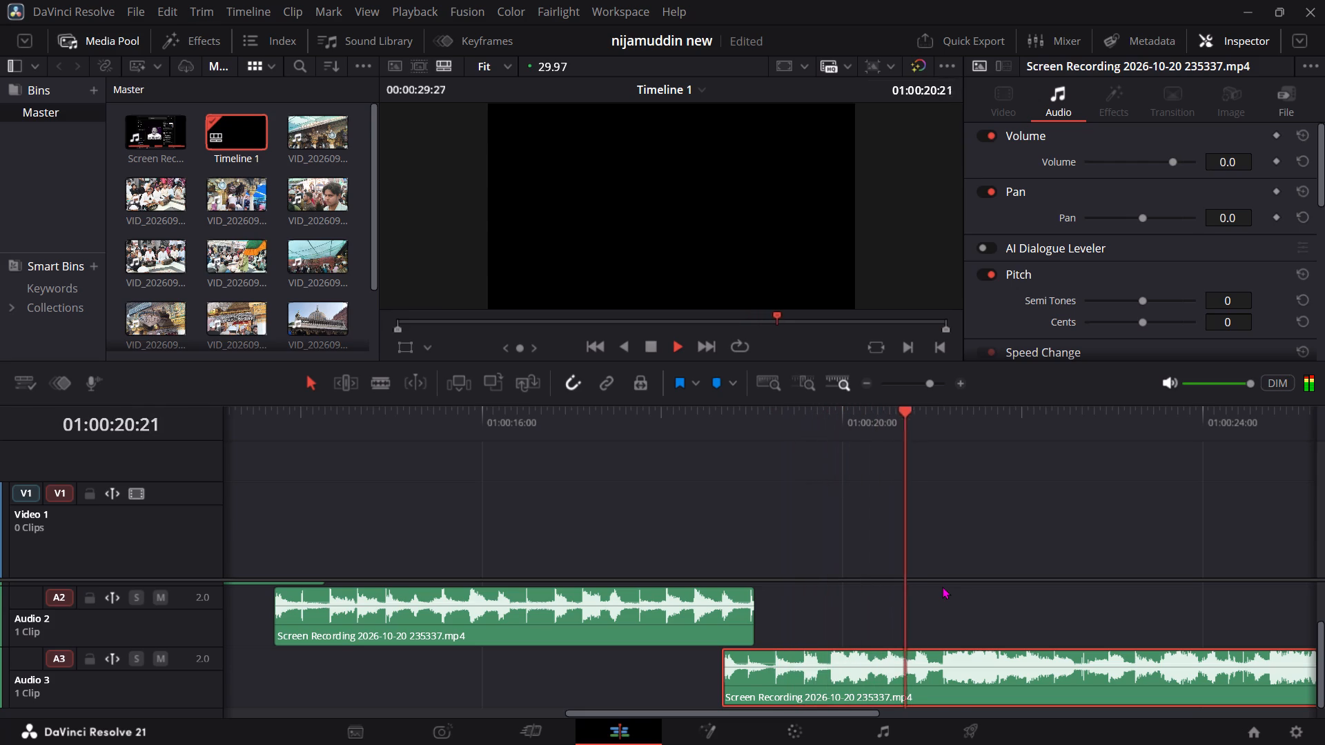
drag(848, 425, 630, 477)
key(space)
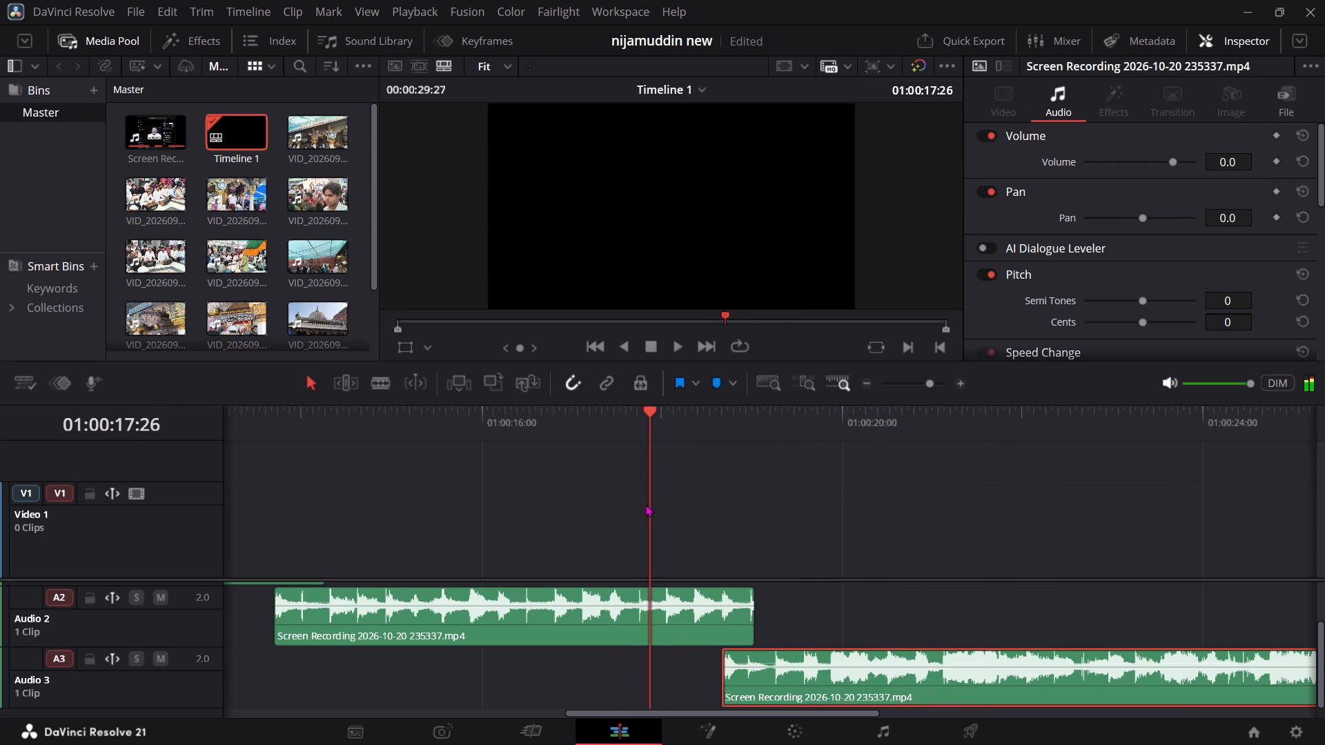
key(space)
key(space)
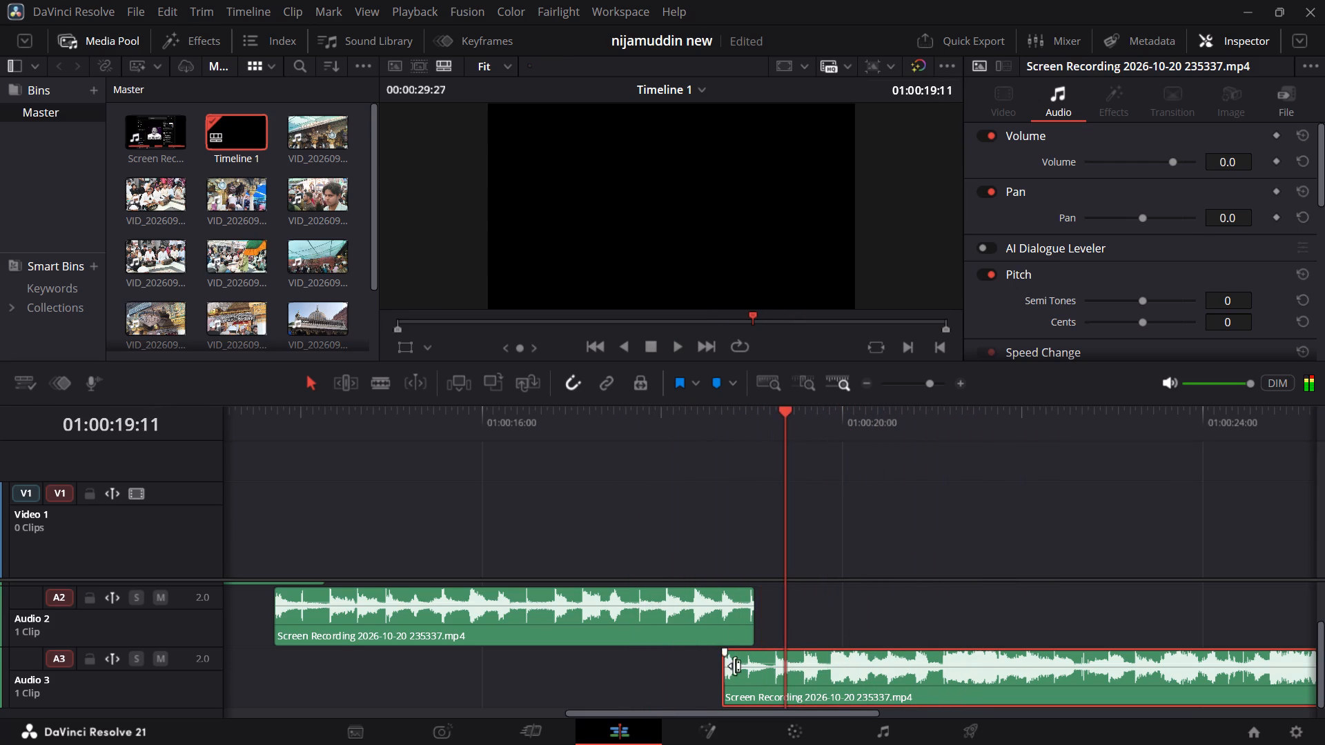
Add a very short fade-in at the start of the Audio 3 section and play the transition.
drag(725, 653, 736, 650)
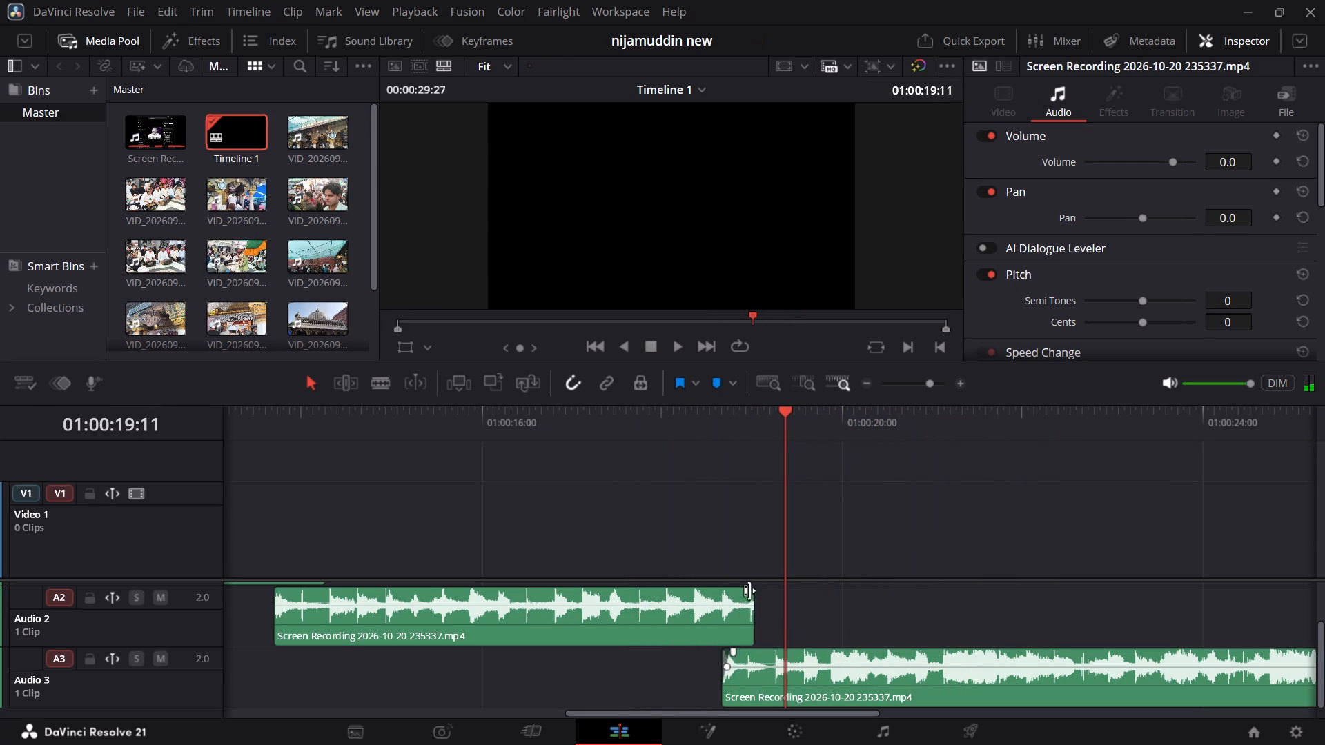
drag(737, 430, 662, 436)
key(space)
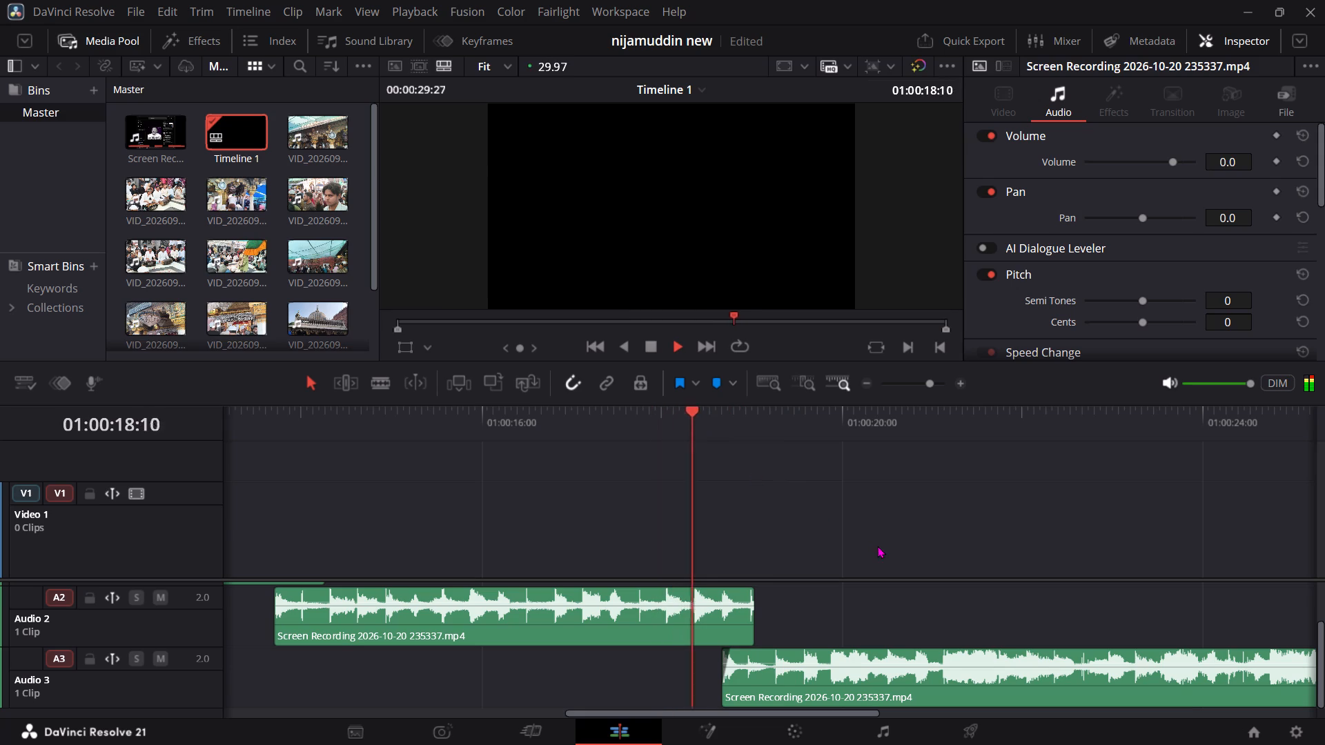
key(space)
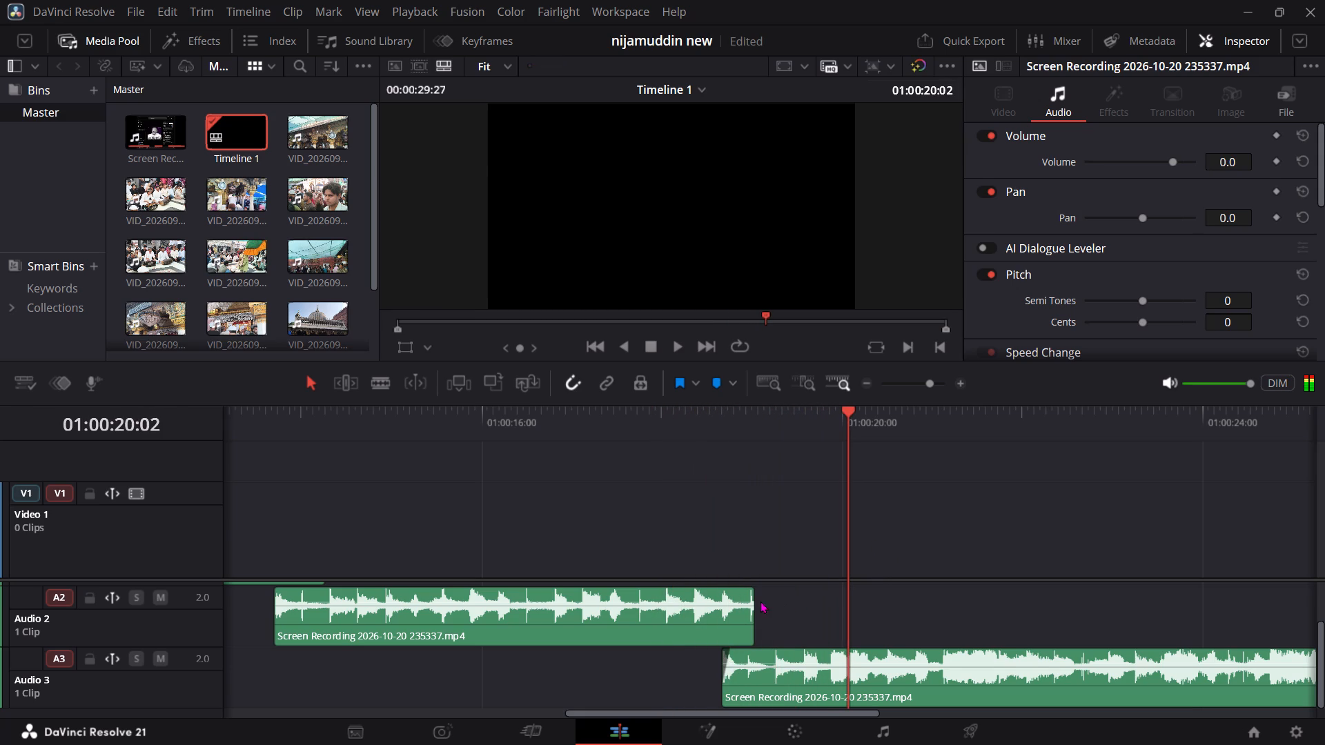
Add a very short fade-out at the end of the Audio 2 section and play from about 01:00:17:13 to the song's end.
drag(752, 590, 739, 592)
drag(719, 427, 611, 460)
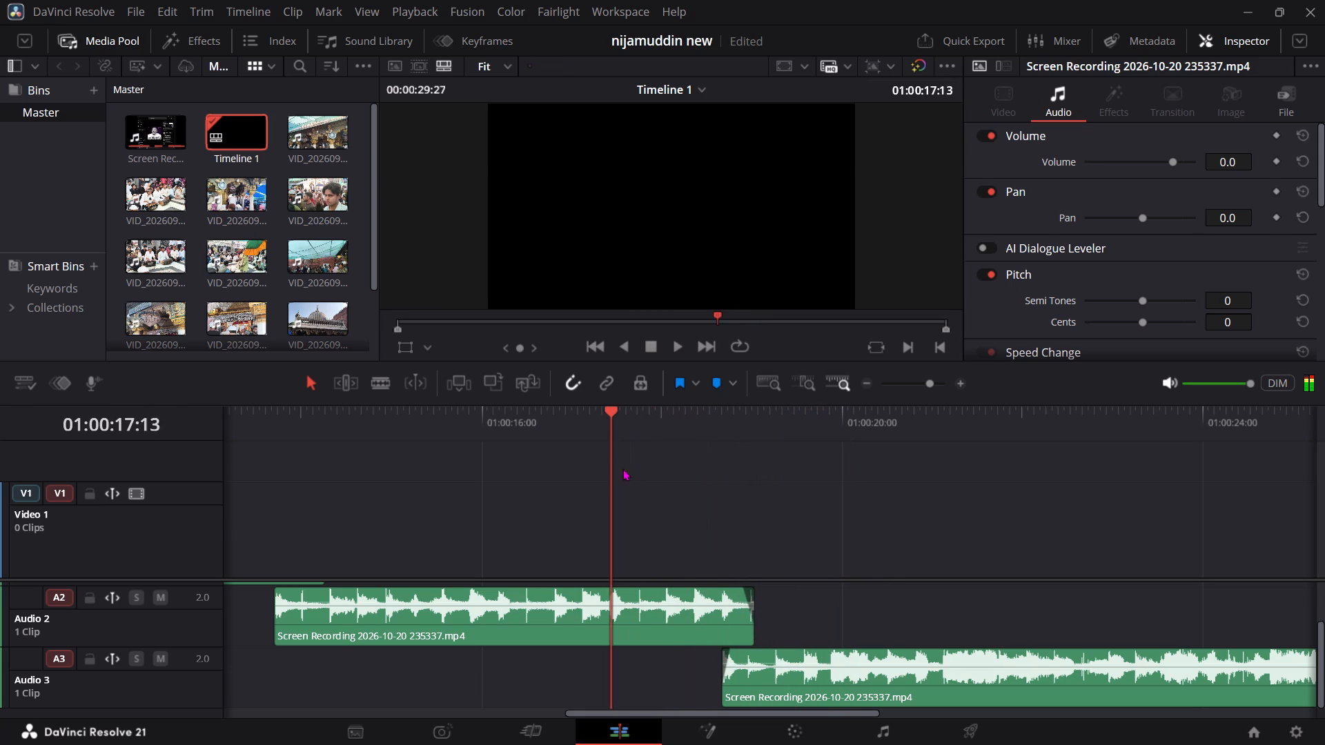
key(space)
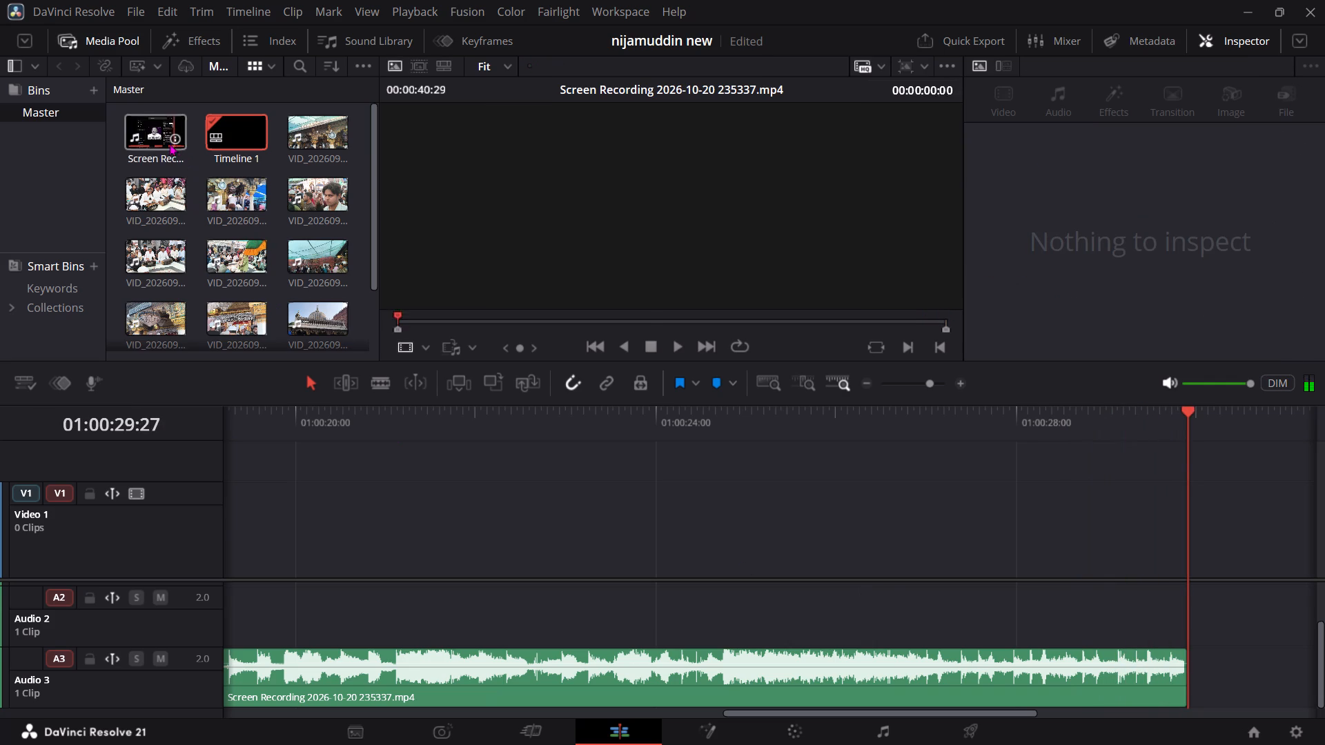
Add the Screen Recording clip to Video 1 again with its linked audio, starting at about 01:00:18:12.
drag(150, 142, 311, 556)
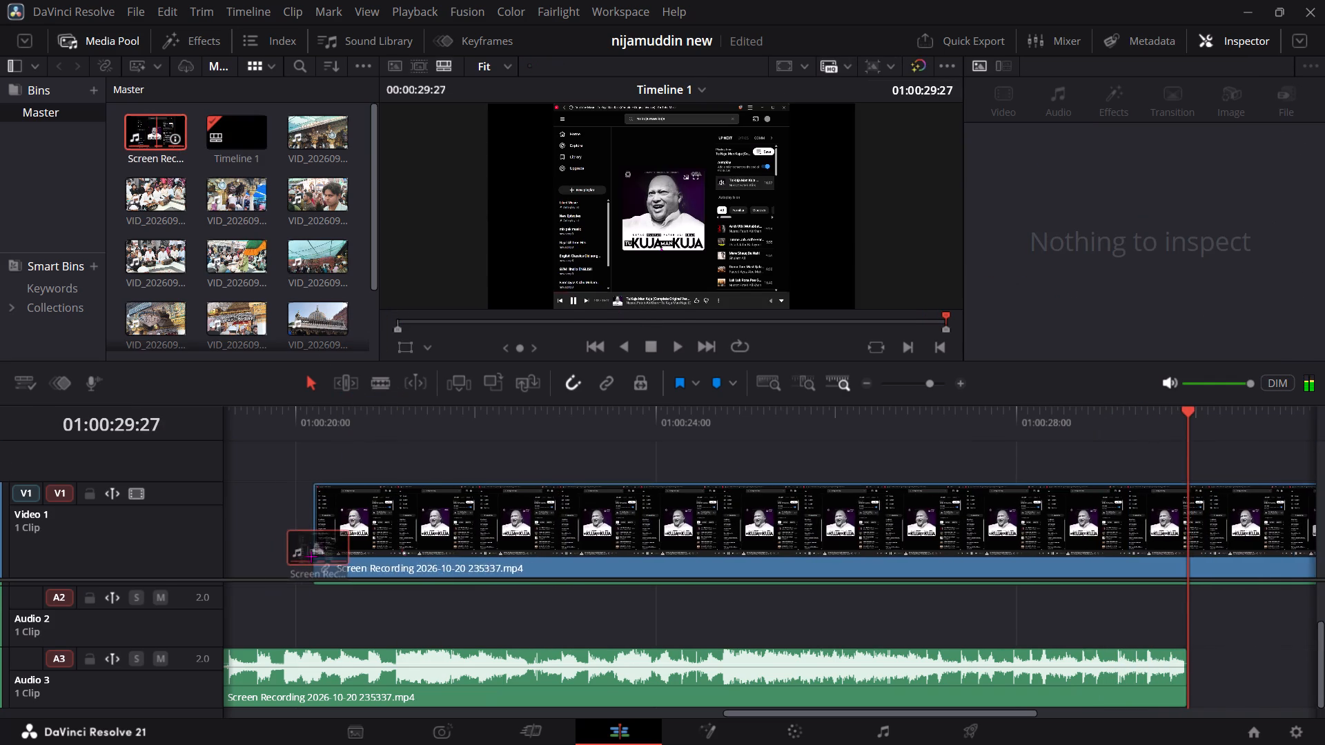
drag(311, 556, 223, 556)
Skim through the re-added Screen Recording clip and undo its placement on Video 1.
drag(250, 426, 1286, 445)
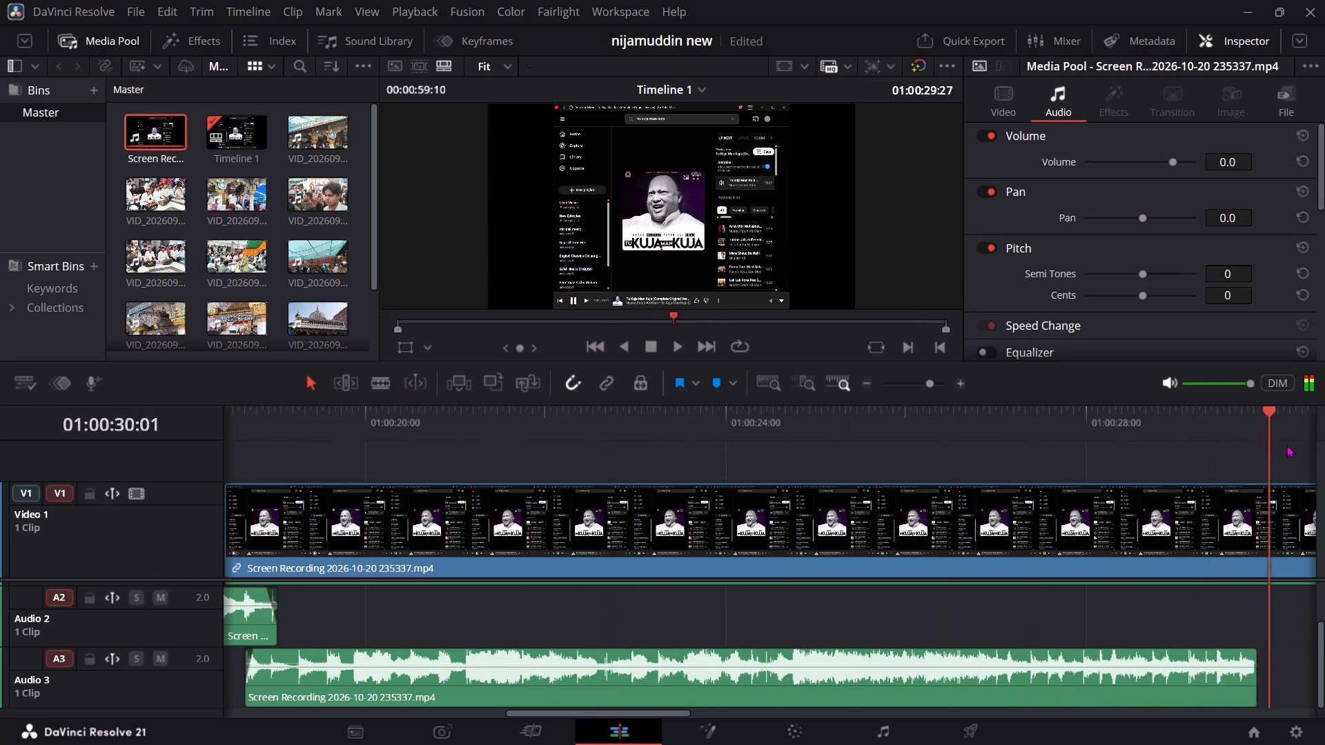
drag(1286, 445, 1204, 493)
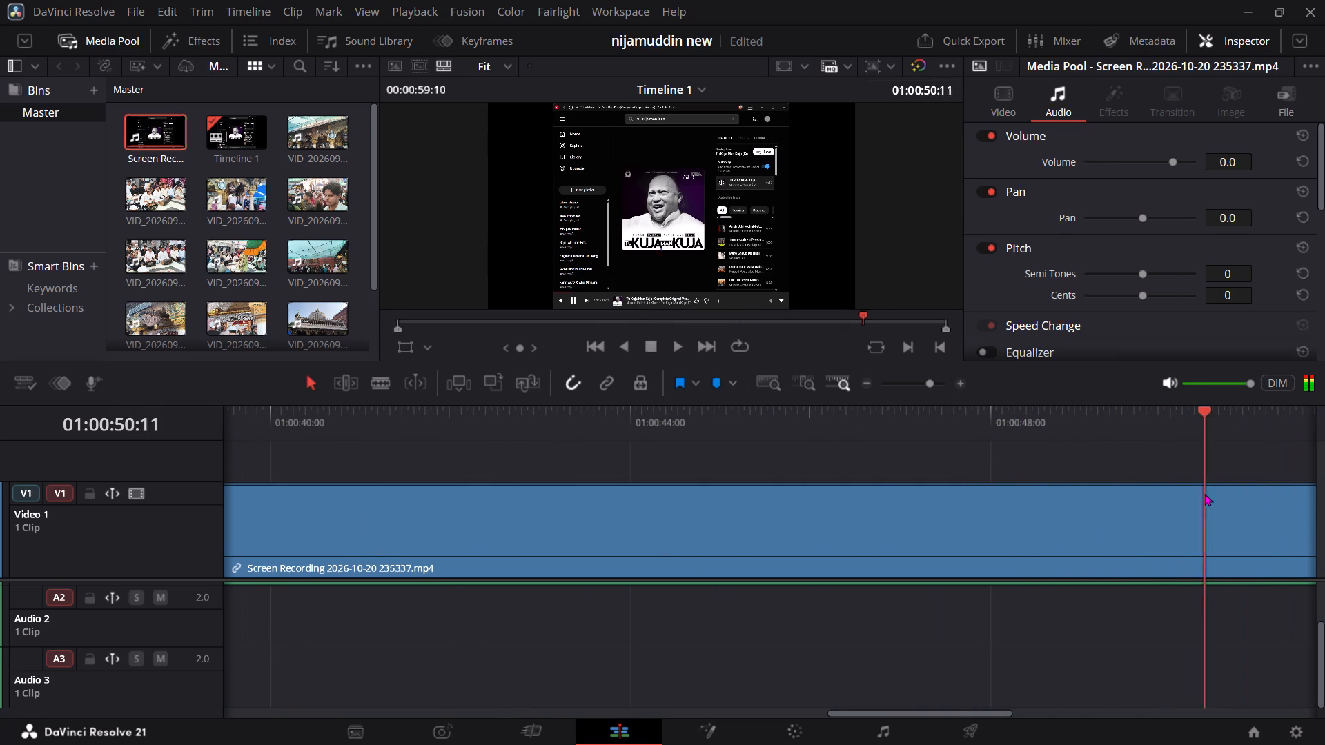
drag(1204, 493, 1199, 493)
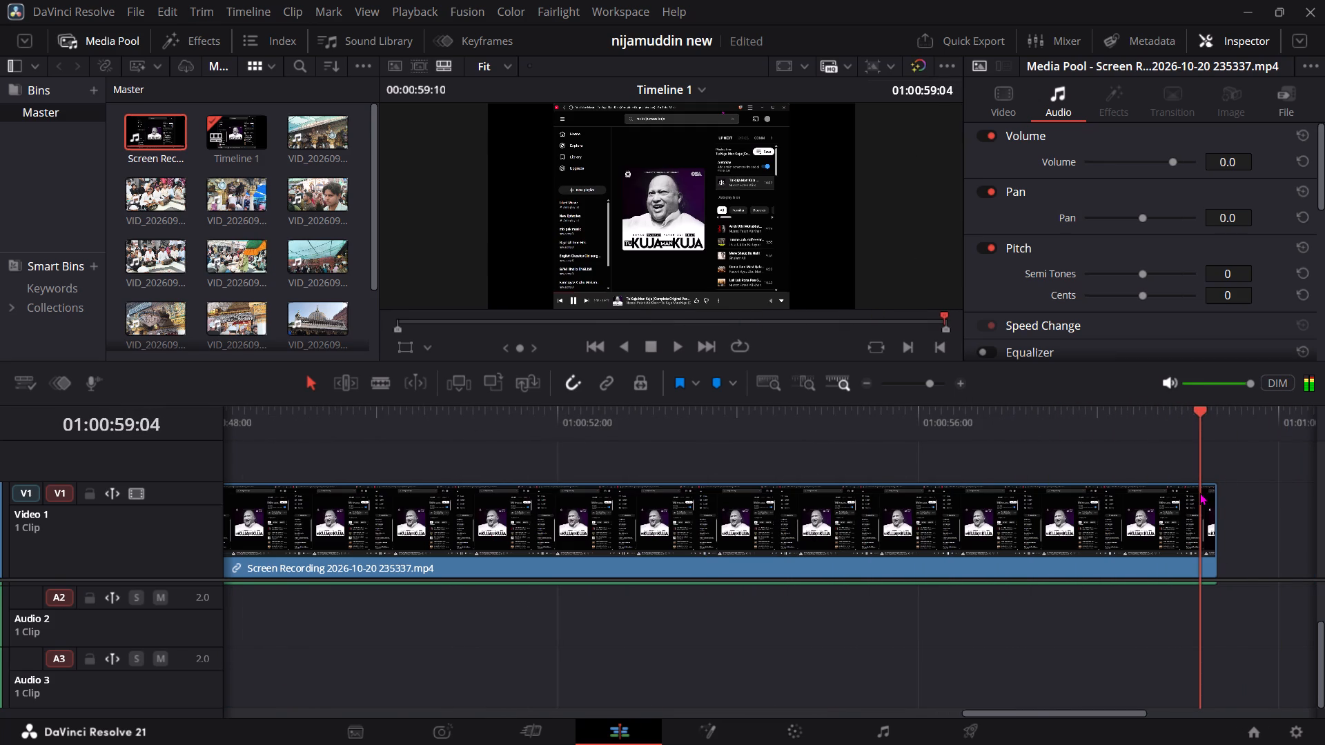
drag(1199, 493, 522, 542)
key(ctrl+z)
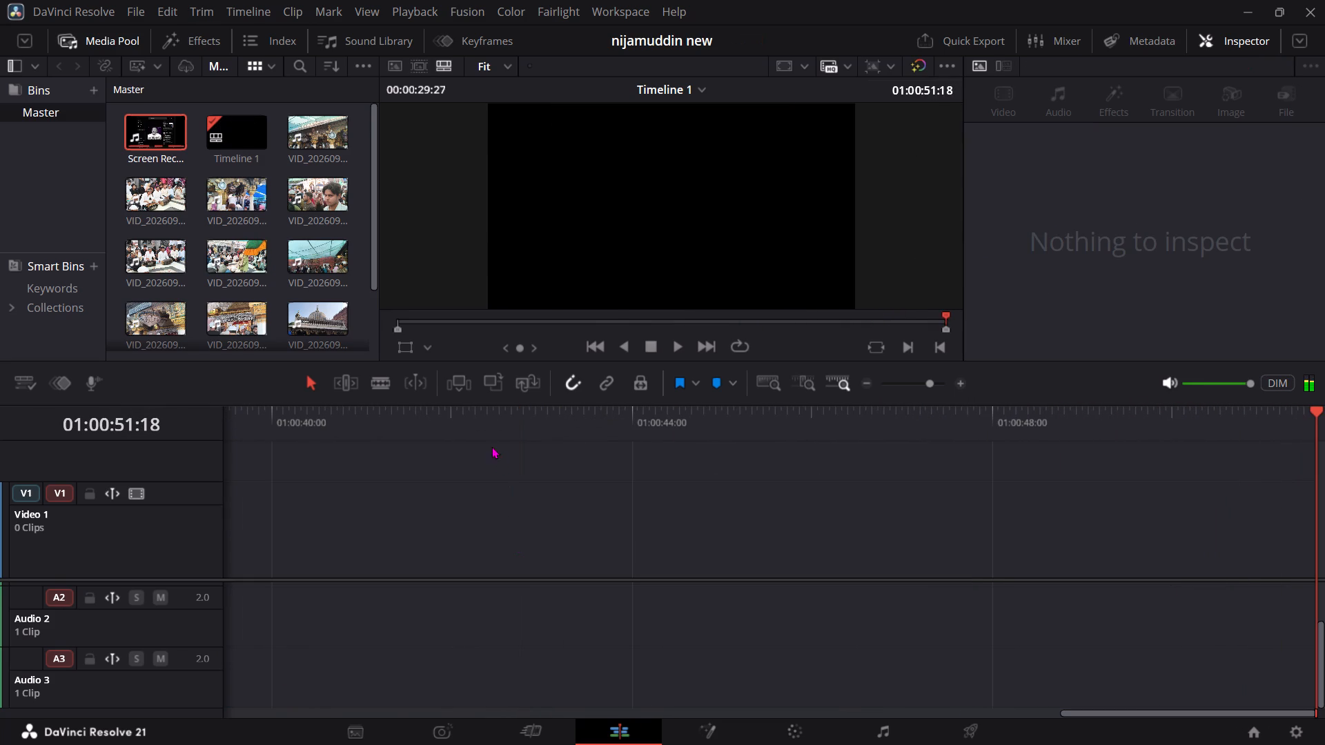
Reduce the height of all three audio tracks and play the song from its start past the Audio 1 to Audio 2 transition.
drag(482, 428, 110, 489)
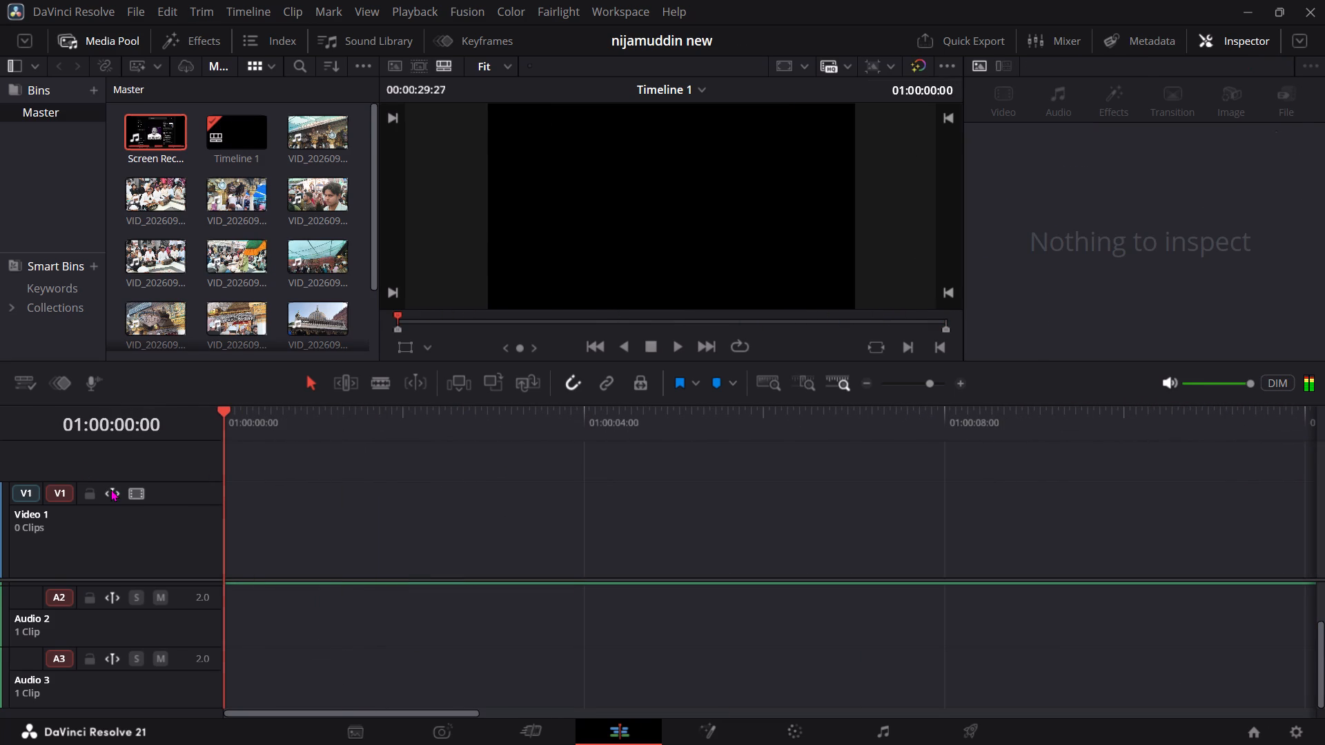
drag(188, 643, 197, 563)
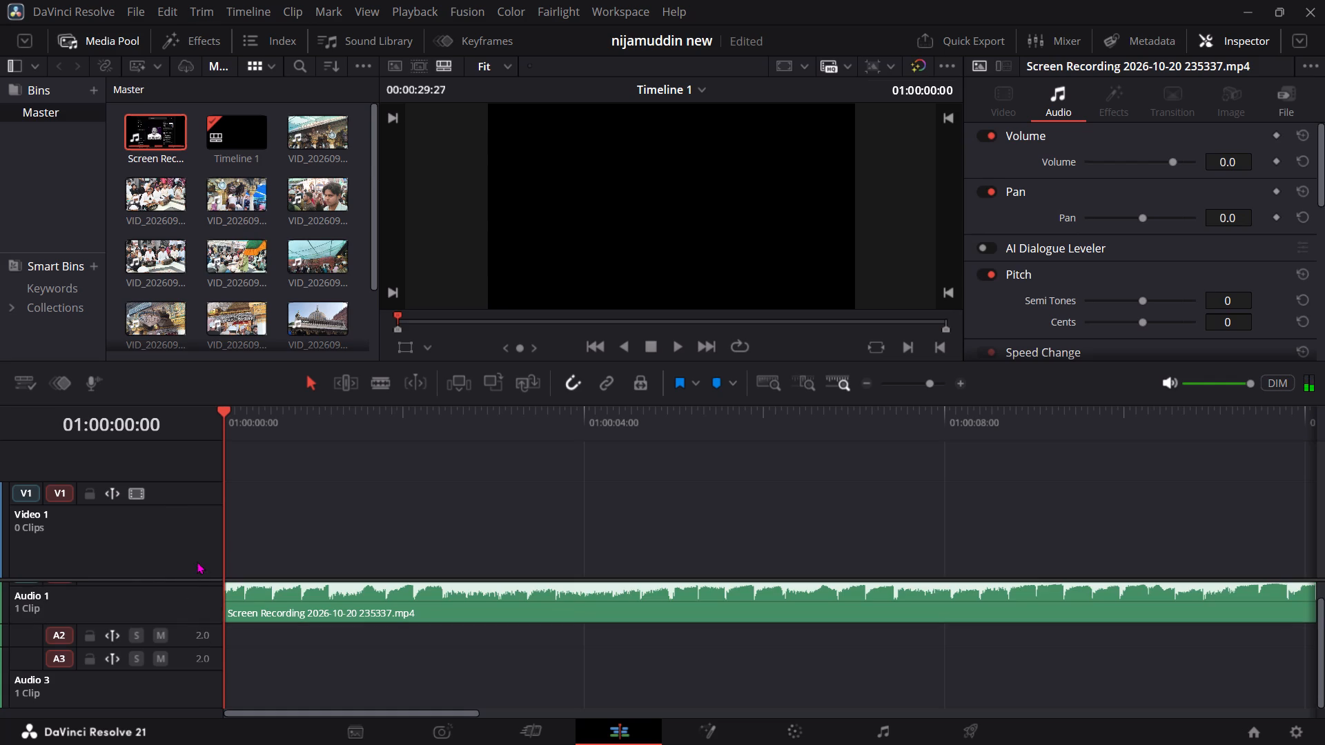
drag(184, 623, 188, 557)
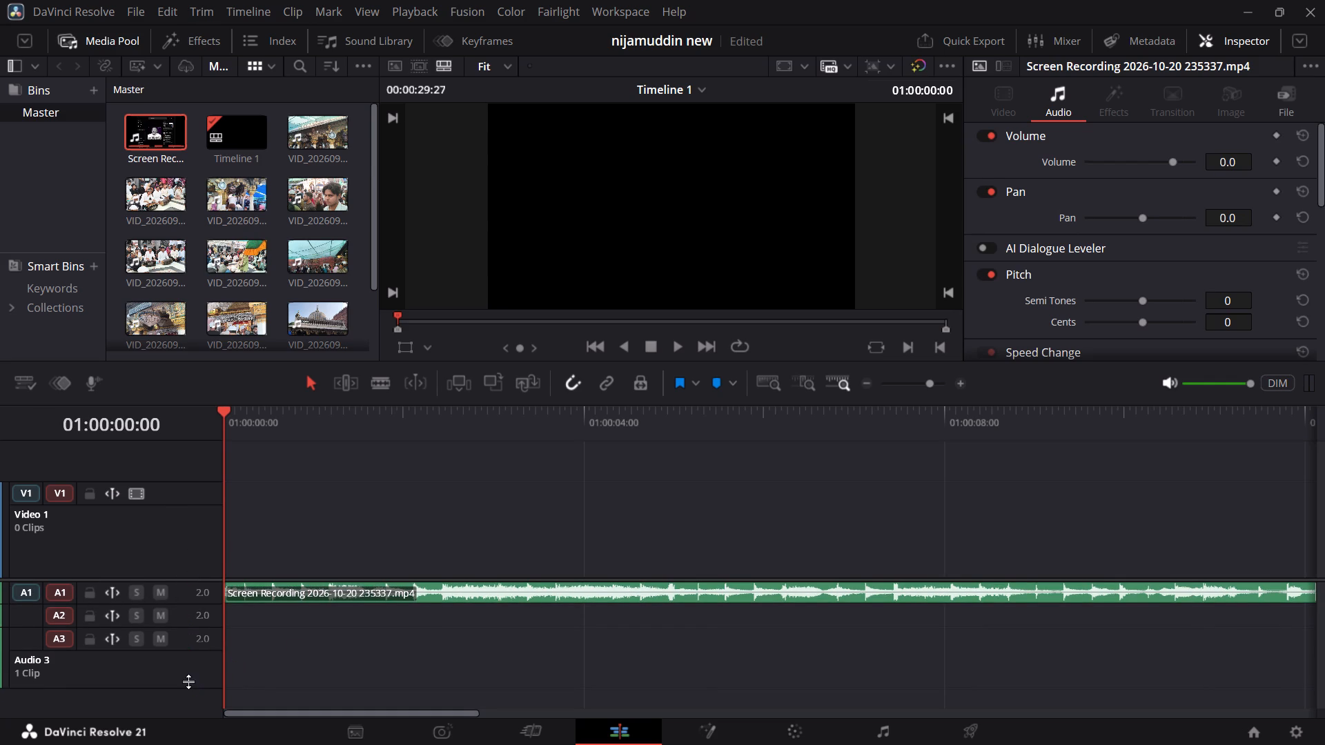
scroll(186, 682, down, 1)
drag(184, 681, 186, 593)
scroll(265, 618, up, 2)
key(space)
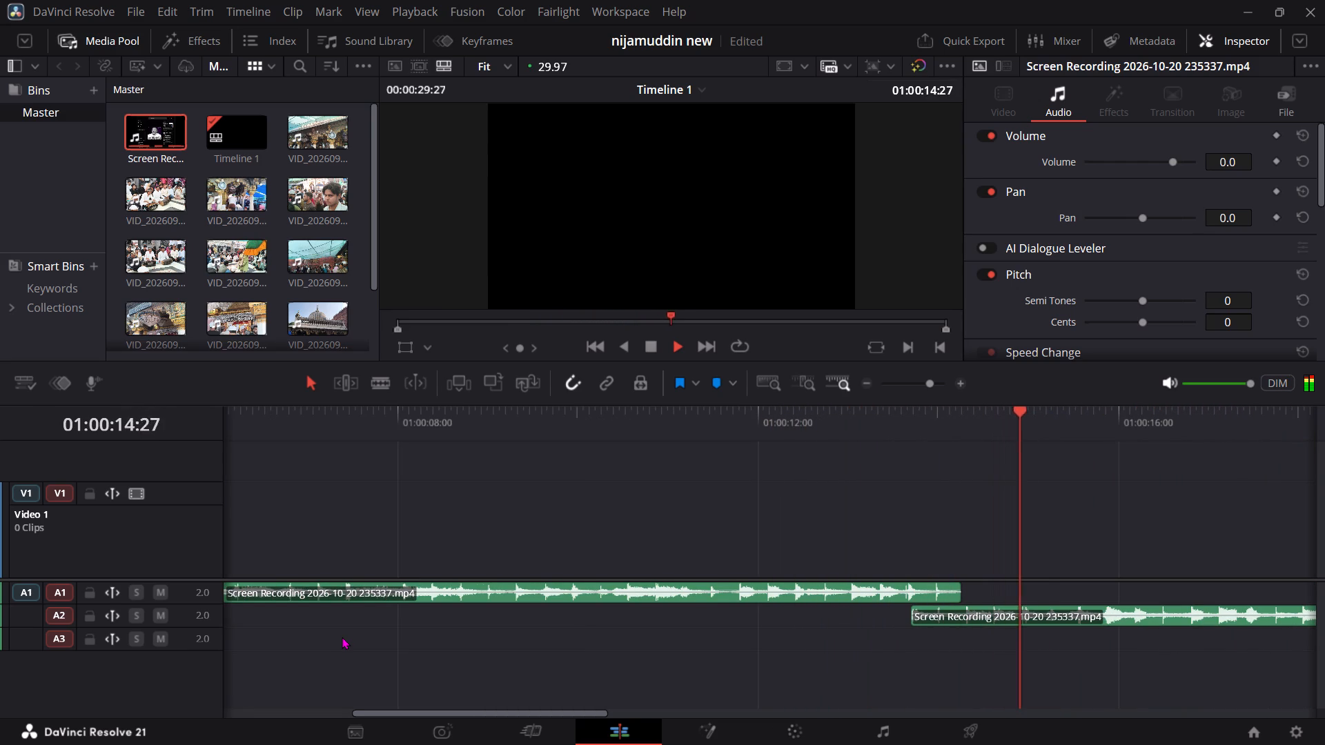
key(space)
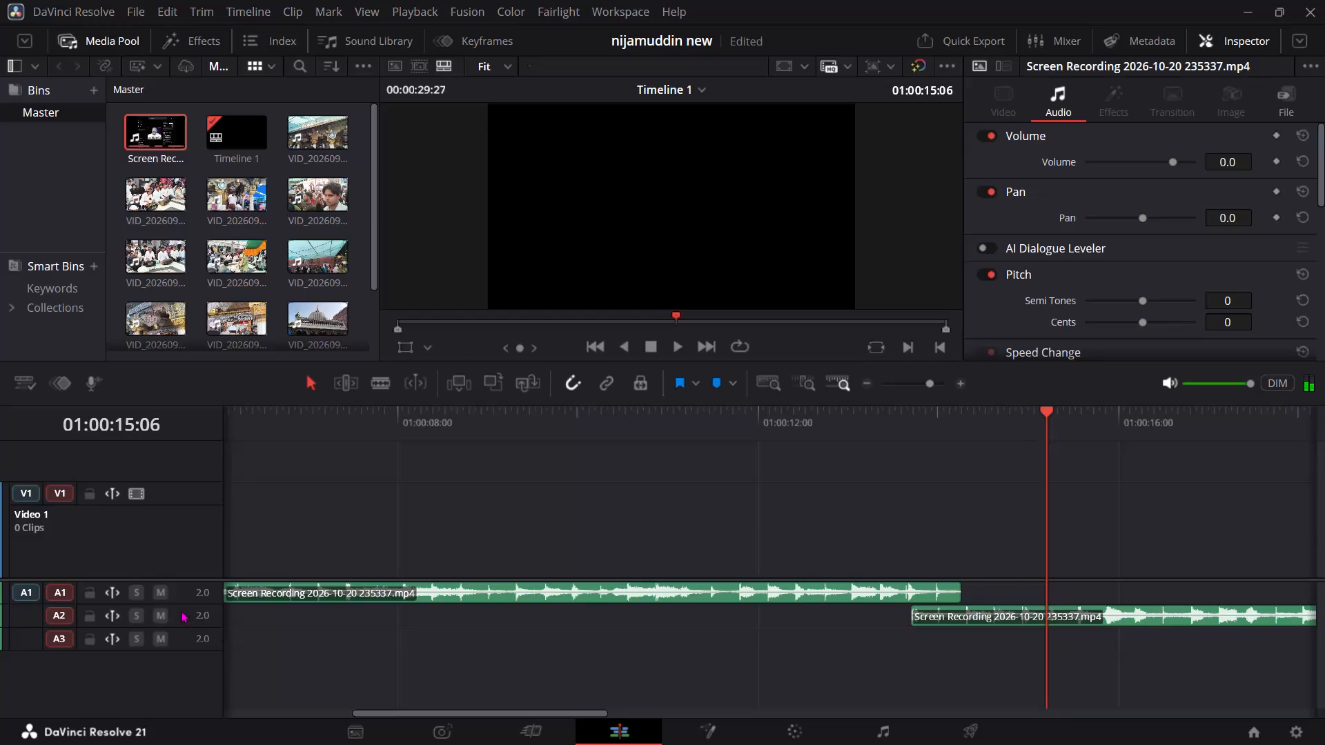
Enlarge the Audio 1 and Audio 2 tracks and add a very short fade-in at the start of the Audio 2 section.
drag(177, 601, 165, 631)
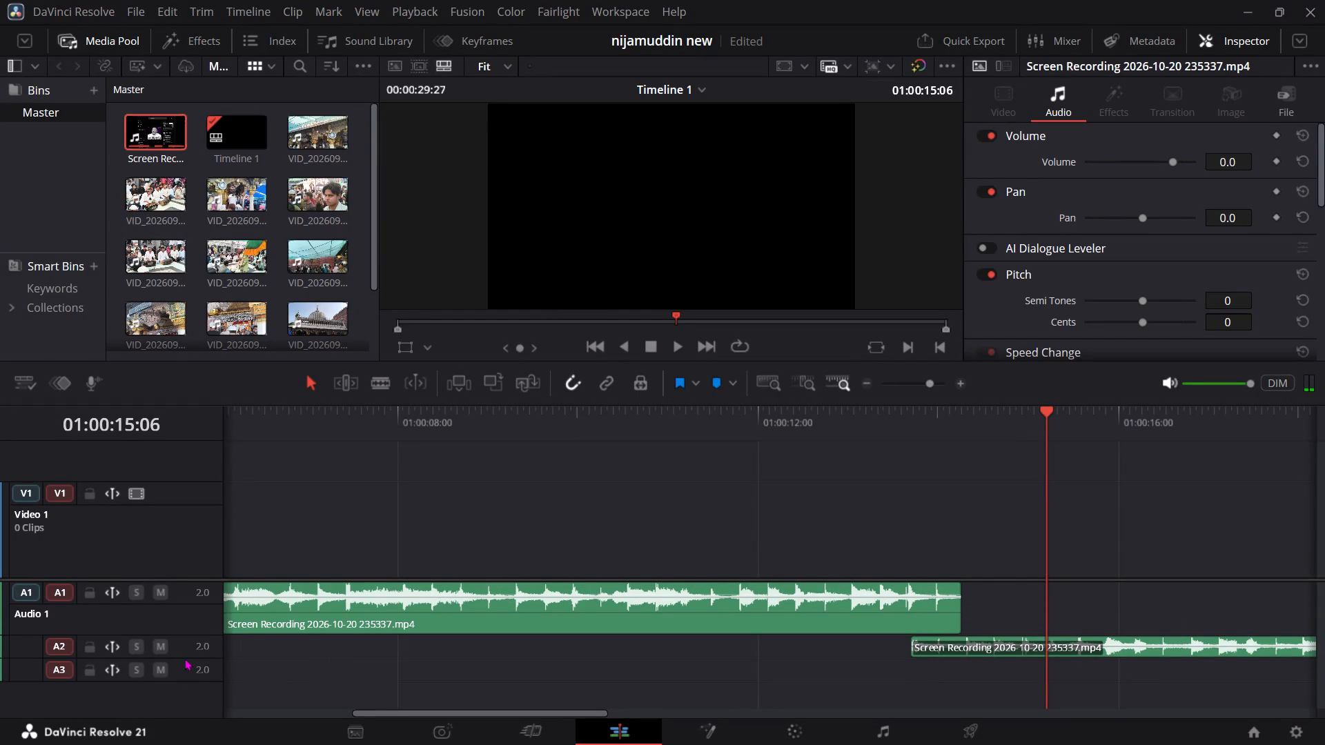
drag(184, 656, 188, 690)
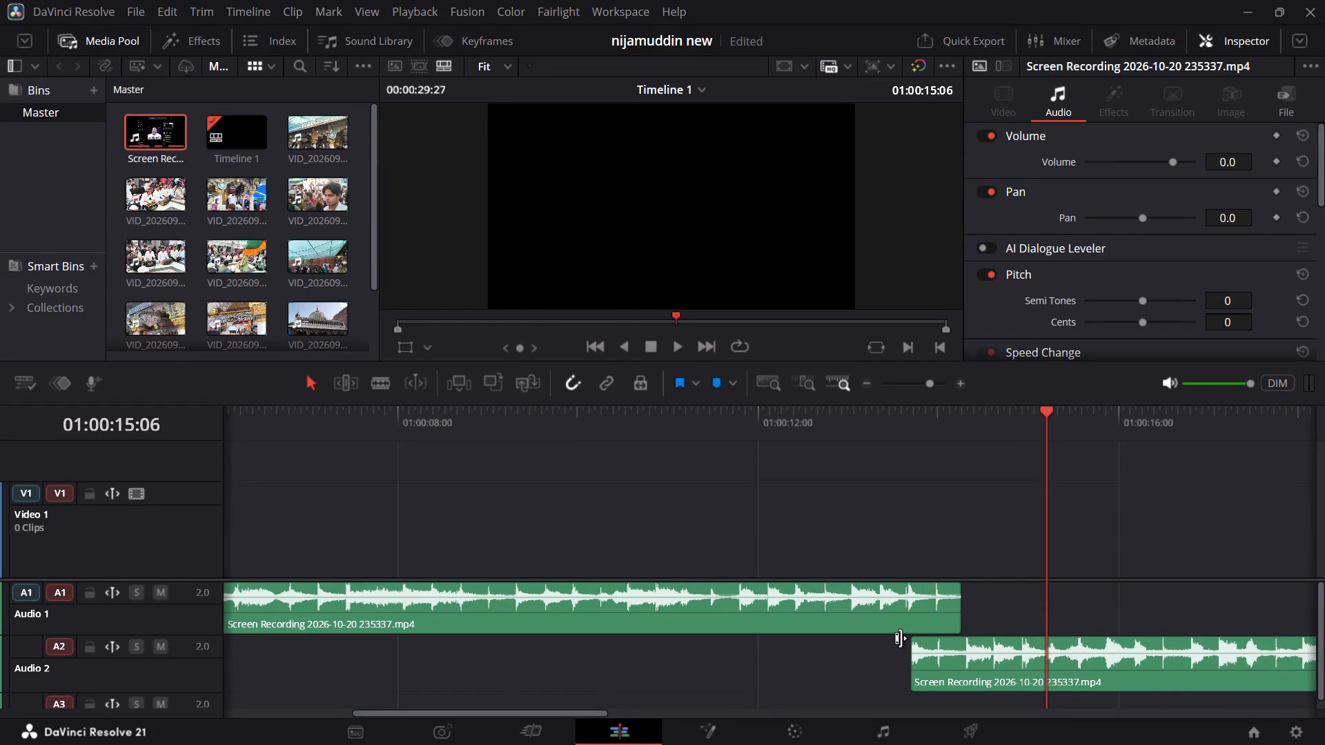
drag(912, 644, 926, 641)
drag(926, 641, 925, 639)
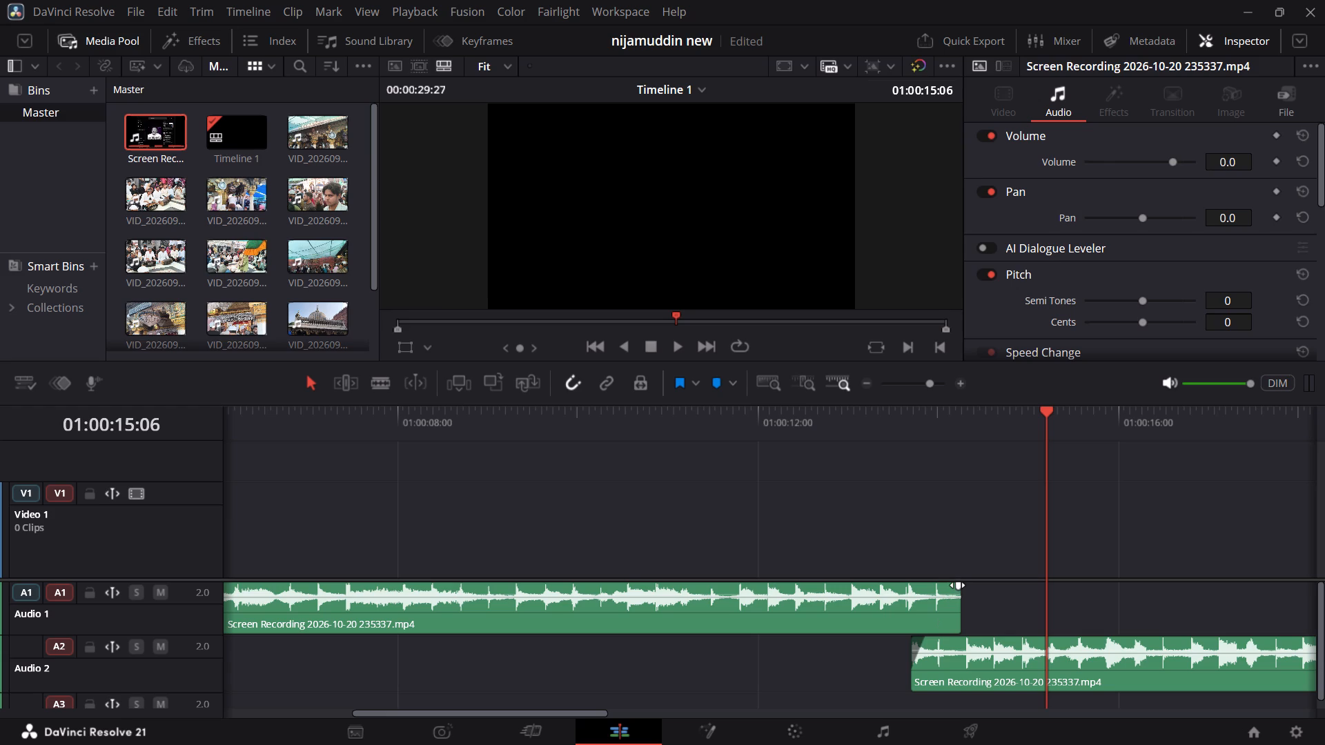
Add a very short fade-out at the end of the Audio 1 section and play its transition into Audio 2.
drag(958, 585, 948, 583)
drag(916, 426, 858, 435)
key(space)
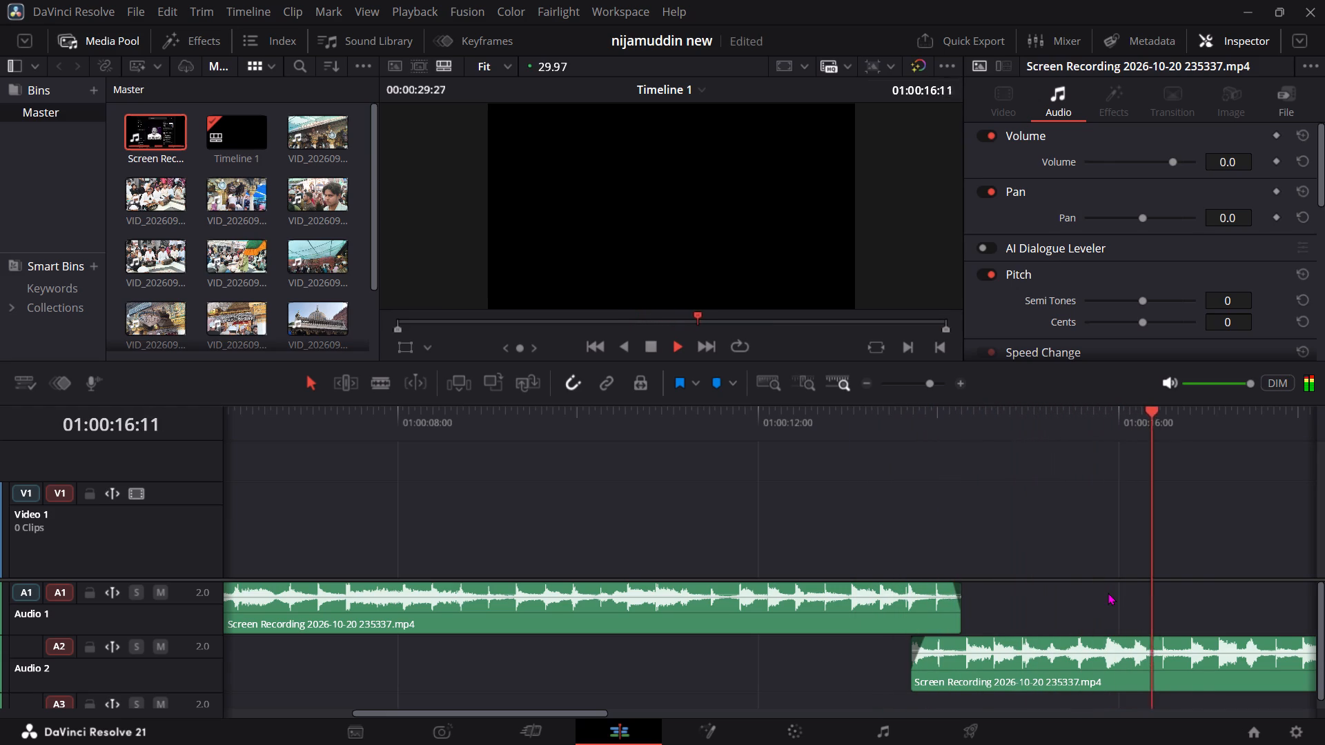
drag(940, 431, 907, 431)
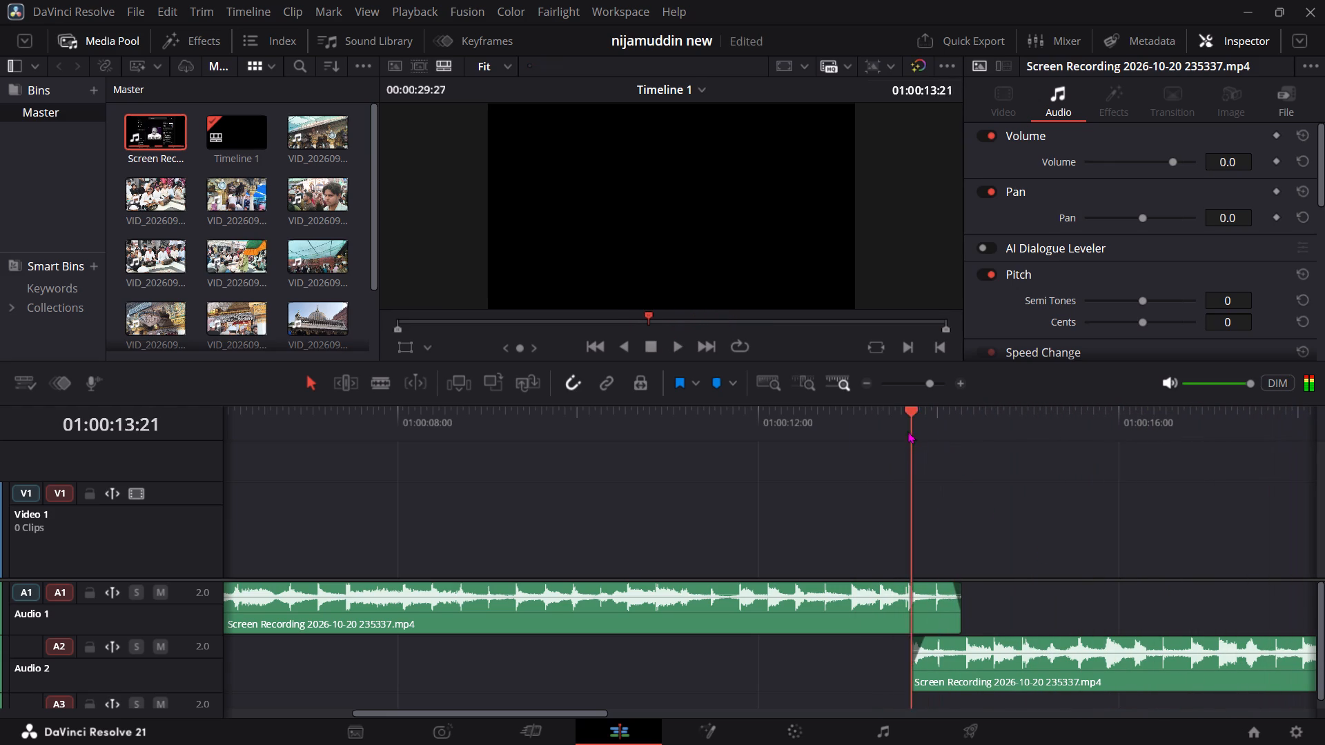
drag(907, 431, 888, 437)
key(space)
key(space)
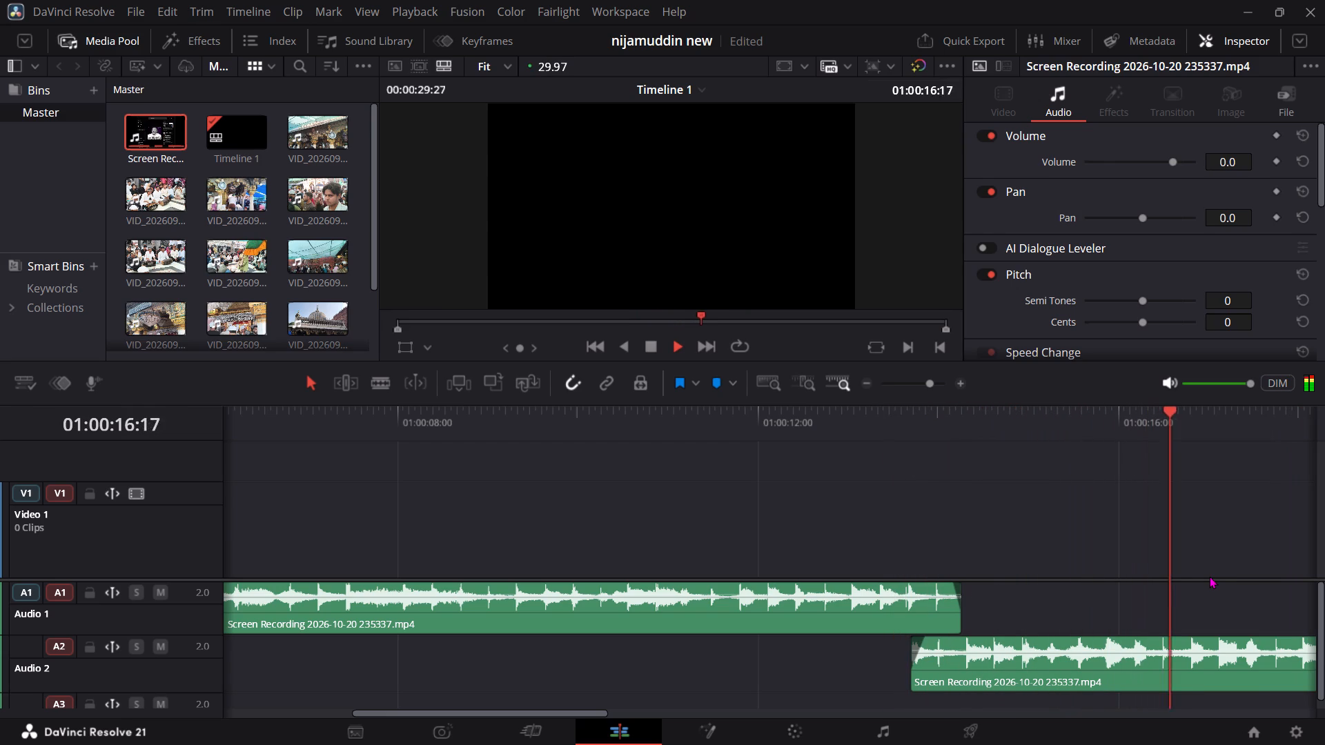
key(space)
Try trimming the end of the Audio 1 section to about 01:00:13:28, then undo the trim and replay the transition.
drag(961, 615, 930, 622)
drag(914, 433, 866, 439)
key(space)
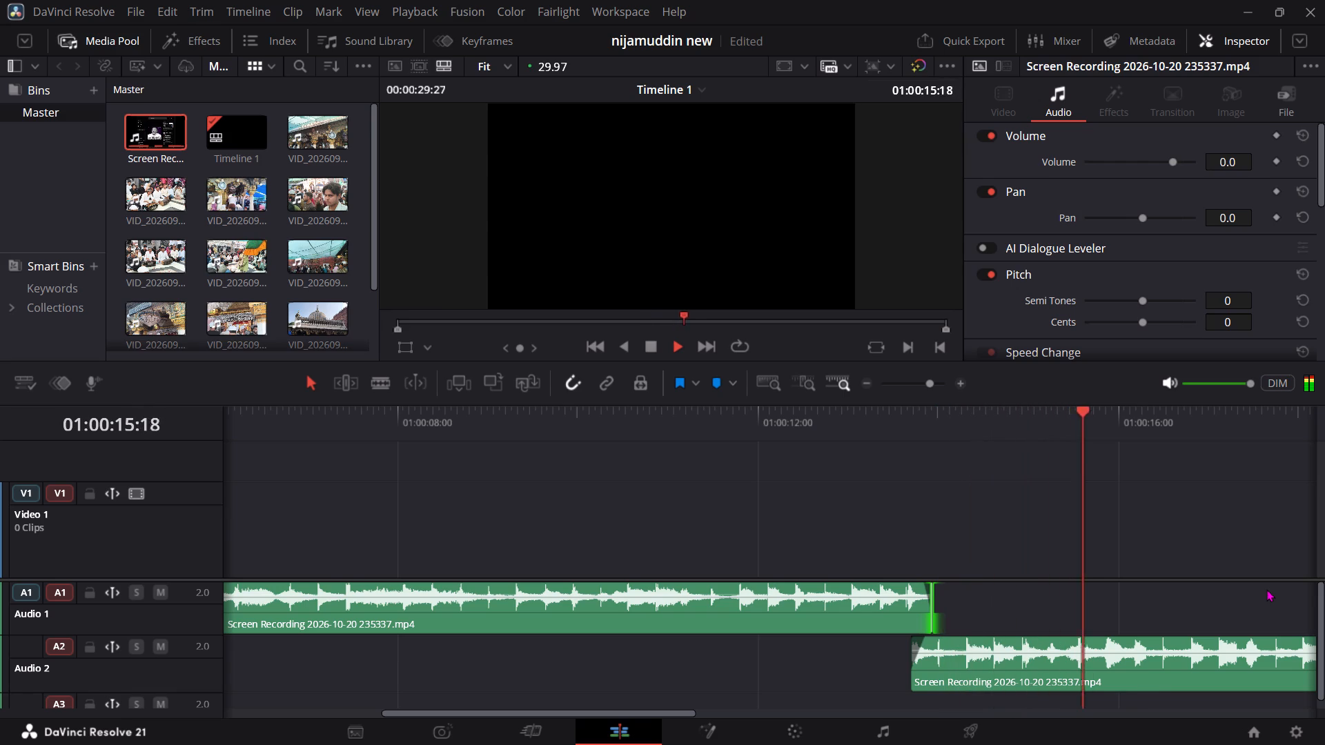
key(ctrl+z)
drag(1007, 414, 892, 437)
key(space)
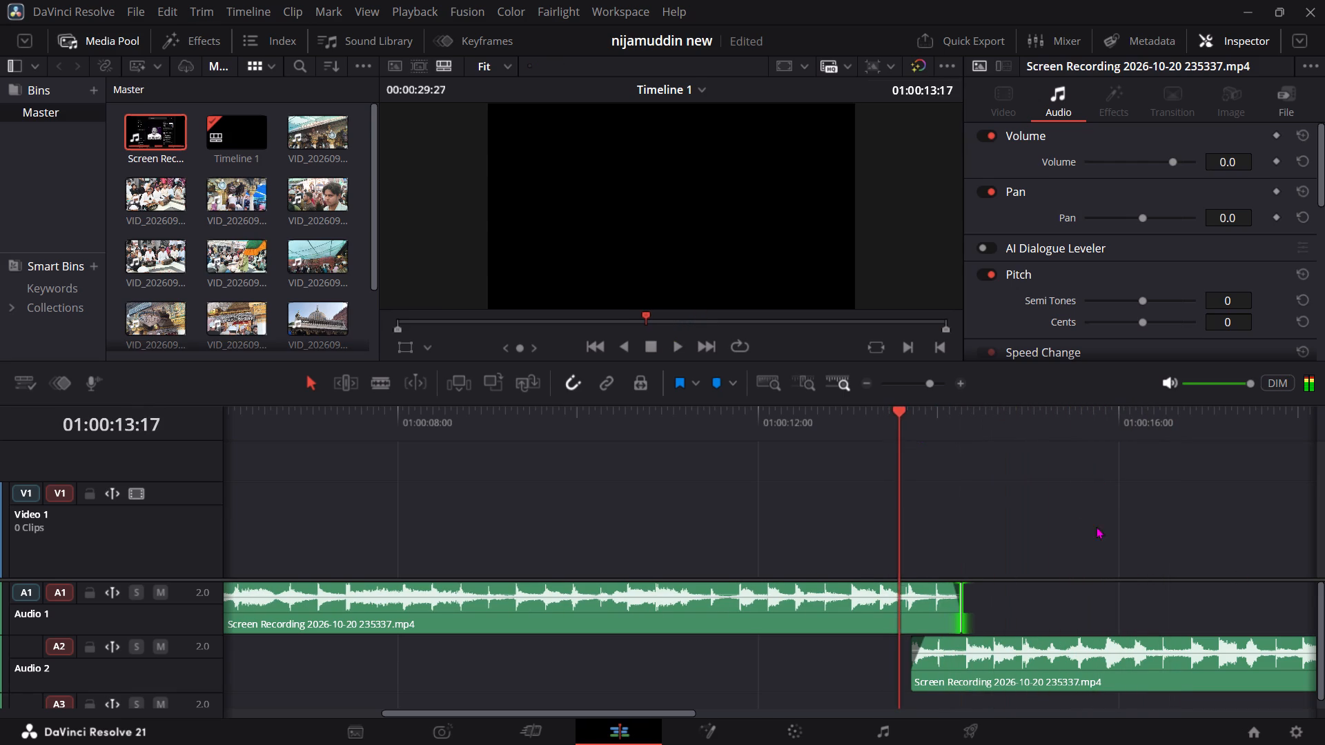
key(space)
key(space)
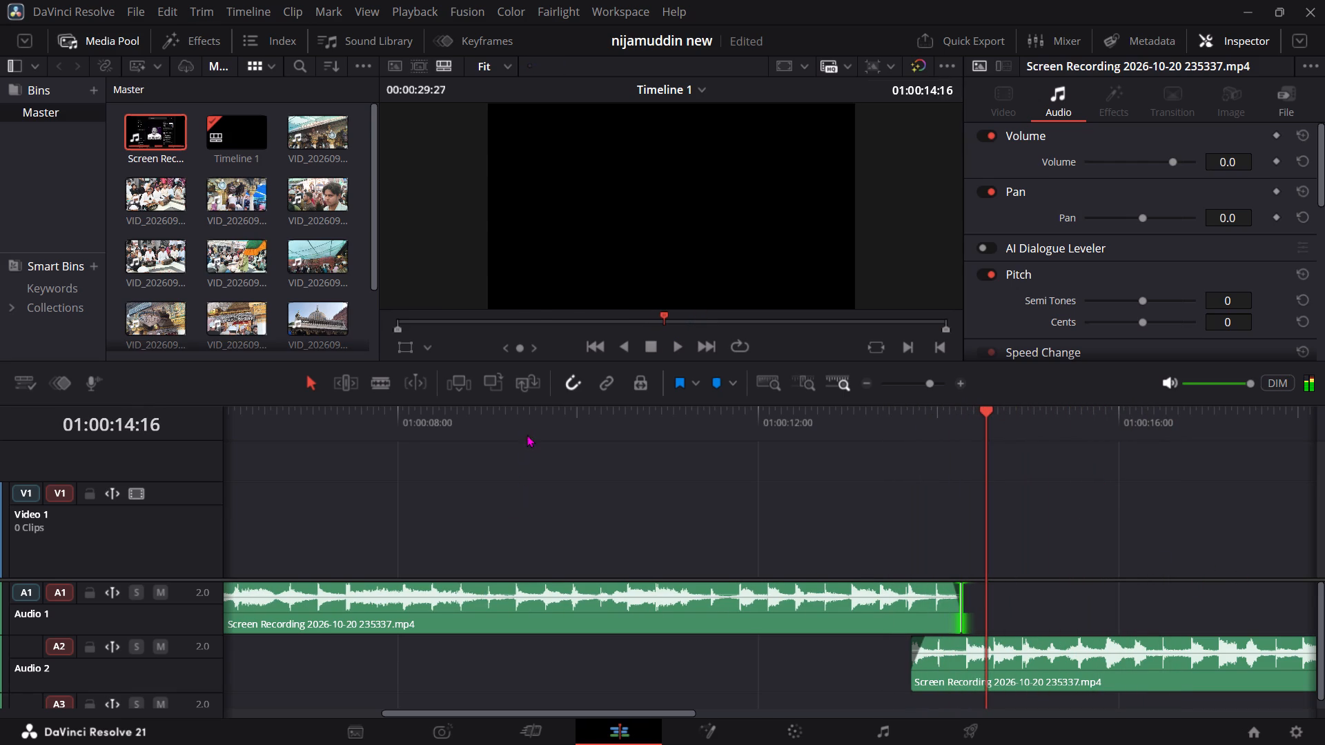
Play the middle of the Audio 1 section and split it at about 01:00:09:01.
drag(518, 424, 313, 467)
key(space)
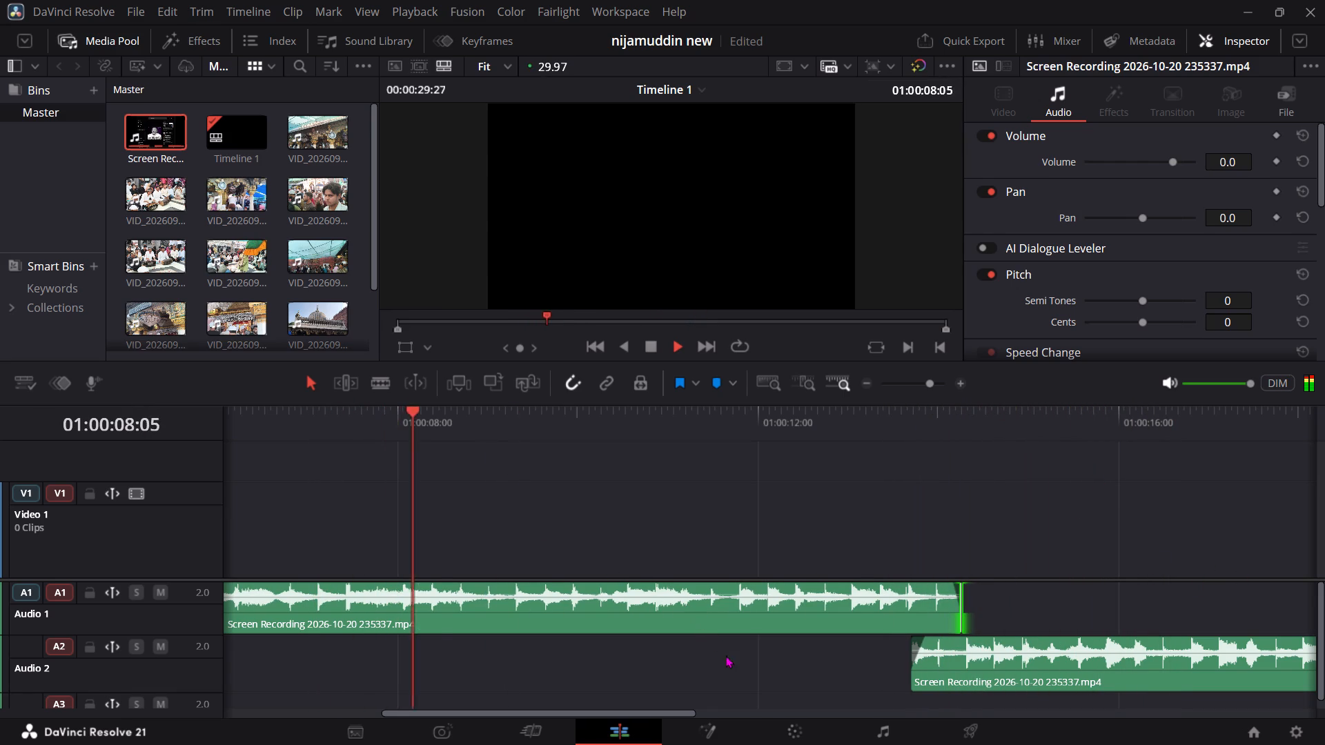
key(space)
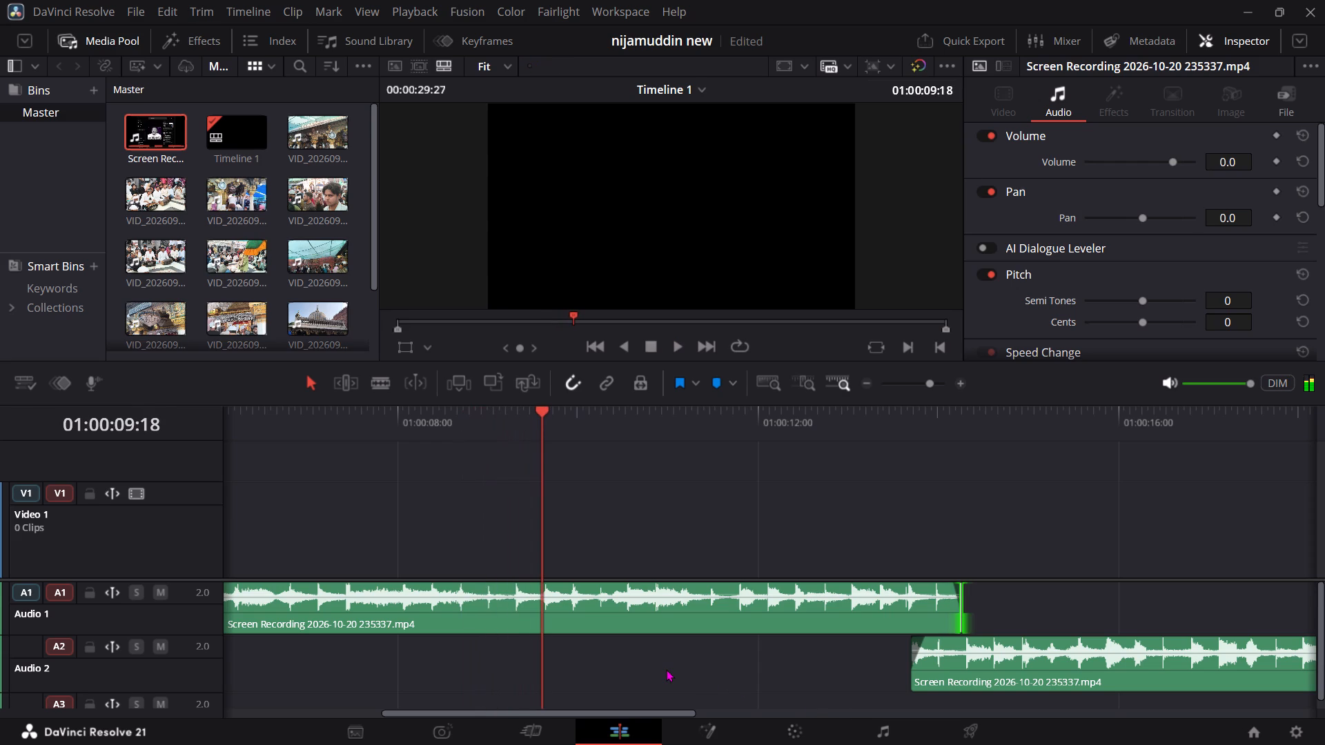
key(b)
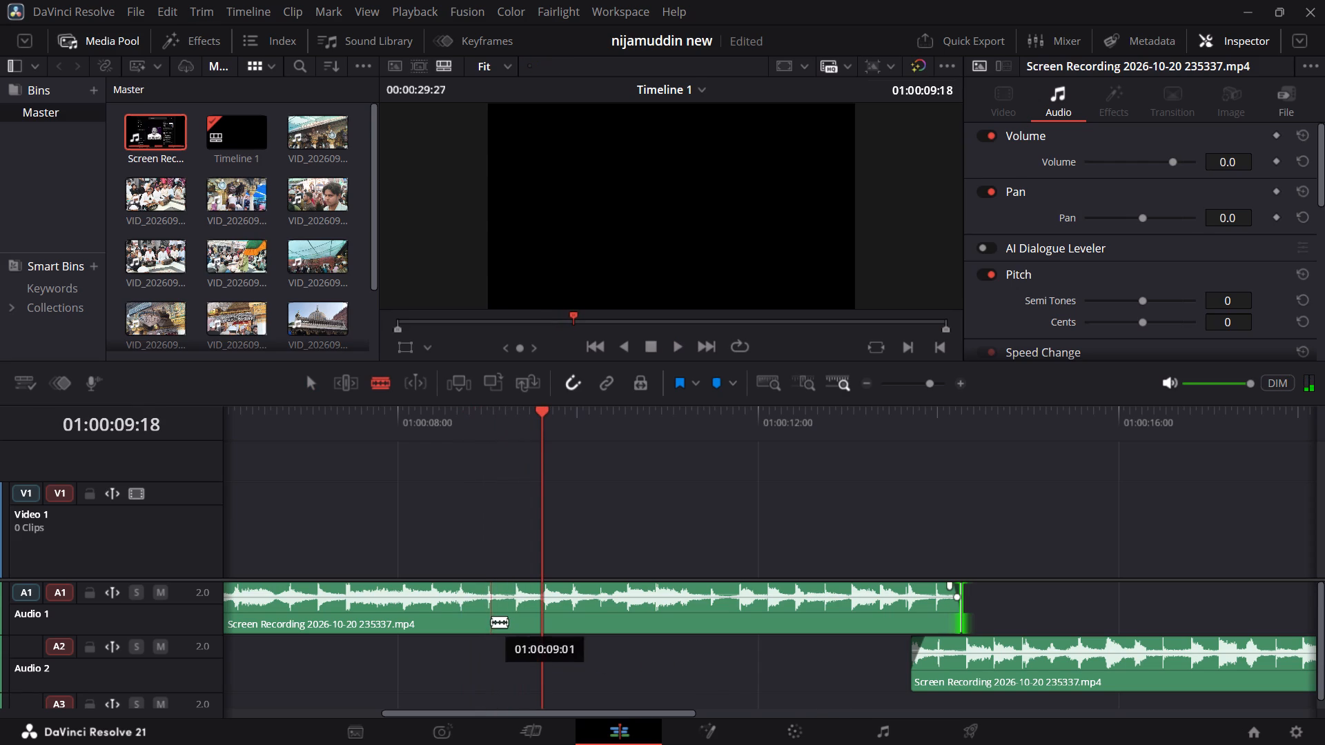
click(491, 622)
key(ctrl+a)
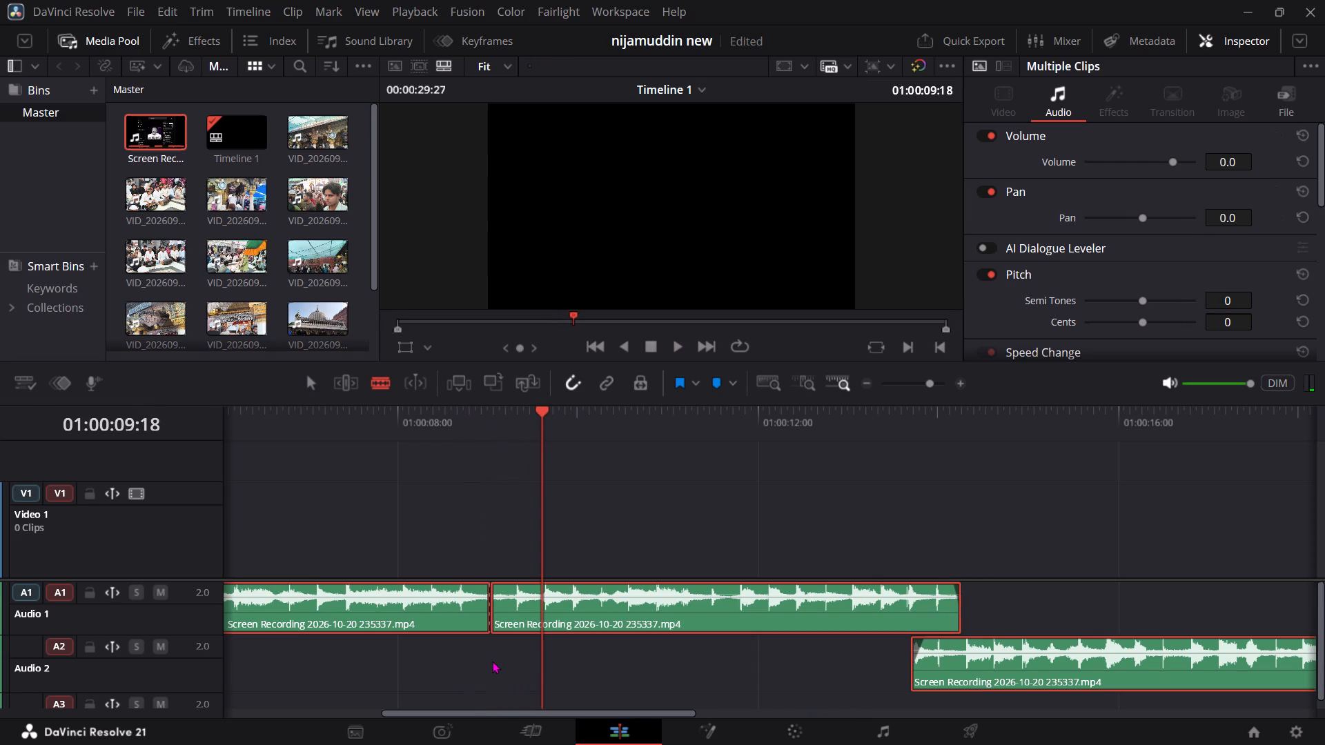
click(495, 662)
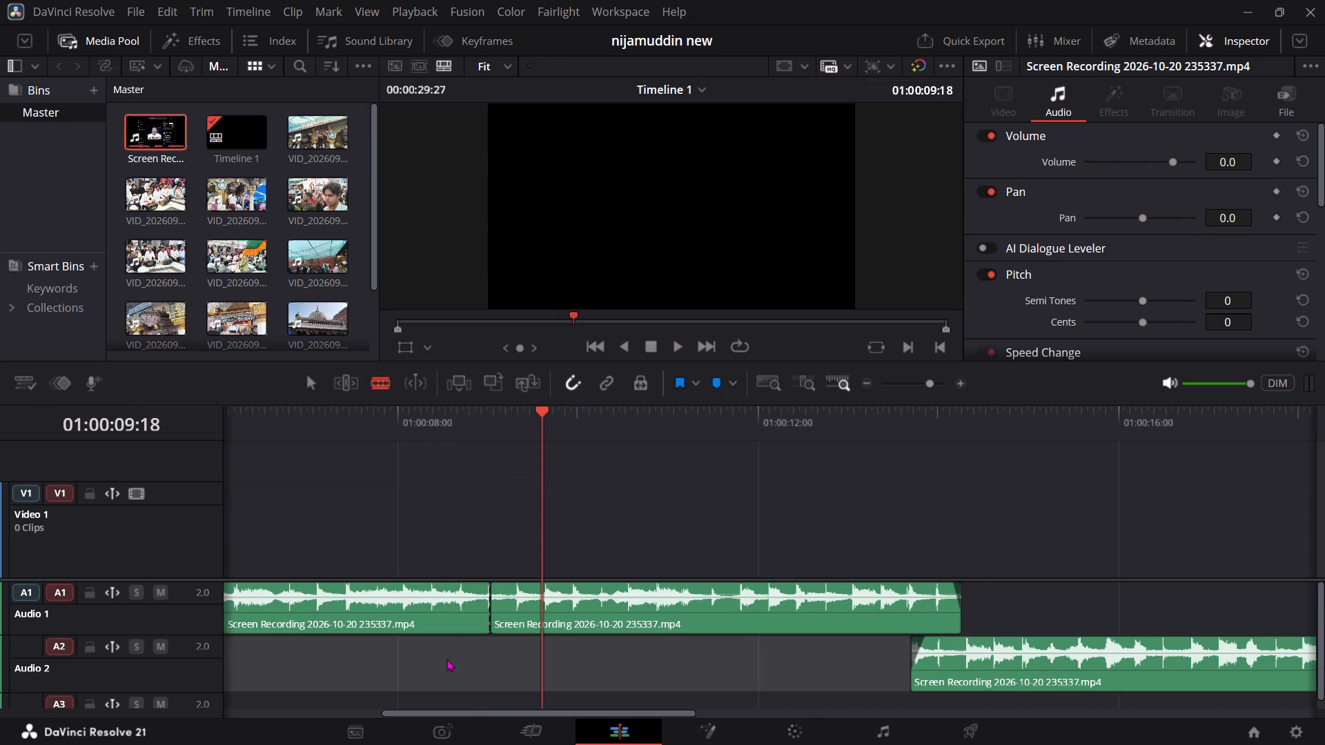
drag(431, 665, 375, 642)
Delete the part of the Audio 1 section before the split, leaving the gap open.
key(a)
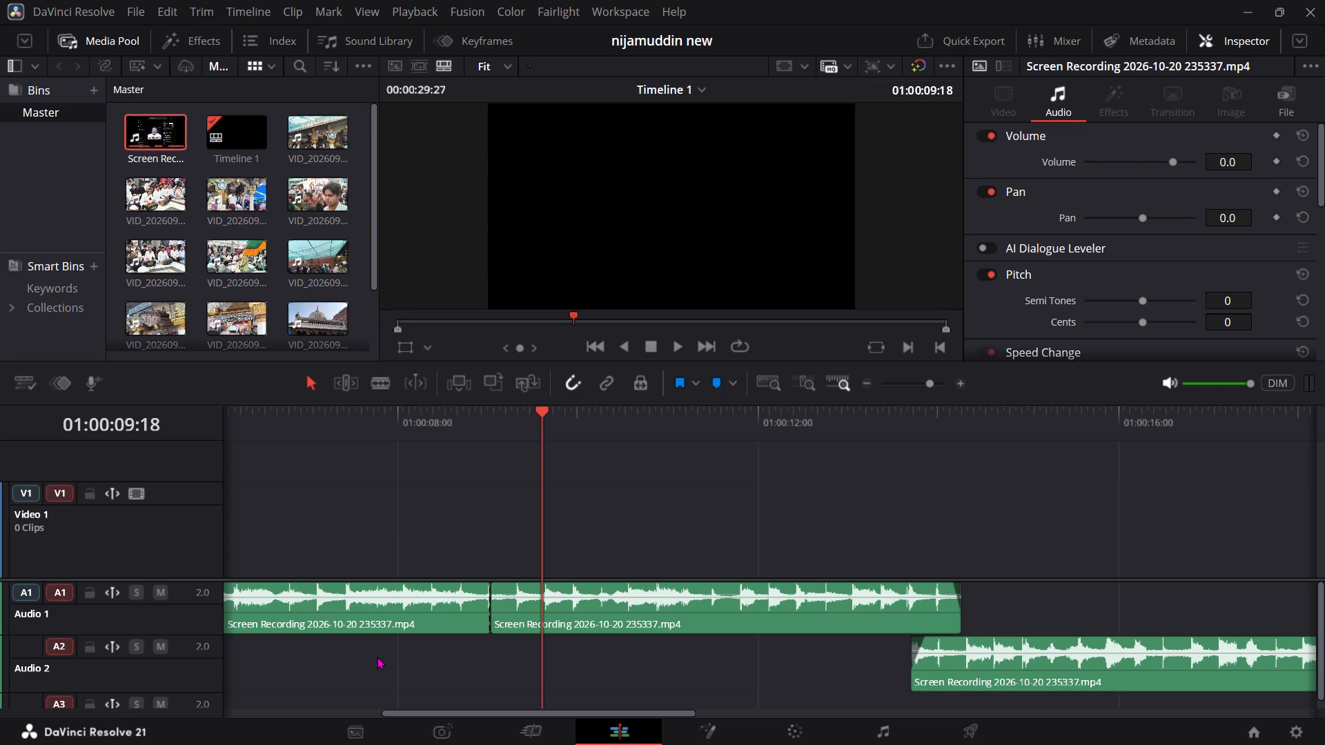
drag(377, 657, 379, 625)
right_click(379, 625)
click(449, 349)
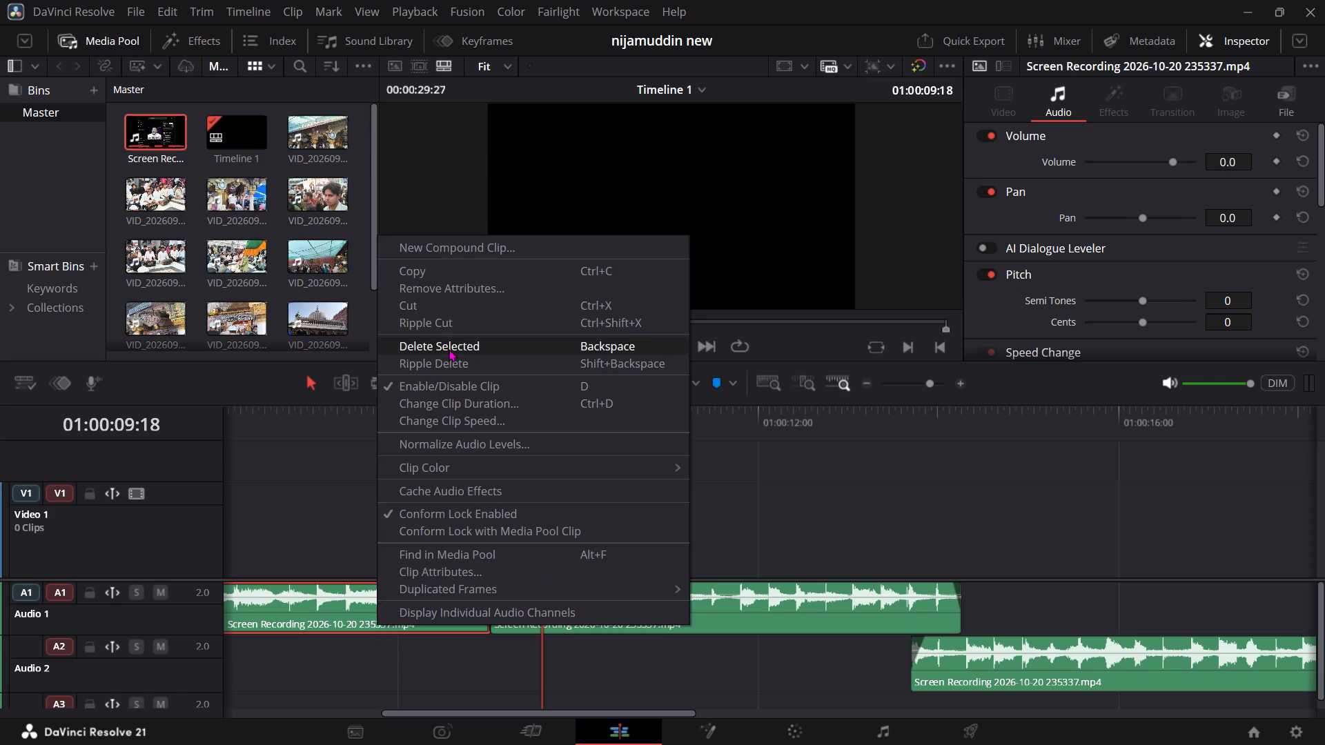
Move all remaining song sections together so Audio 1 starts at 01:00:00:00, and play from the start.
key(ctrl+a)
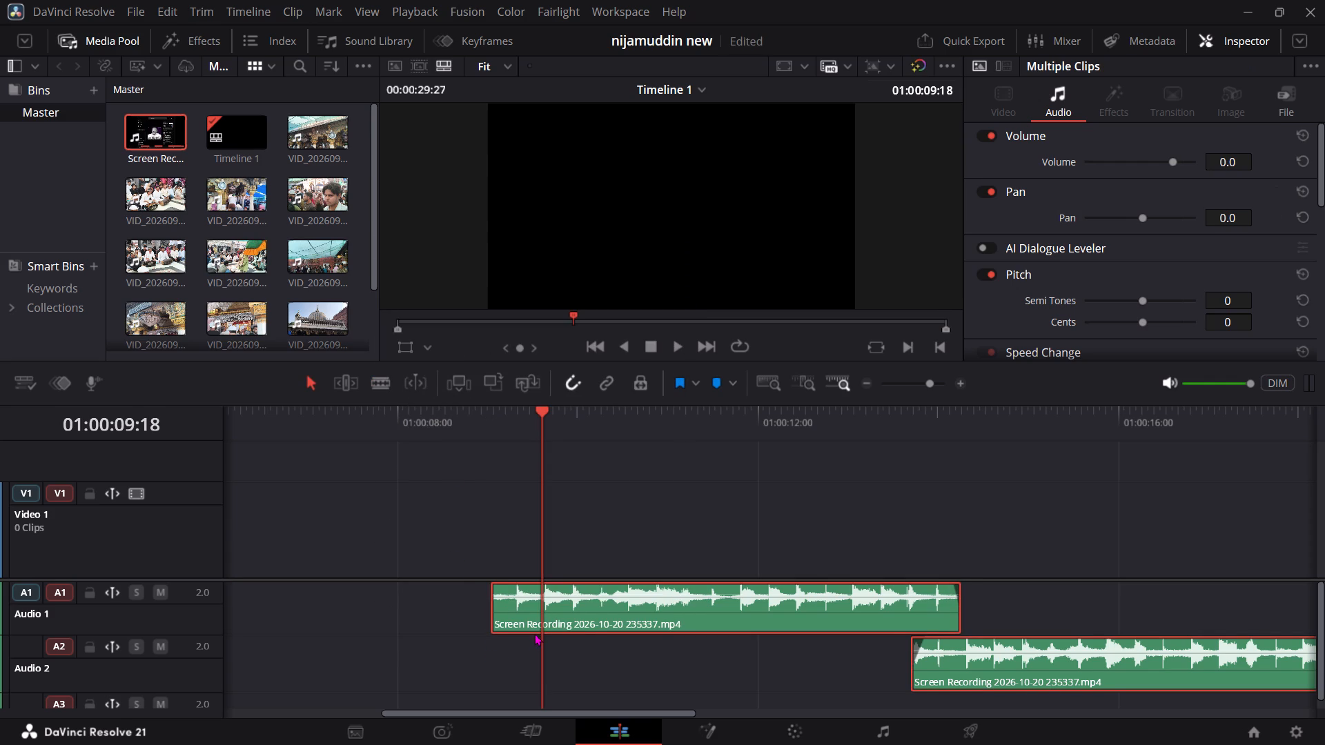
drag(541, 613, 208, 615)
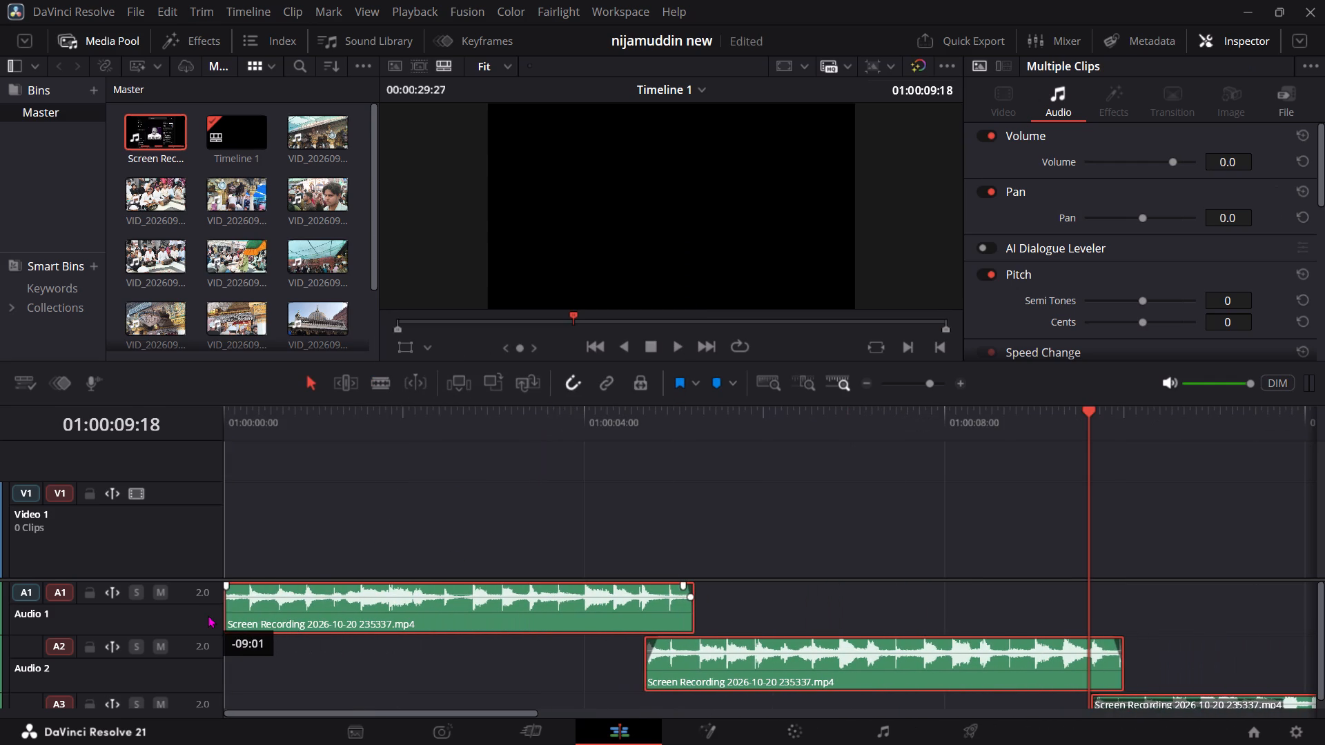
drag(208, 615, 133, 612)
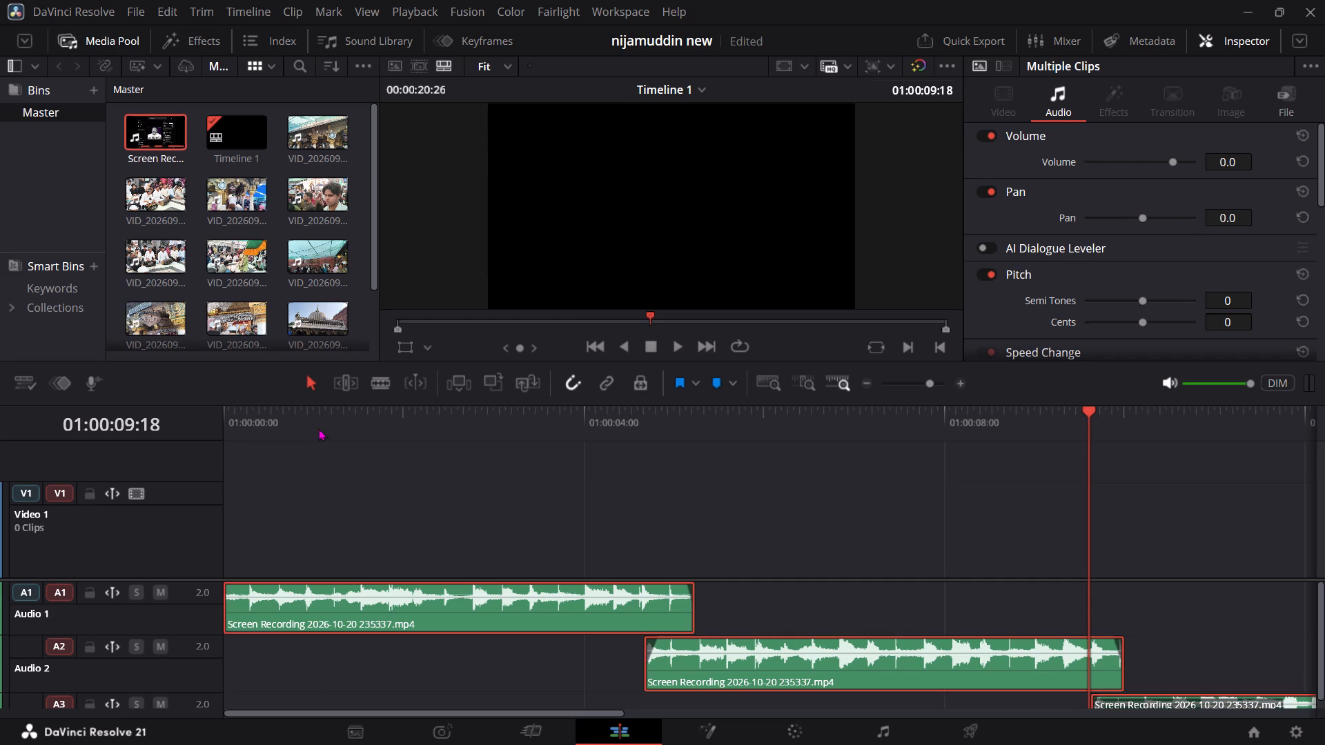
drag(312, 427, 148, 438)
key(space)
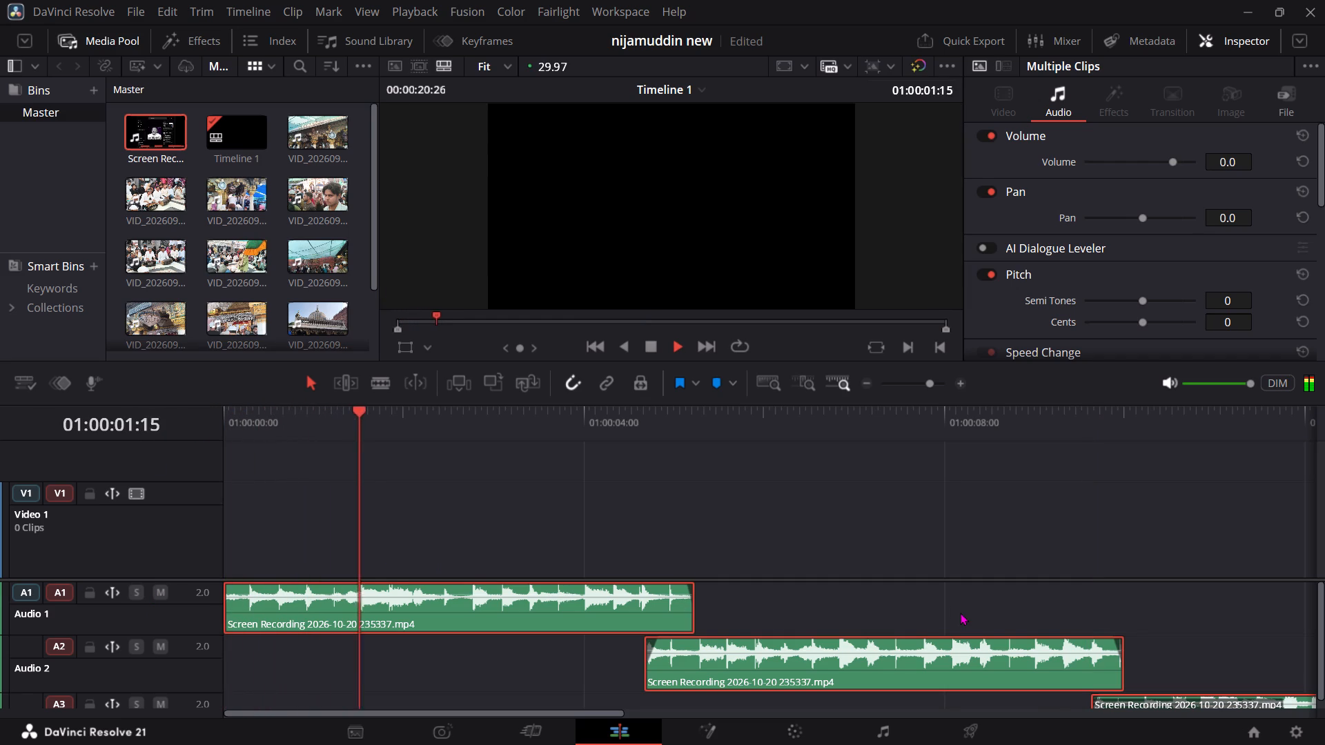
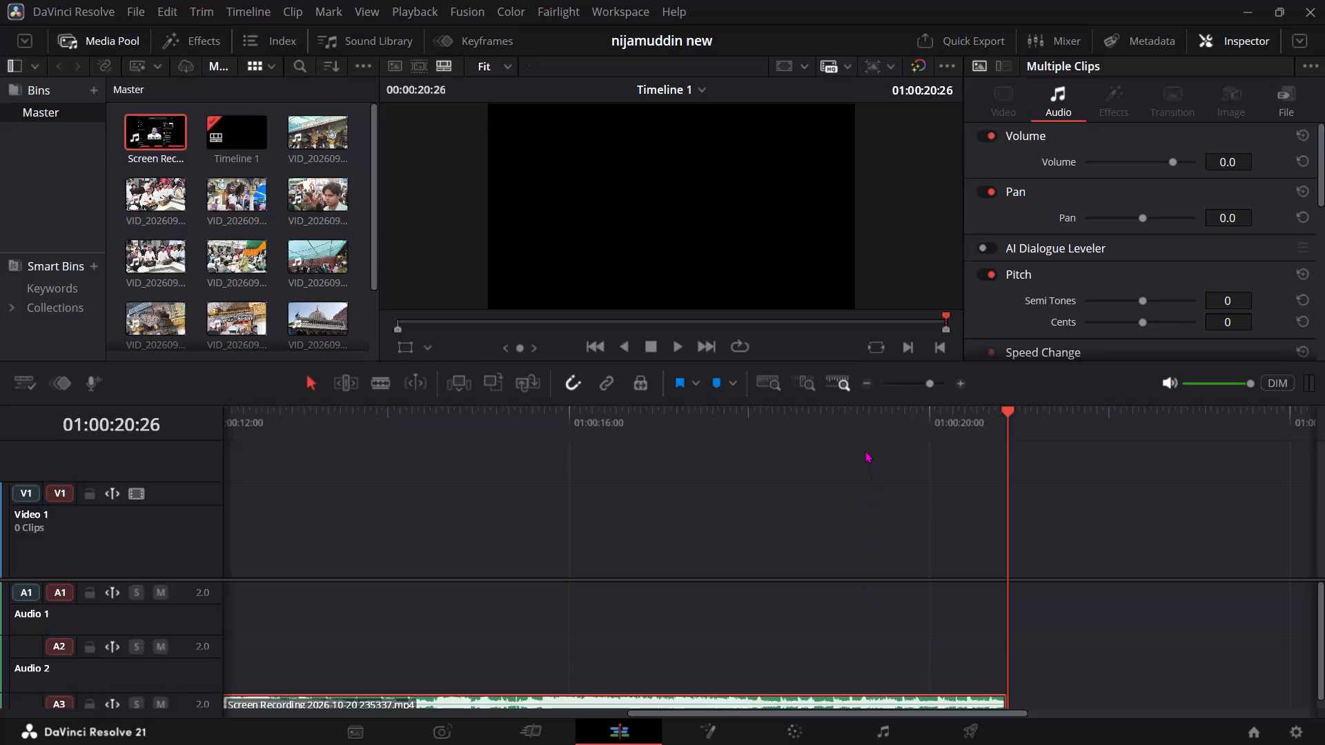
Play the rearranged song sections from the start of the timeline past the first overlap.
drag(844, 428, 0, 414)
key(space)
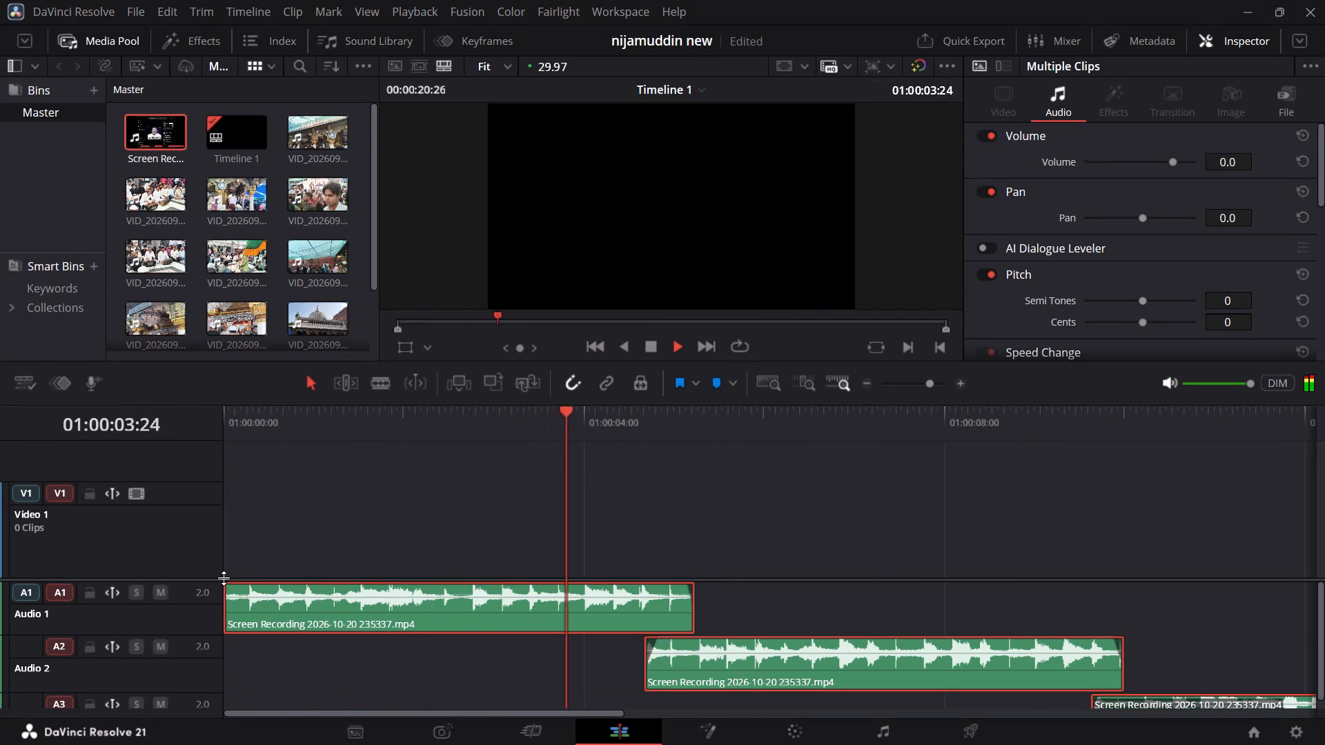
key(space)
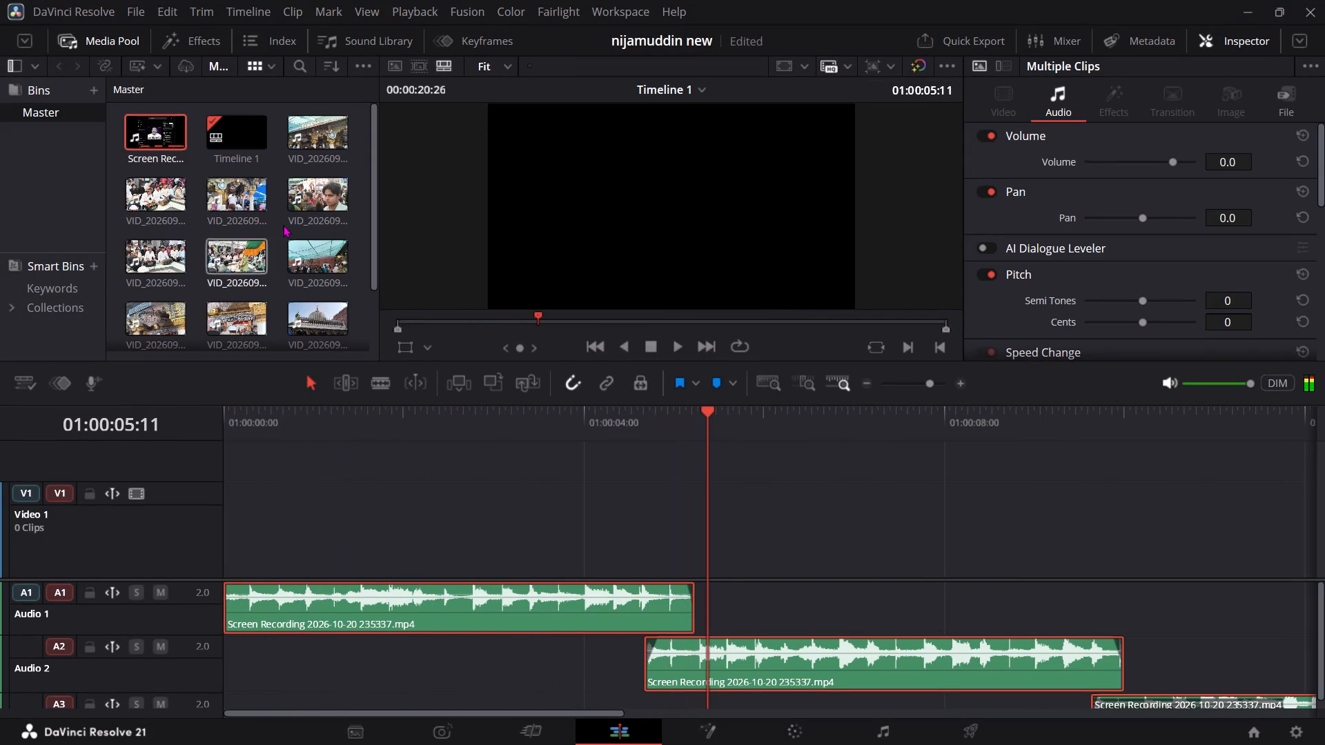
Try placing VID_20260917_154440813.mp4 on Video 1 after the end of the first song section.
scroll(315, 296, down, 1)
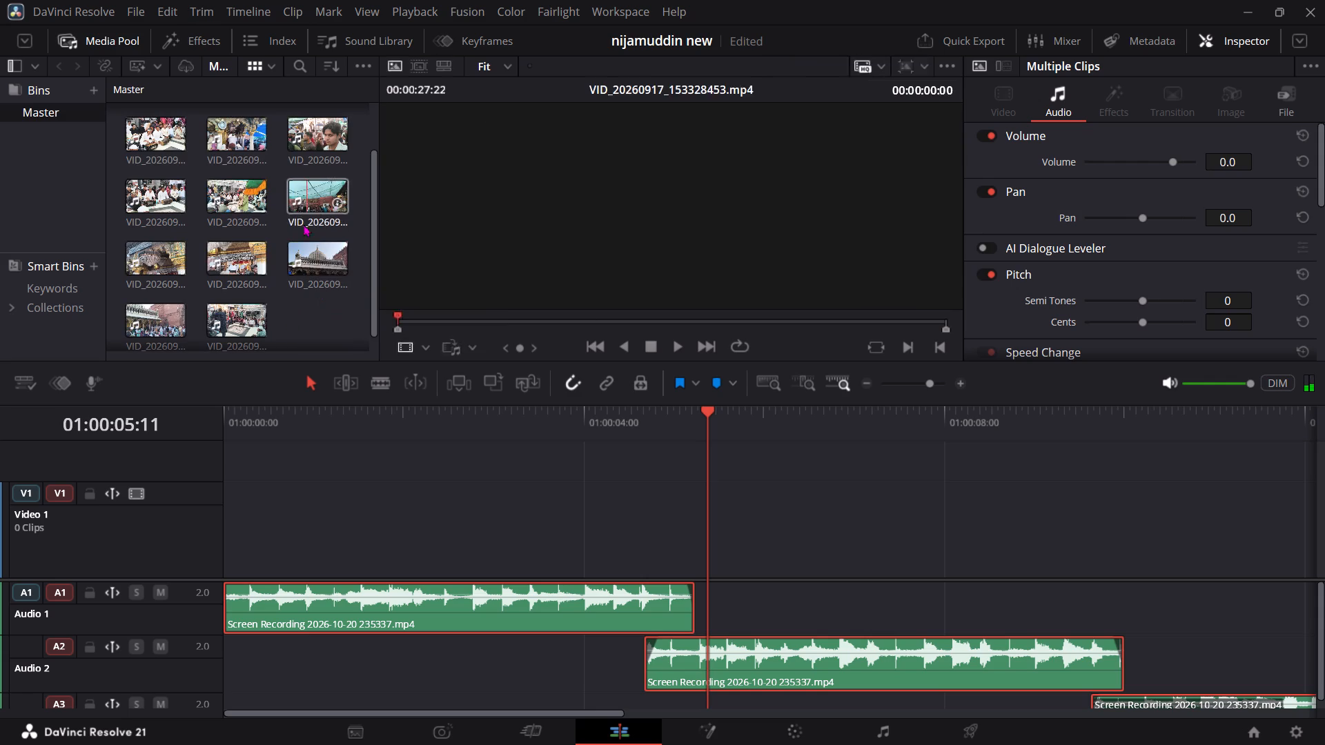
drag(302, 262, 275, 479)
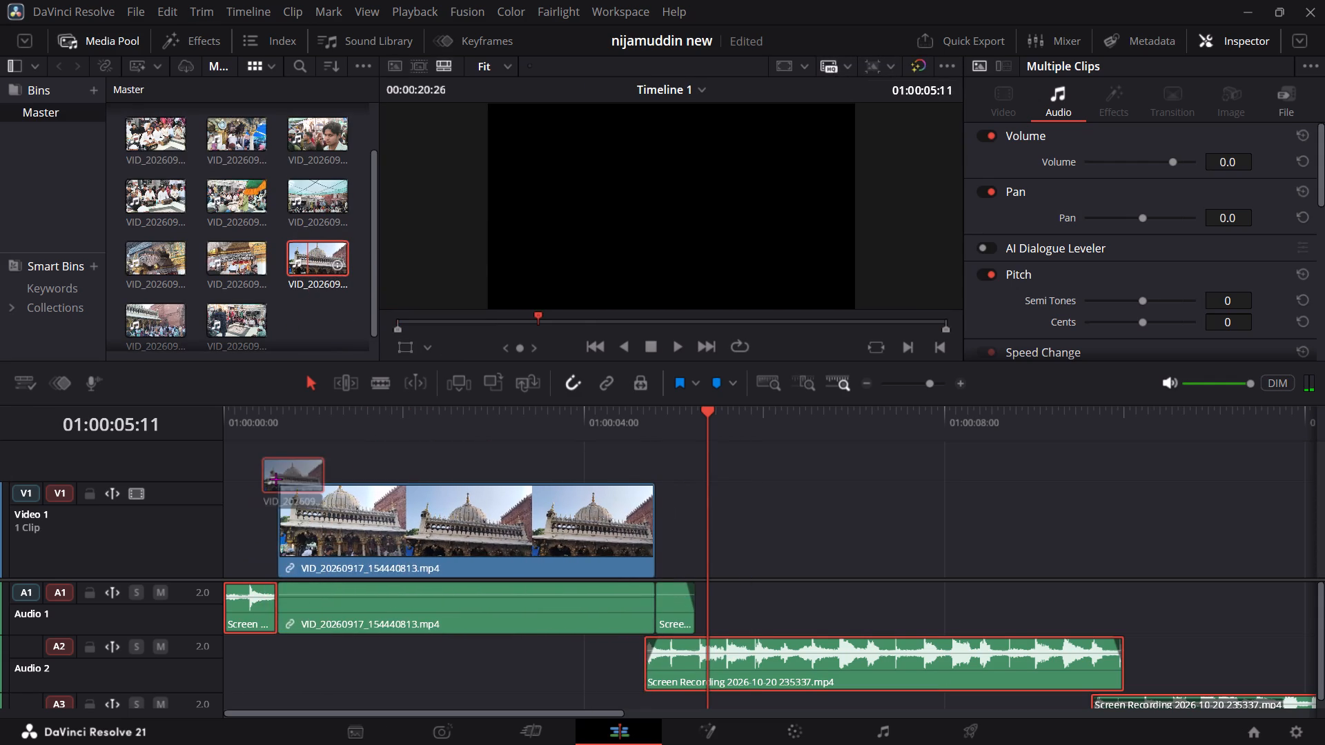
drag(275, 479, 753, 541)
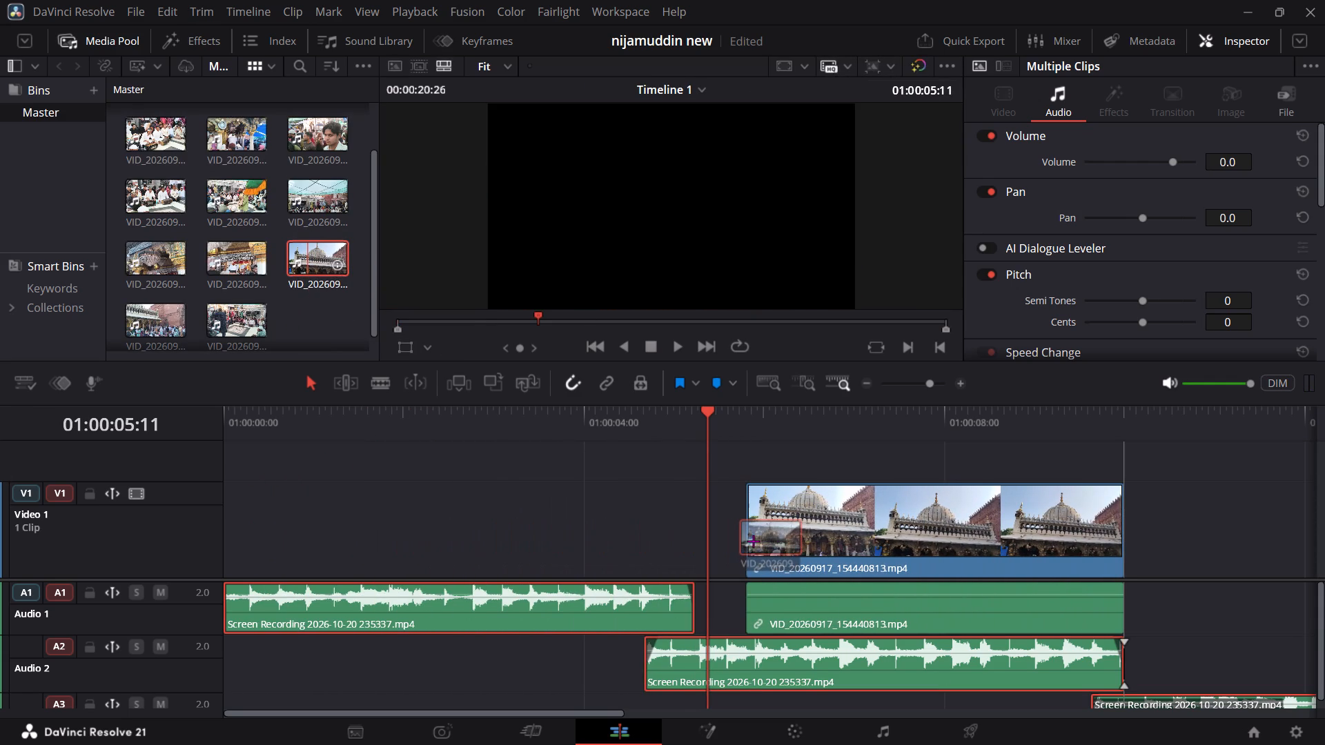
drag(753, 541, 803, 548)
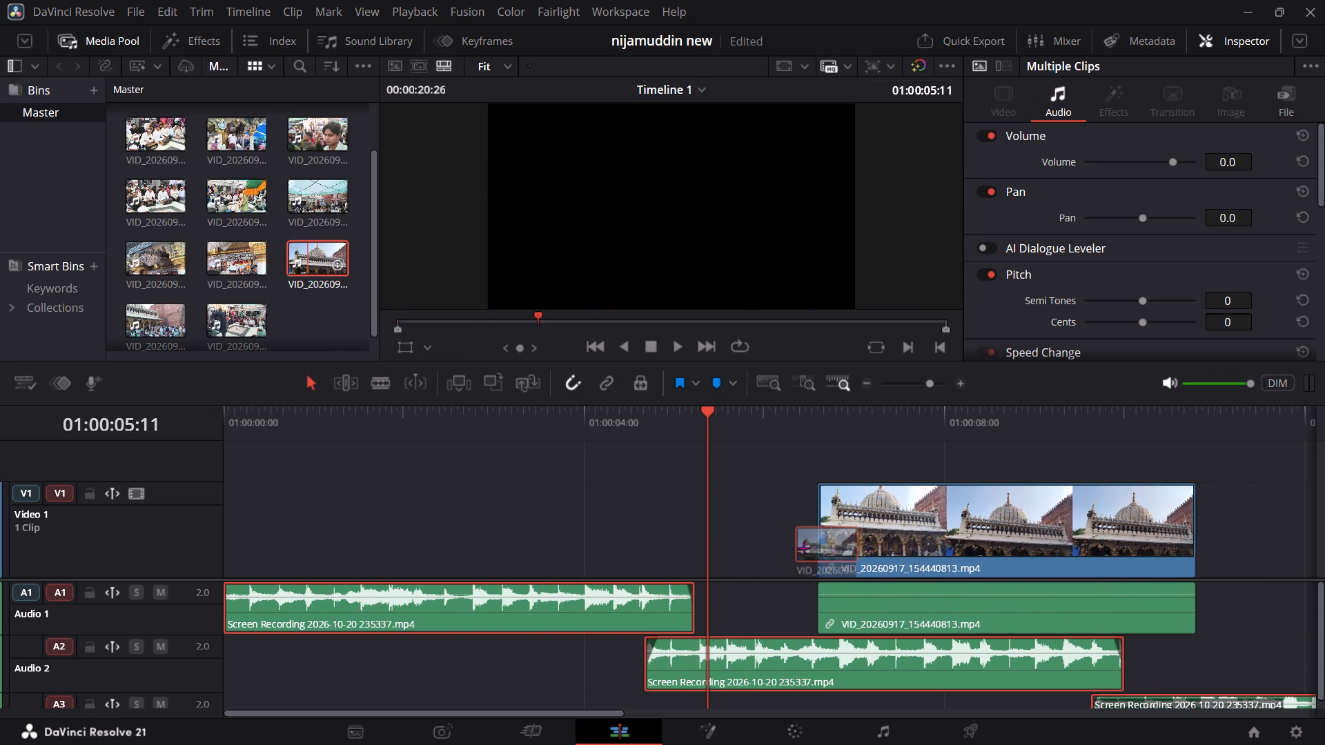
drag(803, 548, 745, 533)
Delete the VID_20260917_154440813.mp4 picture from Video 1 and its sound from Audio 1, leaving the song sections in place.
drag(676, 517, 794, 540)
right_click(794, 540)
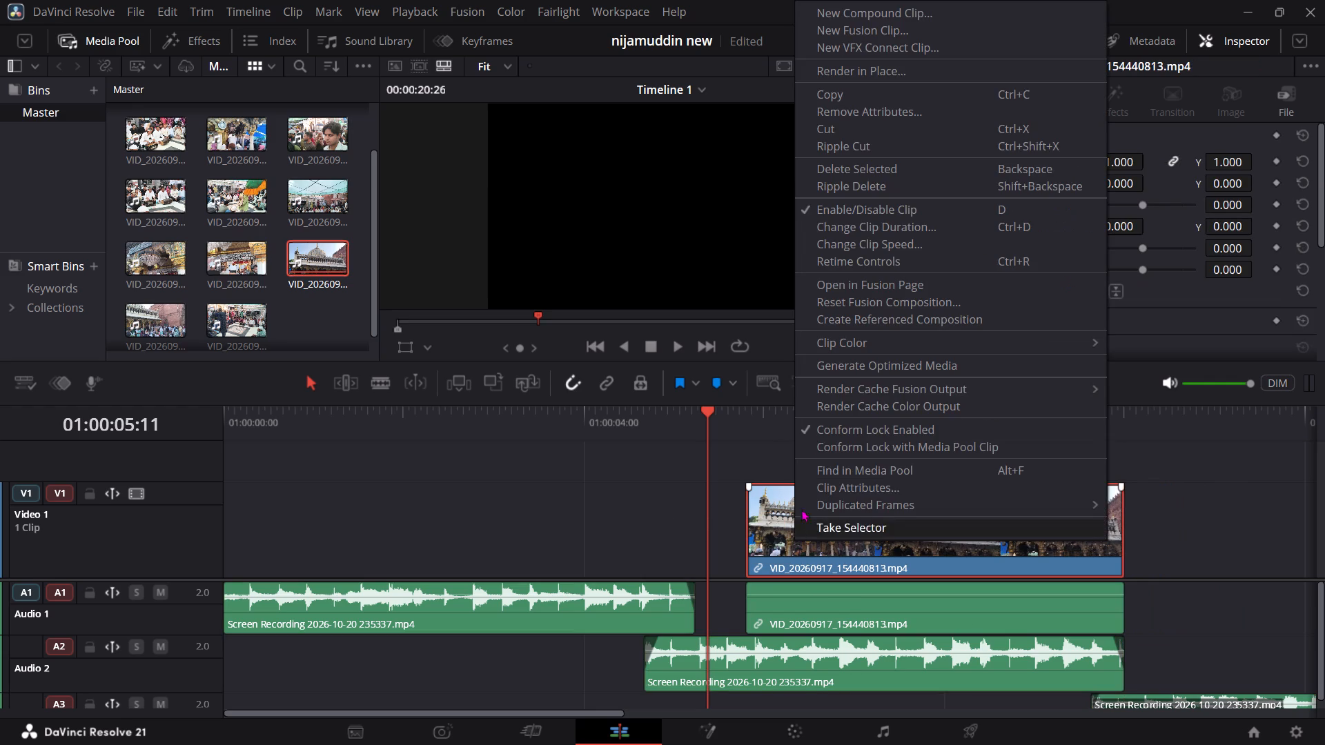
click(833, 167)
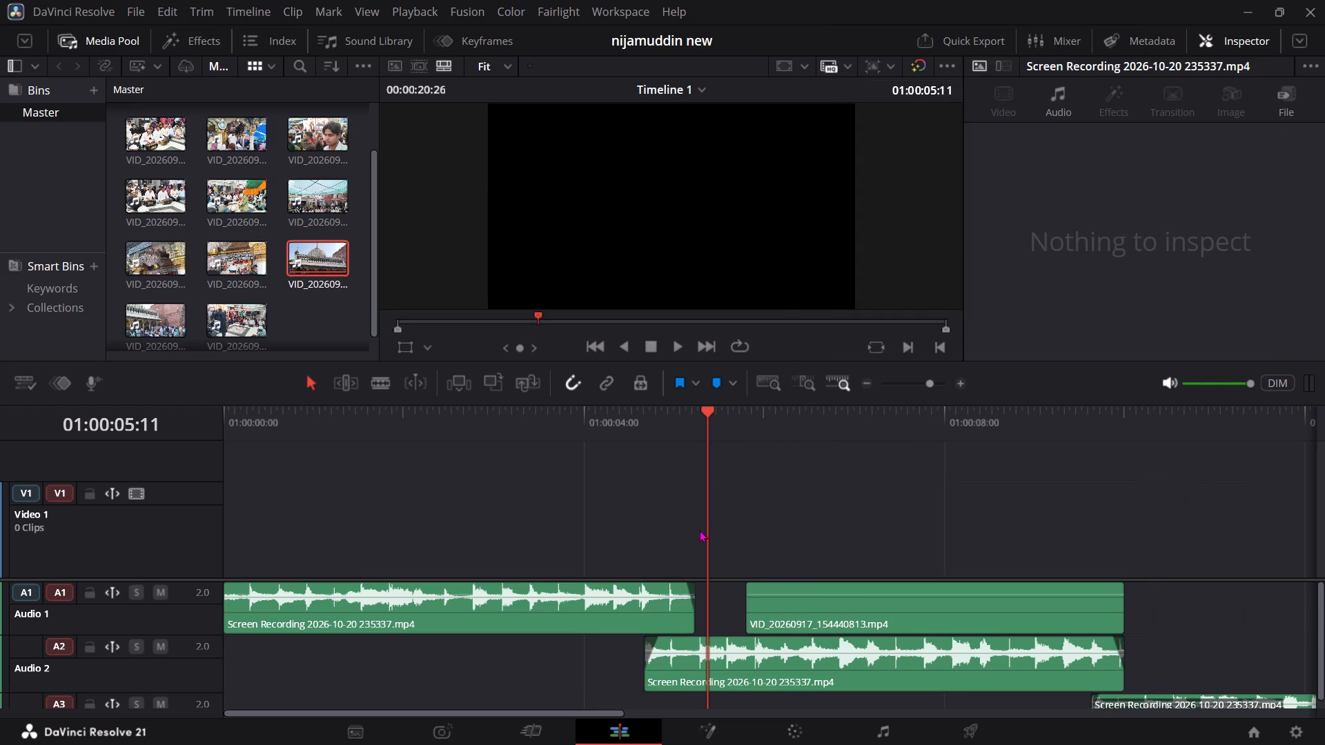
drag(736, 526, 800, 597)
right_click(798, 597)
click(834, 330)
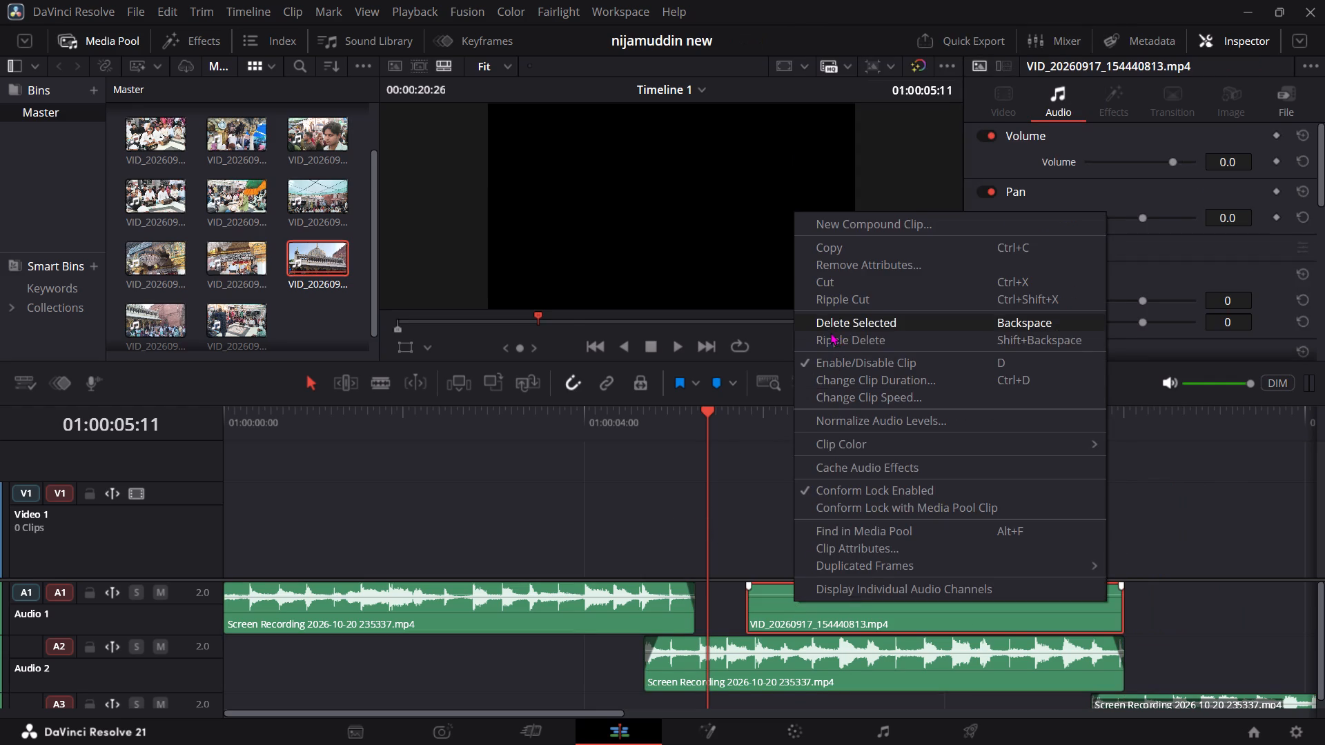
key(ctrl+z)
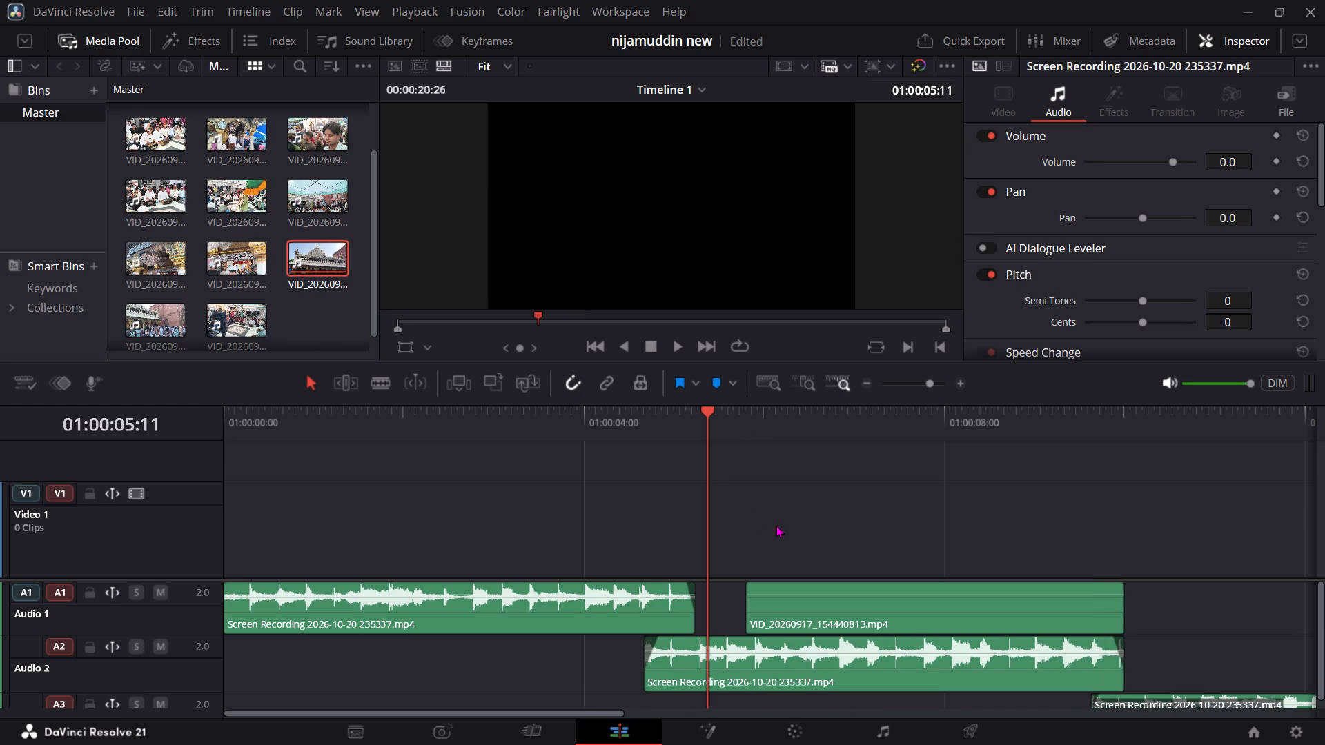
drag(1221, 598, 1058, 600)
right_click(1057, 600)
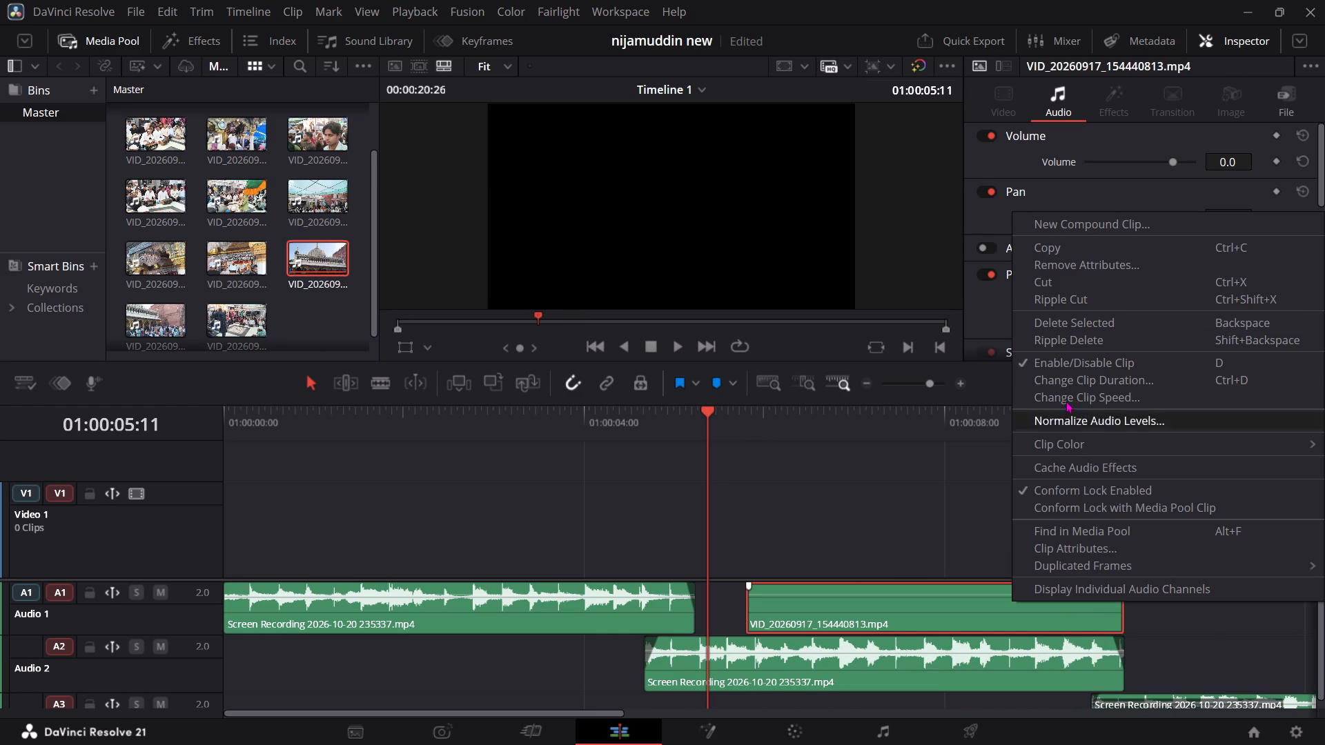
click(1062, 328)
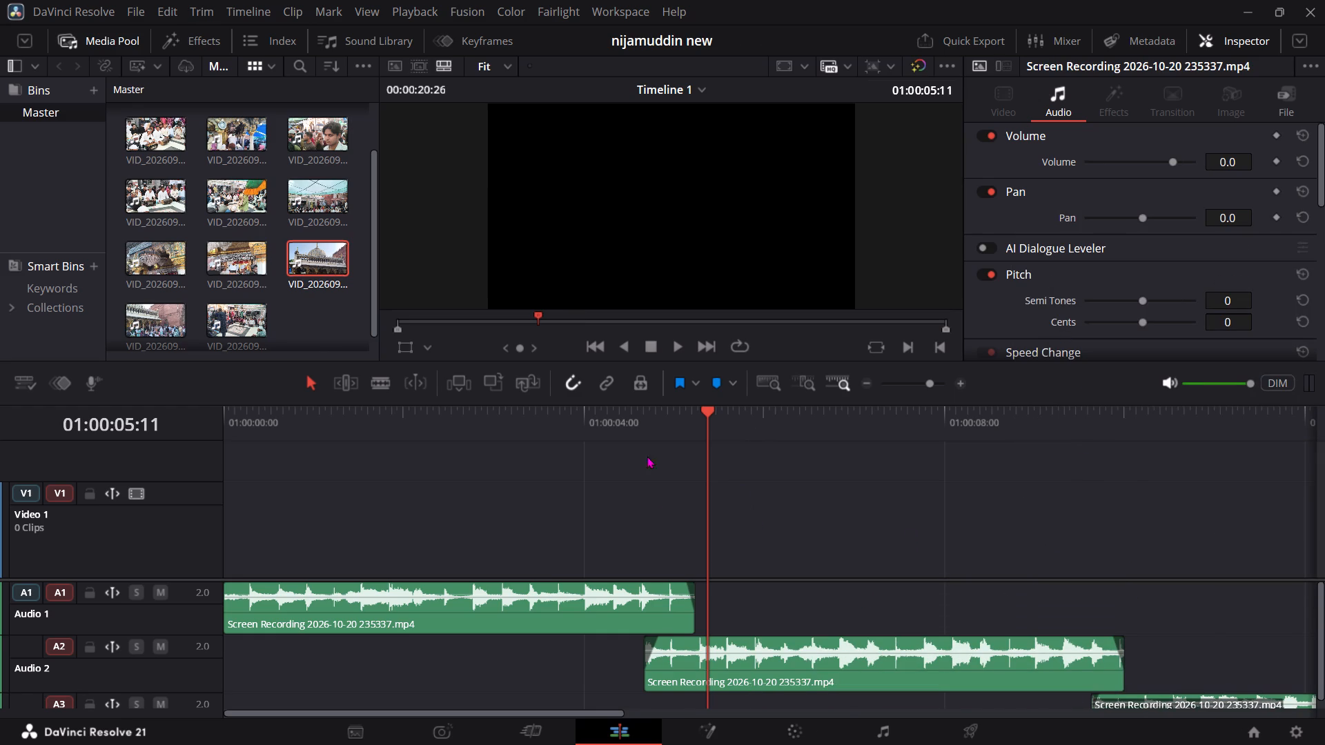
Move the first song section from Audio 1 to Audio 3 at 01:00:00:00, and play the timeline from the start.
drag(618, 423, 153, 451)
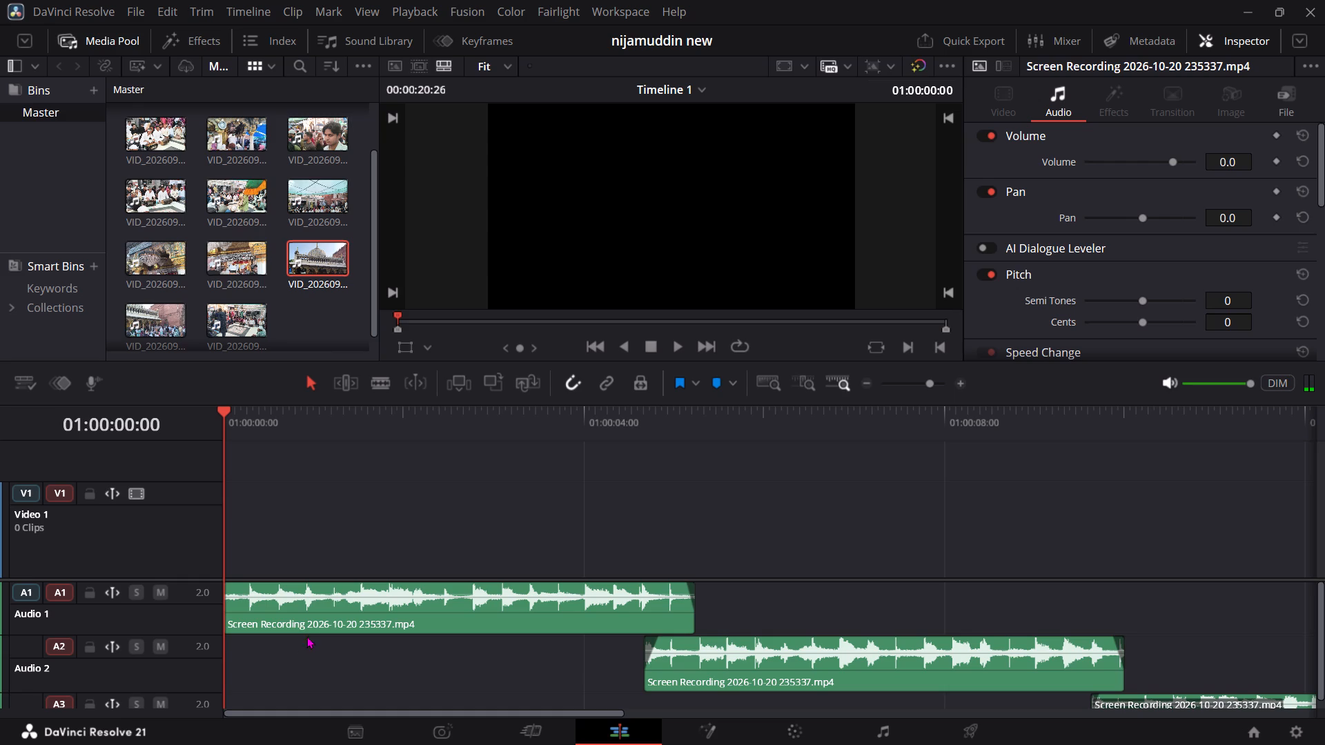
drag(311, 628, 293, 697)
drag(303, 434, 153, 459)
key(space)
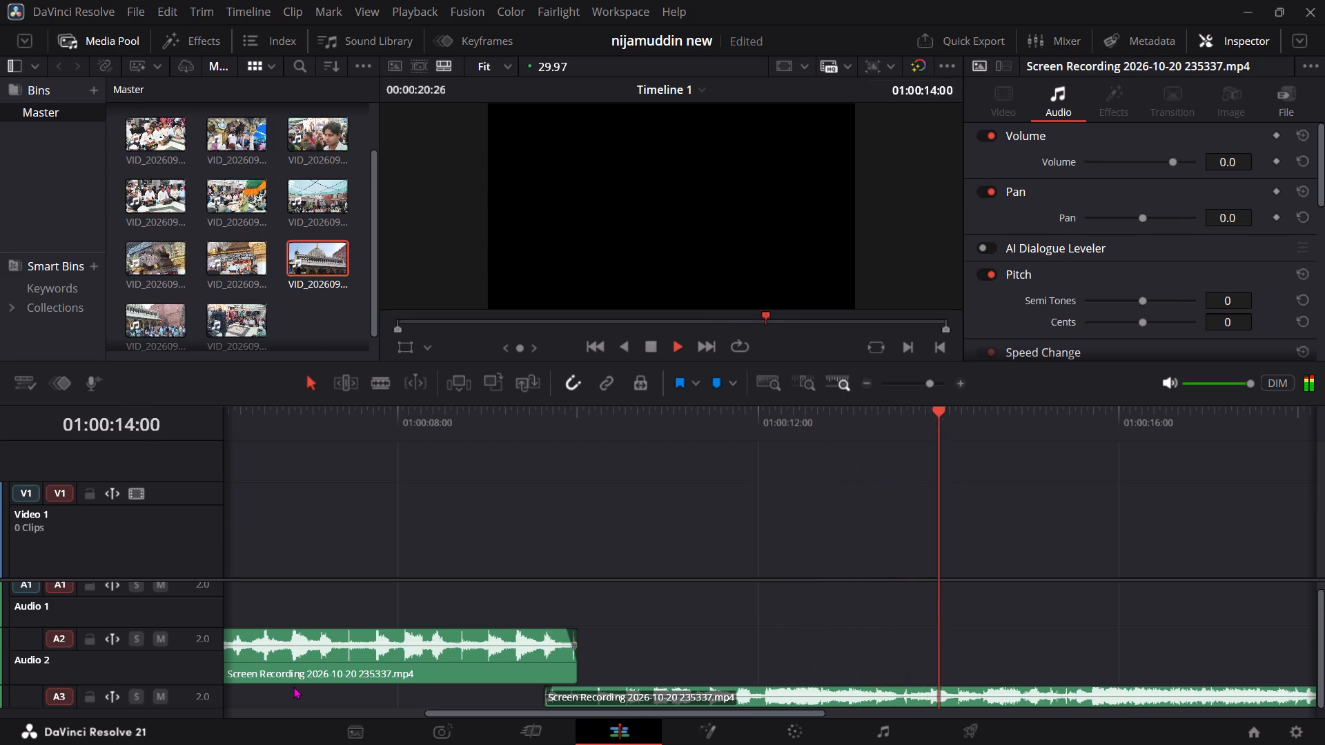
drag(377, 428, 124, 454)
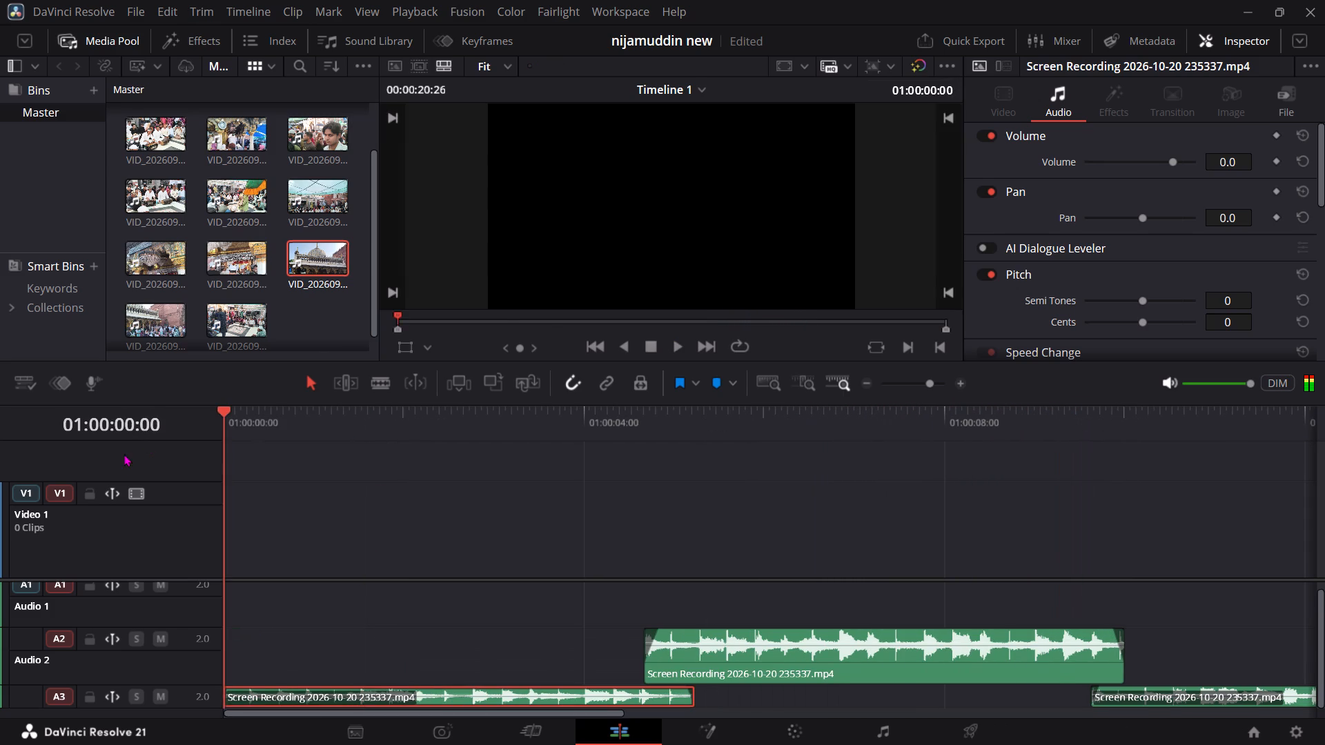
drag(124, 454, 116, 464)
key(space)
Place VID_20260917_154440813.mp4 on Video 1 at 01:00:00:00 with its sound on Audio 1, and play it against the song.
drag(304, 264, 354, 559)
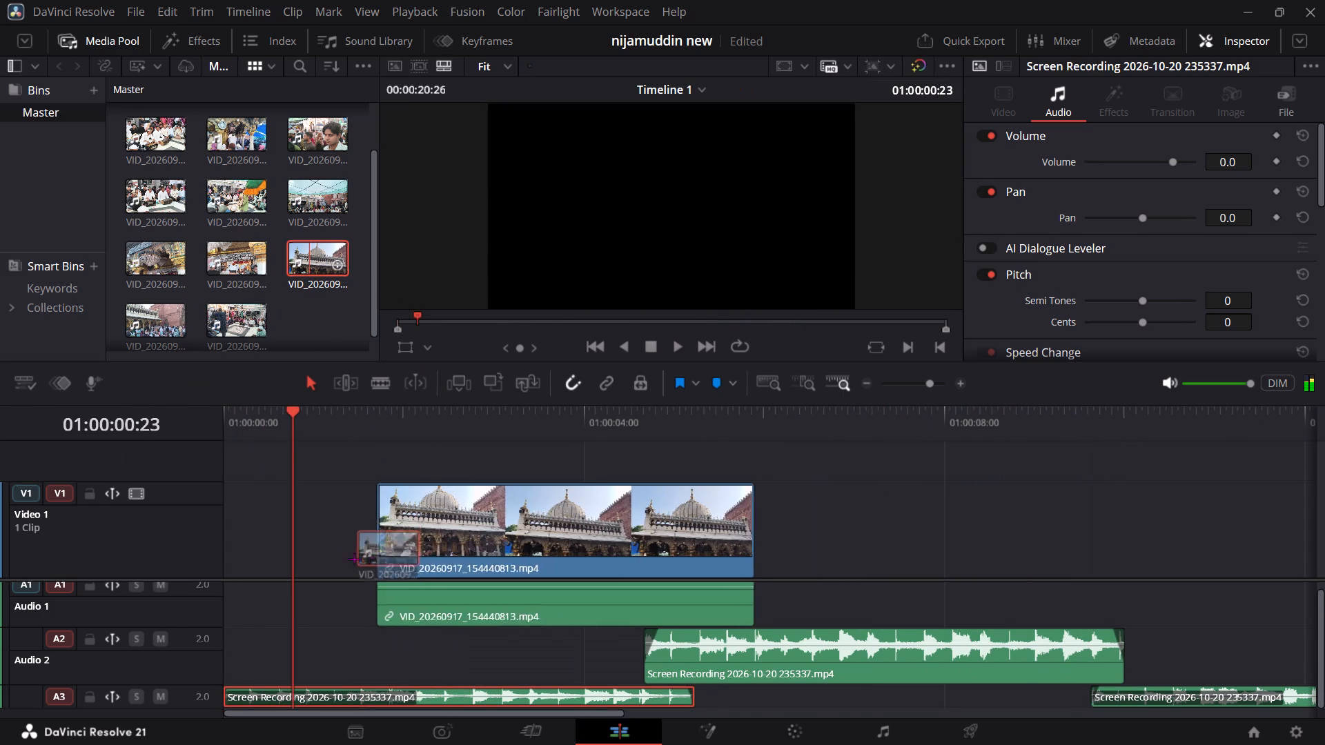
drag(354, 559, 218, 573)
drag(272, 419, 204, 430)
key(space)
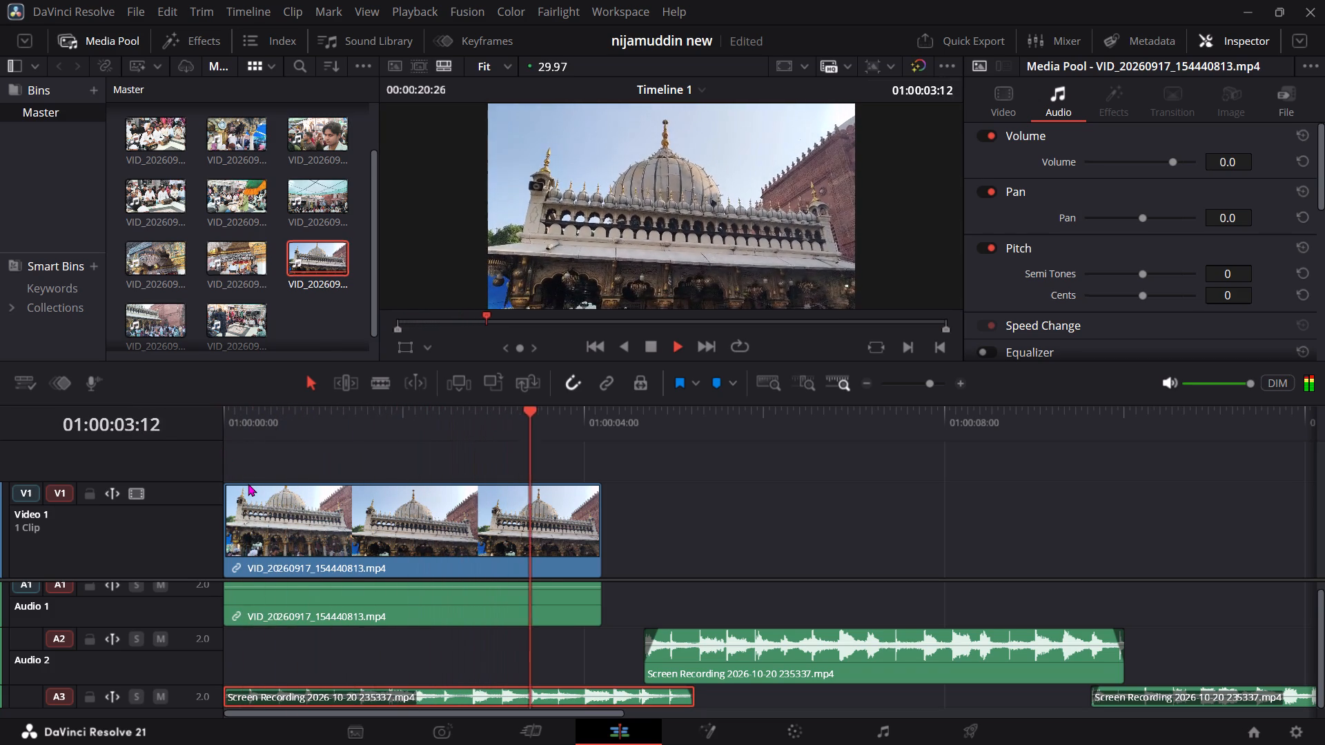
key(space)
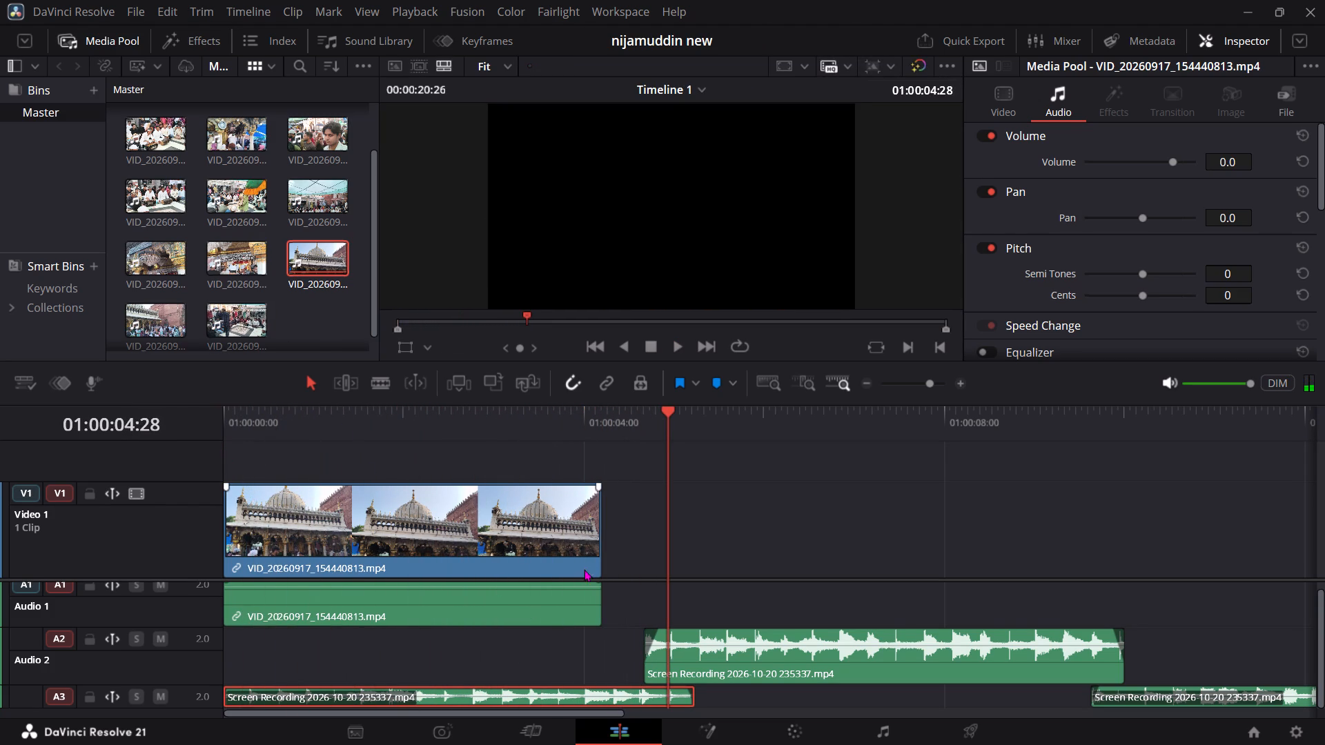
Preview nearby clips and add the chandelier clip VID_20260917_153525589.mp4 to Video 1 directly after the dome clip.
click(313, 203)
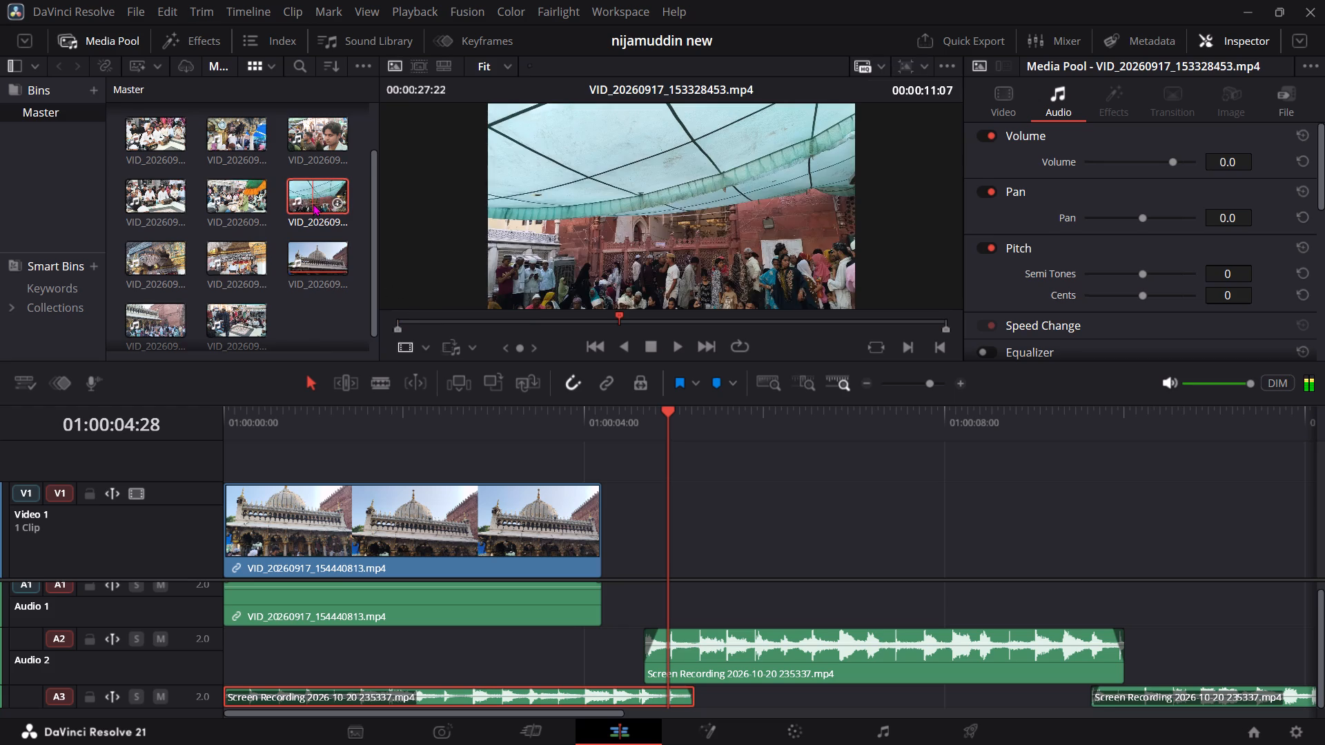
click(247, 248)
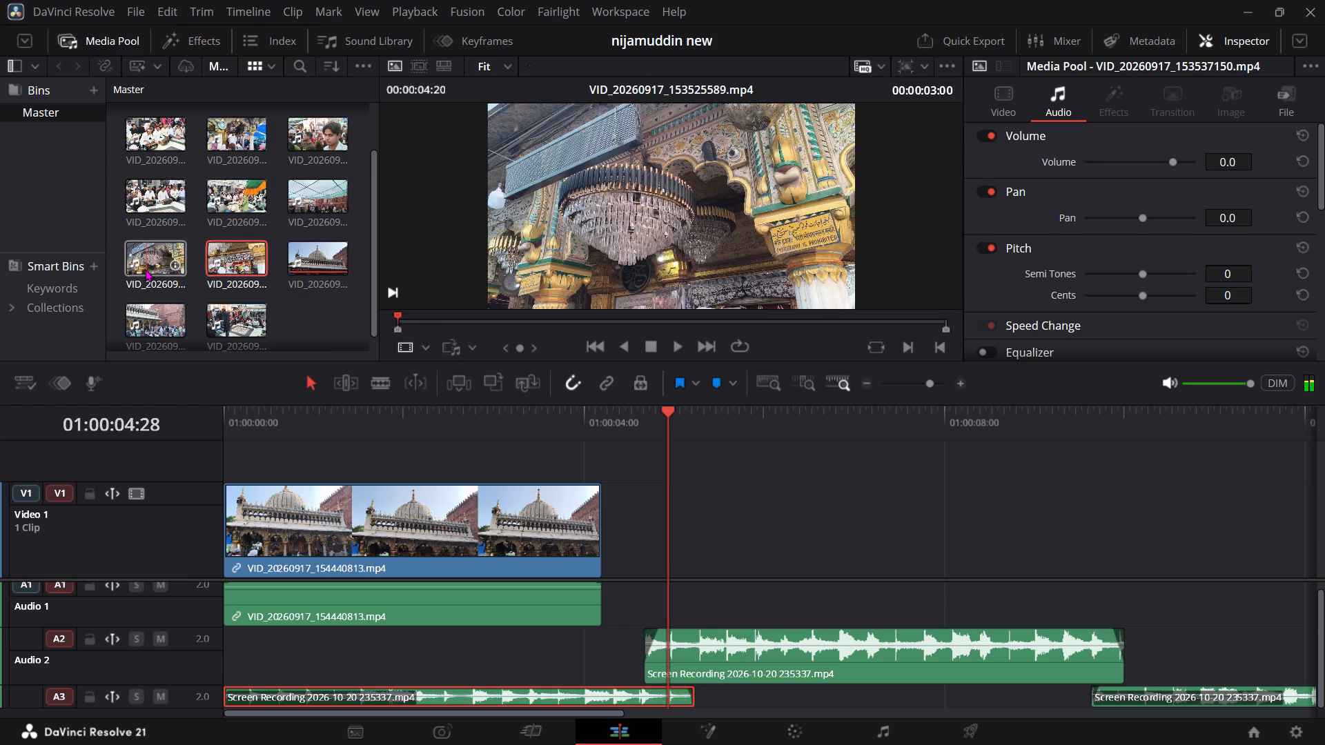
click(145, 269)
drag(133, 266, 676, 517)
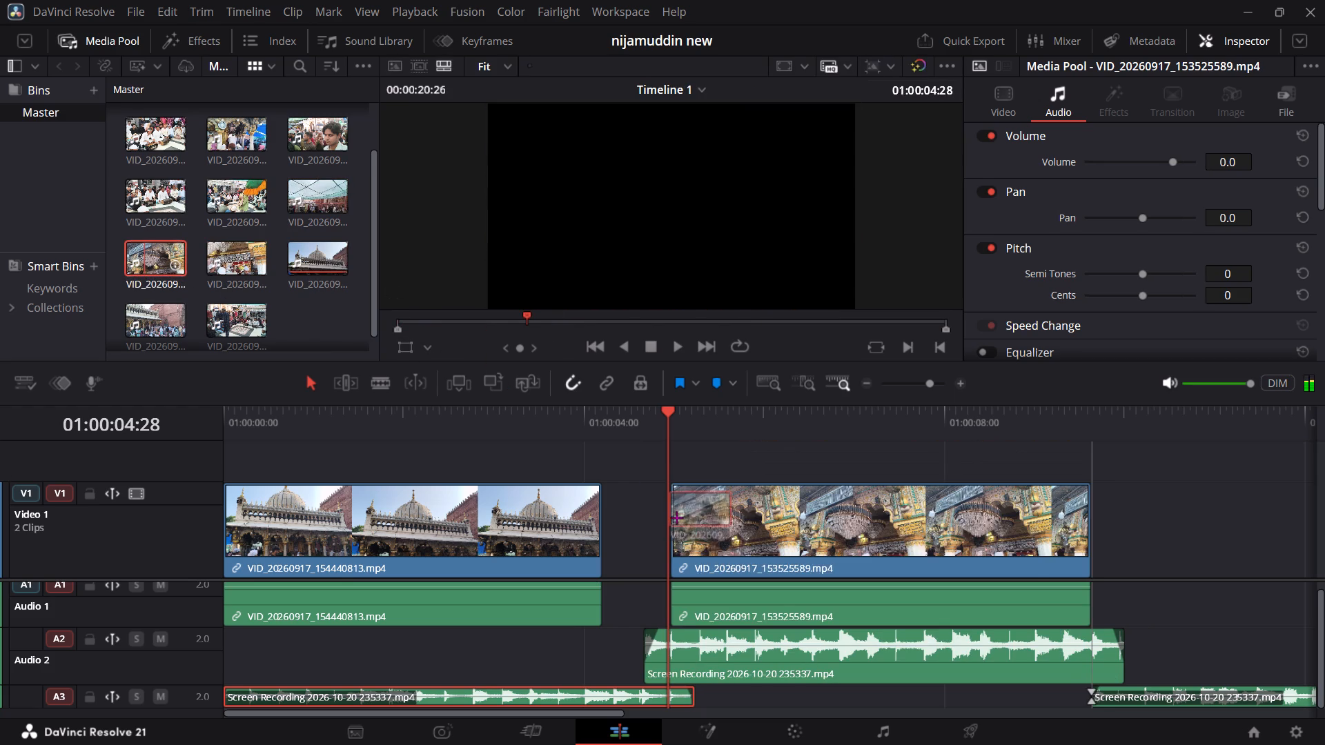
drag(676, 517, 604, 543)
Preview the crowd and qawwali clips and add VID_20260917_153254227.mp4 to Video 1 directly after the chandelier clip.
click(234, 319)
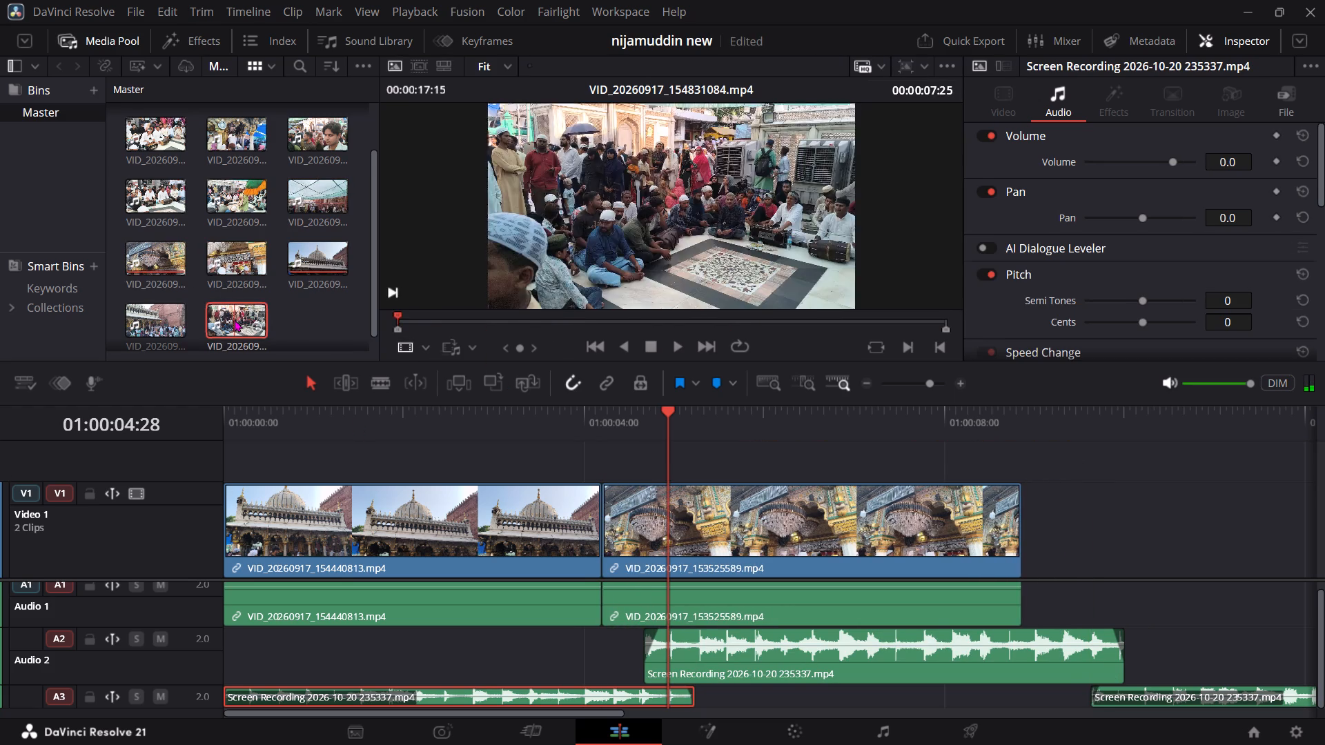
scroll(254, 197, up, 4)
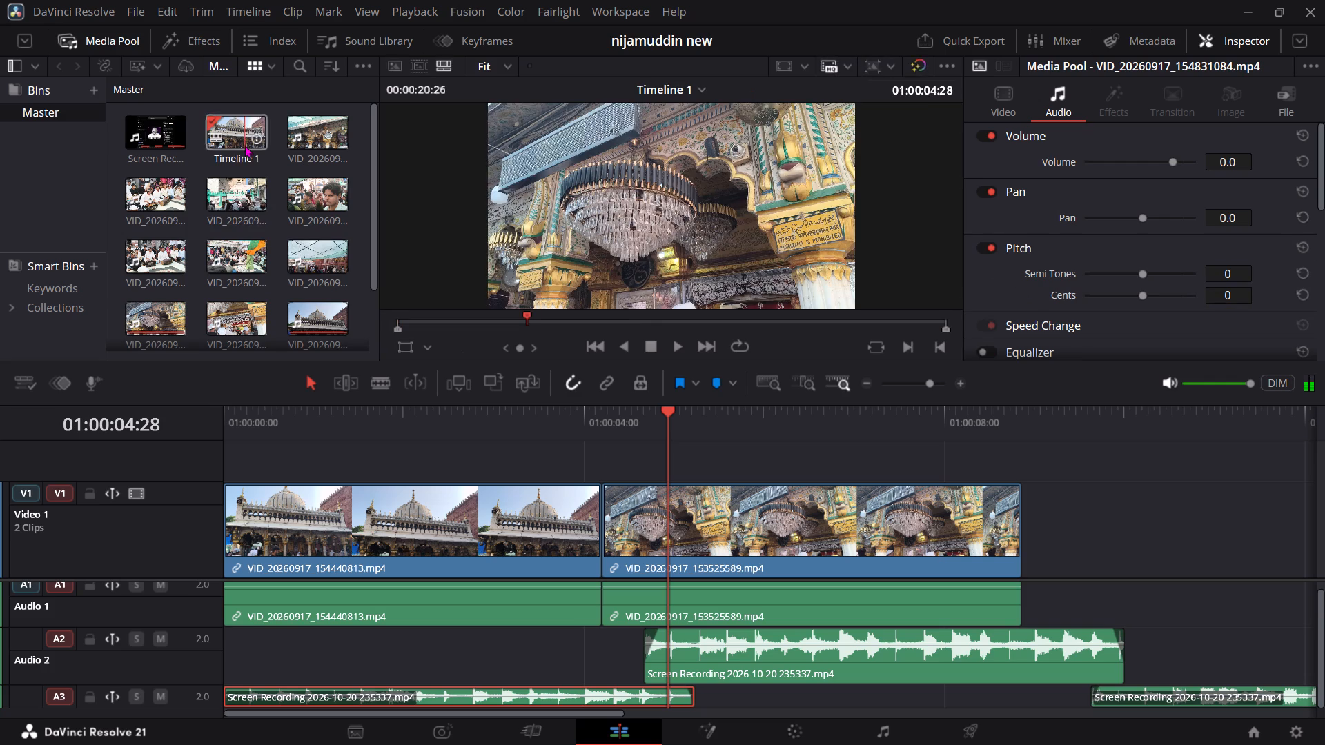
click(244, 145)
click(304, 139)
click(313, 190)
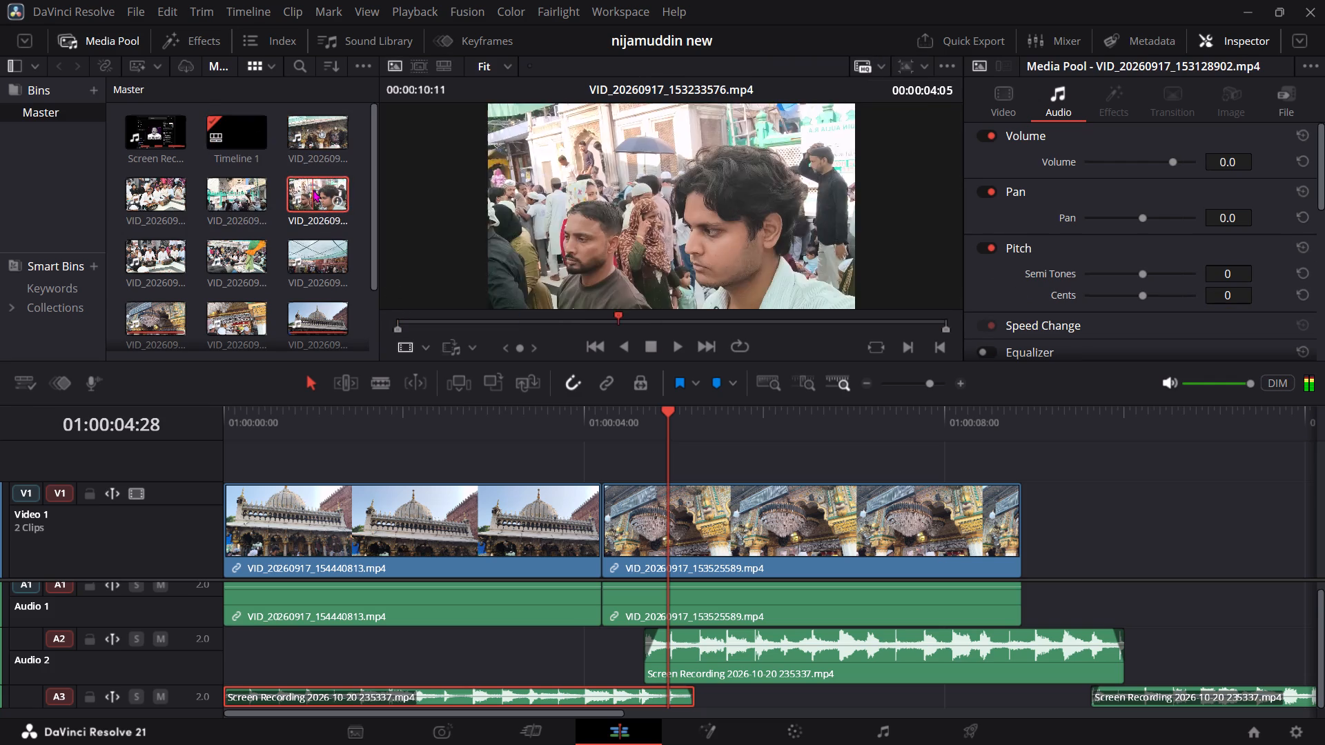
click(257, 201)
click(223, 206)
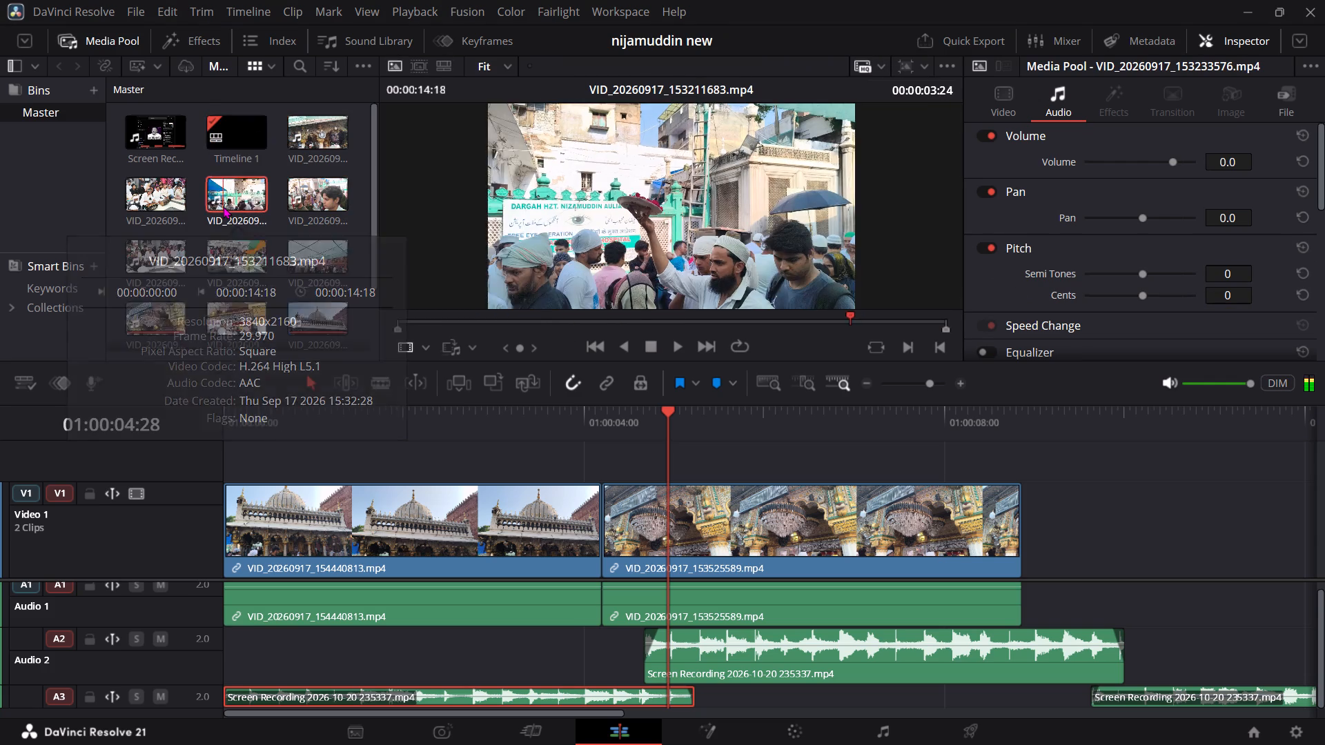
click(149, 208)
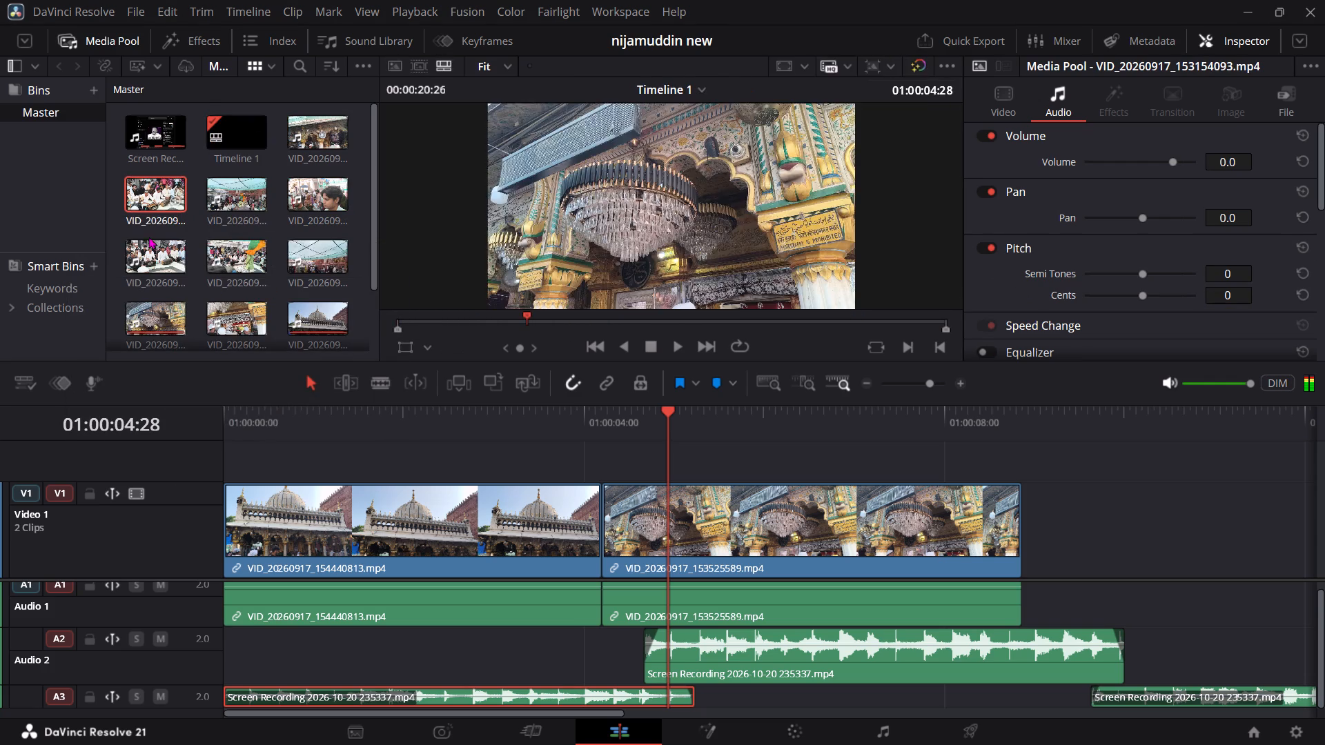
click(148, 246)
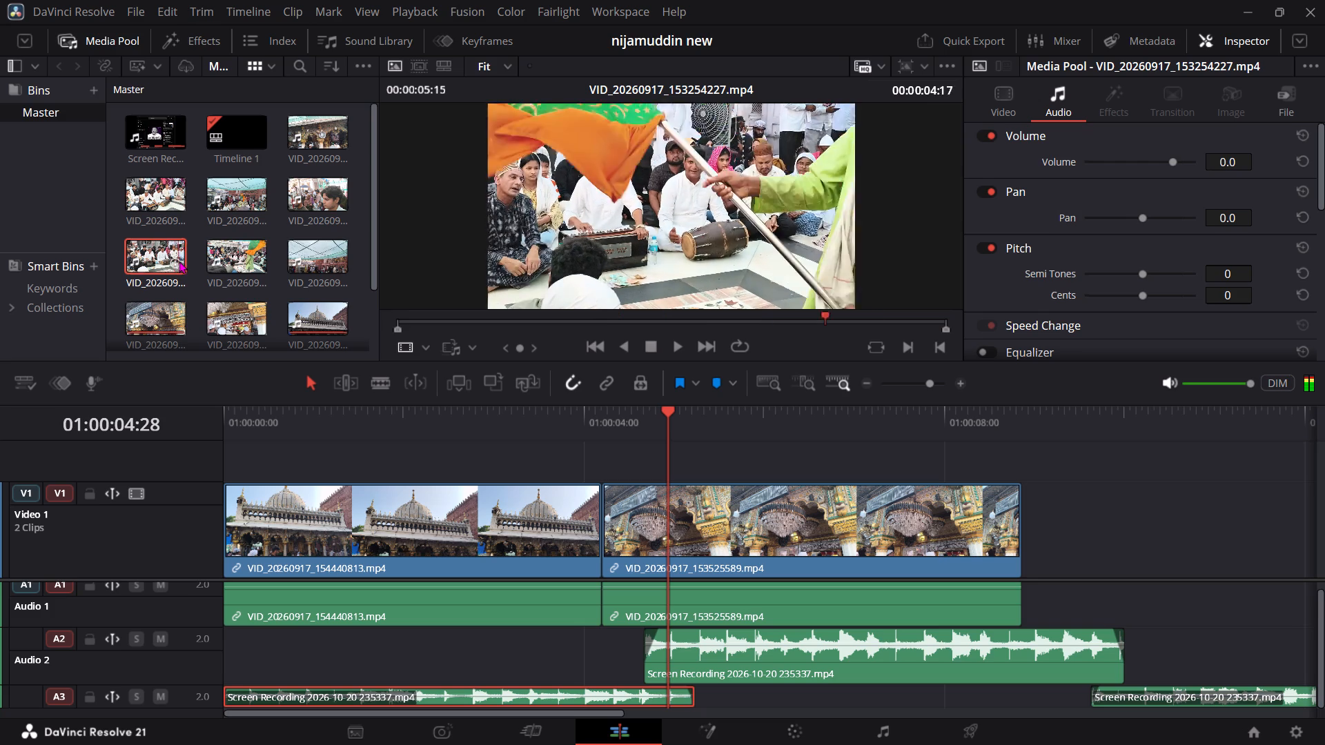
drag(150, 266, 1055, 499)
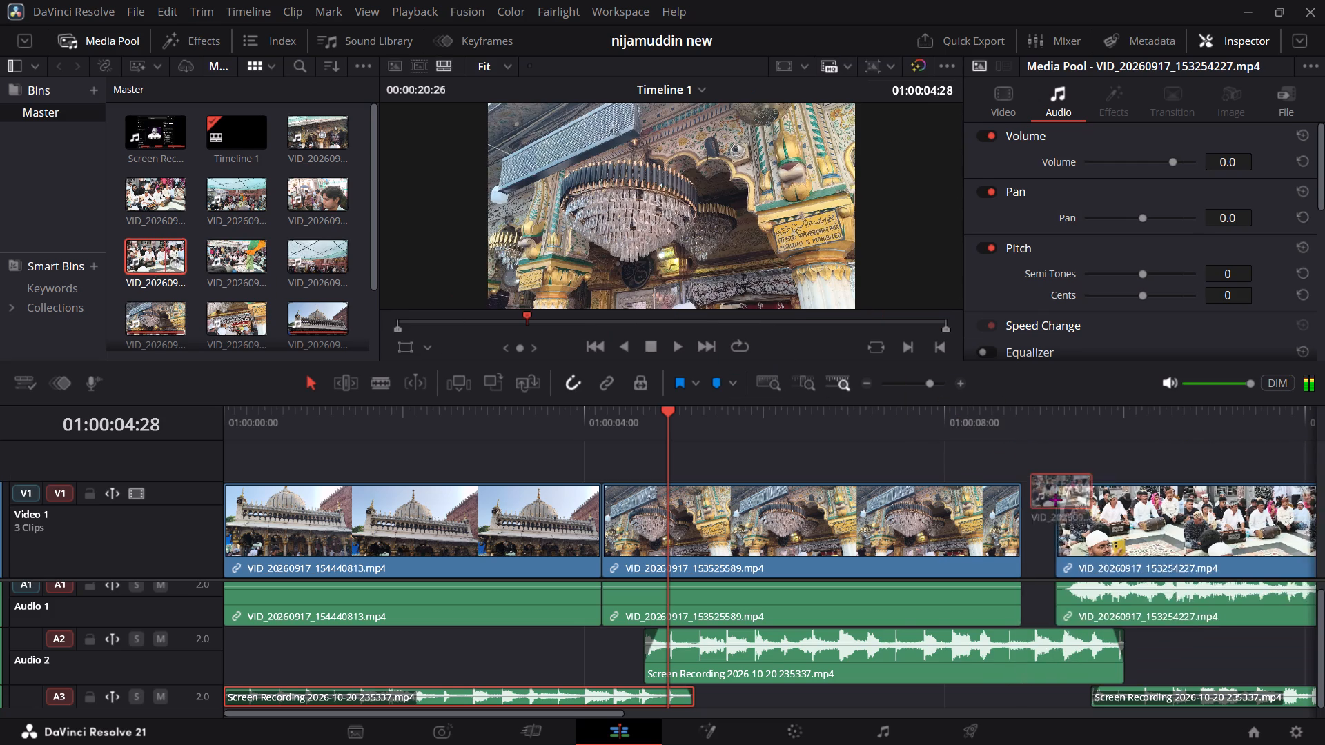
drag(1055, 499, 1028, 539)
Play the timeline from 01:00:00:00 to review the three clips against the song.
click(657, 401)
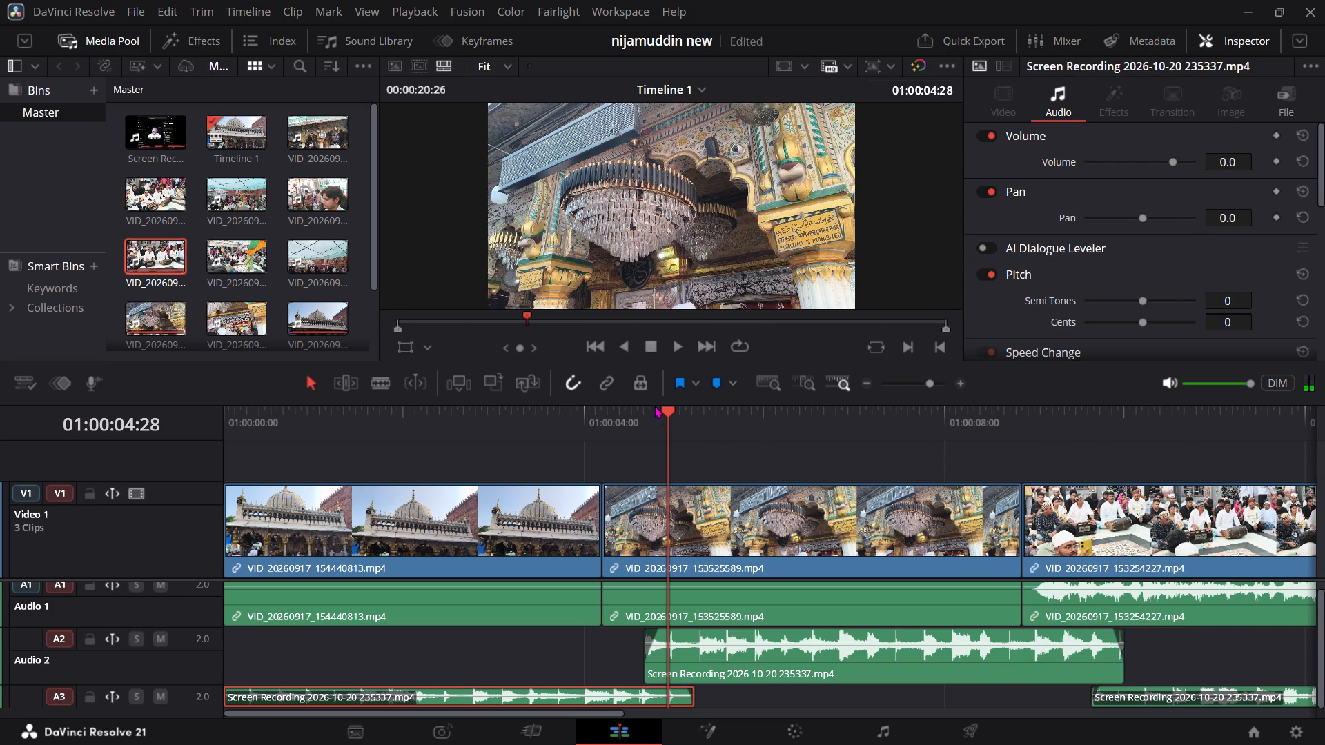
drag(657, 418, 331, 461)
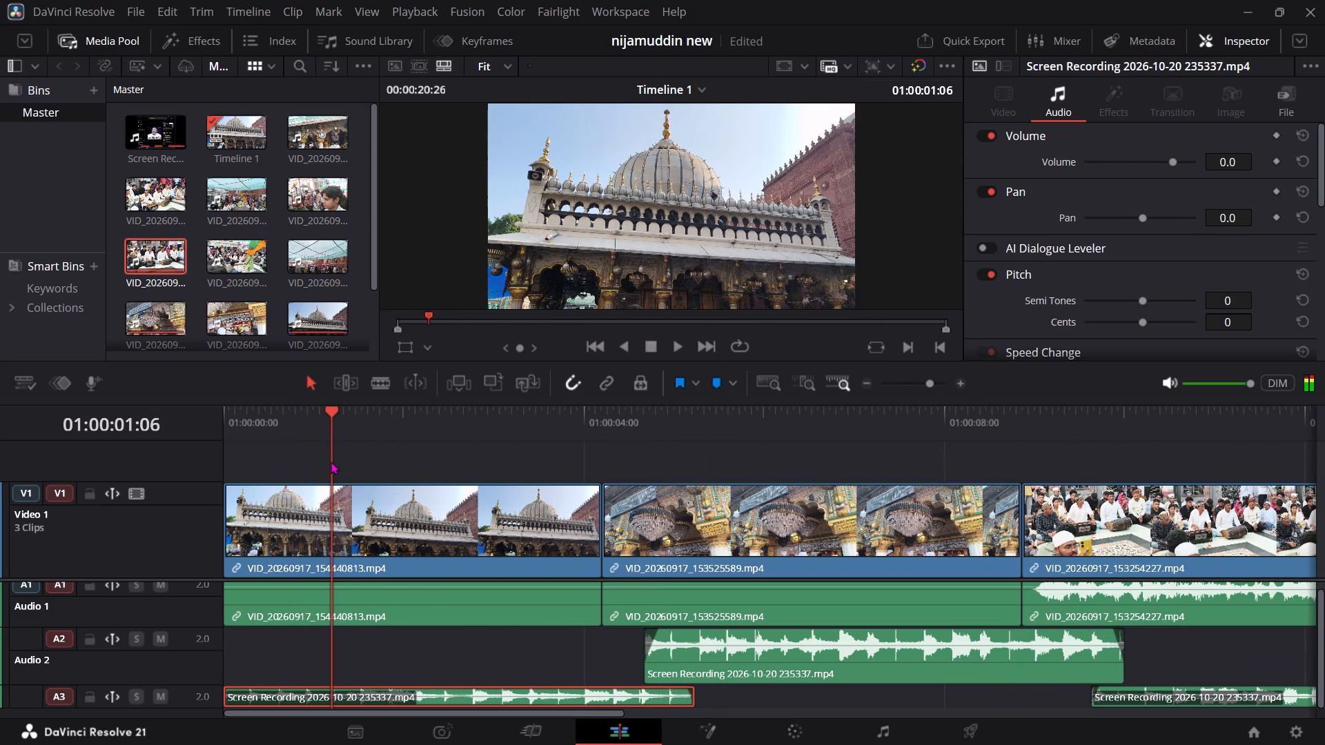
drag(324, 464, 211, 474)
drag(293, 434, 198, 431)
key(space)
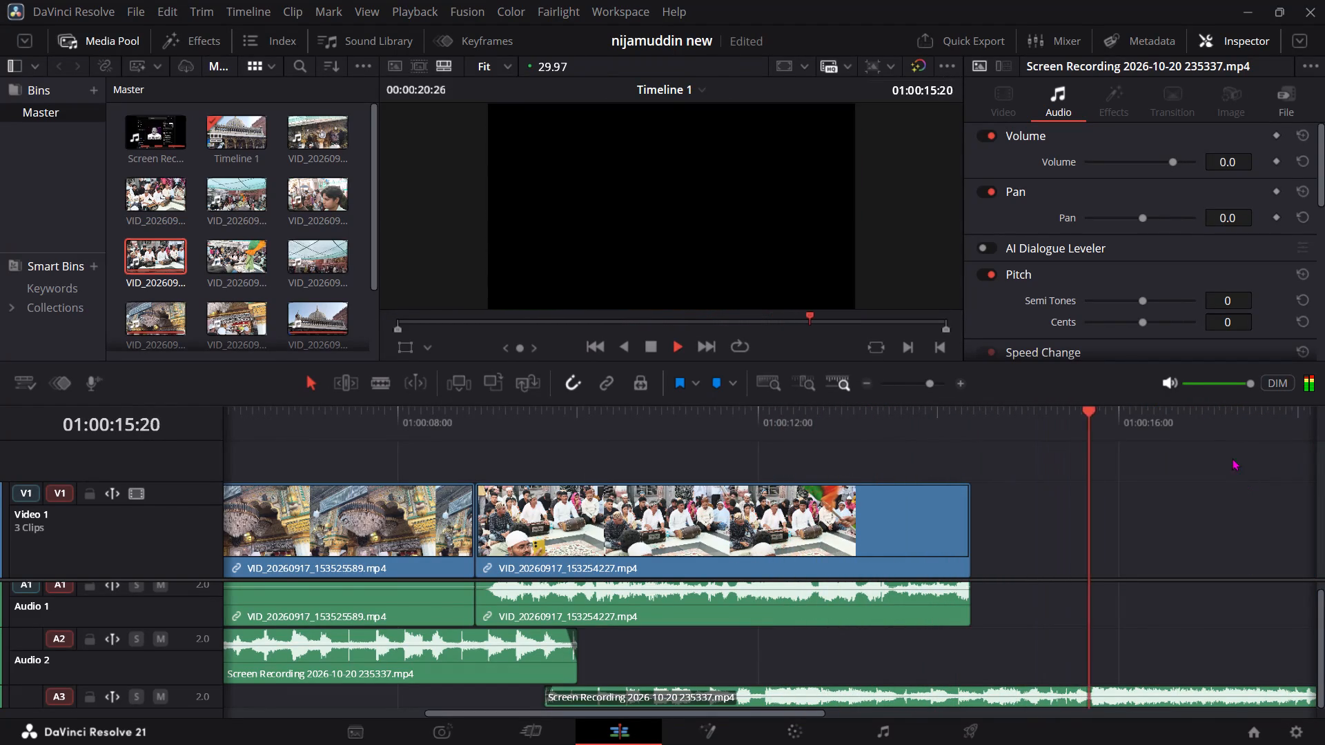
drag(1126, 421, 200, 482)
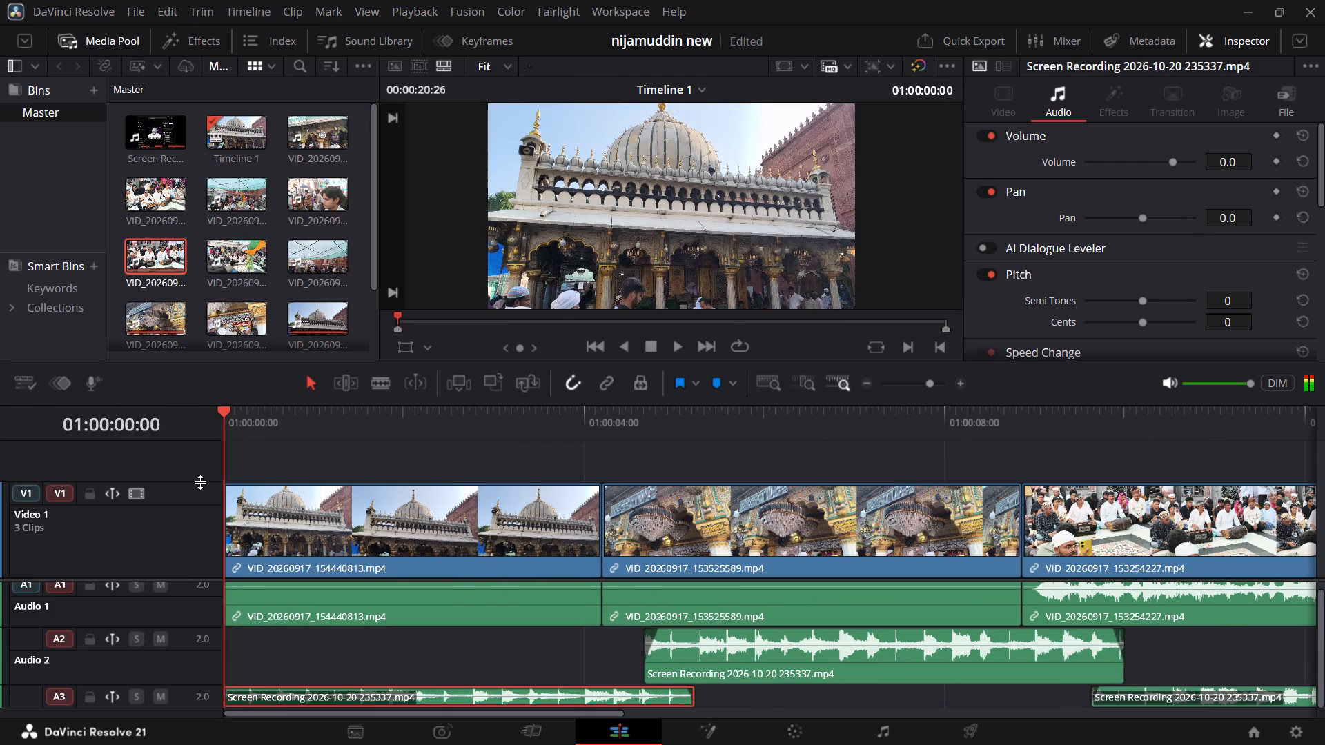
key(space)
Preview the remaining clips and add the shrine crowd clip VID_20260917_154455489.mp4 to Video 1 directly after the first qawwali clip.
click(228, 317)
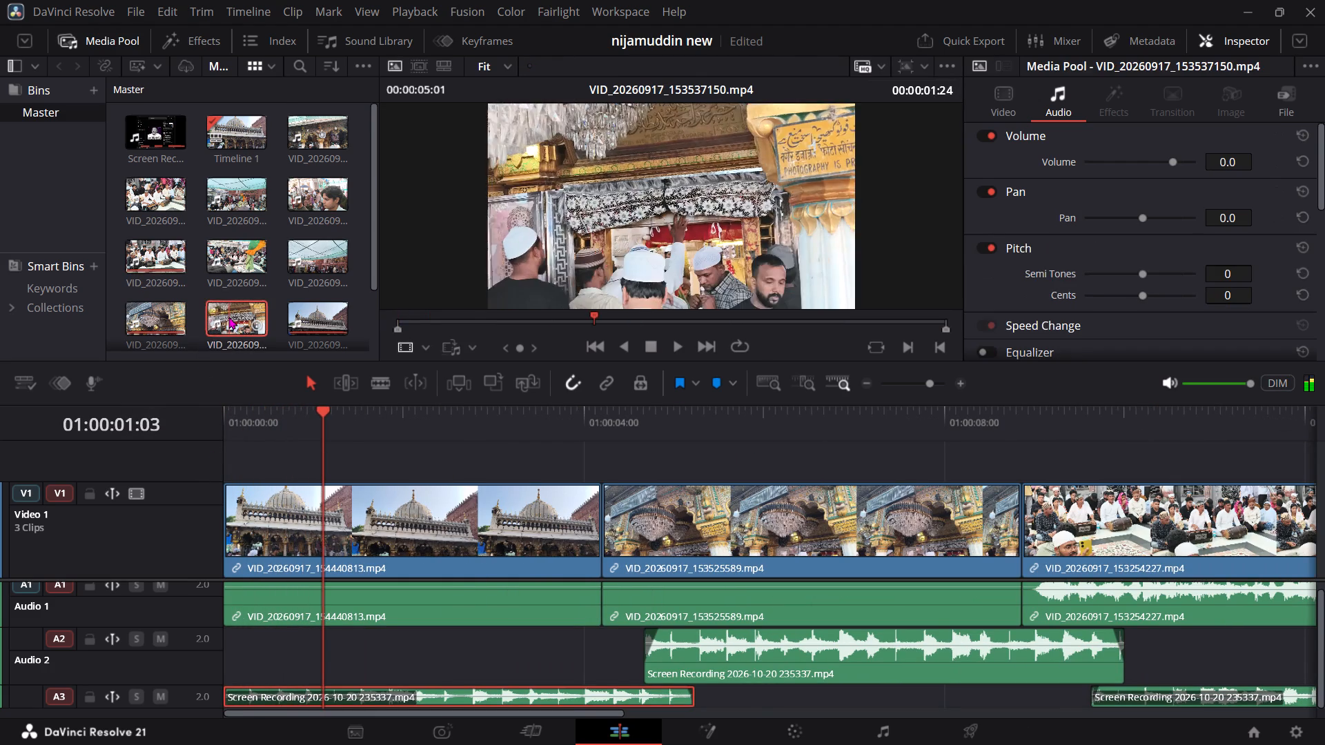
scroll(228, 316, down, 1)
click(235, 304)
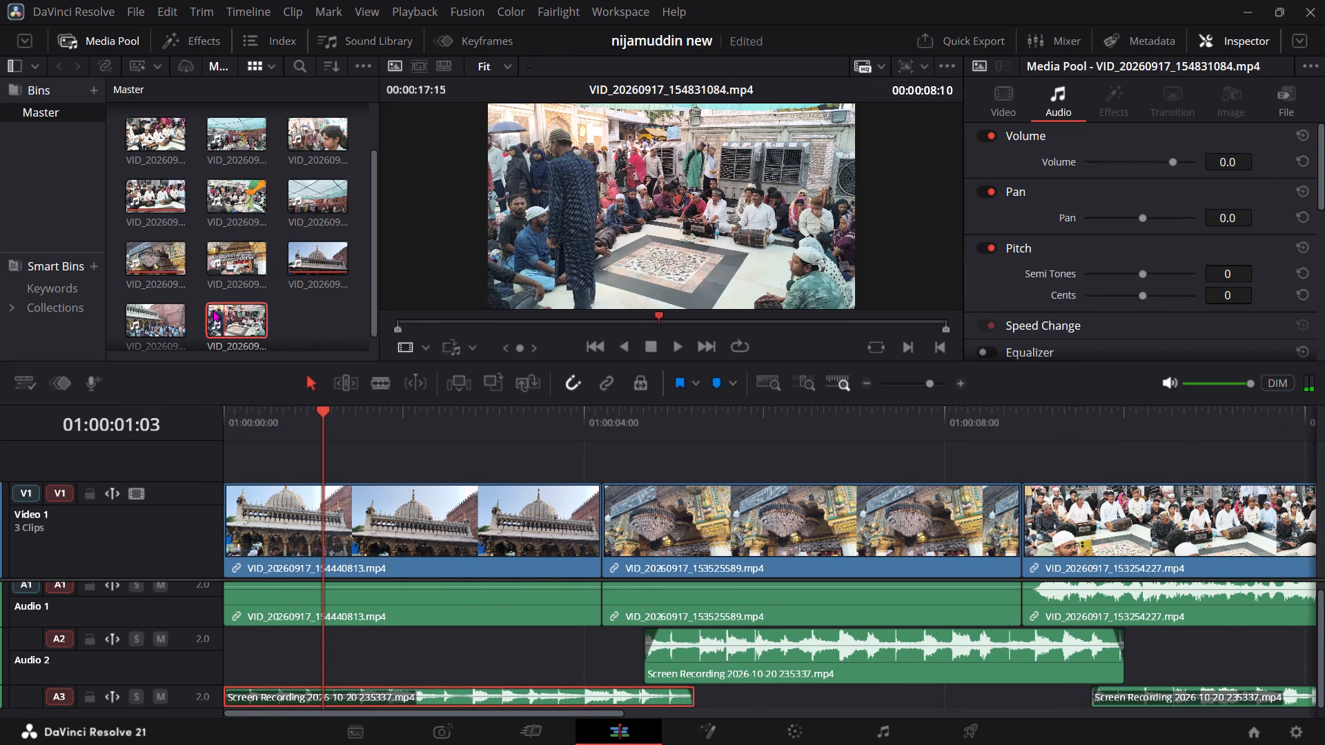
click(166, 311)
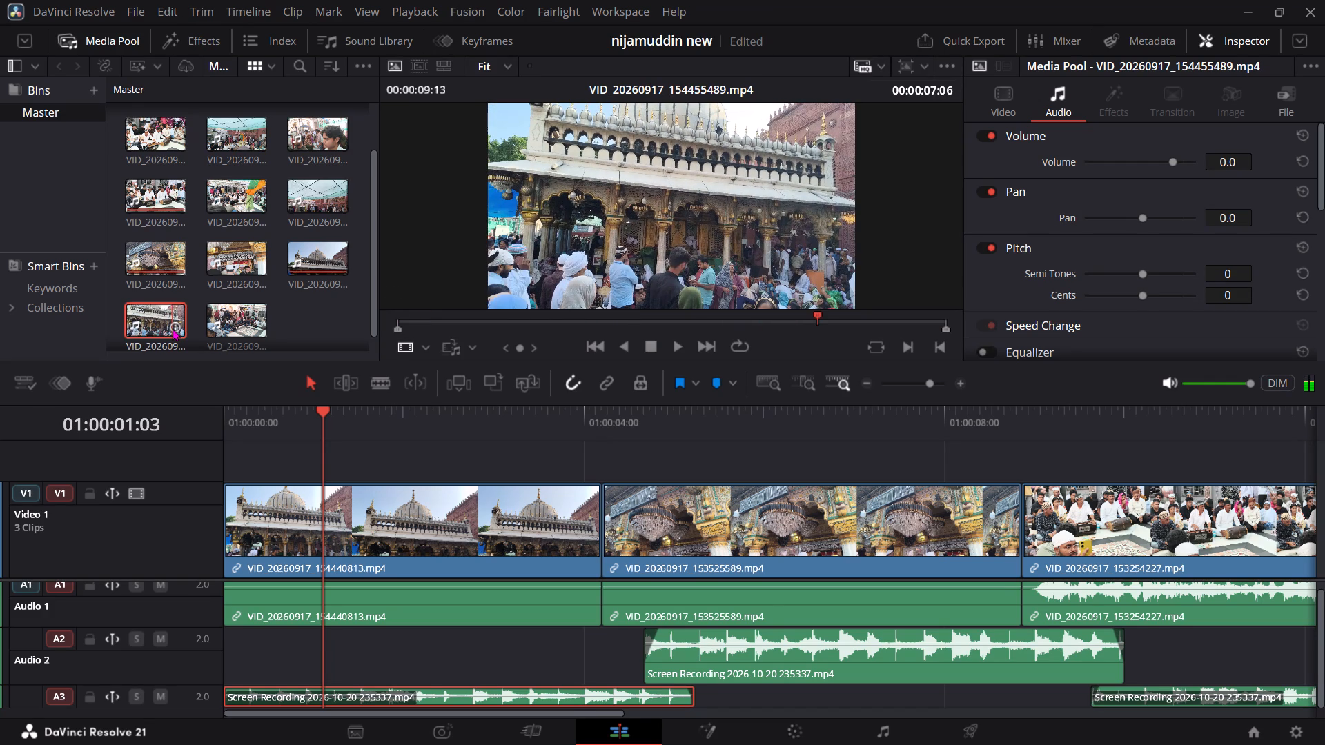
drag(144, 329, 1284, 524)
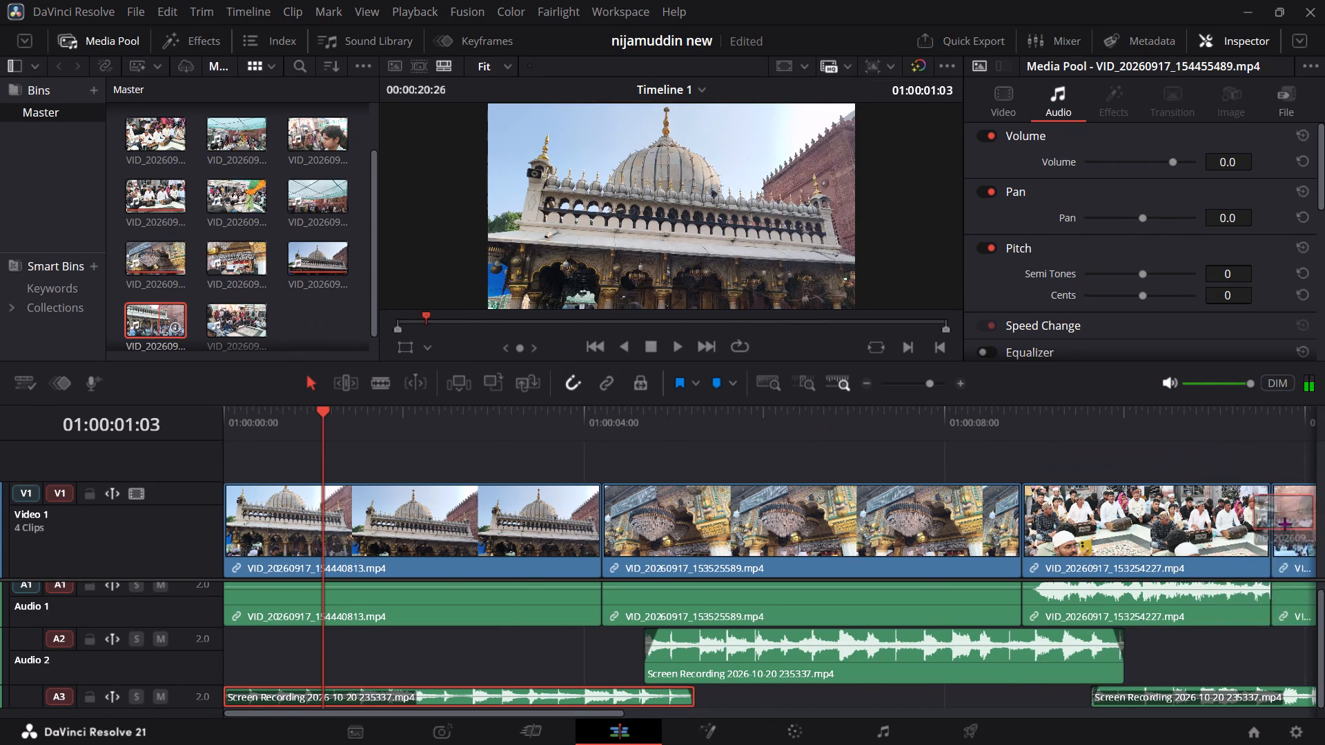
drag(1284, 524, 1181, 535)
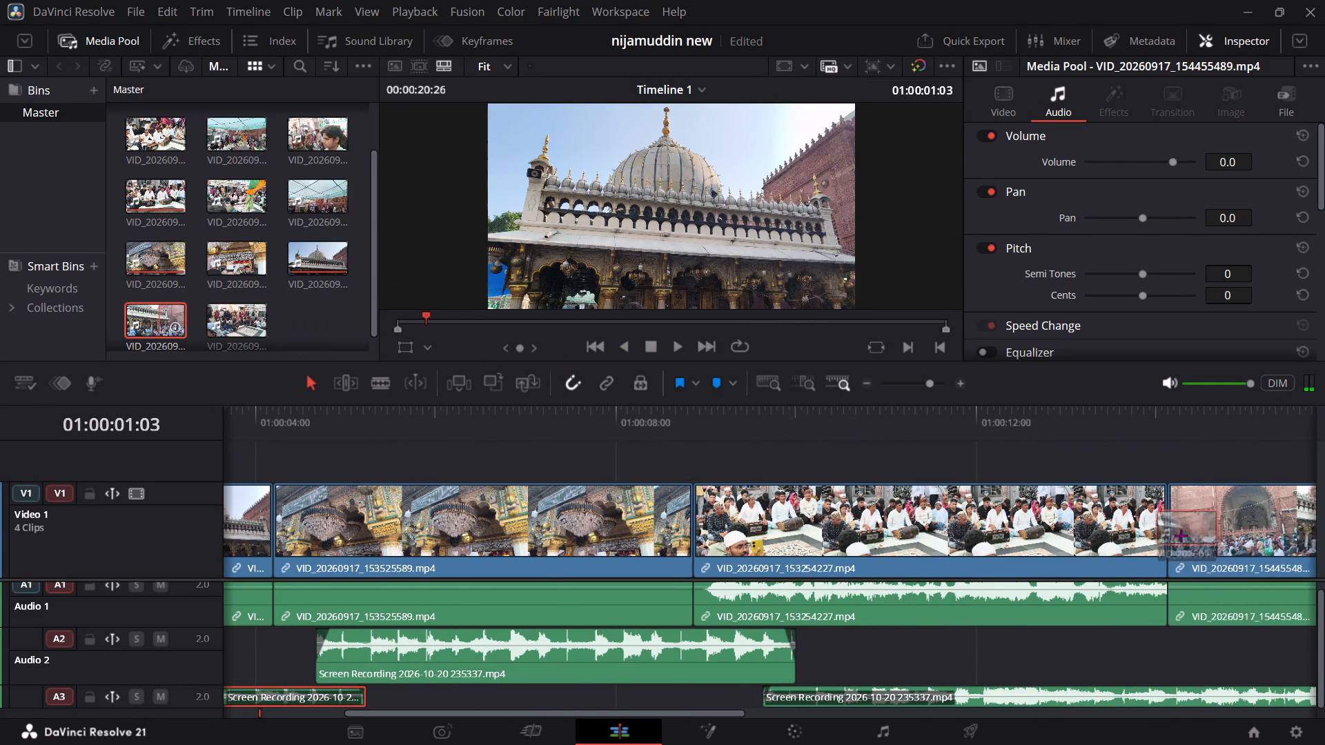
drag(1181, 535, 1194, 543)
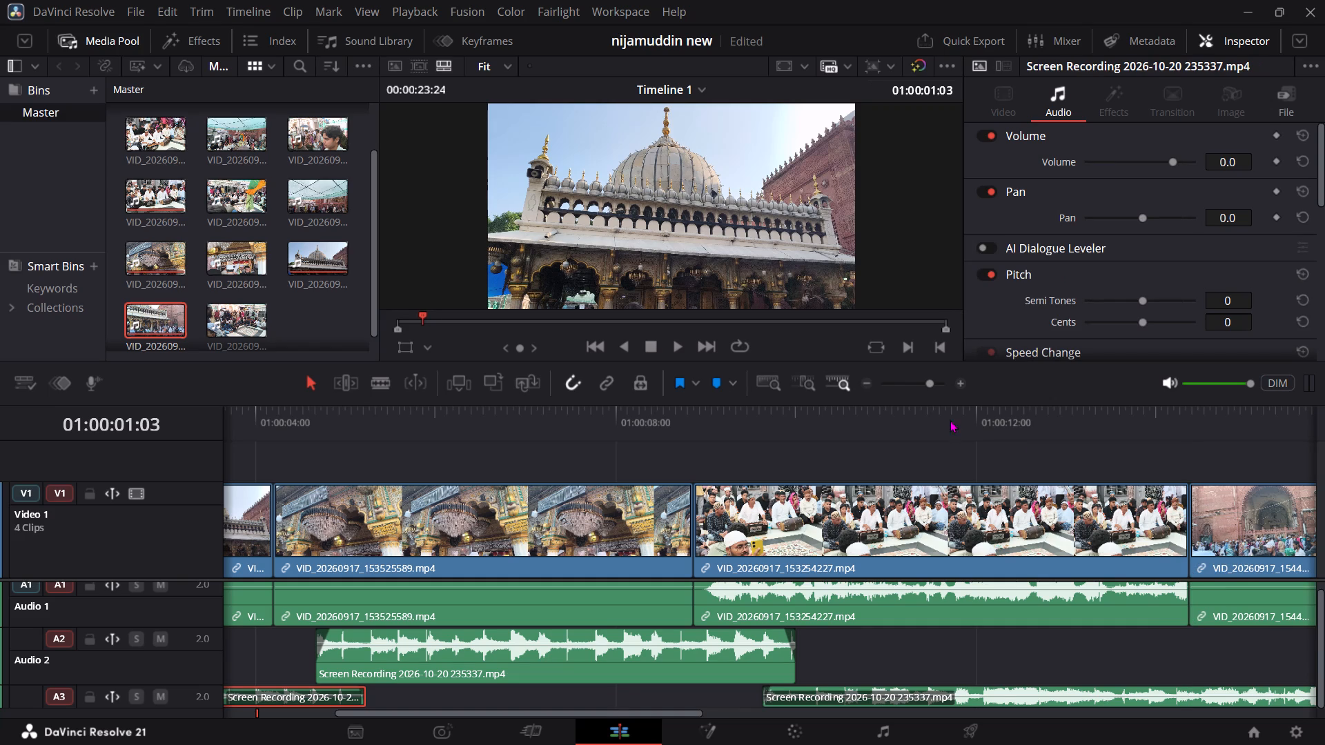
Add the shrine entrance clip VID_20260917_153537150.mp4 to Video 1 directly after VID_20260917_154455489.mp4.
drag(926, 386, 914, 404)
click(217, 270)
drag(220, 265, 374, 405)
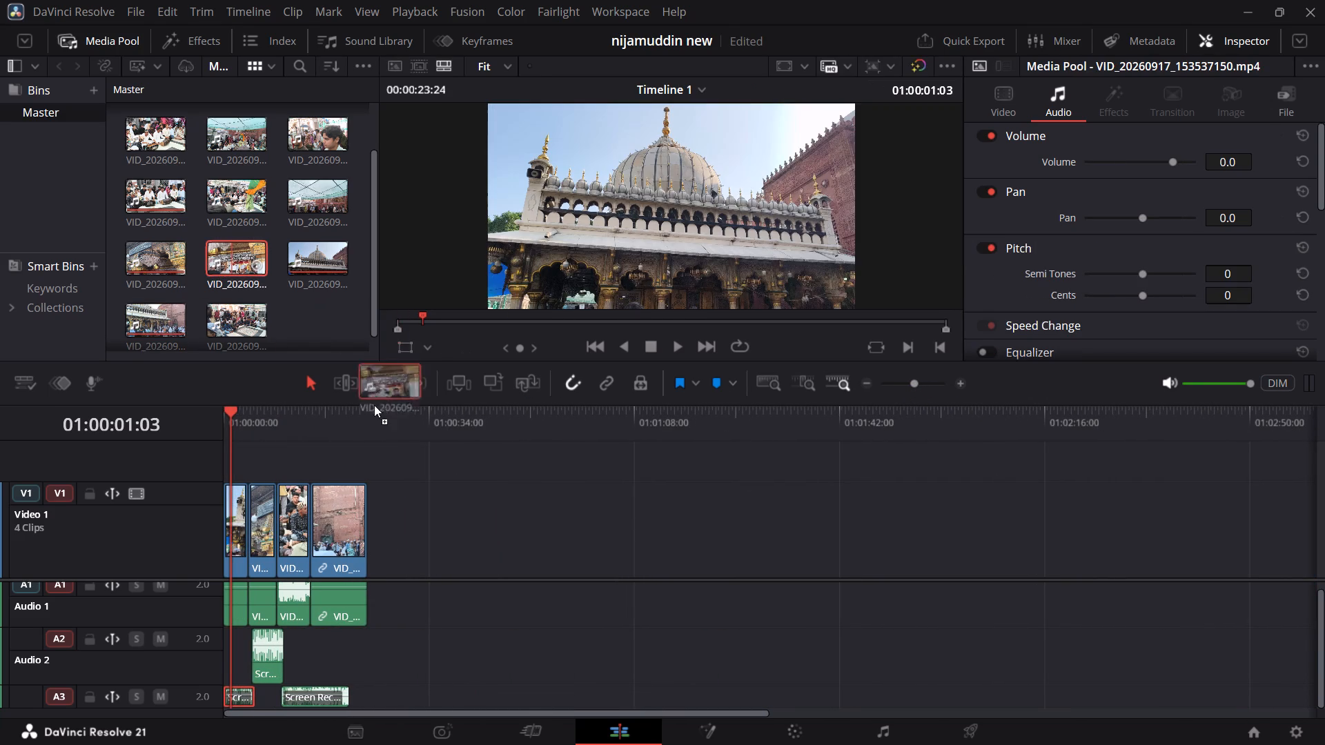
drag(374, 405, 371, 518)
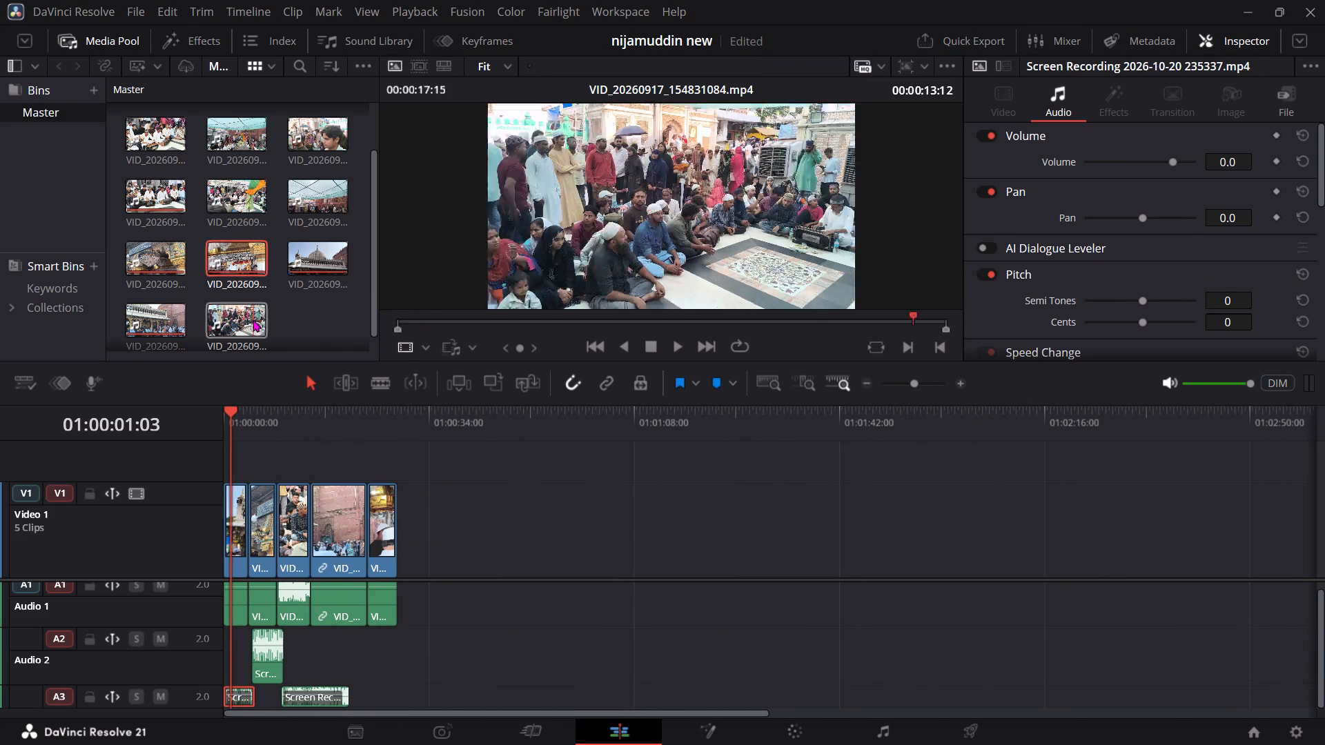
Preview further clips and add the canopy crowd clip VID_20260917_153211683.mp4 to Video 1 directly after the shrine entrance clip.
click(253, 319)
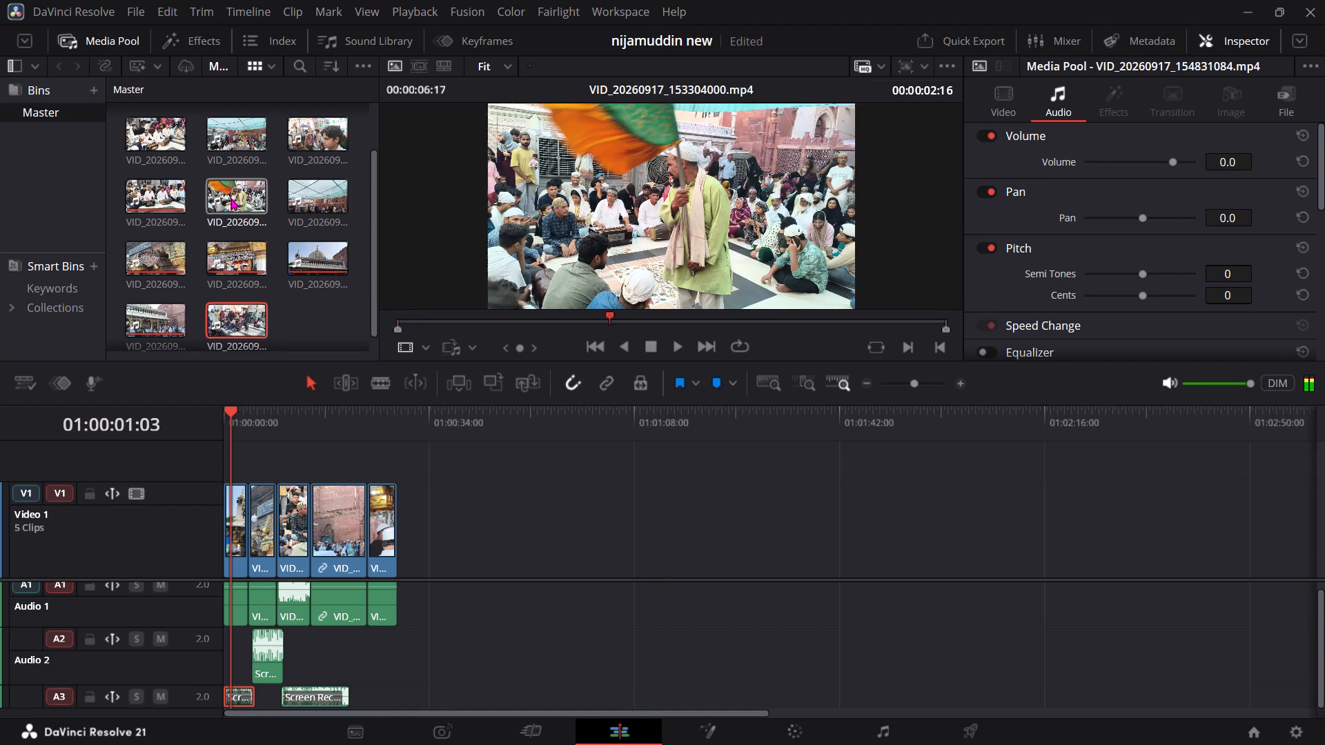
scroll(230, 198, up, 1)
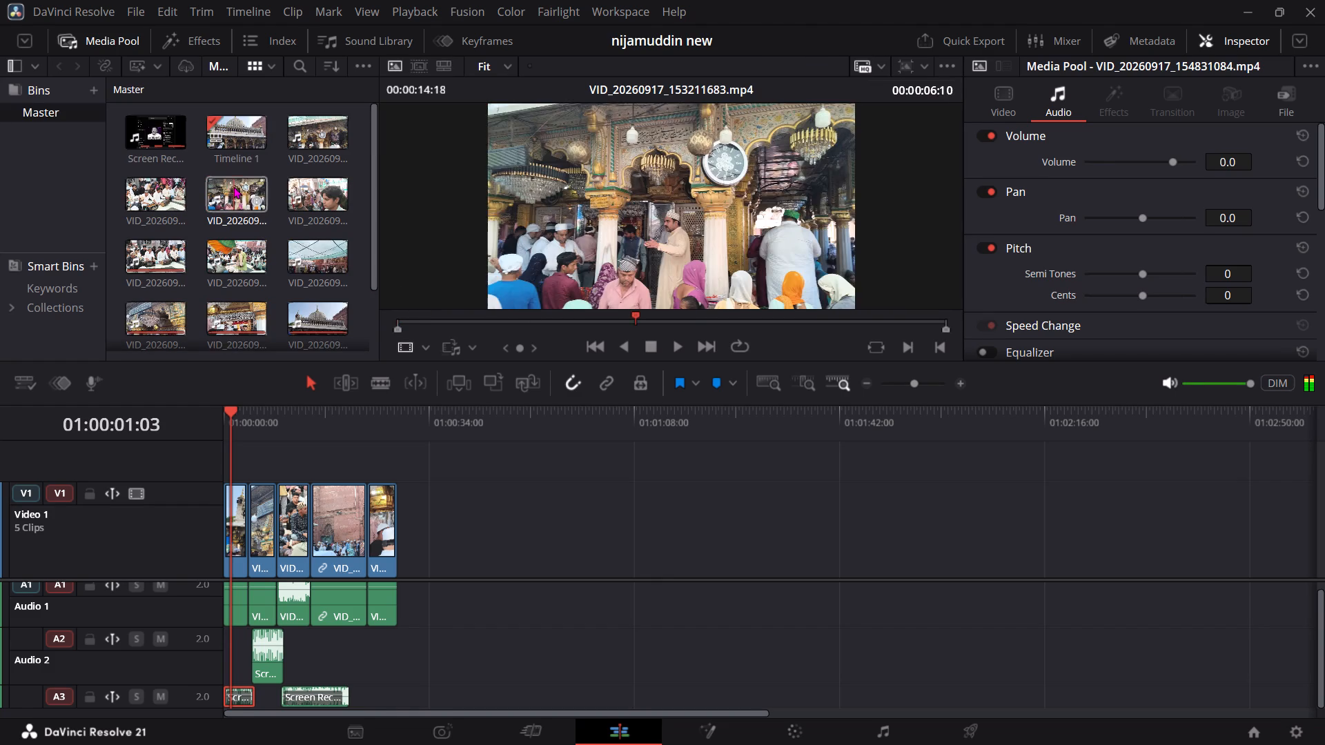
drag(233, 186, 402, 517)
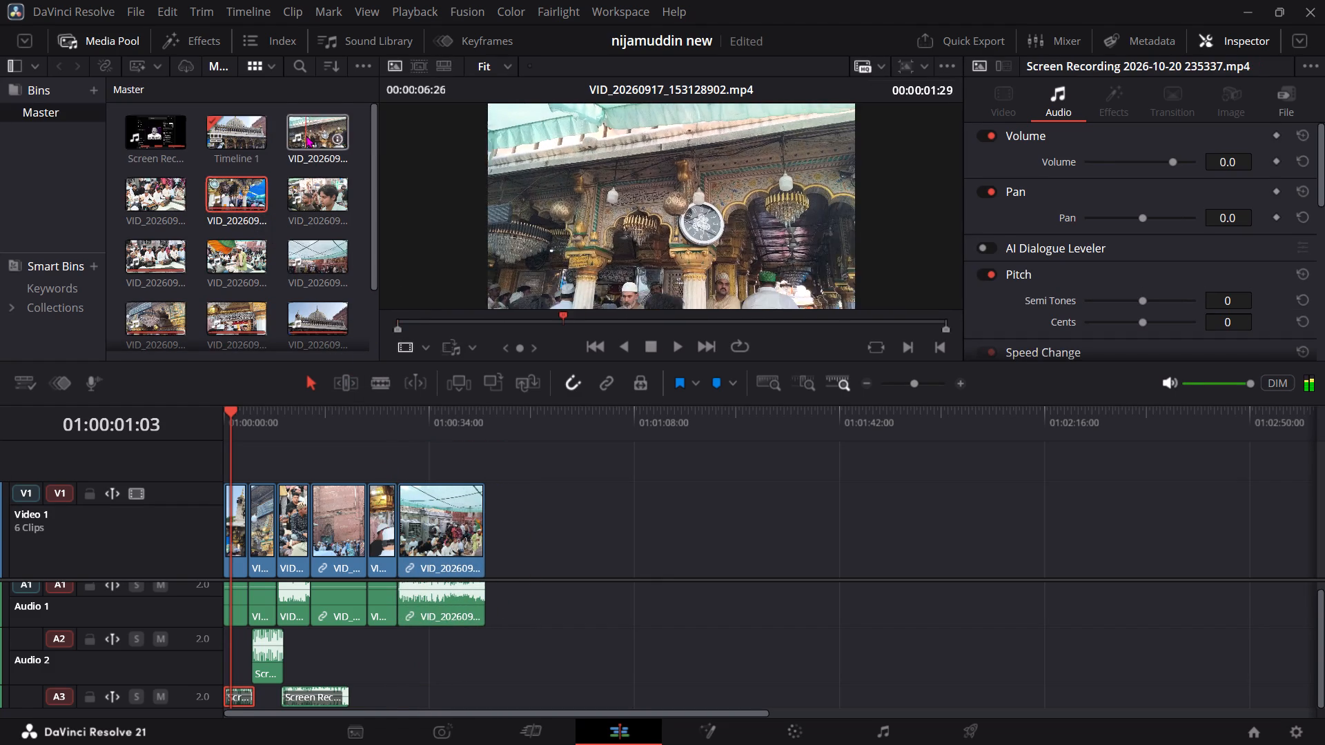
Append the shrine facade clip VID_20260917_153128902.mp4 and the qawwali clip VID_20260917_153154093.mp4 to Video 1 after the canopy crowd clip.
drag(302, 135, 477, 535)
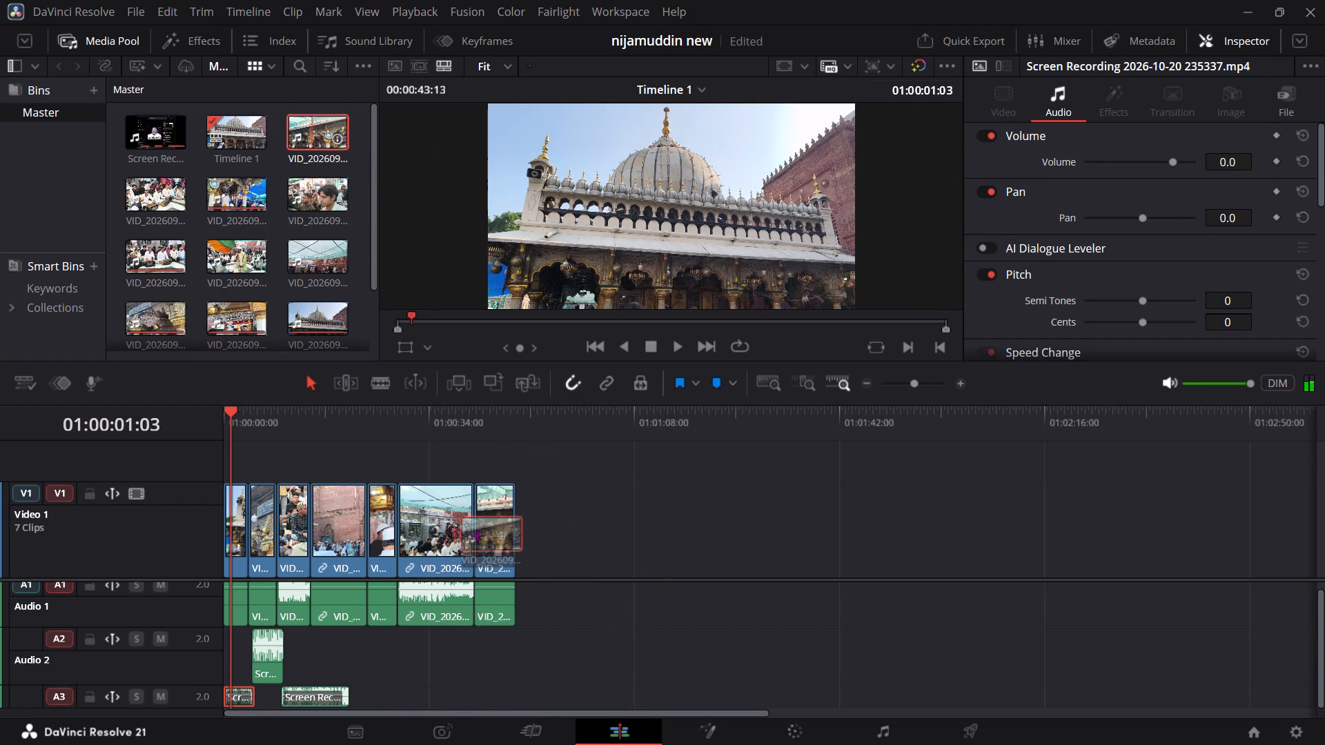
drag(477, 535, 492, 539)
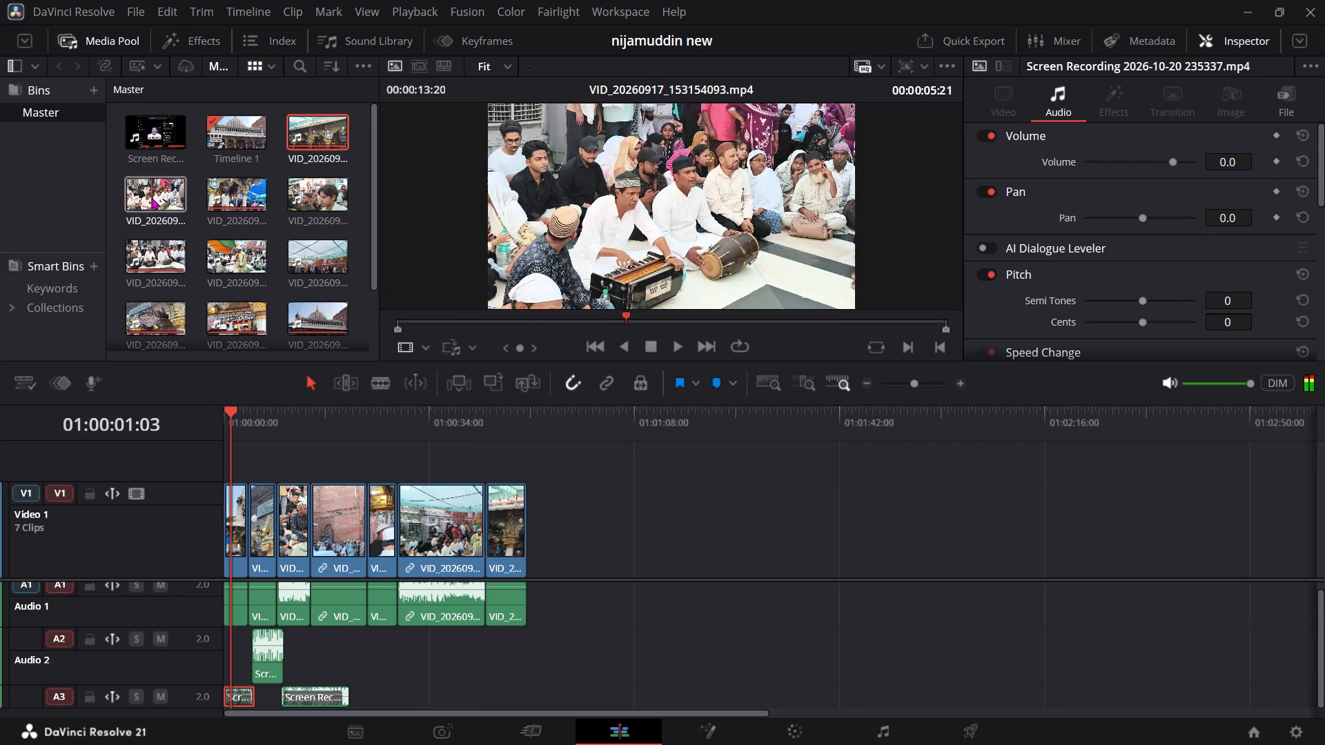
drag(151, 197, 533, 513)
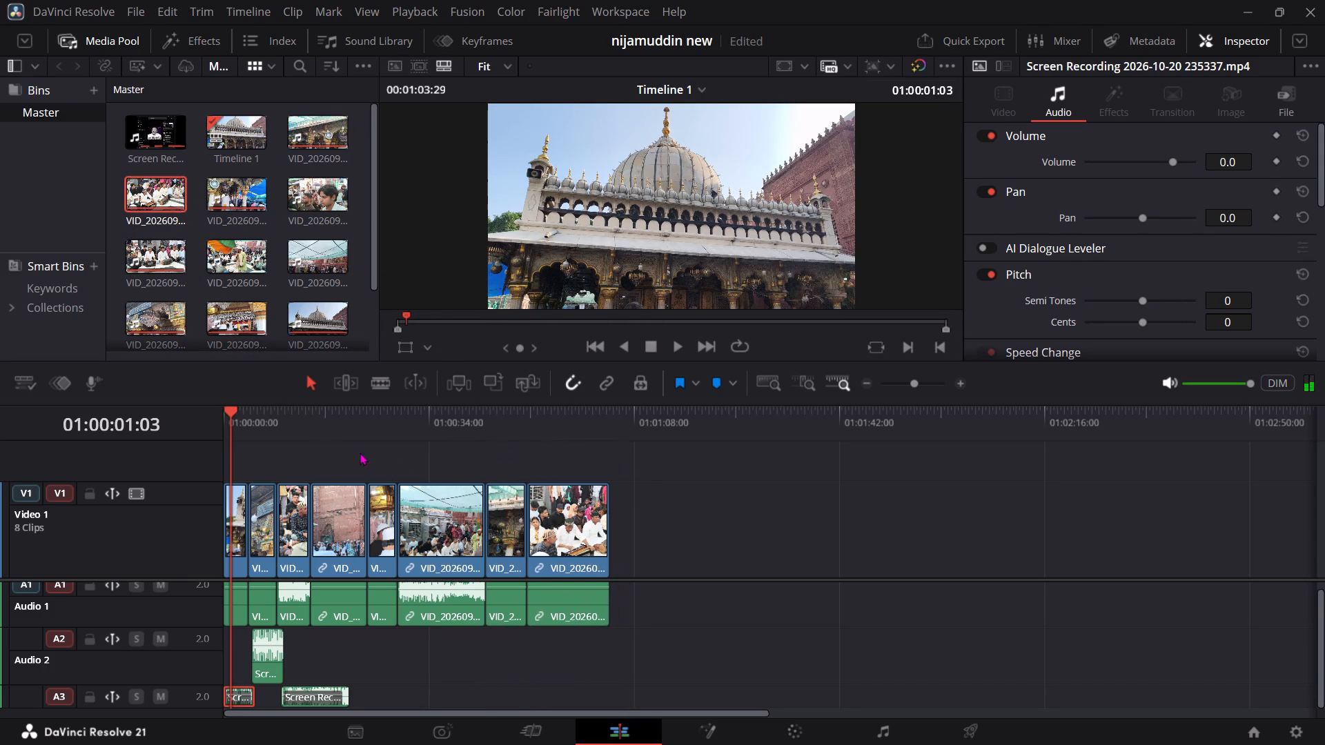
Play the timeline from around the canopy crowd clip through the last qawwali clip to review the newly added footage.
drag(284, 433, 391, 469)
key(space)
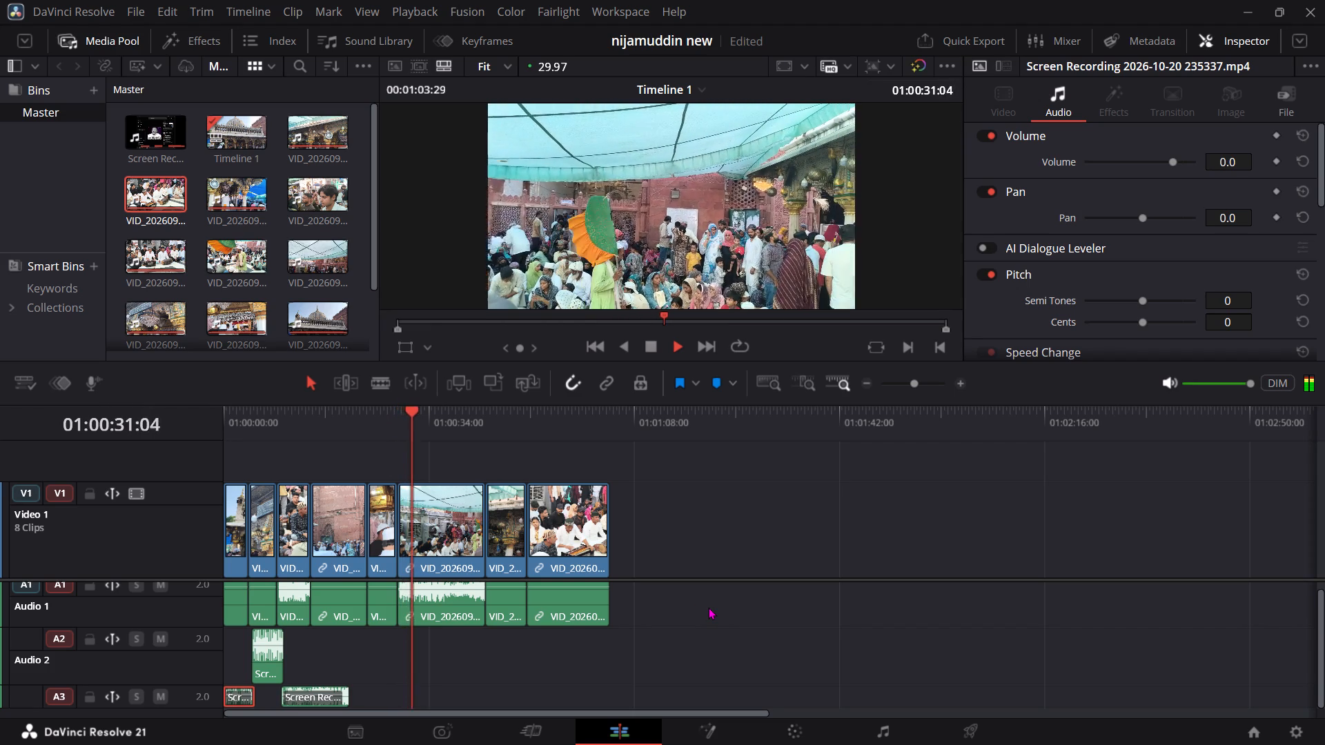
scroll(230, 282, down, 1)
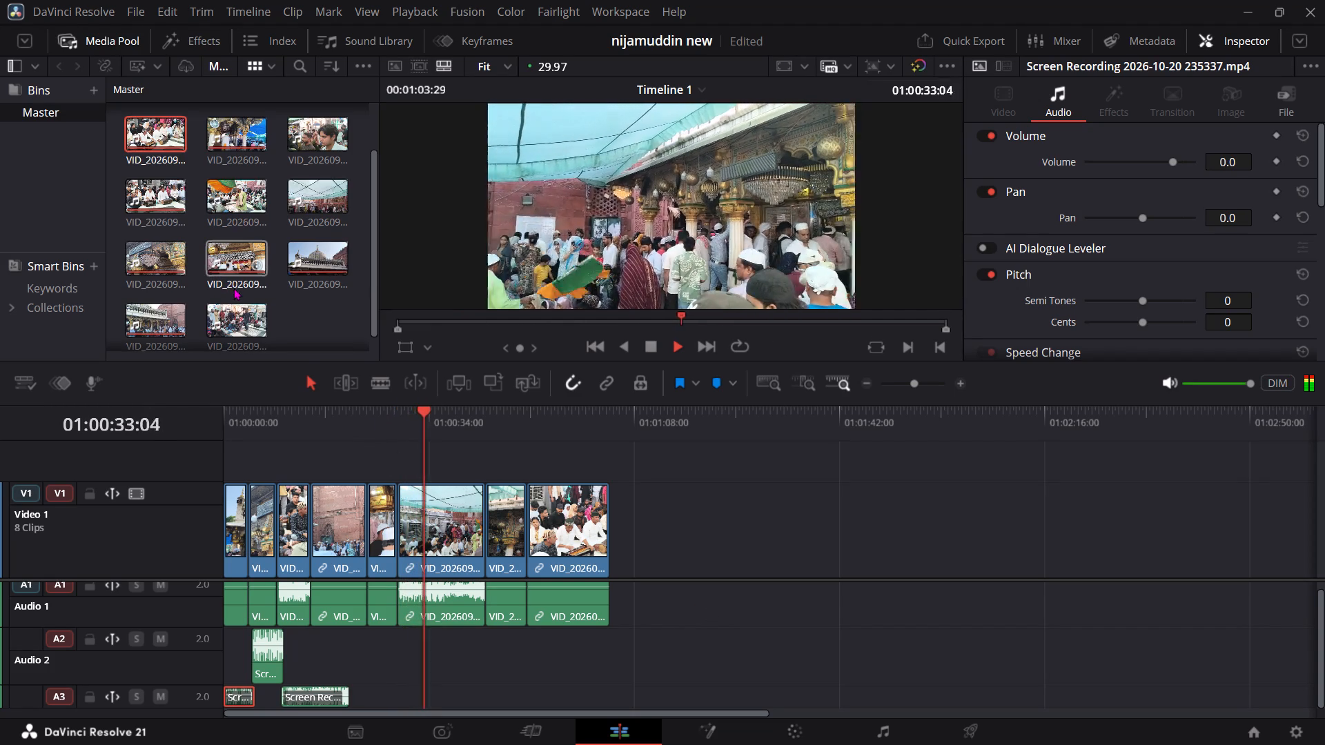
click(228, 194)
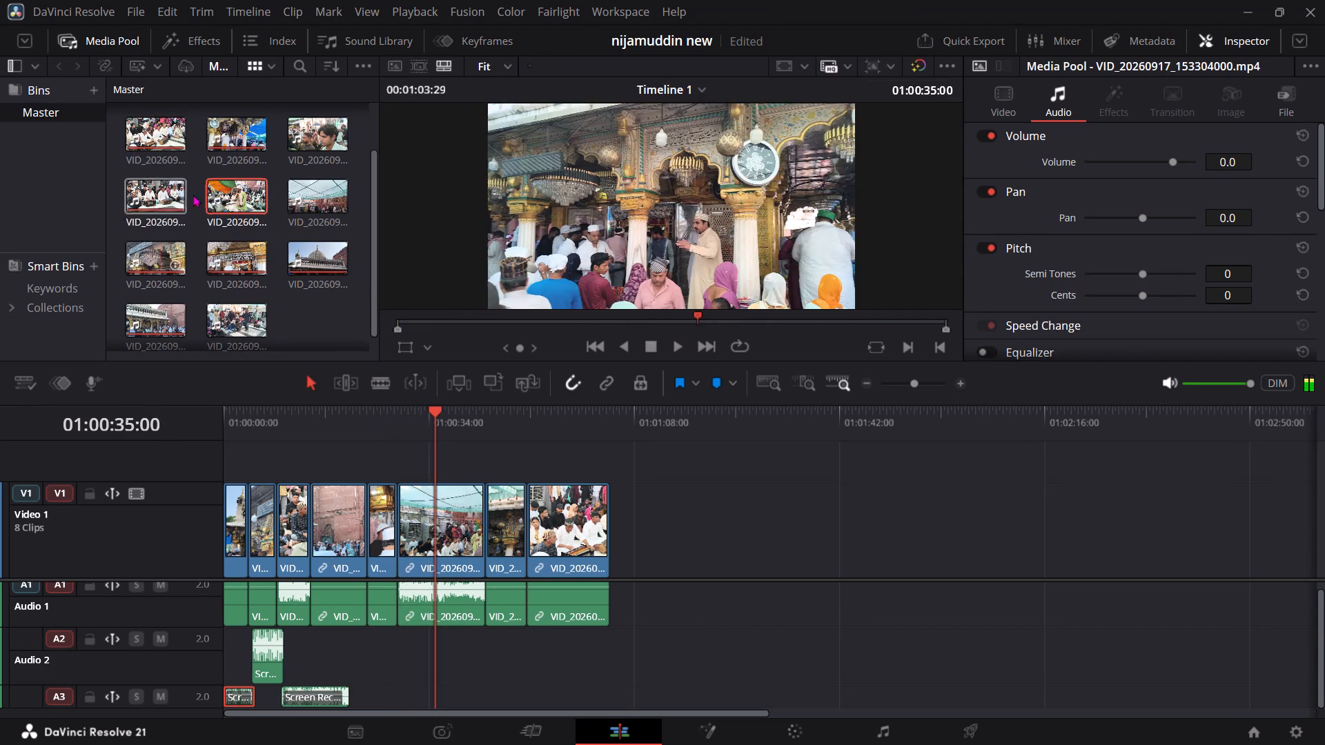
click(235, 181)
drag(491, 437, 401, 433)
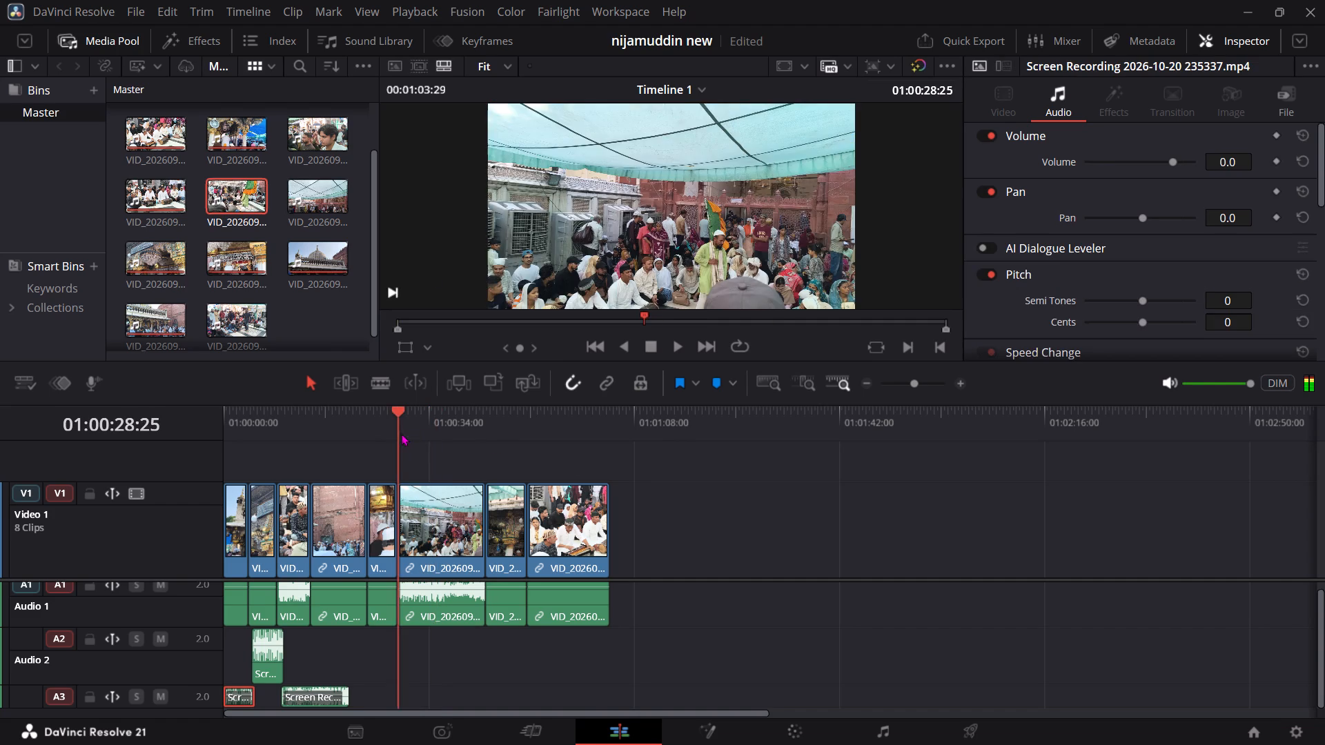
drag(401, 433, 391, 433)
key(space)
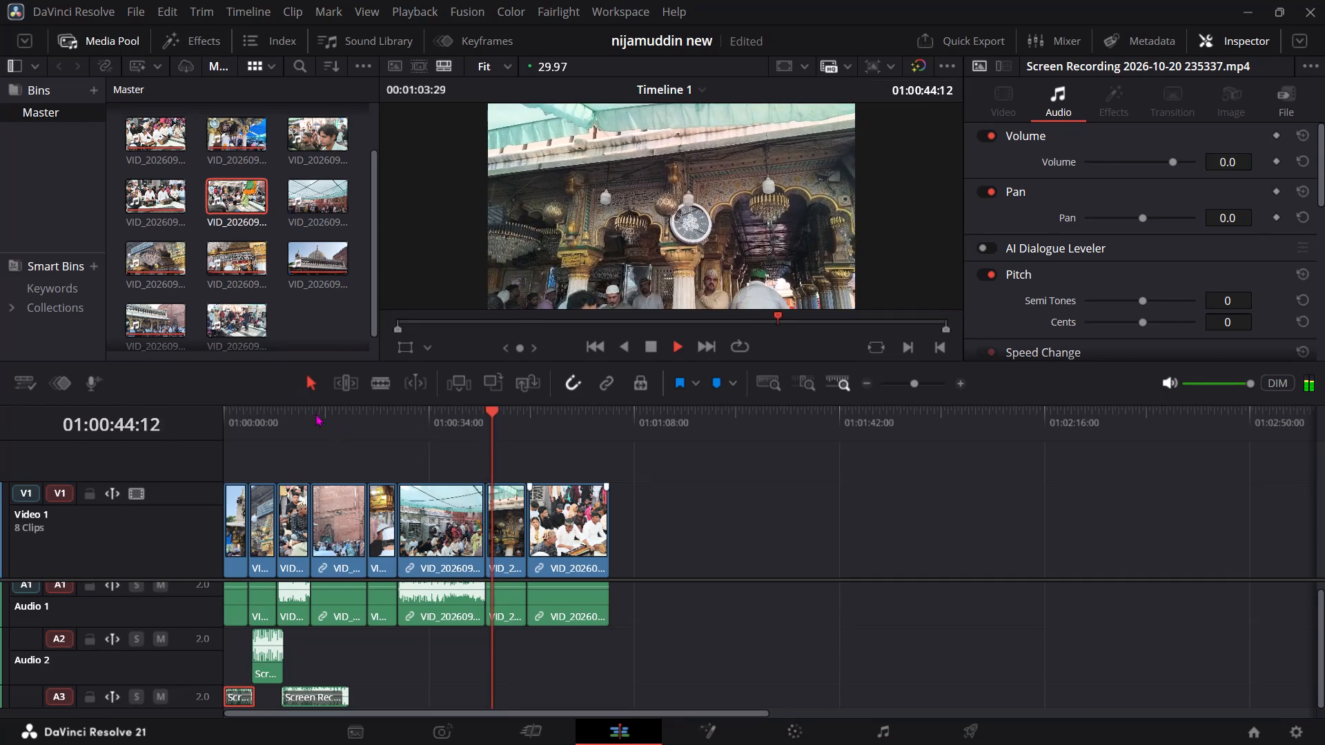
scroll(242, 307, up, 1)
scroll(308, 293, up, 3)
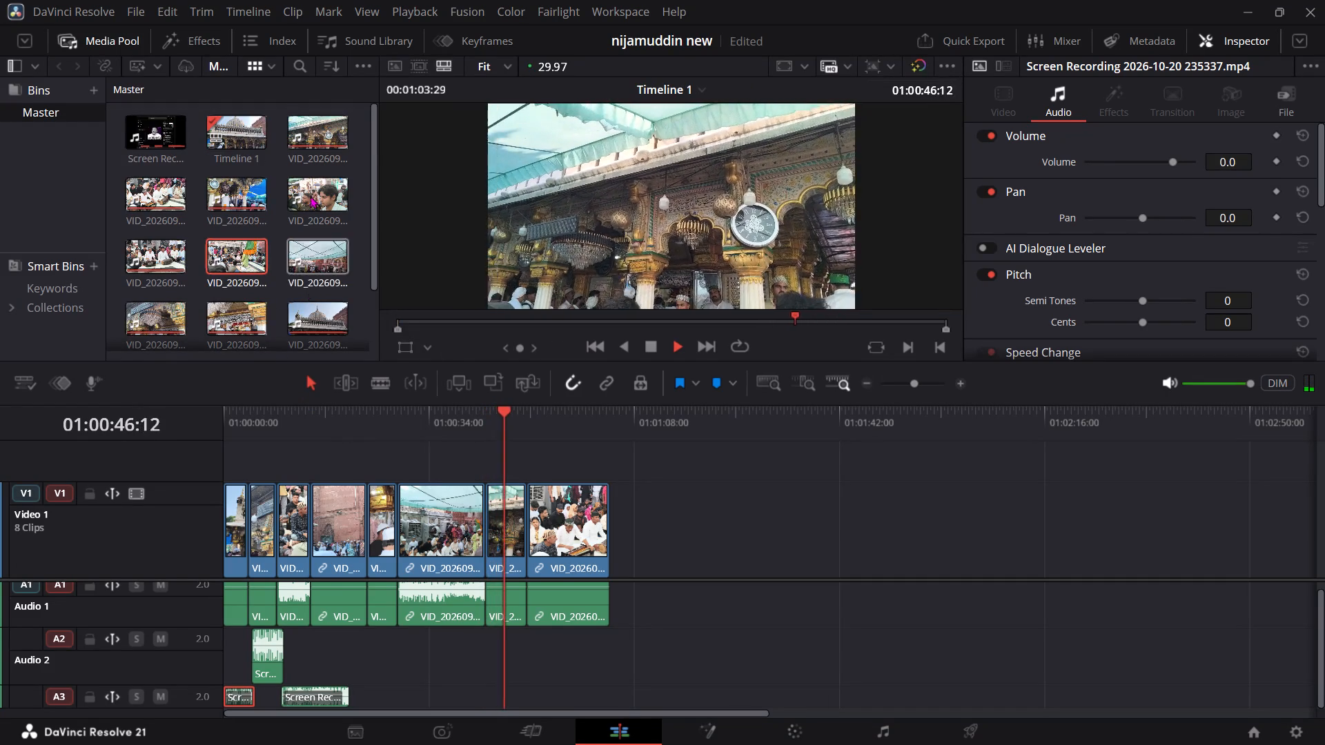
click(328, 131)
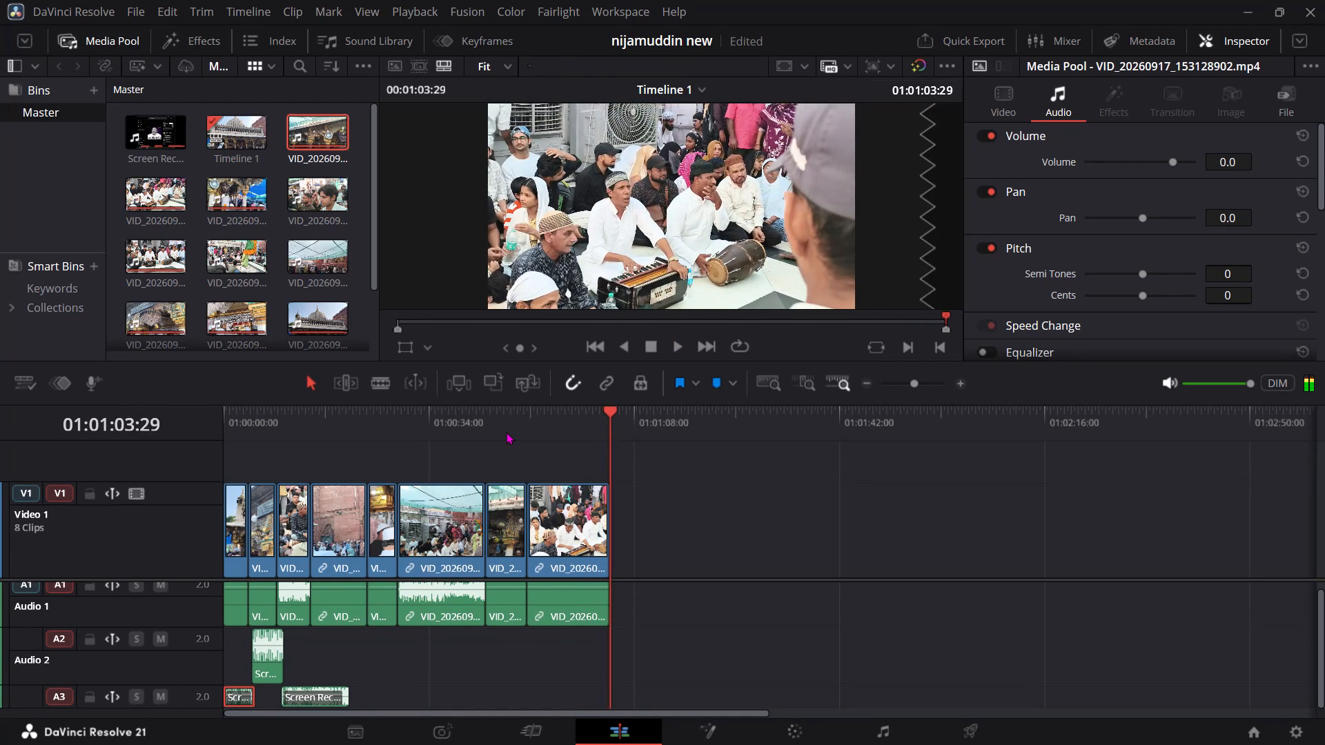
Replay the last three Video 1 clips from 01:00:28:25, rechecking the cuts into the shrine facade and qawwali clips.
drag(508, 426, 404, 464)
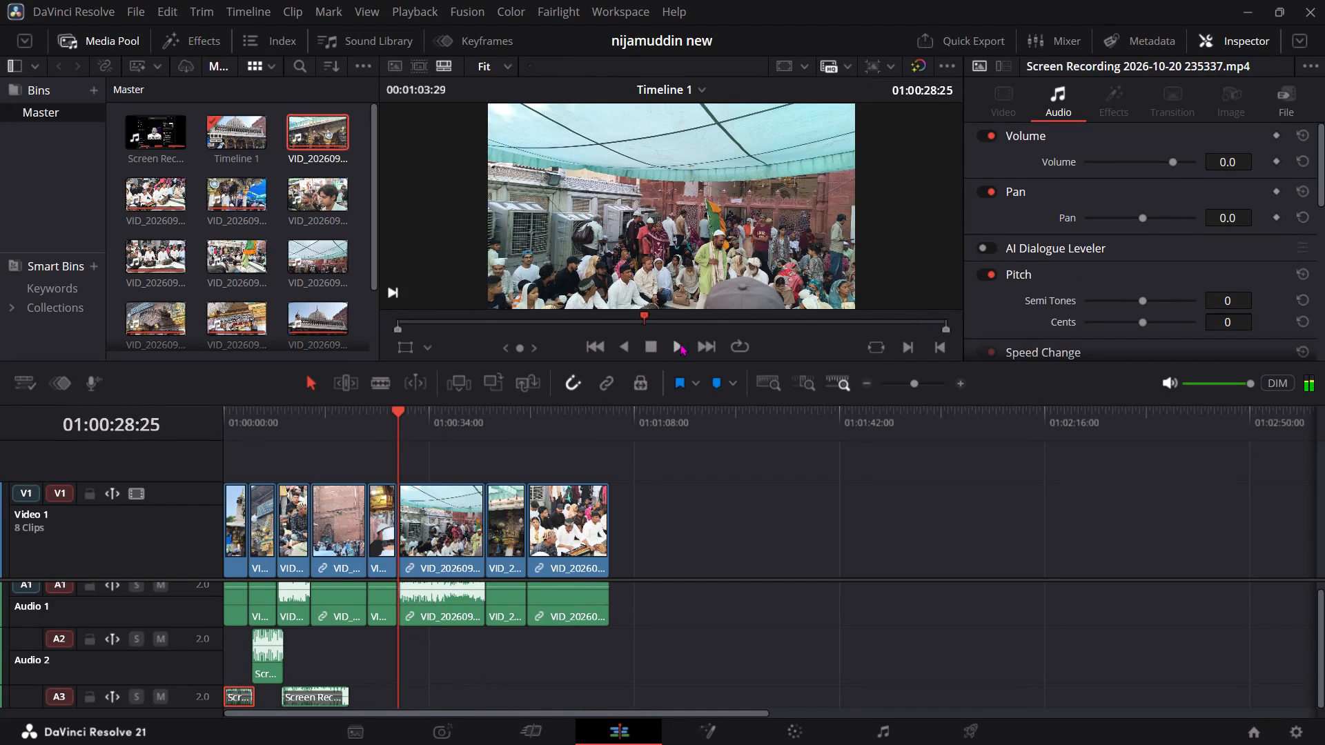
click(681, 343)
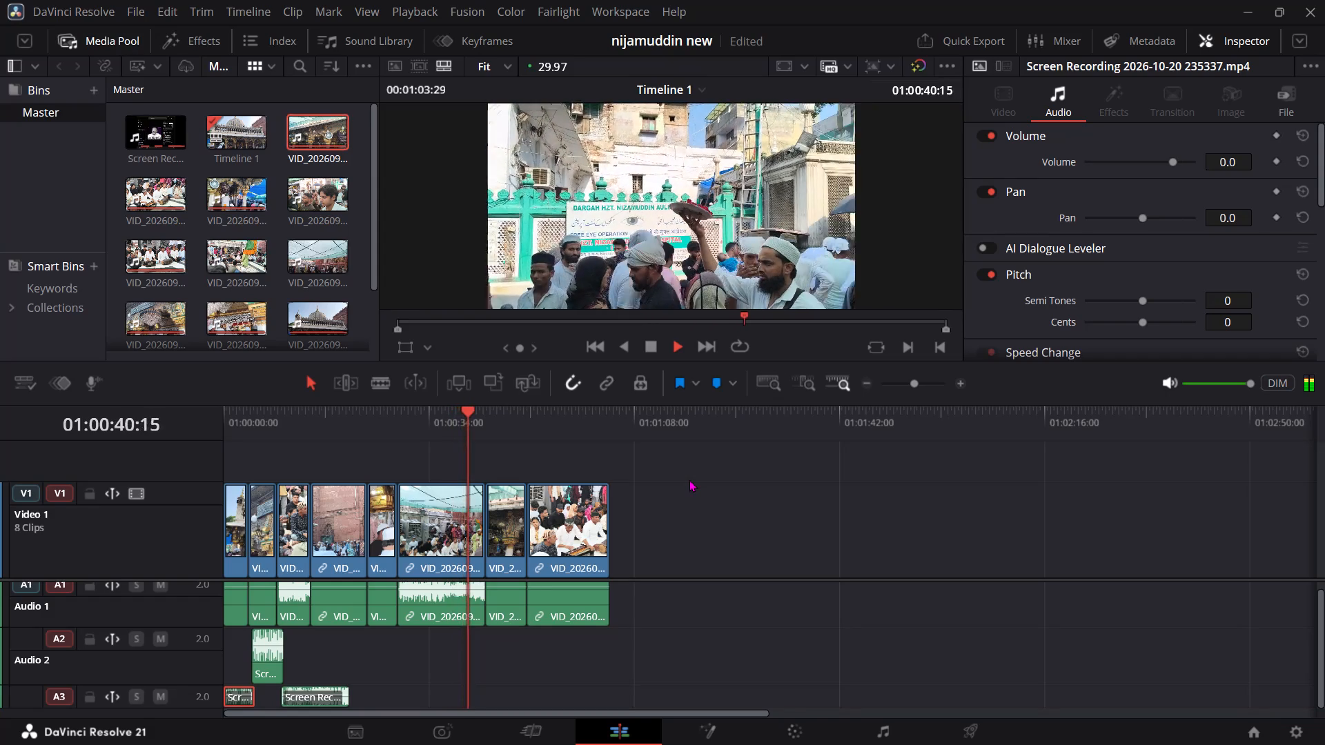
click(698, 606)
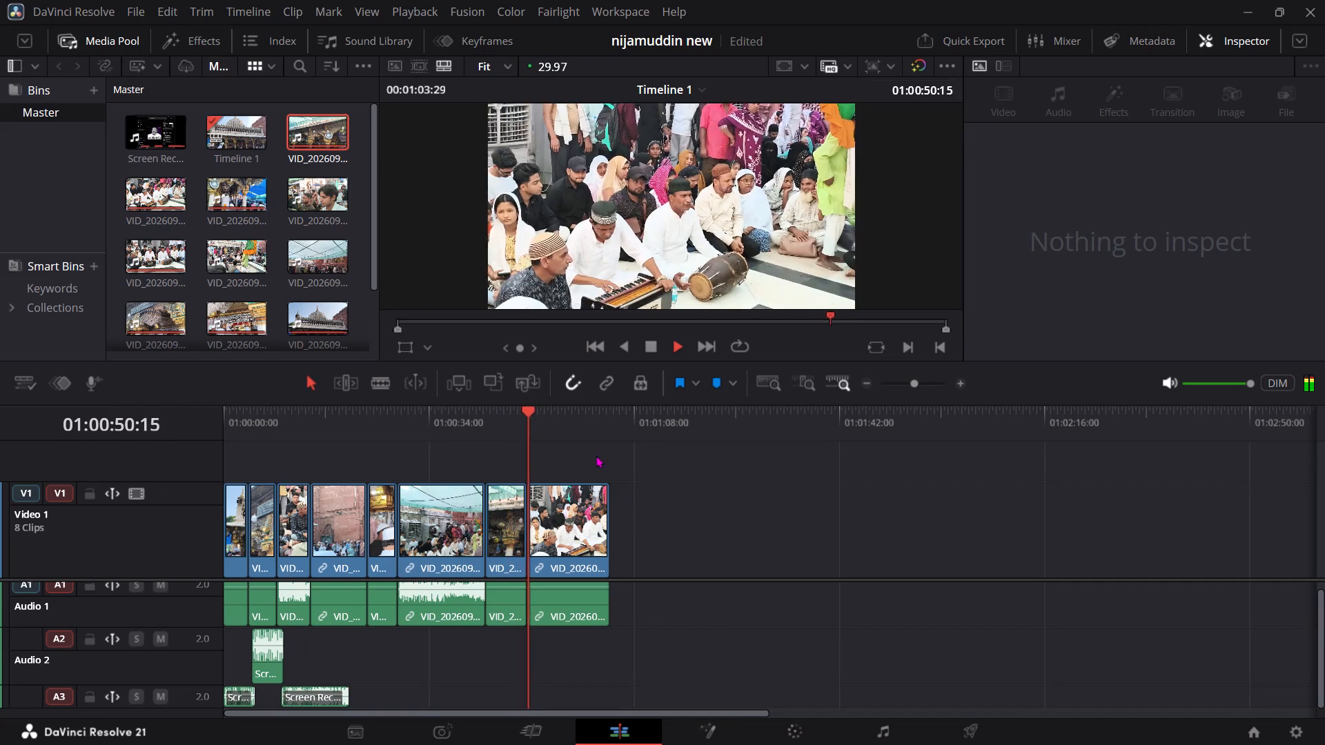
drag(538, 432, 483, 441)
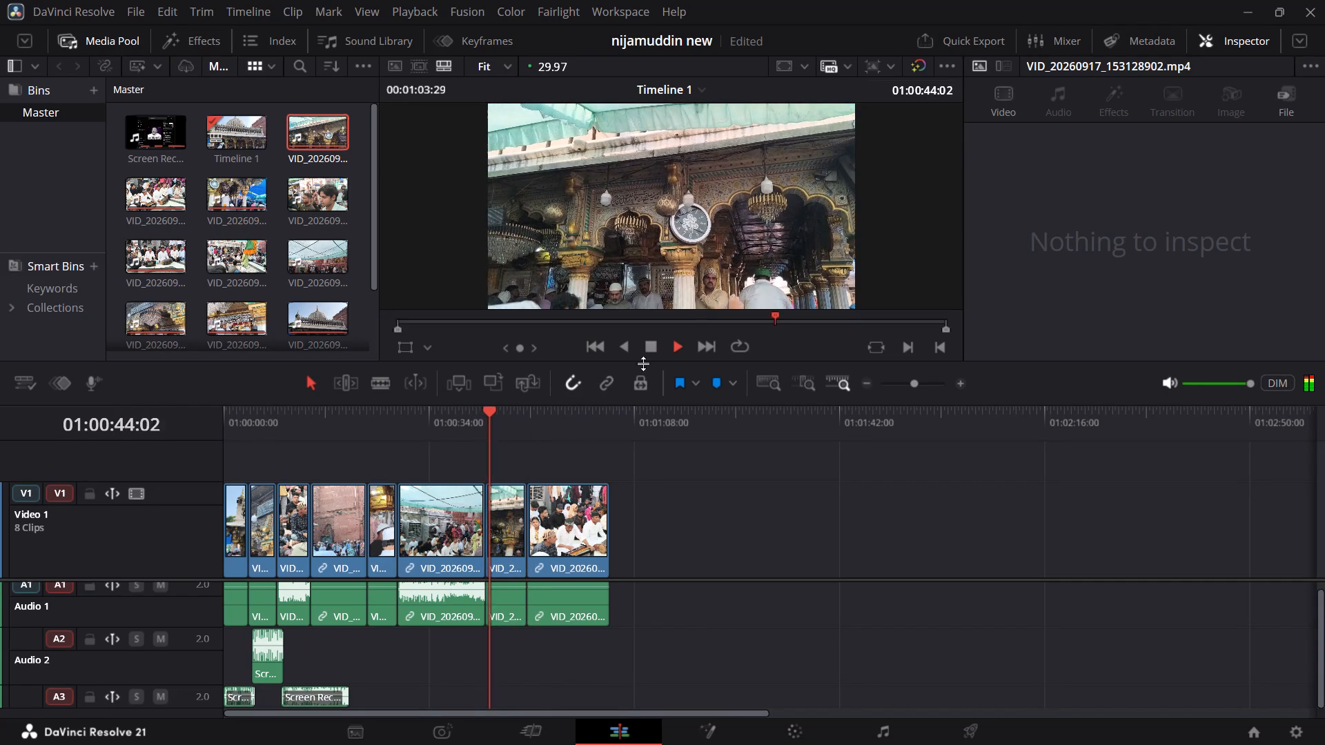
drag(525, 413, 474, 435)
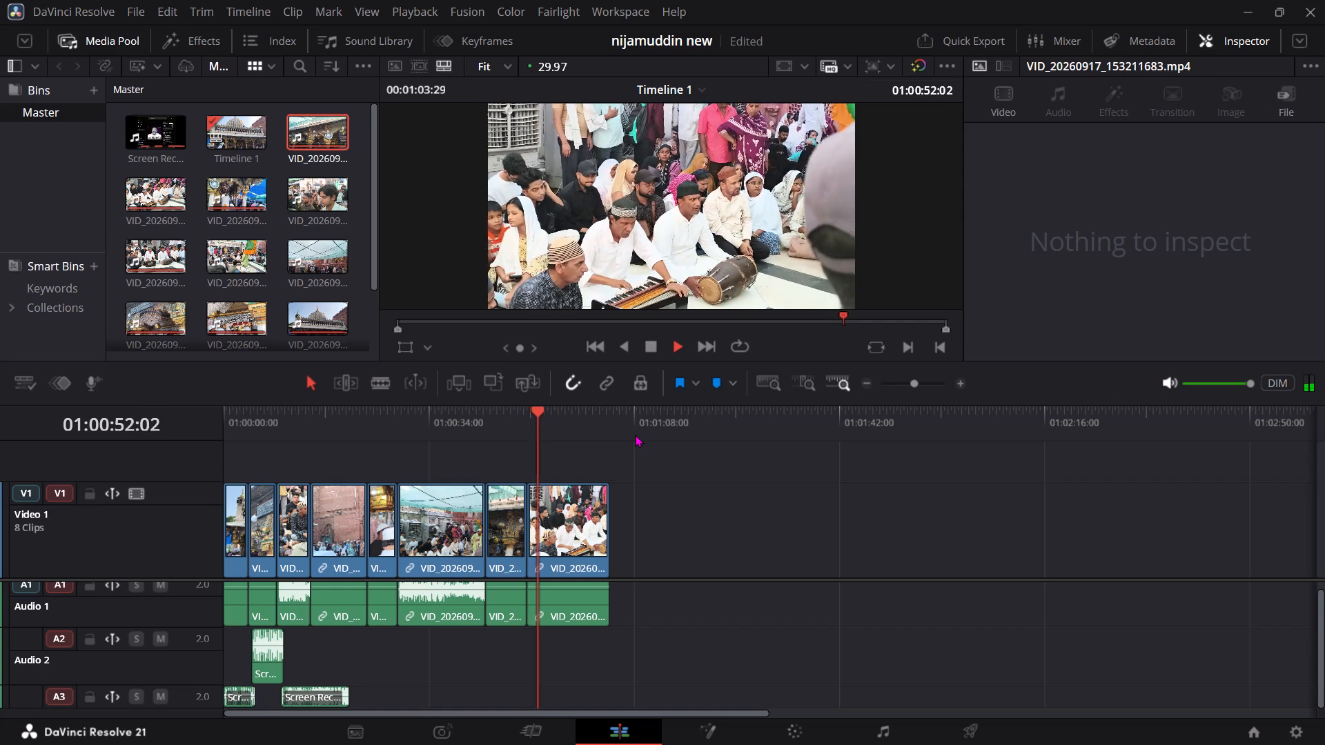
click(639, 460)
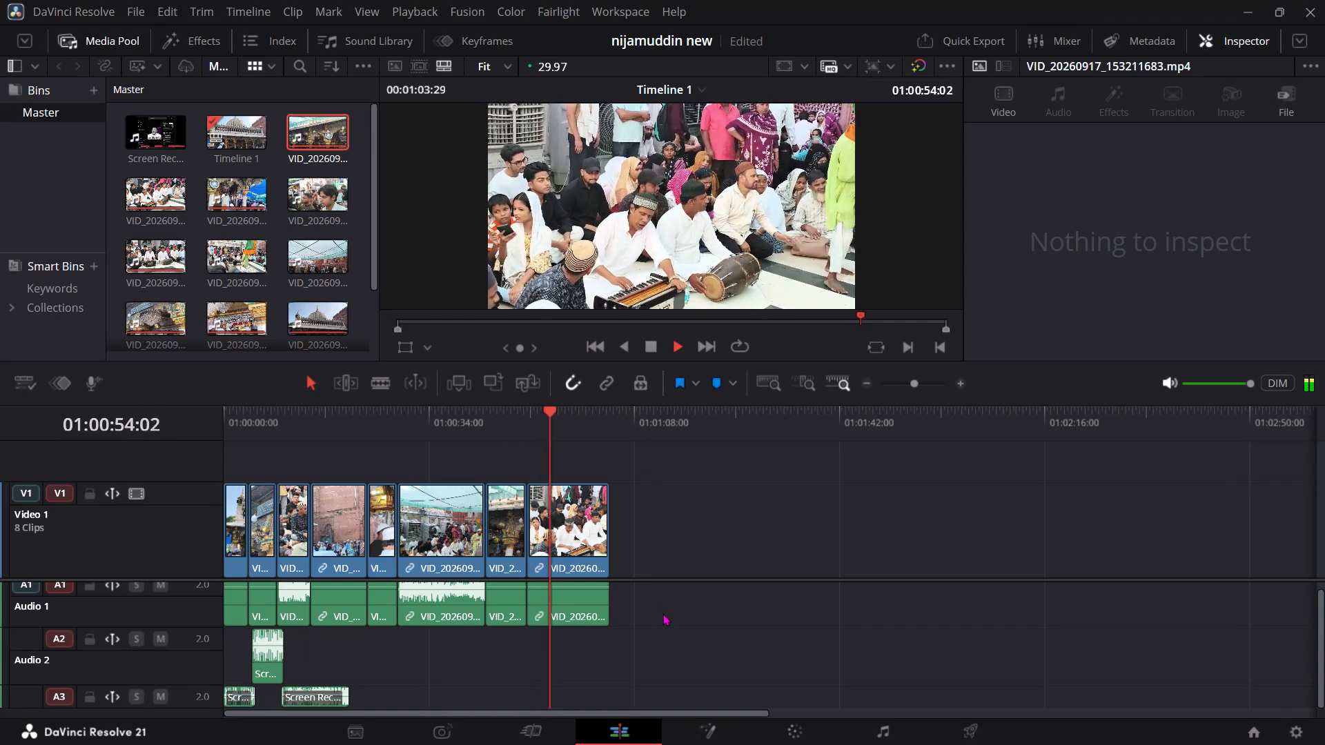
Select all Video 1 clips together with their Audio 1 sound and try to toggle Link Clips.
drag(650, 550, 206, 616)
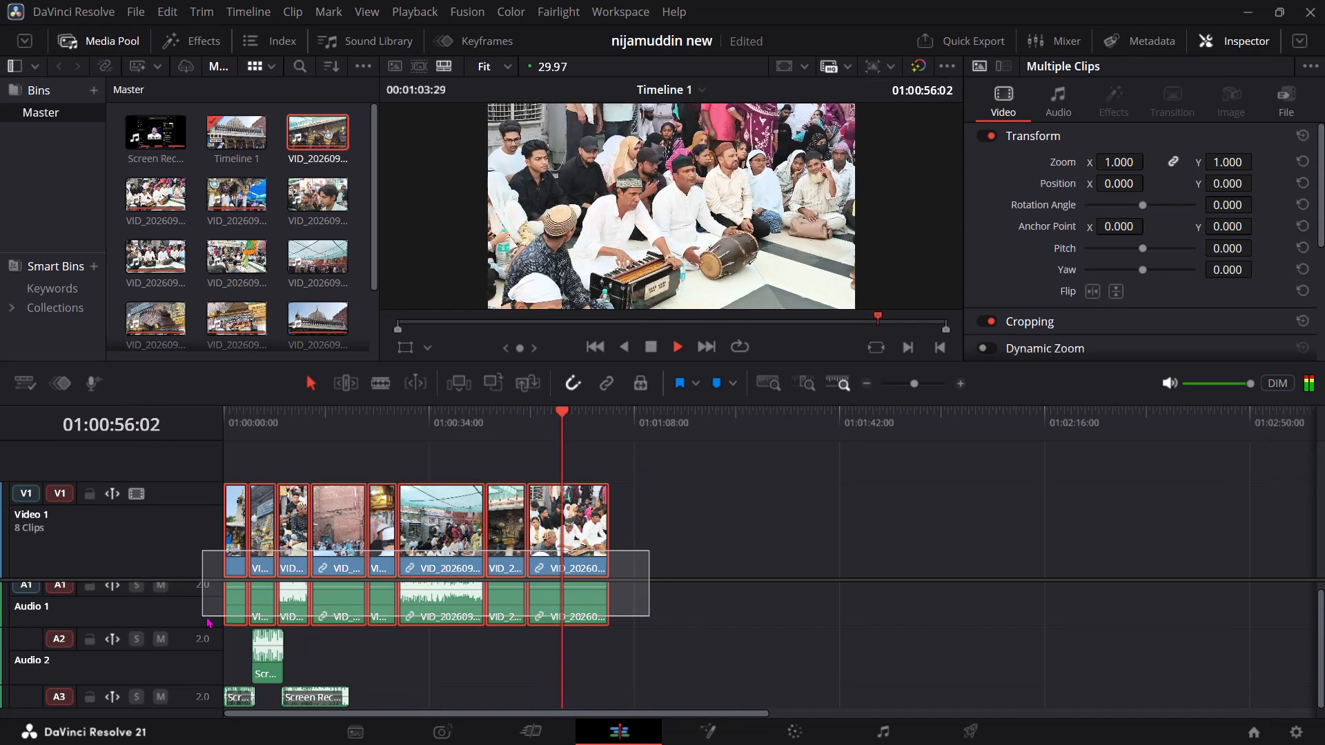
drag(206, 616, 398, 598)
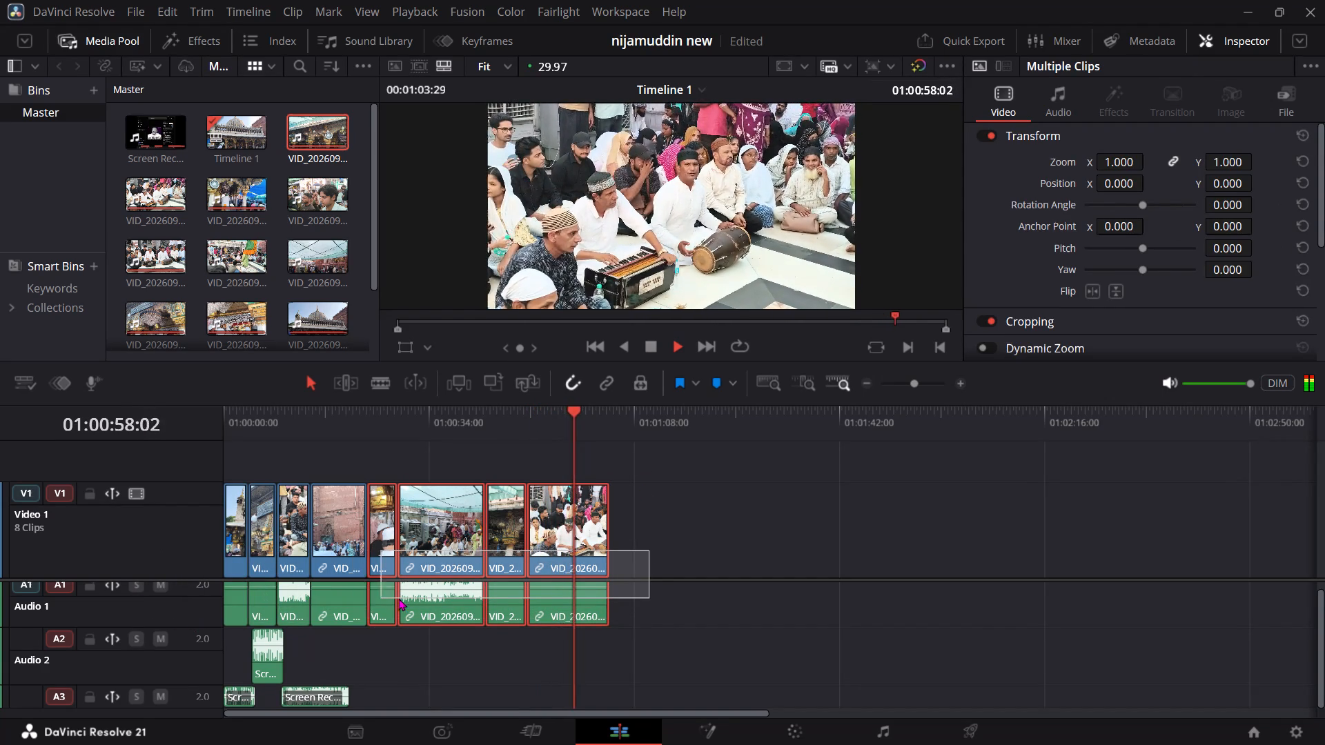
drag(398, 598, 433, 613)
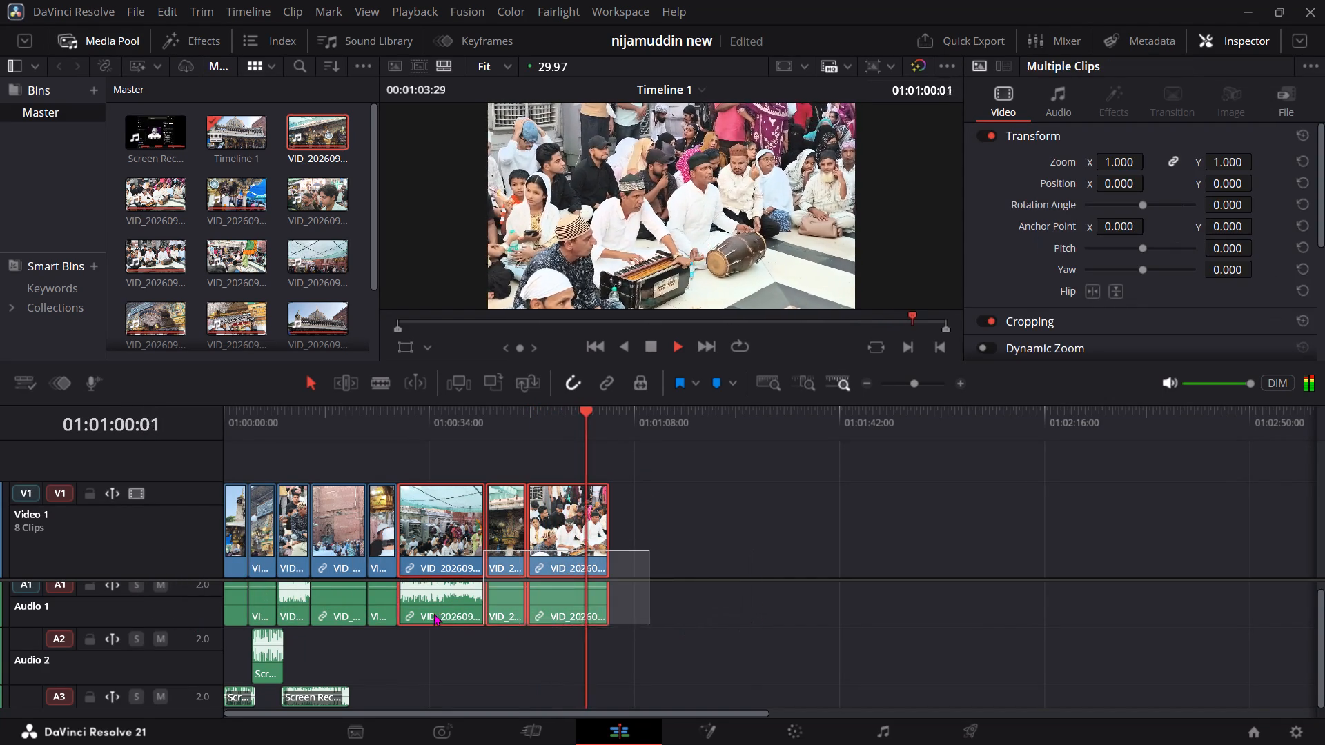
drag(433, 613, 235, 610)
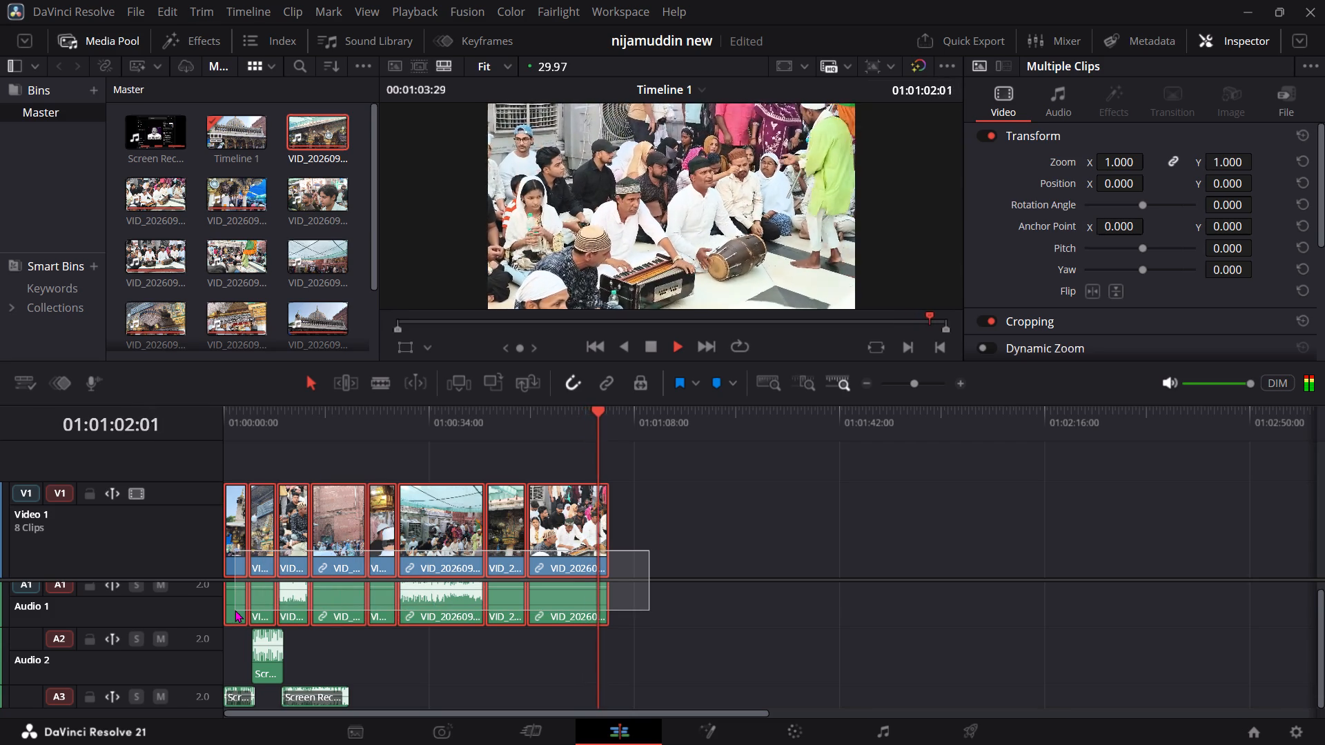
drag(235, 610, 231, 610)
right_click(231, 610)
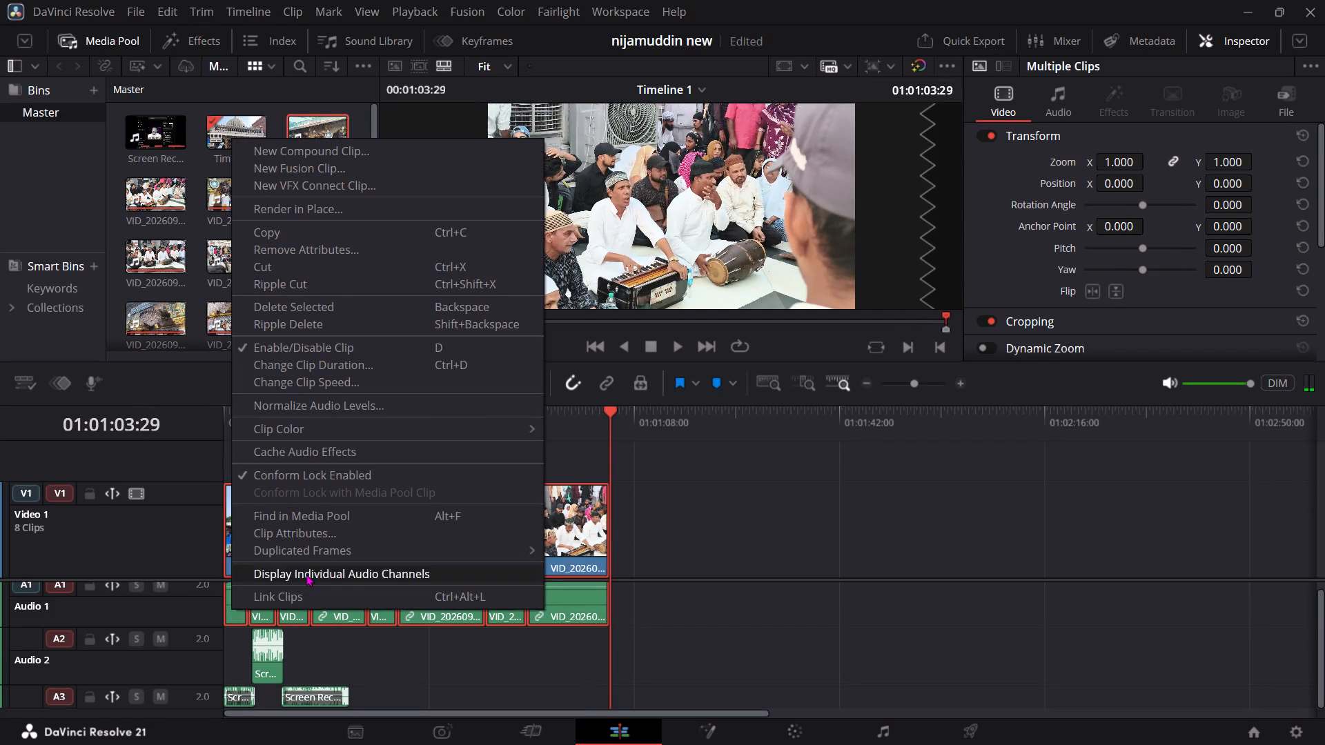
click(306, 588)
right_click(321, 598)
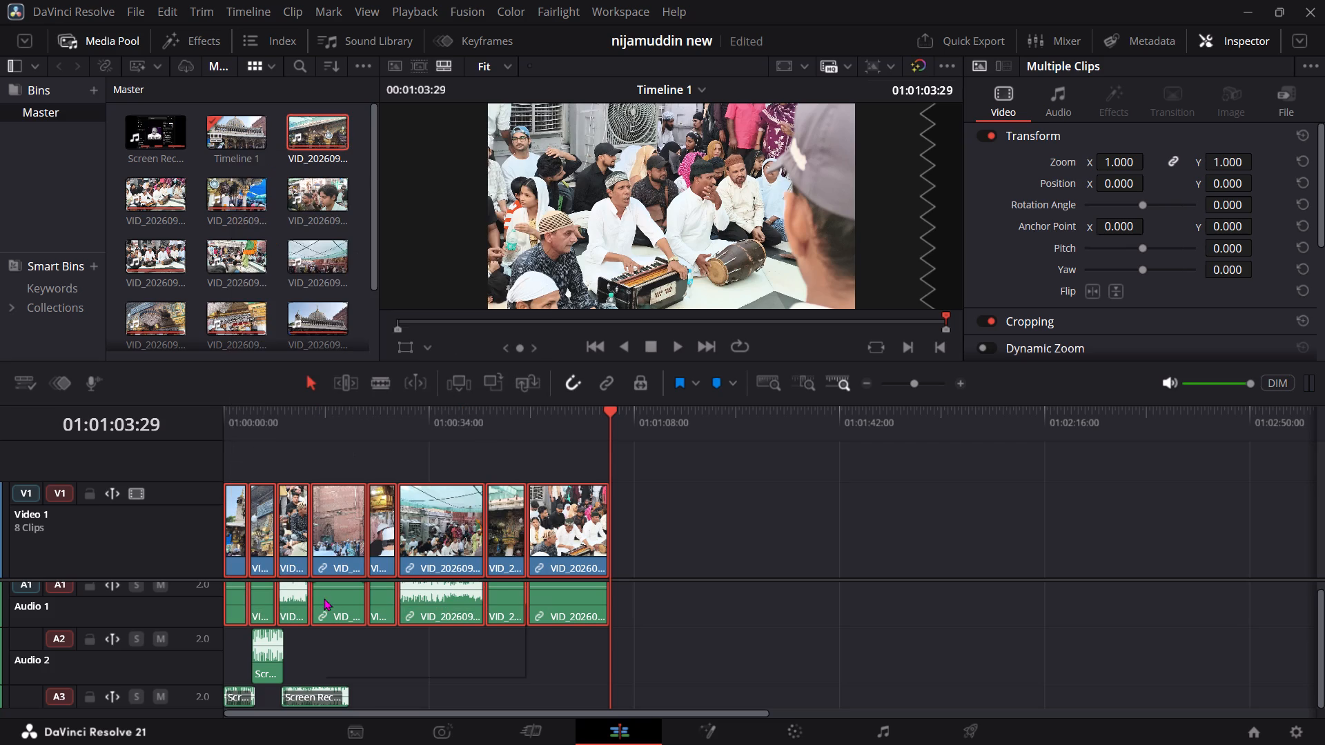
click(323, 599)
Select all Video 1 clips with their Audio 1 camera sound and unlink the sound from the picture.
drag(709, 599, 484, 586)
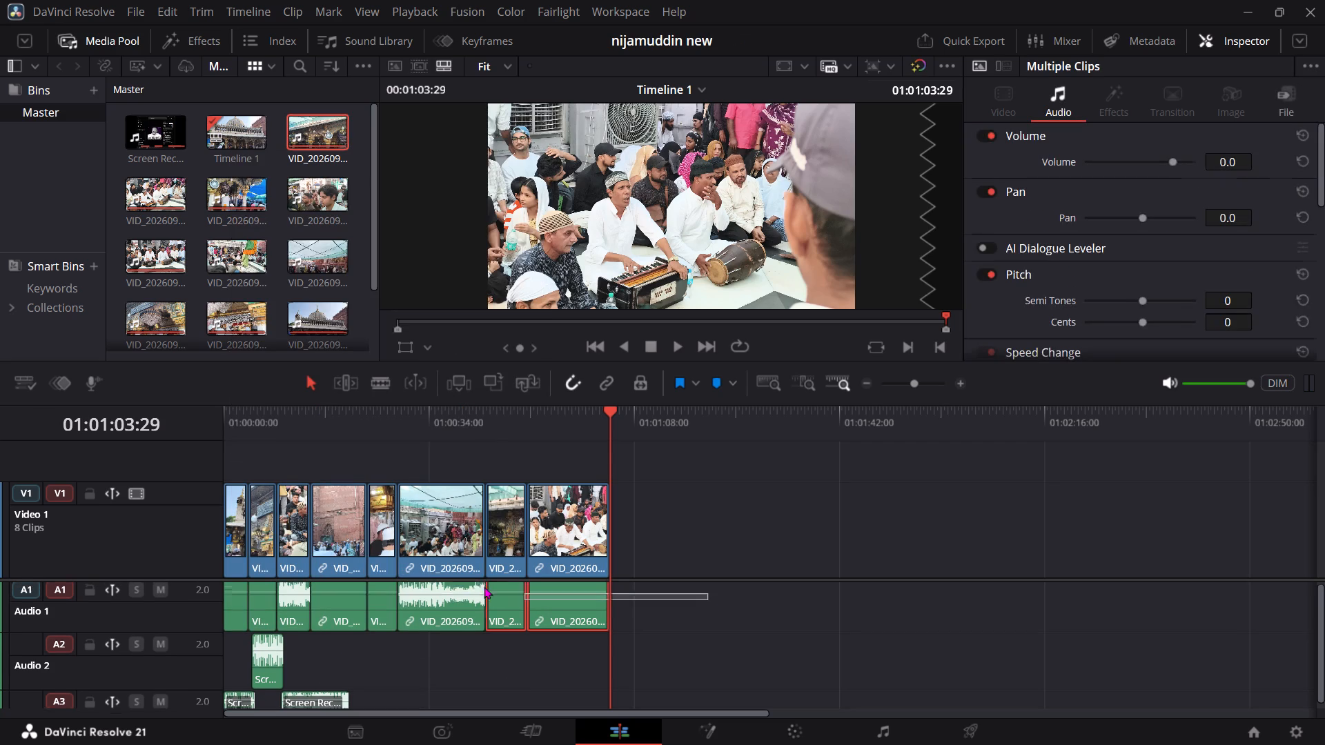
drag(484, 586, 239, 570)
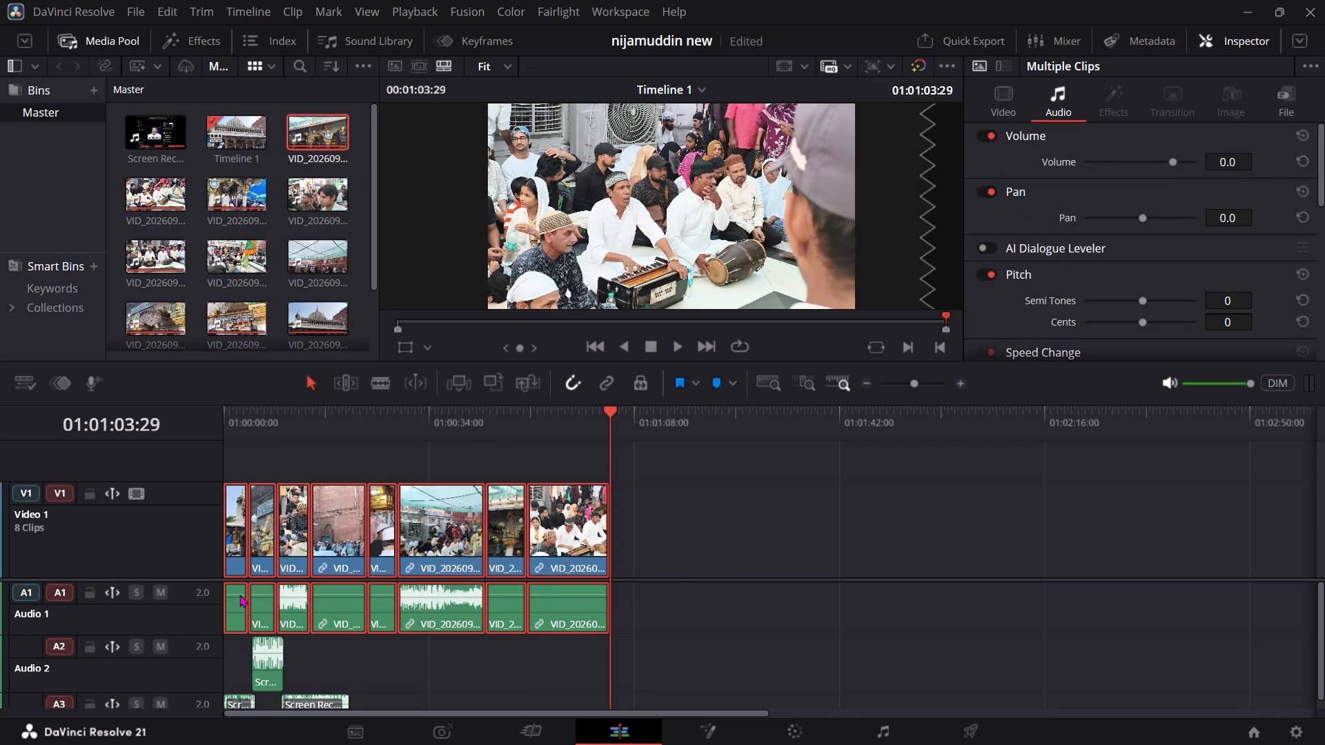
right_click(239, 595)
click(277, 579)
click(718, 641)
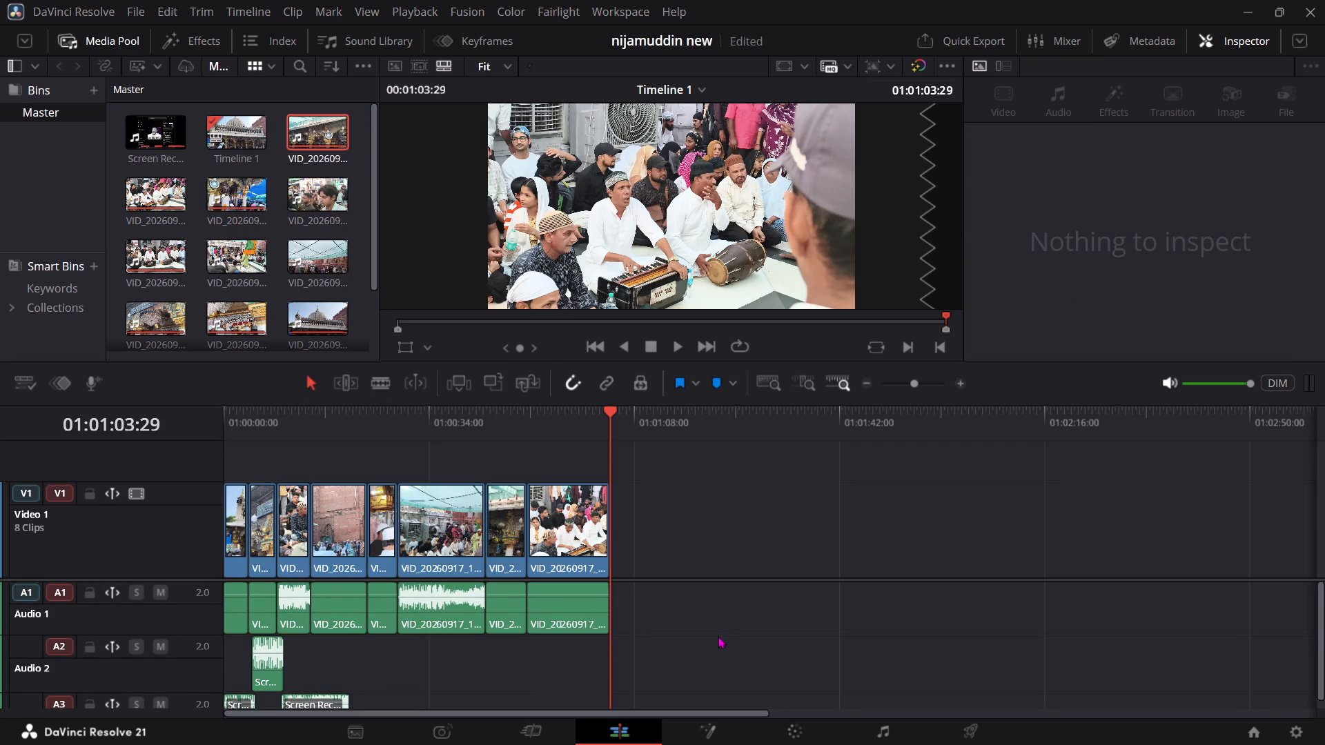
Delete all the unlinked camera sound clips from Audio 1, keeping the Video 1 clips and the song pieces.
drag(699, 612, 258, 610)
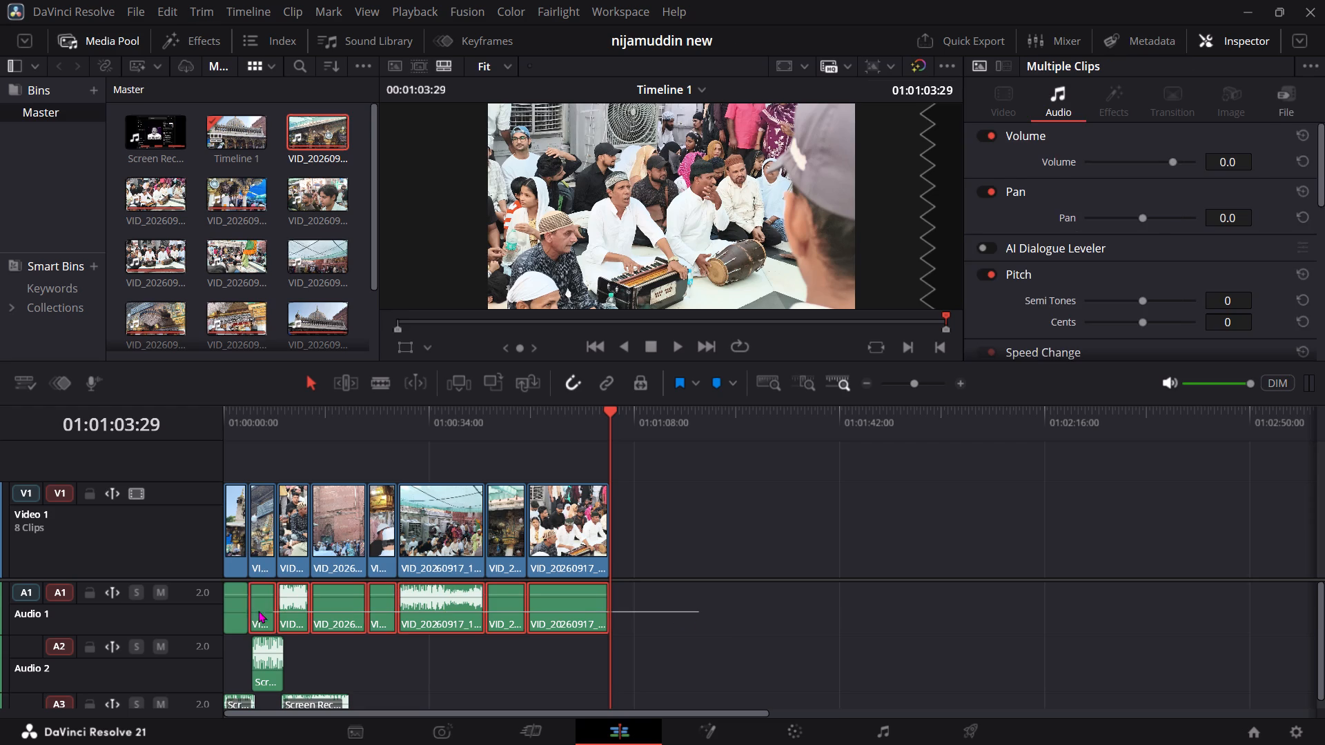
drag(258, 610, 240, 610)
right_click(238, 610)
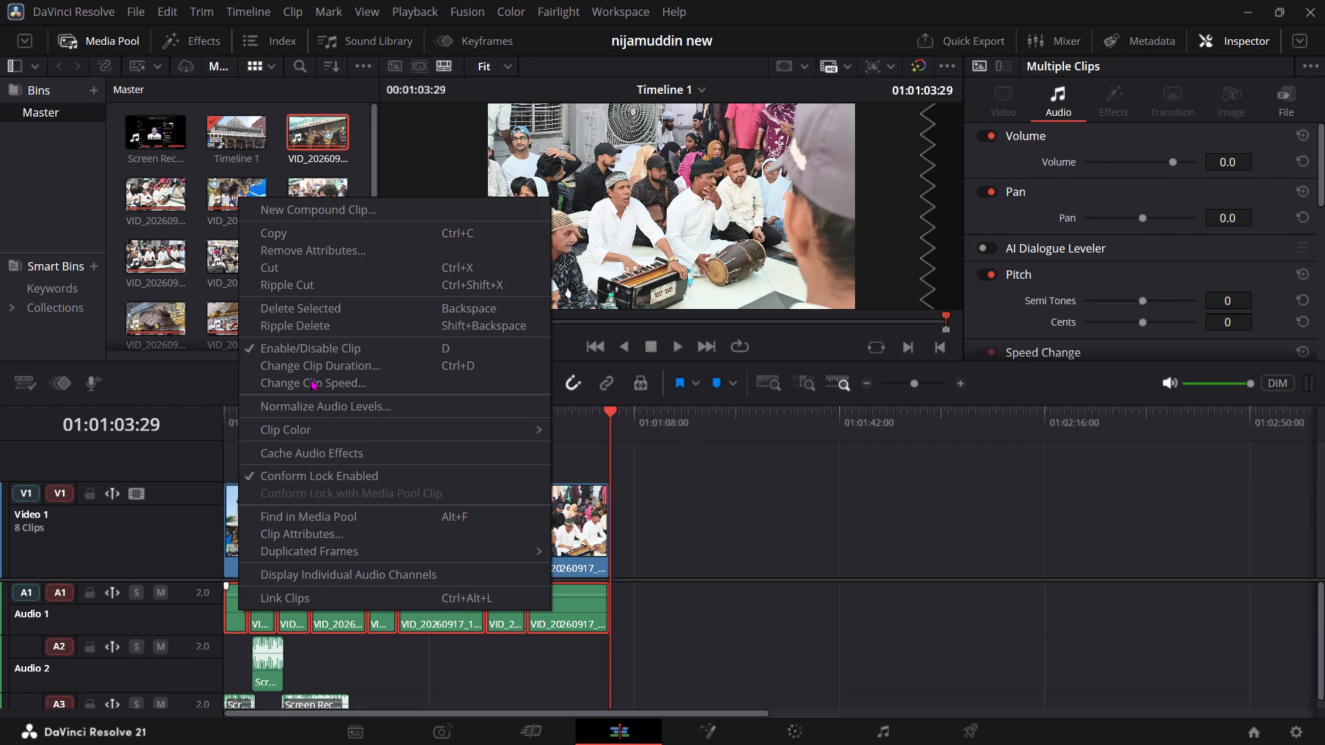
click(326, 308)
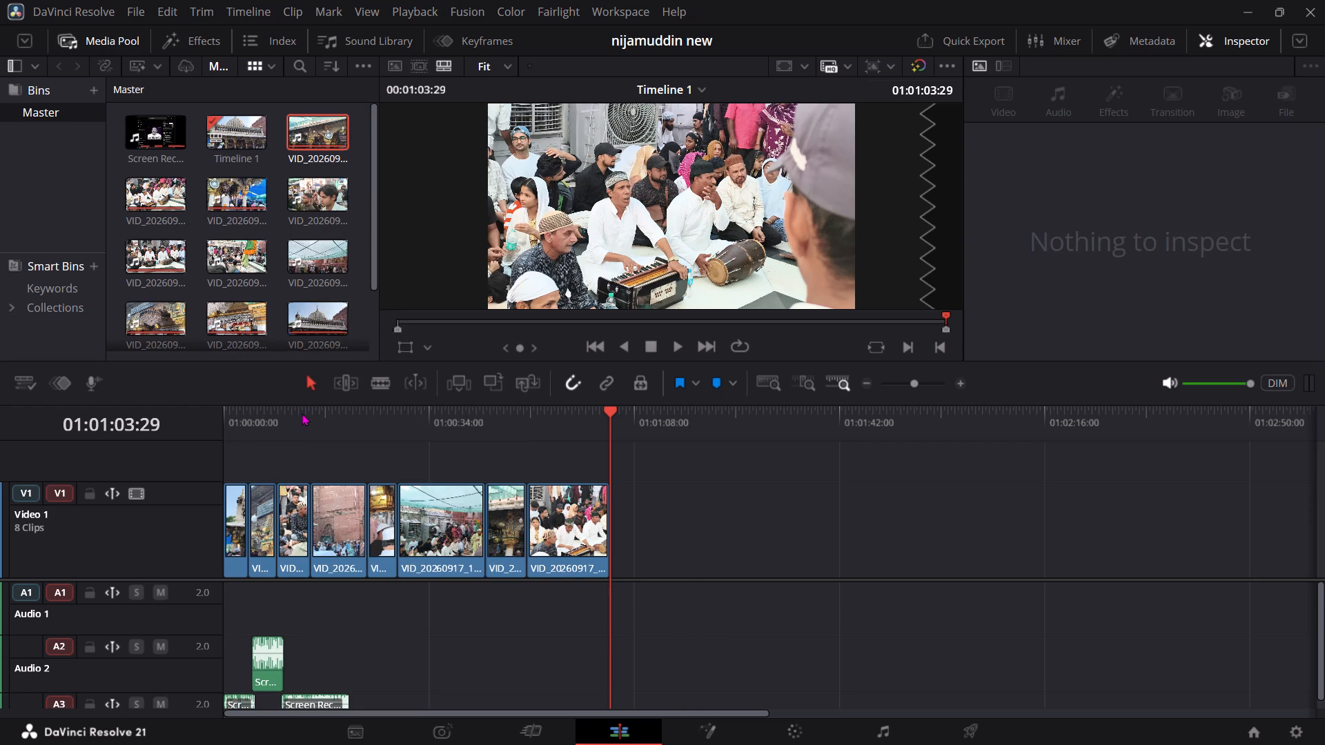
Look over shrine clips in the Master bin and play the courtyard qawwali clip VID_20260917_153328453.mp4 through in the source viewer.
click(239, 323)
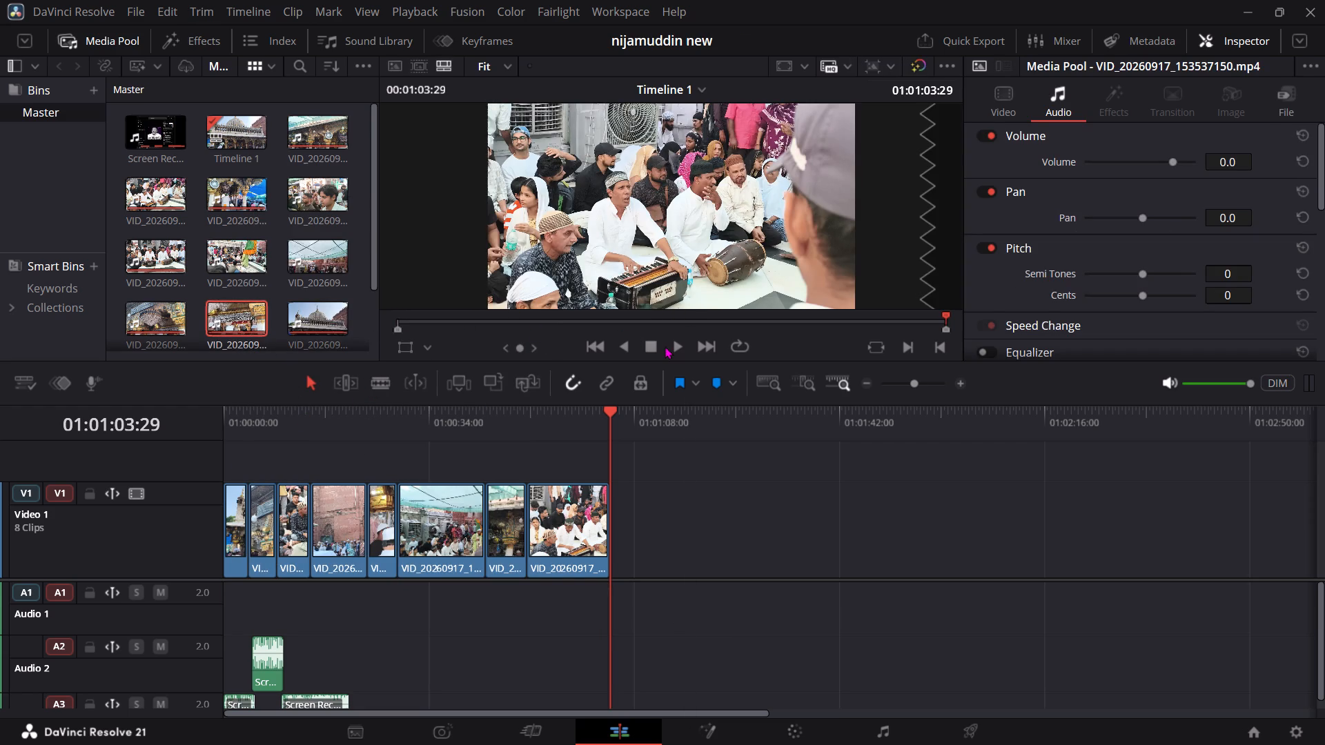
click(670, 347)
click(236, 324)
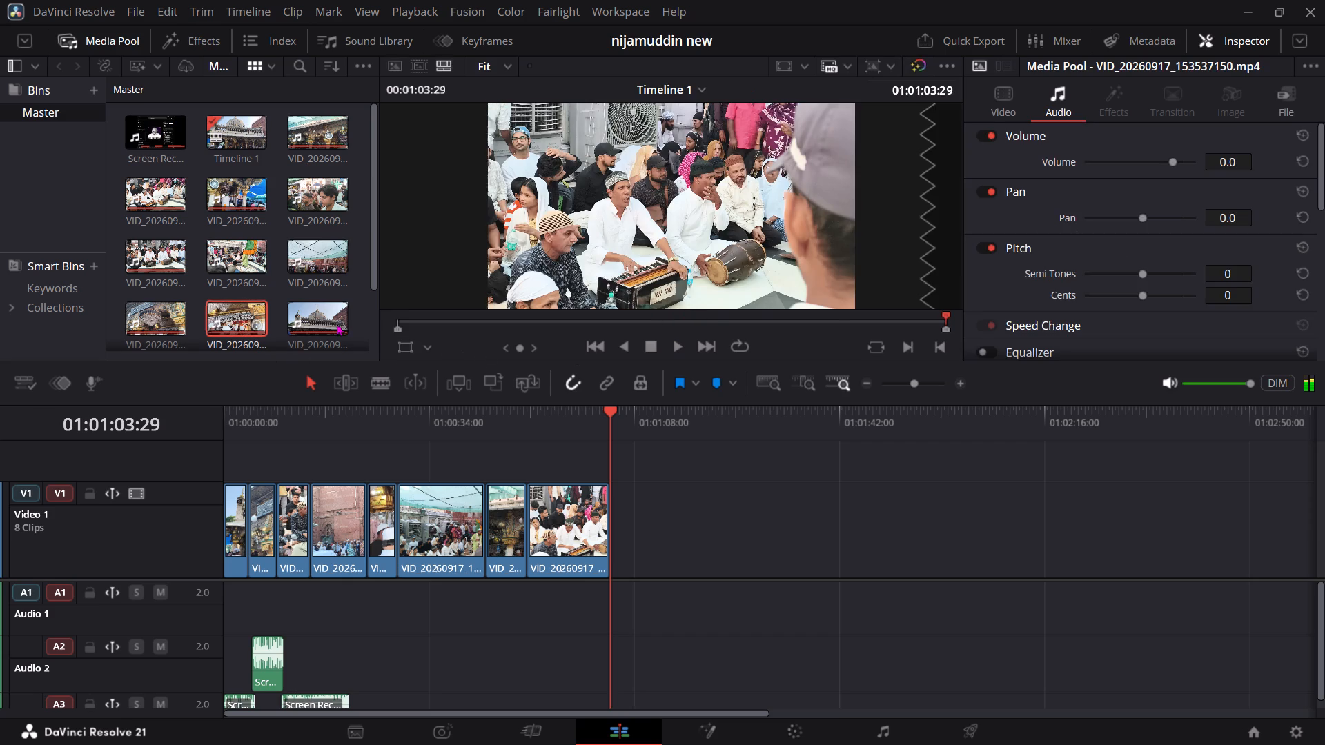
click(289, 314)
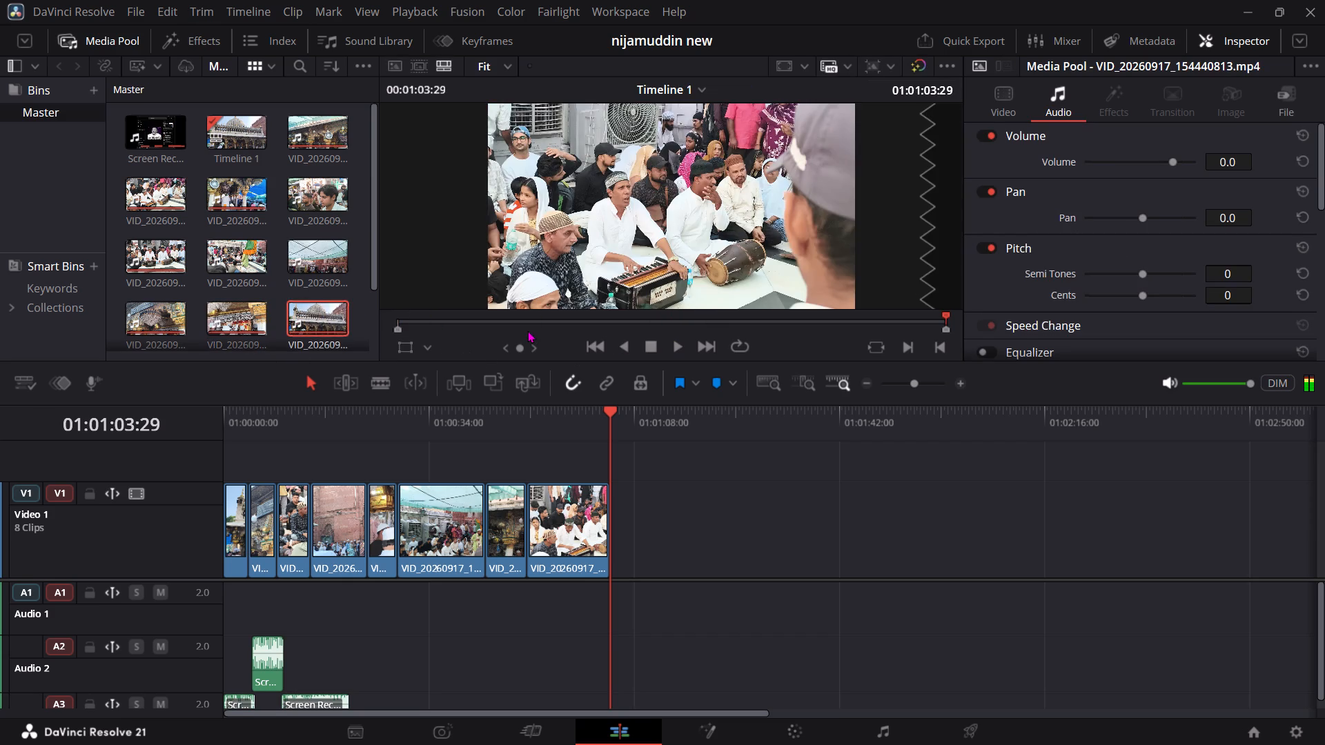
click(295, 258)
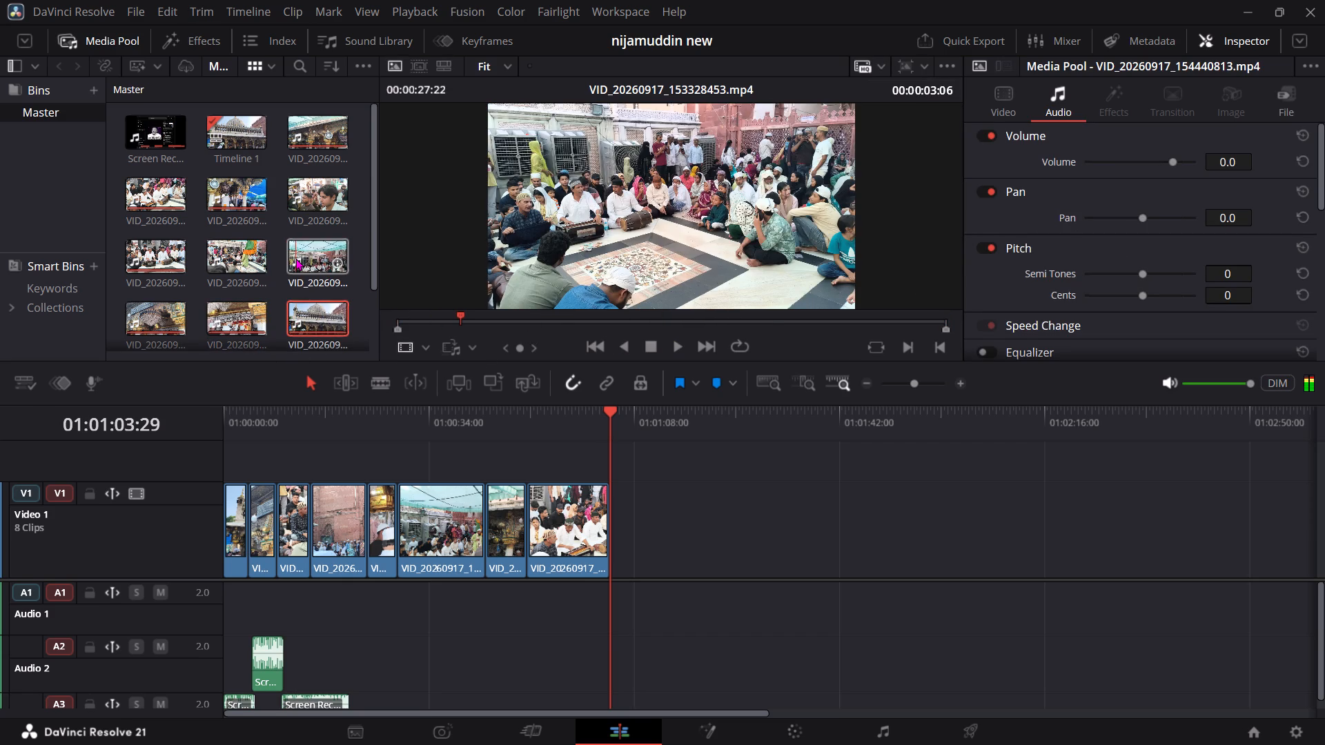
key(space)
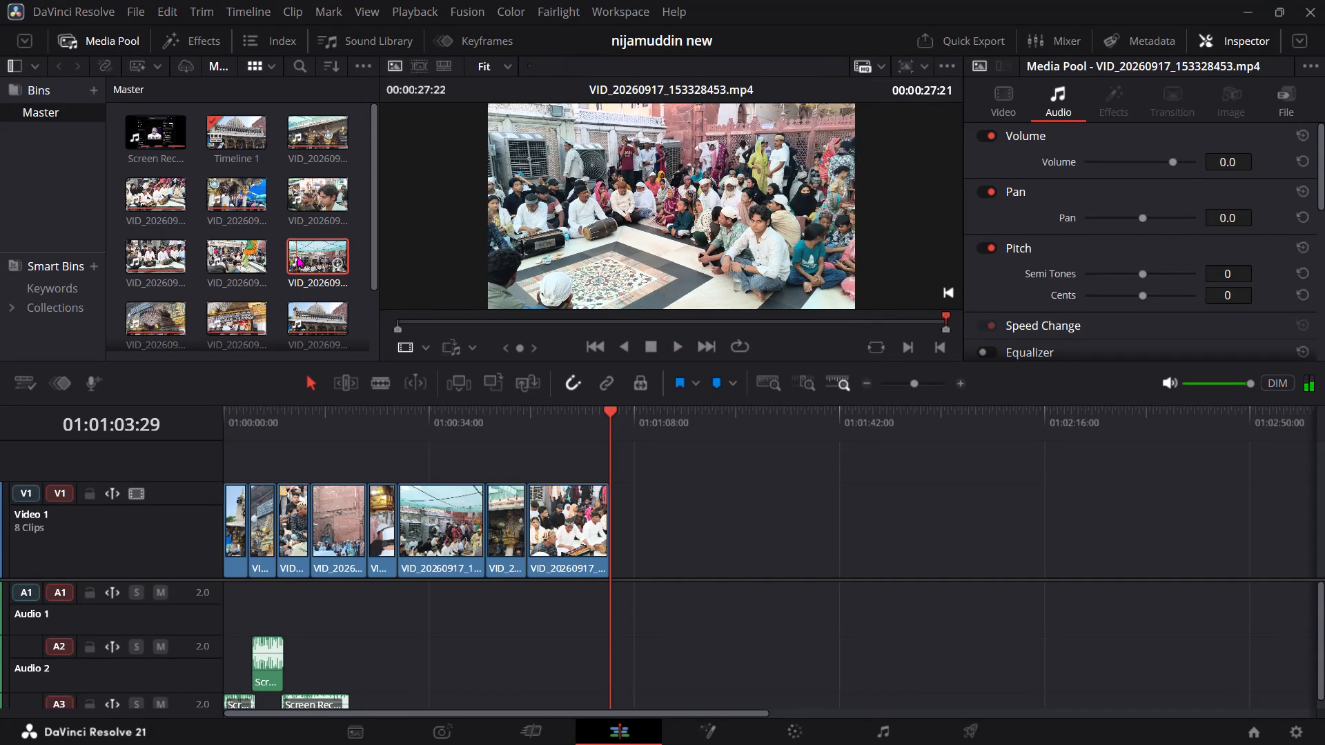
Play the timeline from its start at a closer zoom to check the opening dome and chandelier clips against the song.
drag(331, 434, 177, 447)
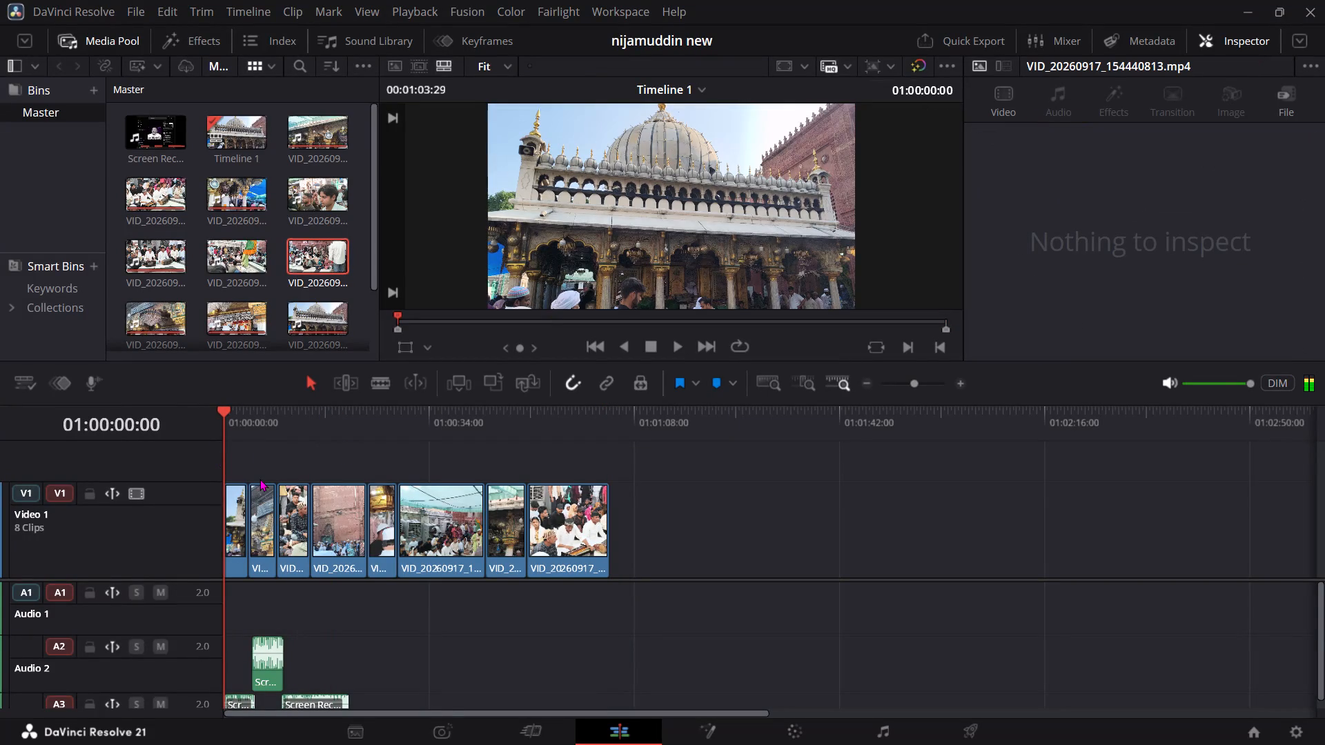
key(space)
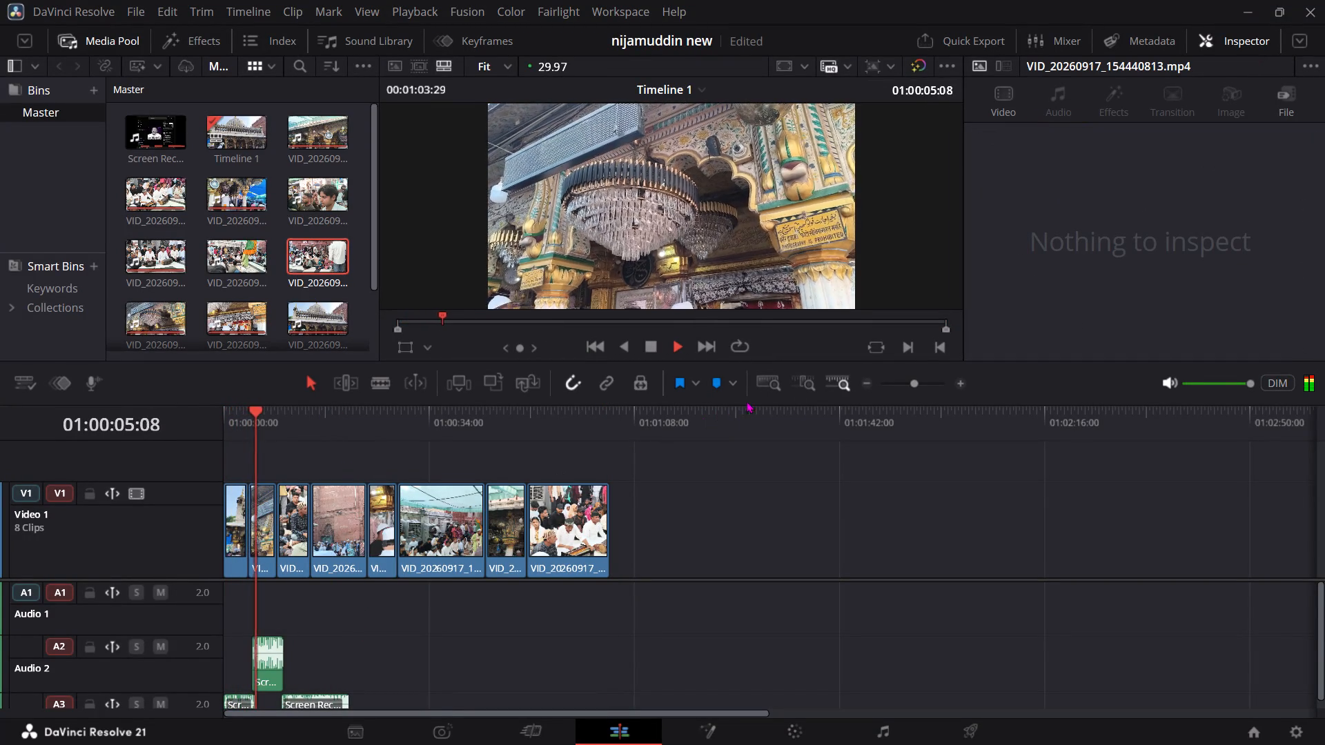
drag(915, 380, 930, 404)
drag(673, 420, 200, 456)
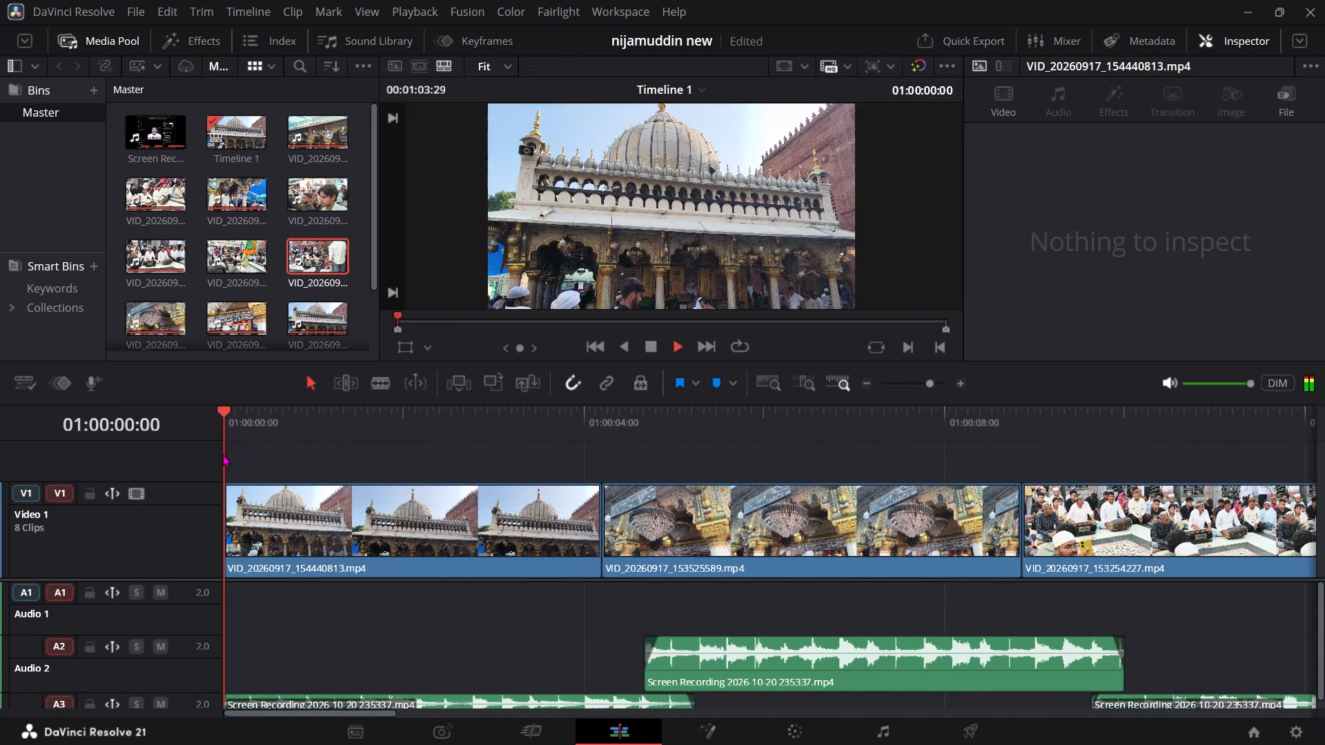
key(space)
key(space)
scroll(559, 601, down, 1)
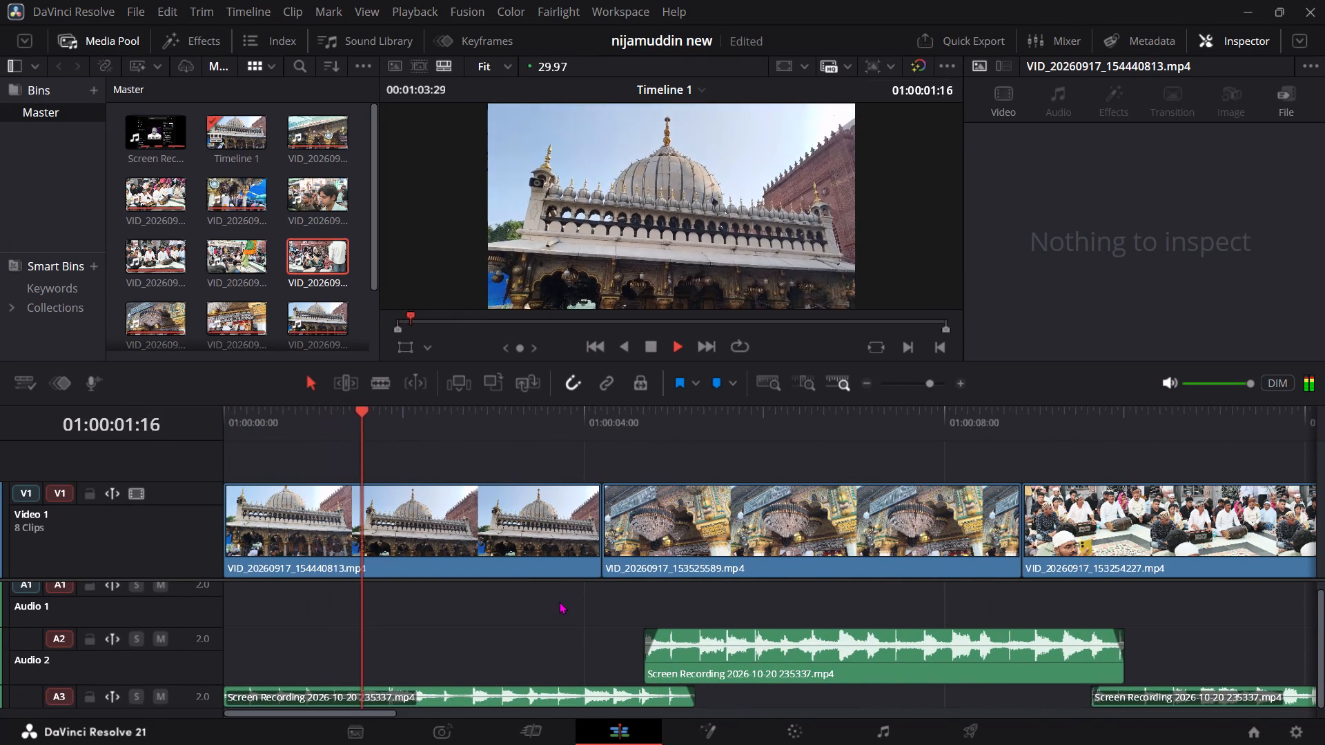
scroll(559, 604, down, 1)
key(space)
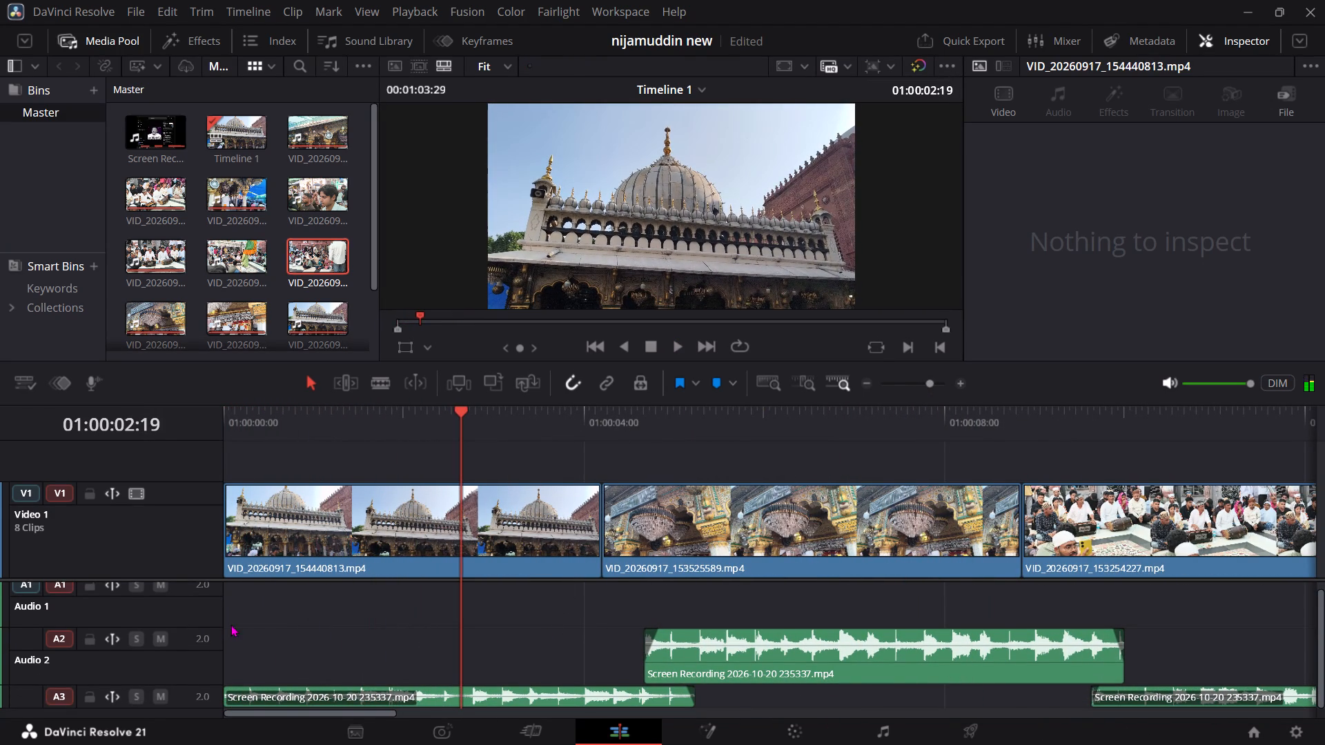
Reduce the Audio 1 and Audio 2 tracks to minimum height and enlarge Audio 3 so the song waveform shows clearly.
scroll(288, 624, up, 1)
drag(186, 634, 180, 586)
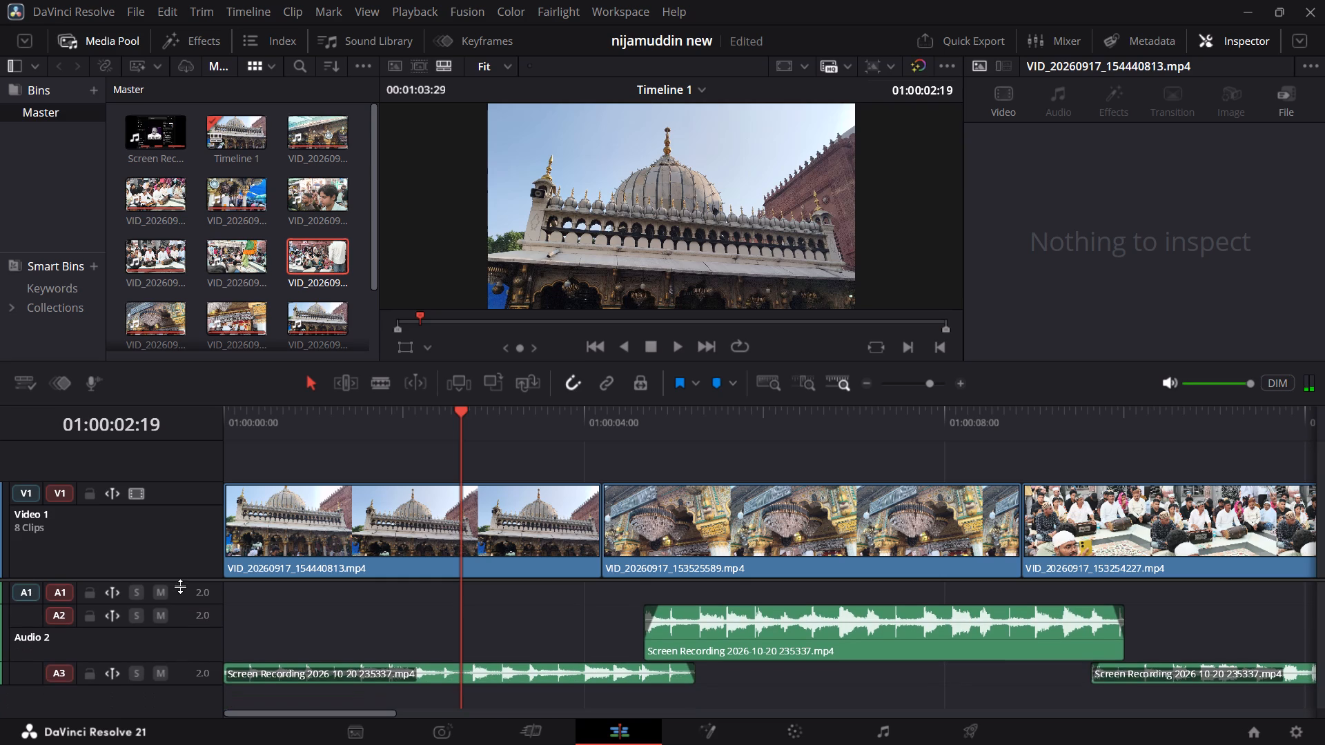
drag(180, 586, 179, 581)
drag(184, 660, 192, 643)
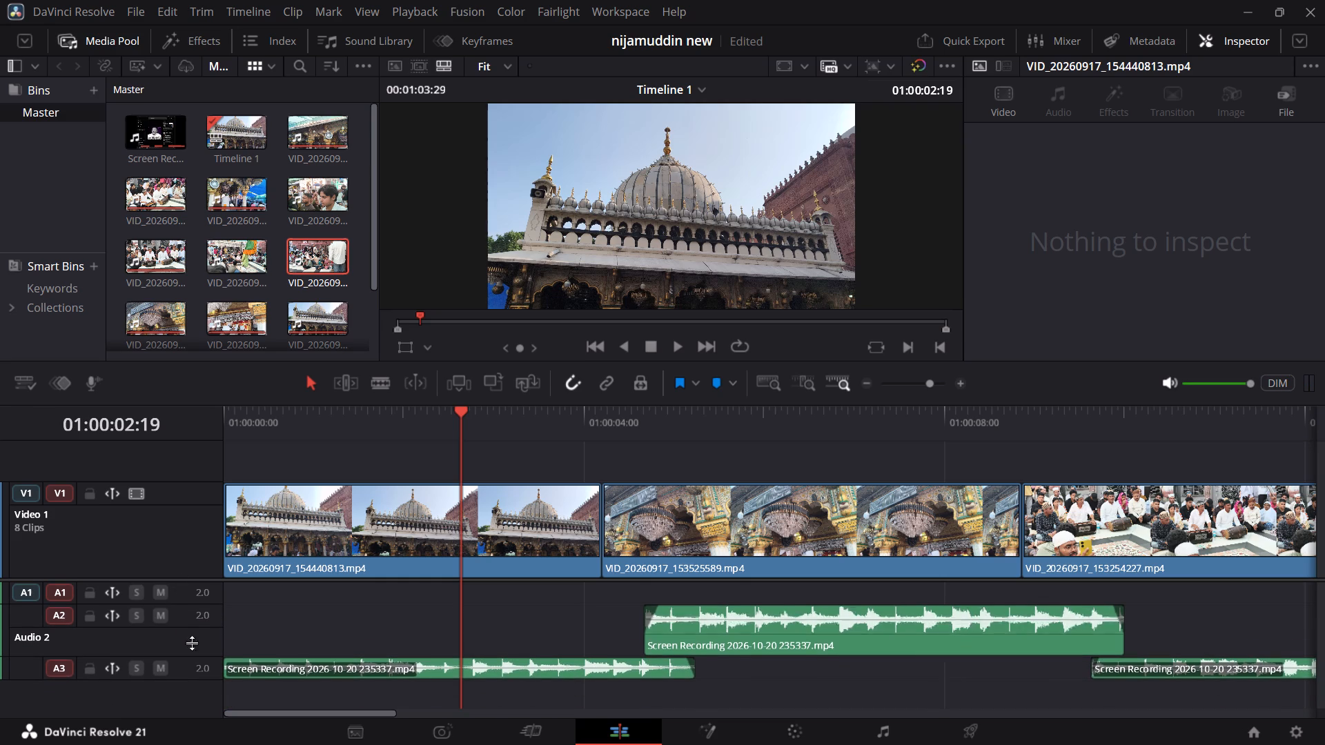
drag(192, 643, 193, 604)
drag(194, 649, 188, 687)
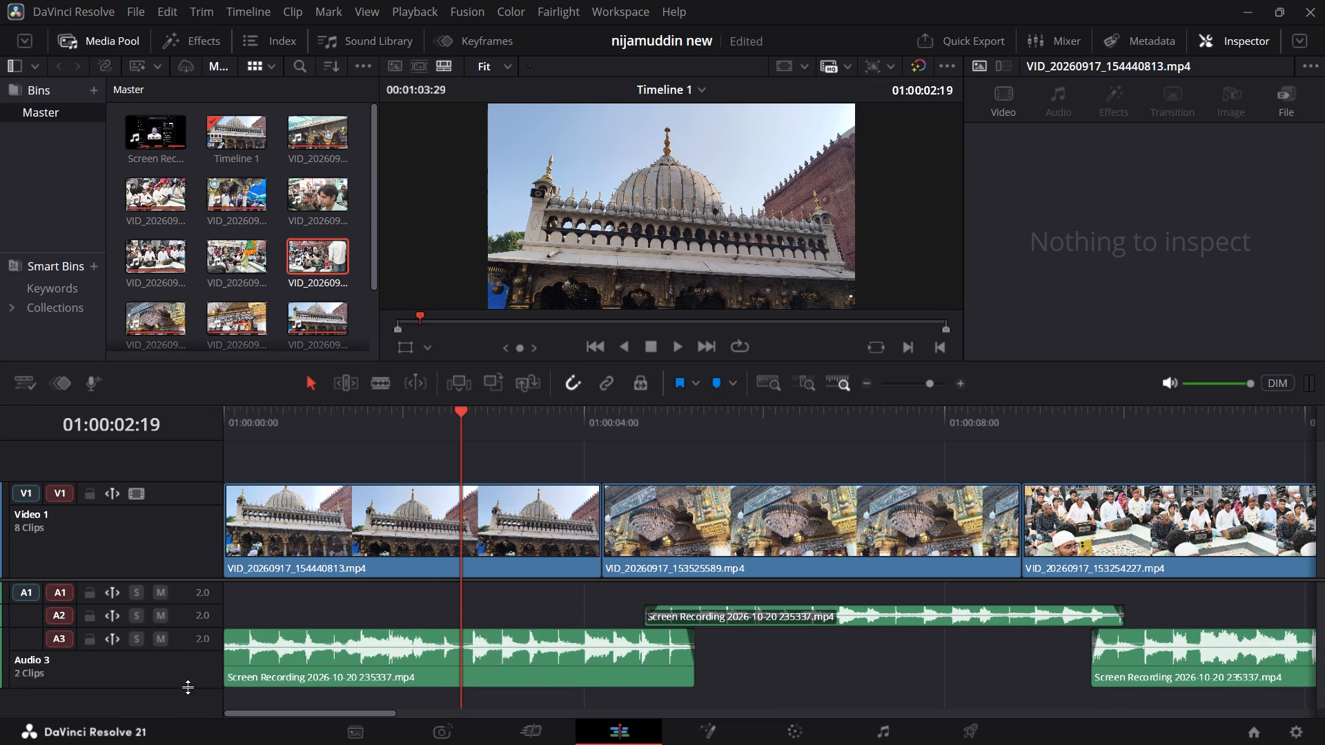
drag(188, 687, 186, 698)
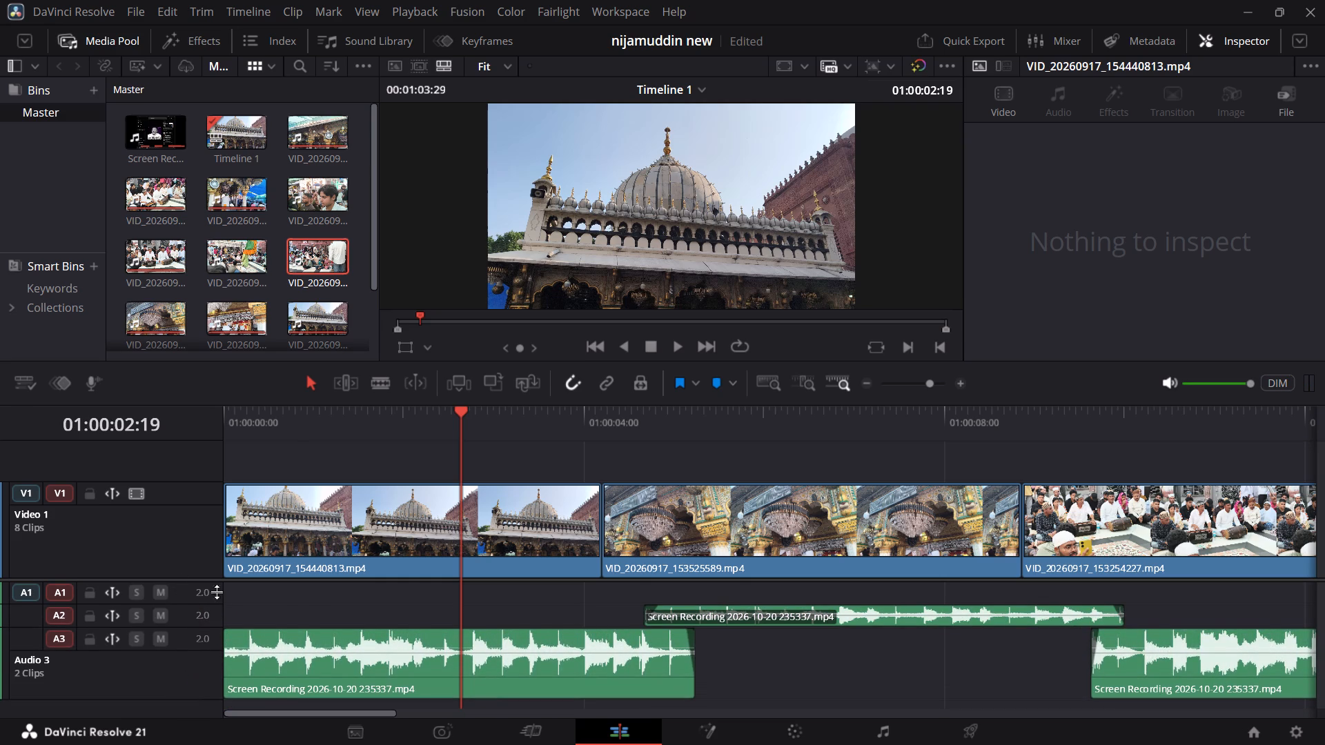
Replay the opening, trim the dome clip's end to about 2.7 seconds, and move chandelier clip VID_20260917_153525589.mp4 up against it.
drag(287, 423, 196, 456)
key(space)
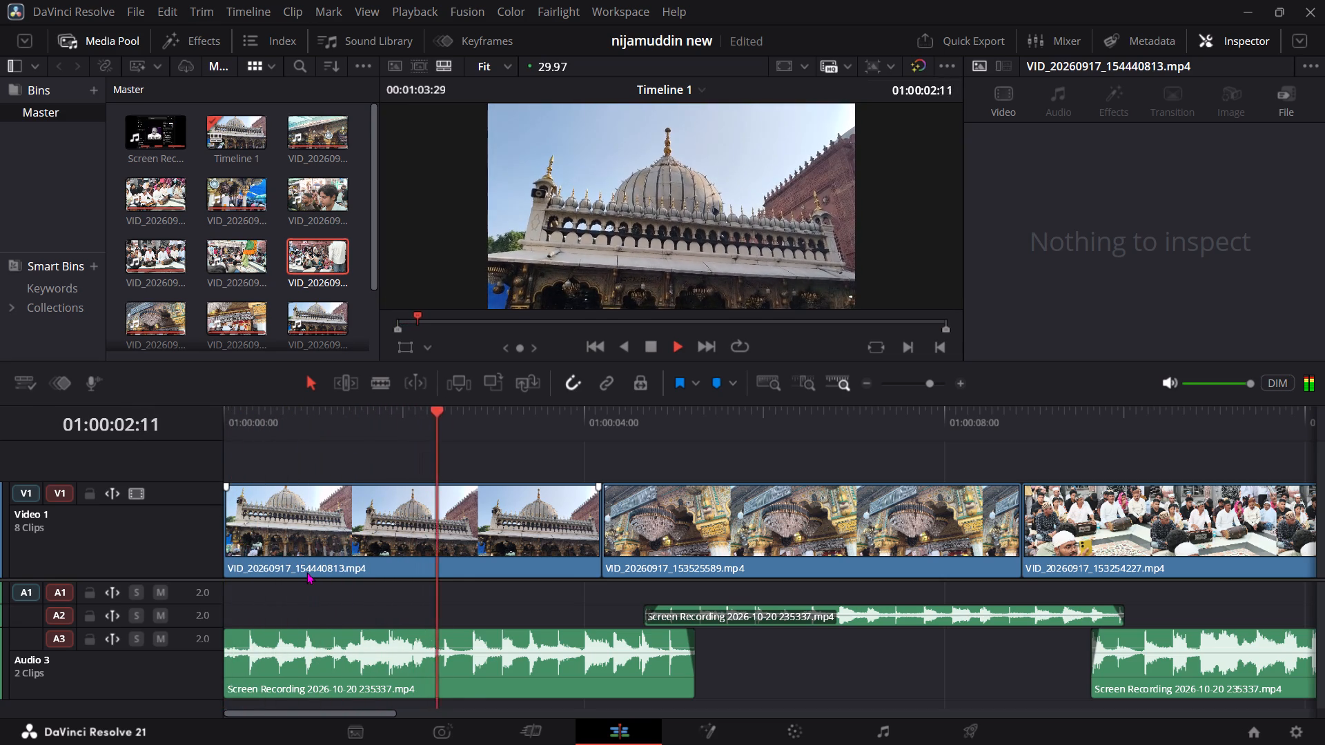
key(space)
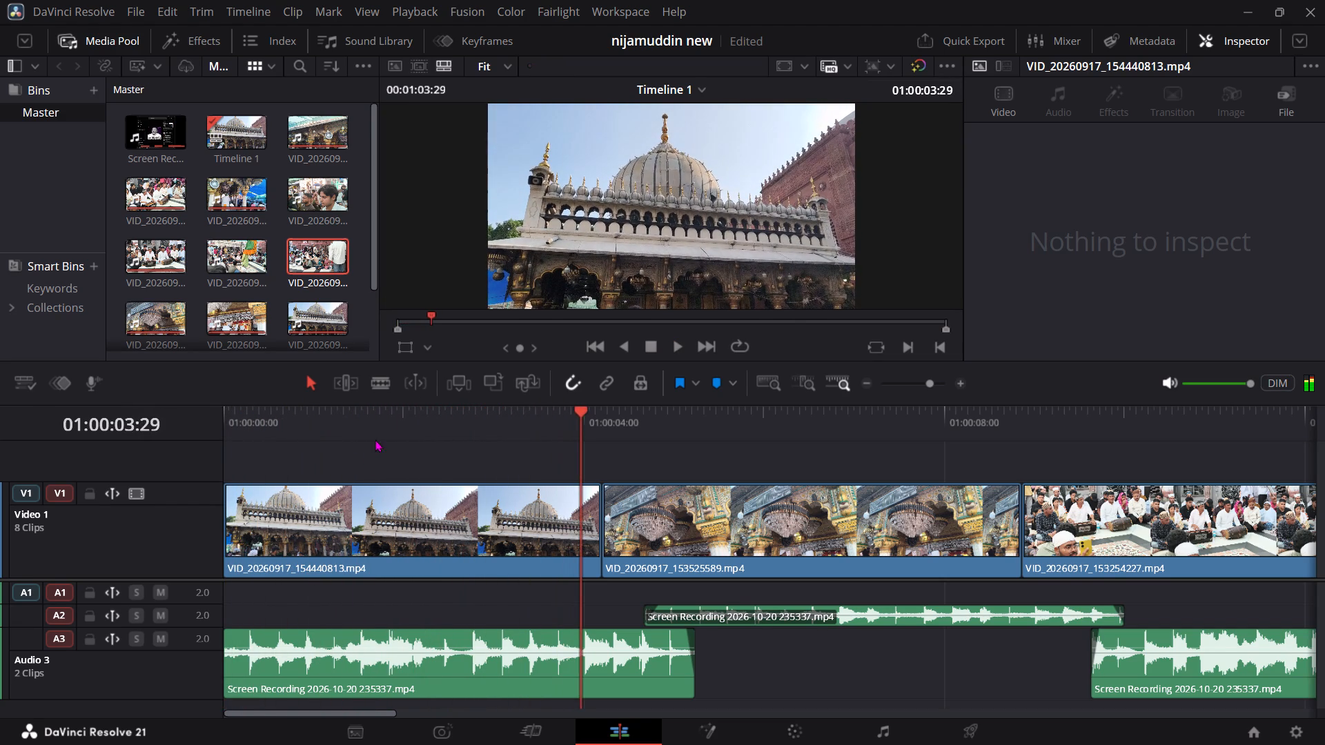
drag(375, 437, 215, 483)
key(space)
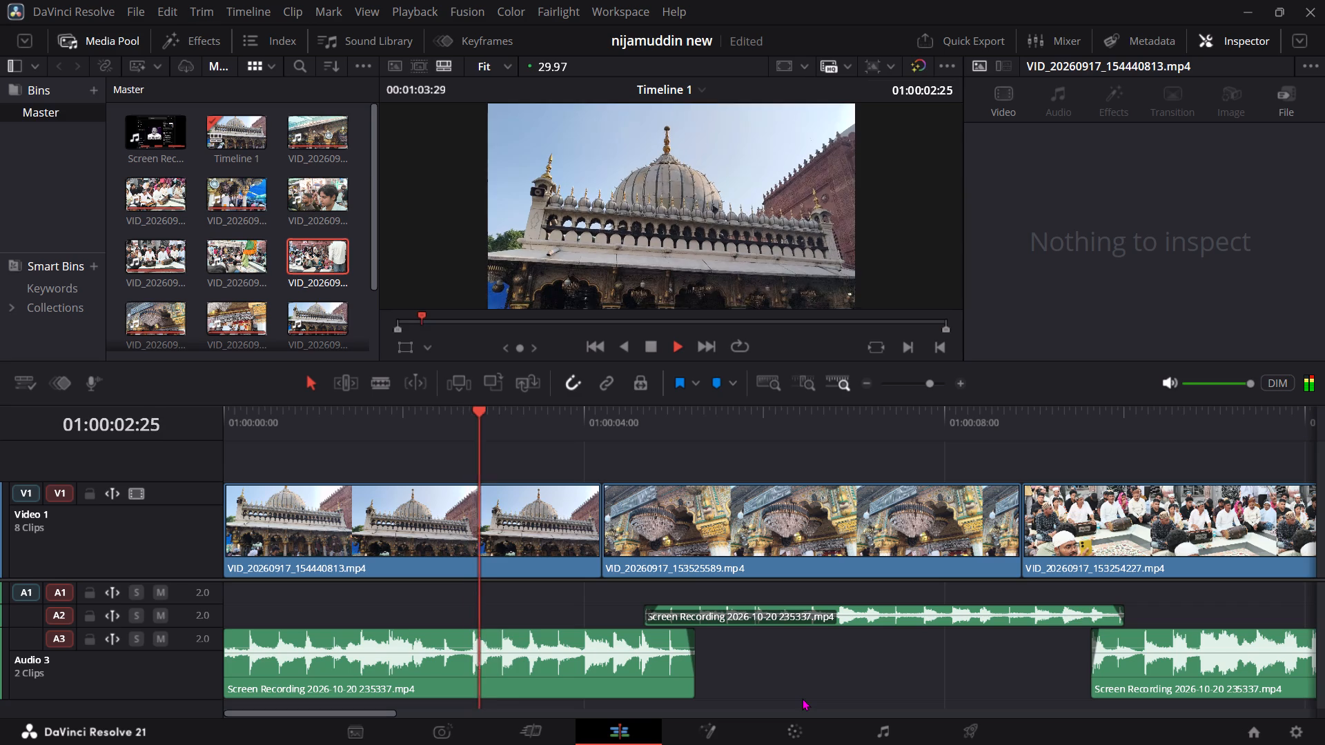
key(space)
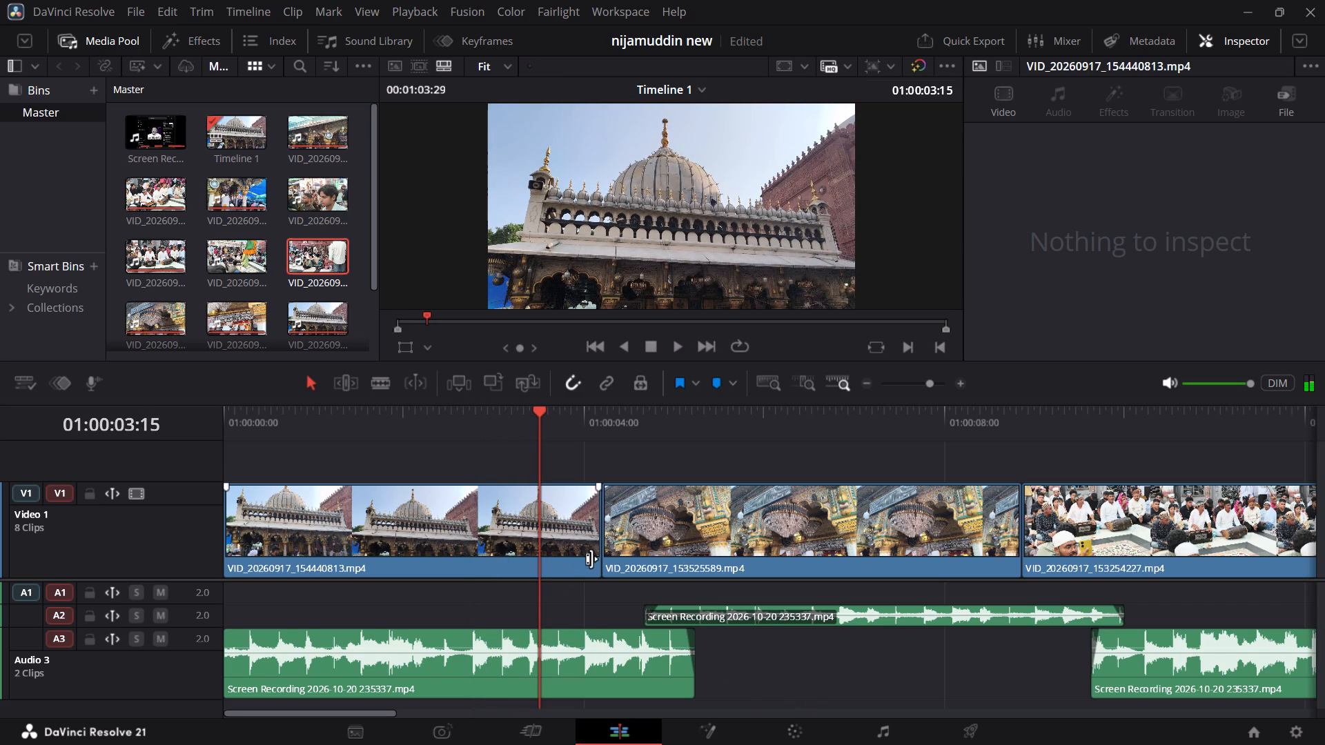
drag(593, 560, 461, 624)
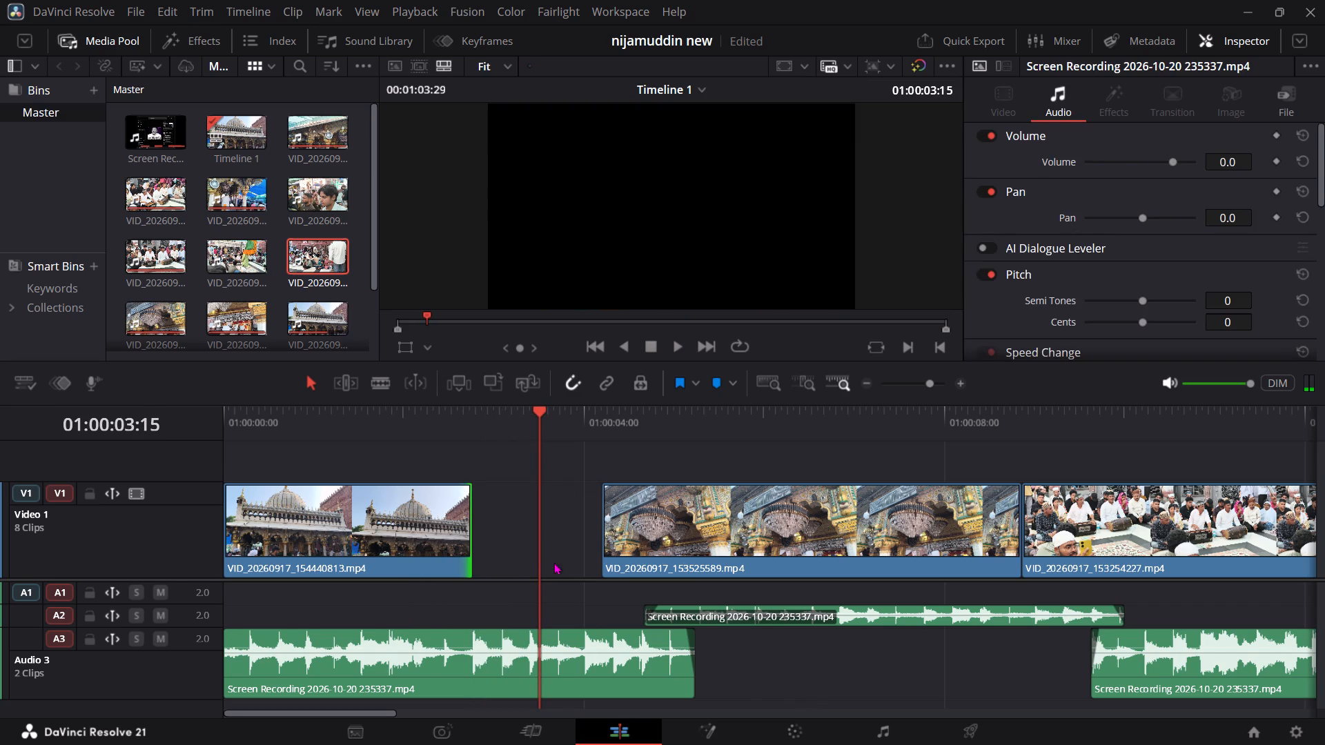
drag(694, 527, 570, 554)
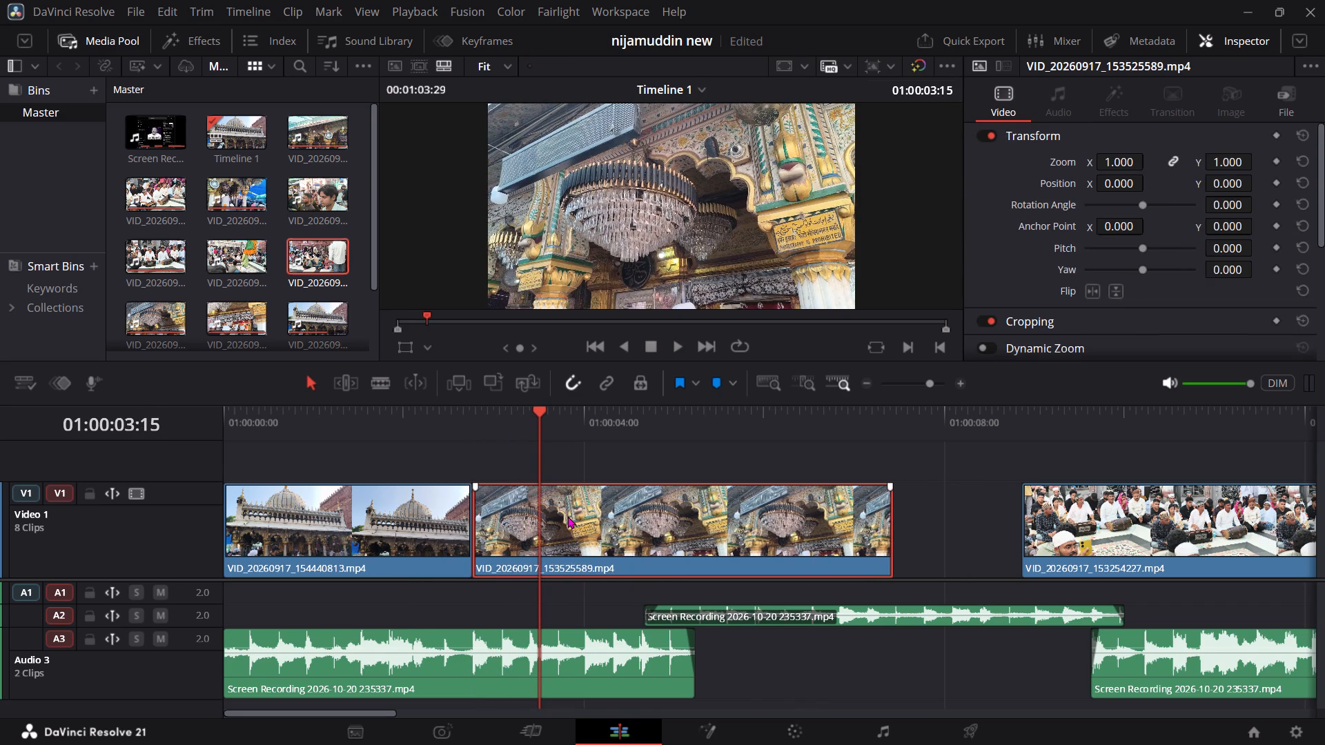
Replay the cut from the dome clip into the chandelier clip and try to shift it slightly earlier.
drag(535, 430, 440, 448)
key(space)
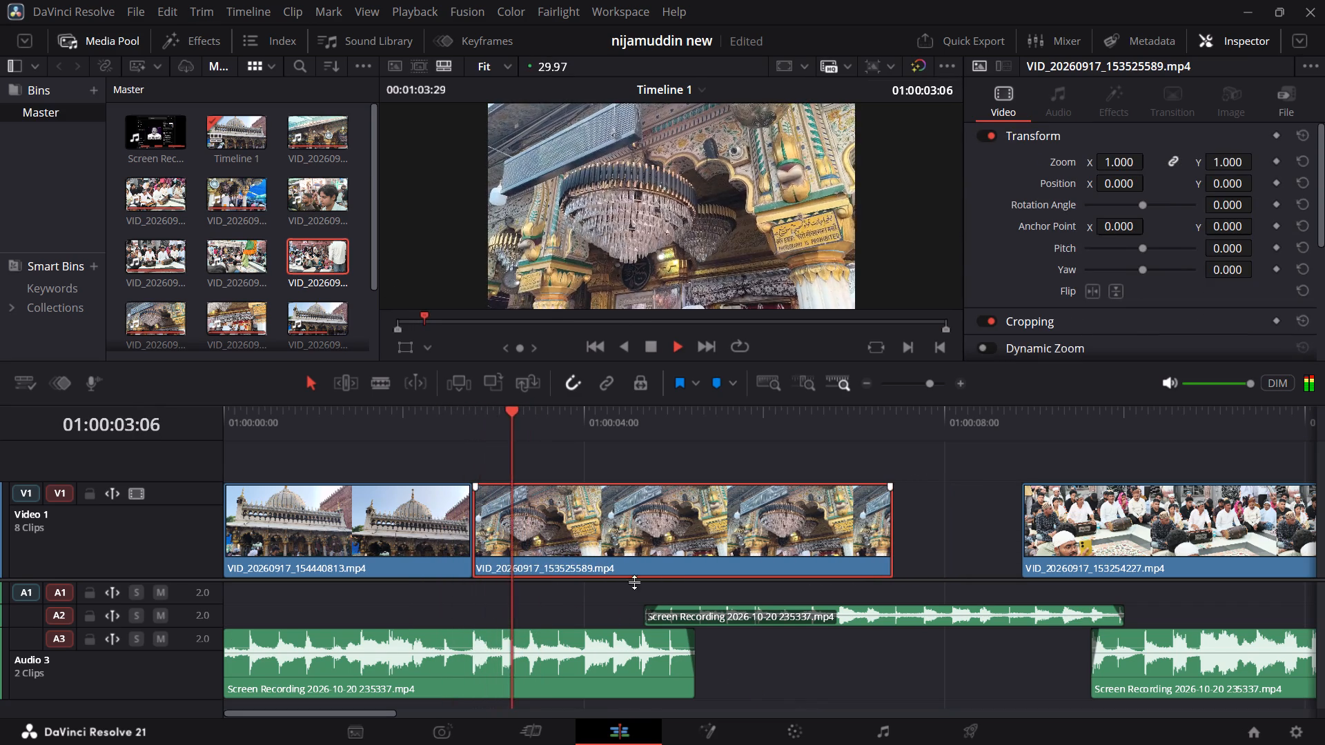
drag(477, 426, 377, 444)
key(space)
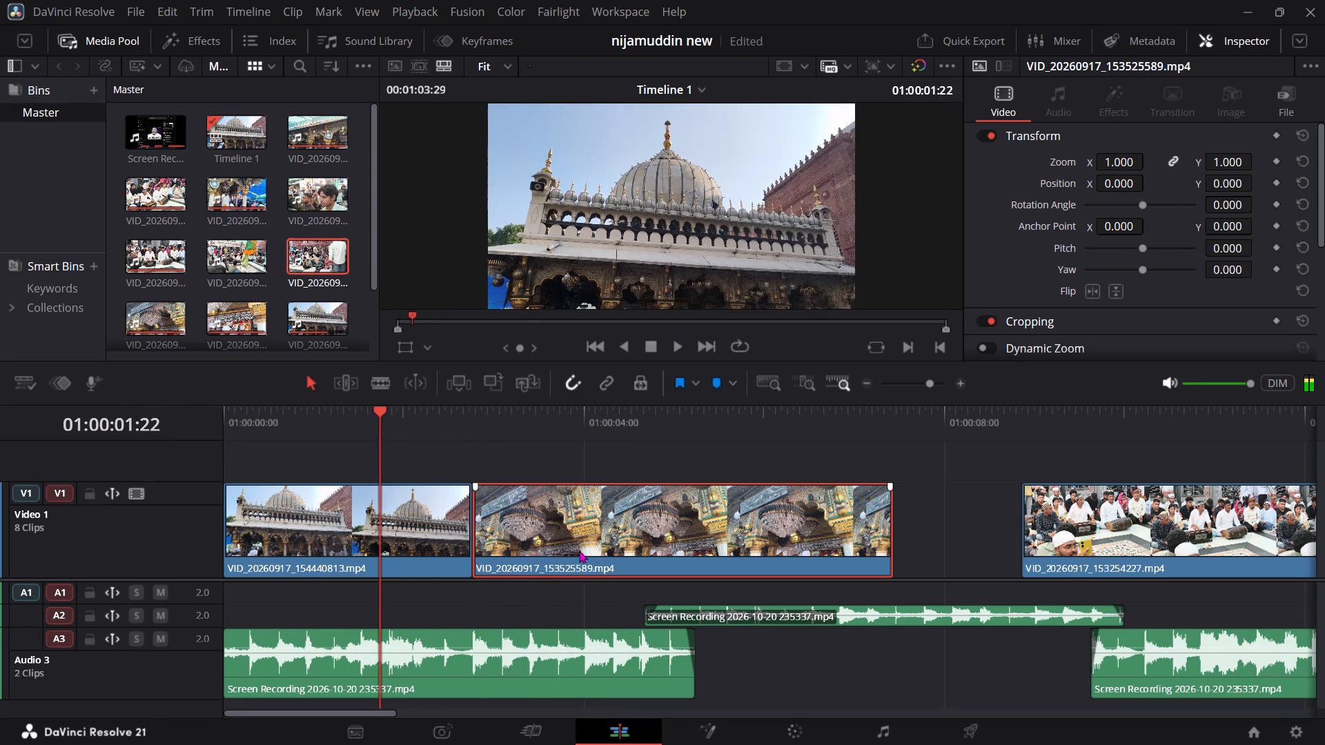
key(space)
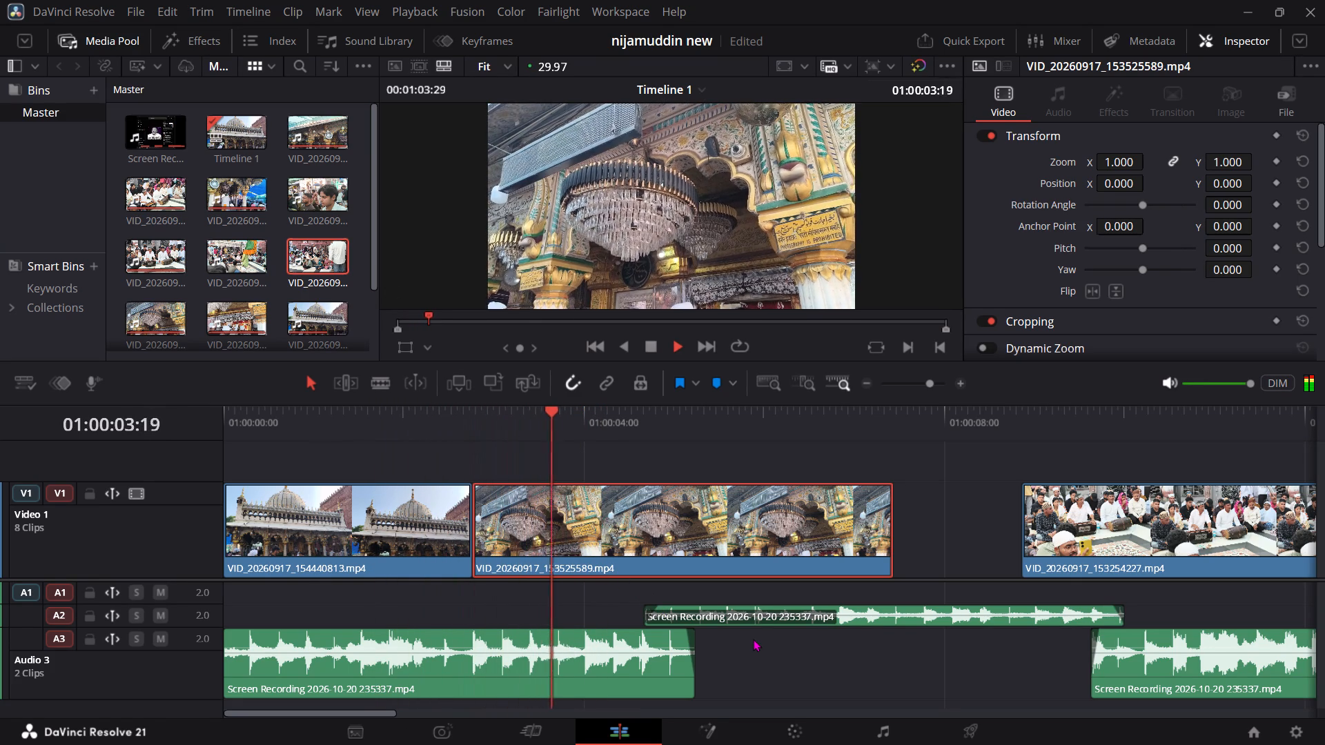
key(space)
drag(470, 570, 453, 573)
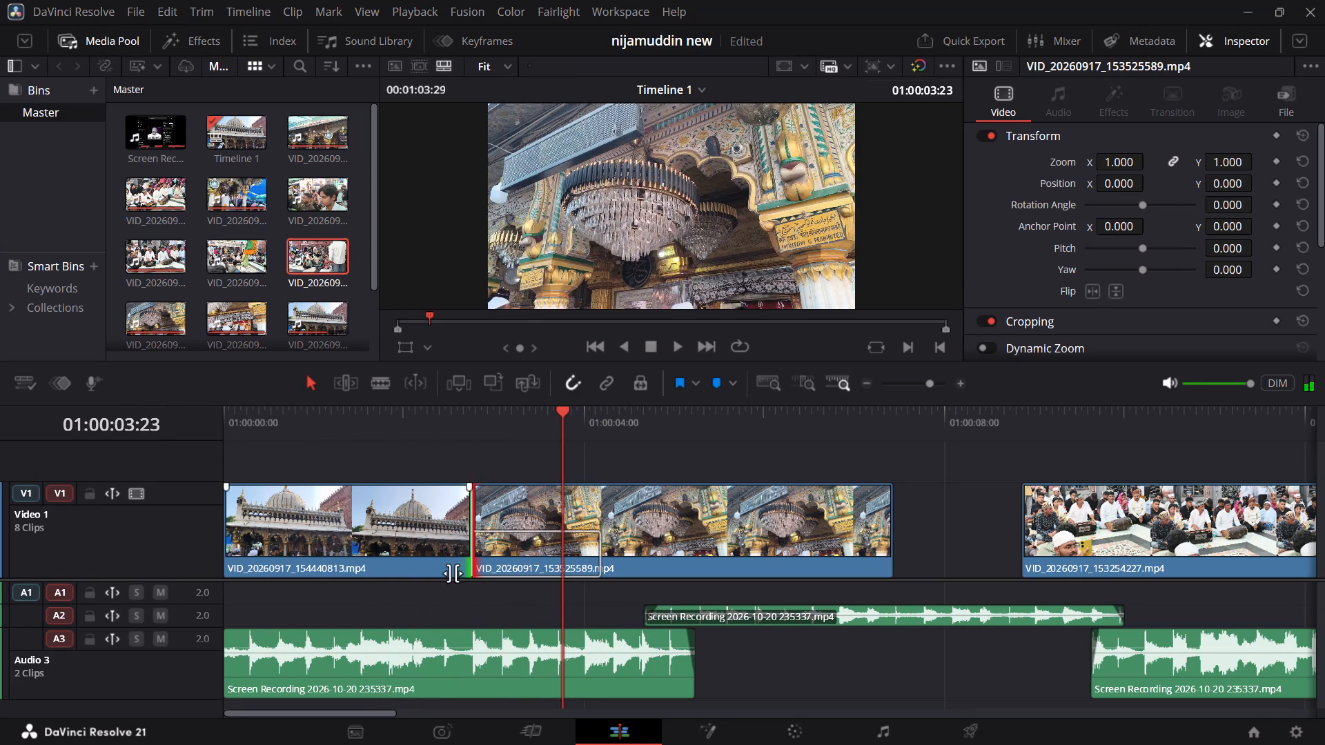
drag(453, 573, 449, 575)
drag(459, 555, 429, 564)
Recheck the cut, trim the dome clip's end to about 2.2 seconds, and move the chandelier clip left to close the gap.
drag(437, 429, 413, 433)
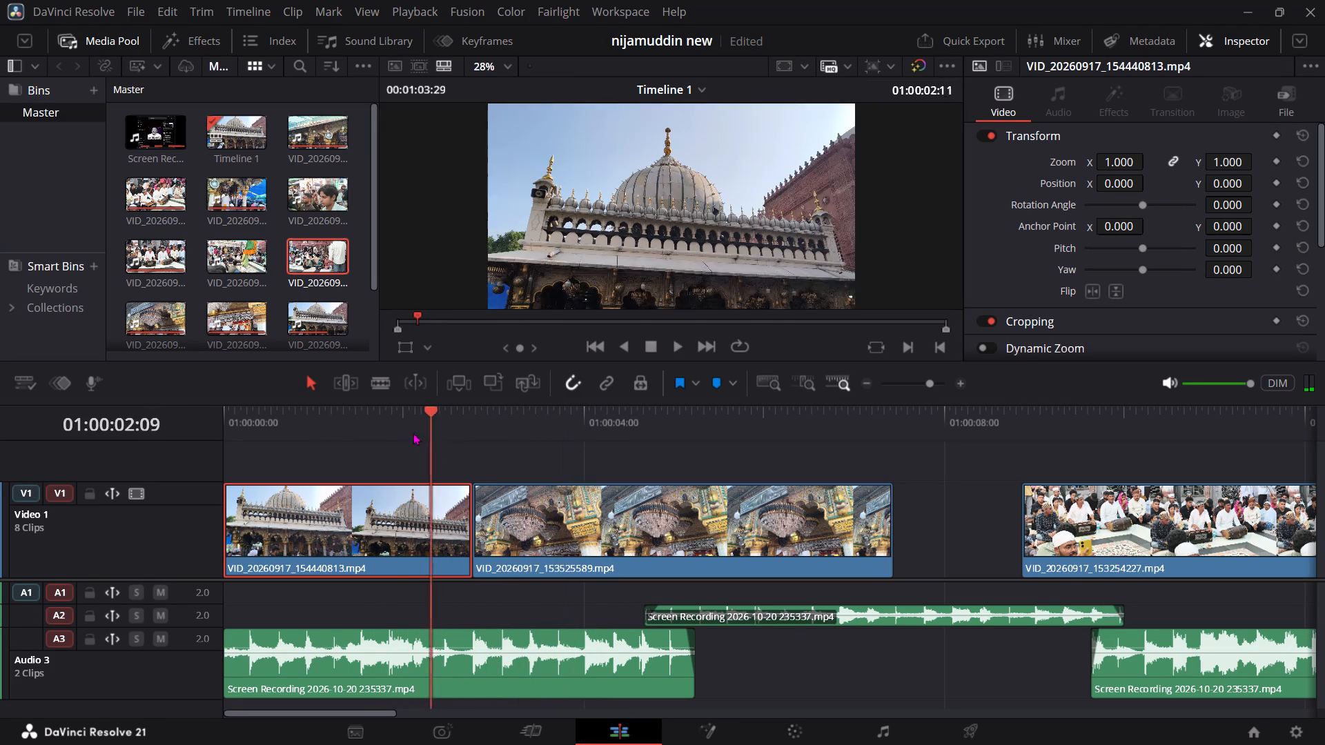
drag(413, 433, 366, 446)
key(space)
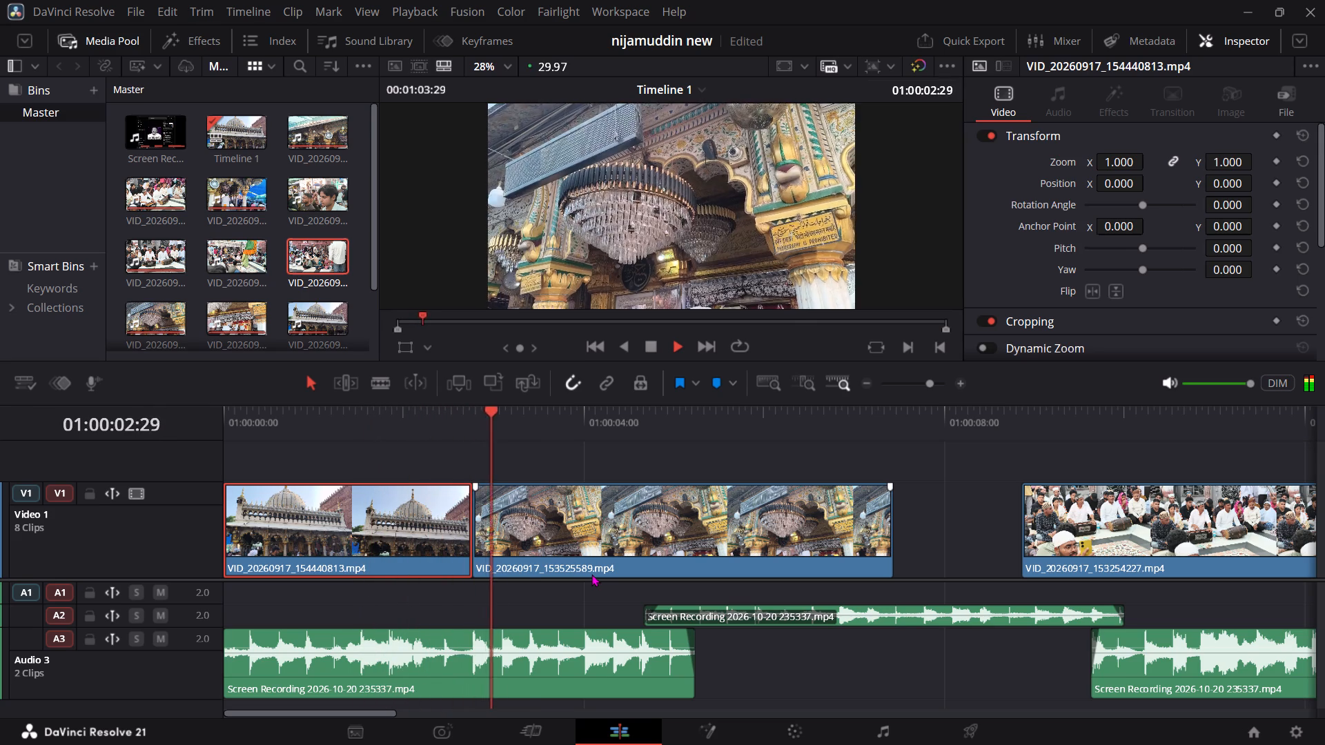
key(space)
drag(467, 550, 422, 573)
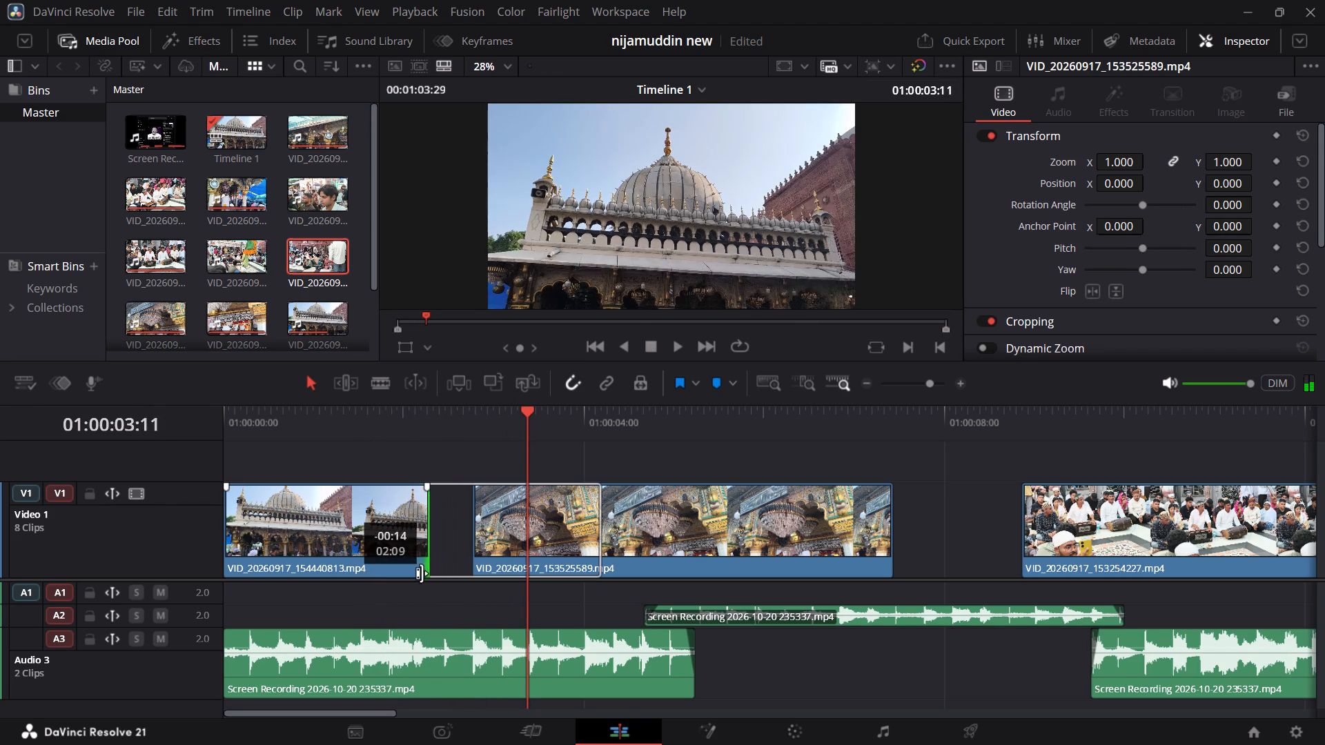
drag(422, 573, 416, 575)
drag(533, 528, 489, 536)
Replay the opening repeatedly to check the dome-to-chandelier cut against the song's beat and the chandelier clip's length.
drag(450, 433, 336, 463)
key(space)
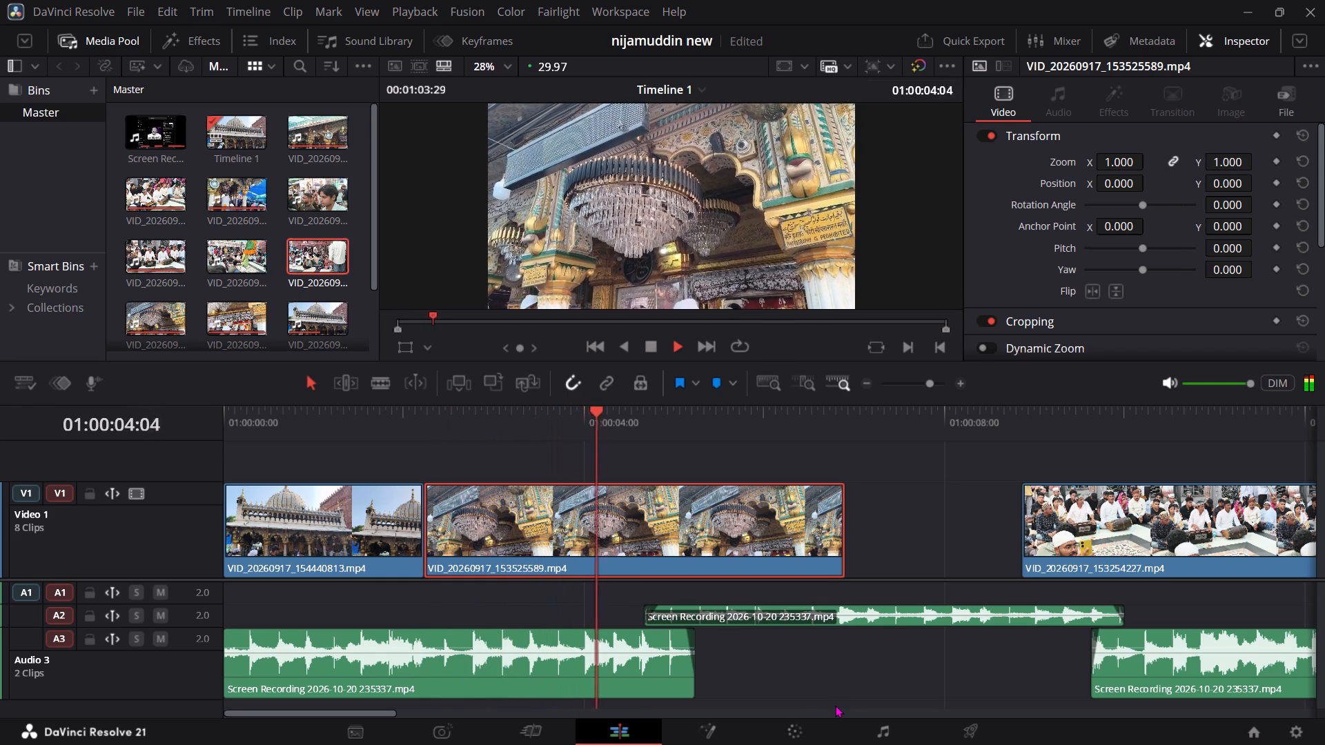
key(space)
drag(611, 428, 456, 442)
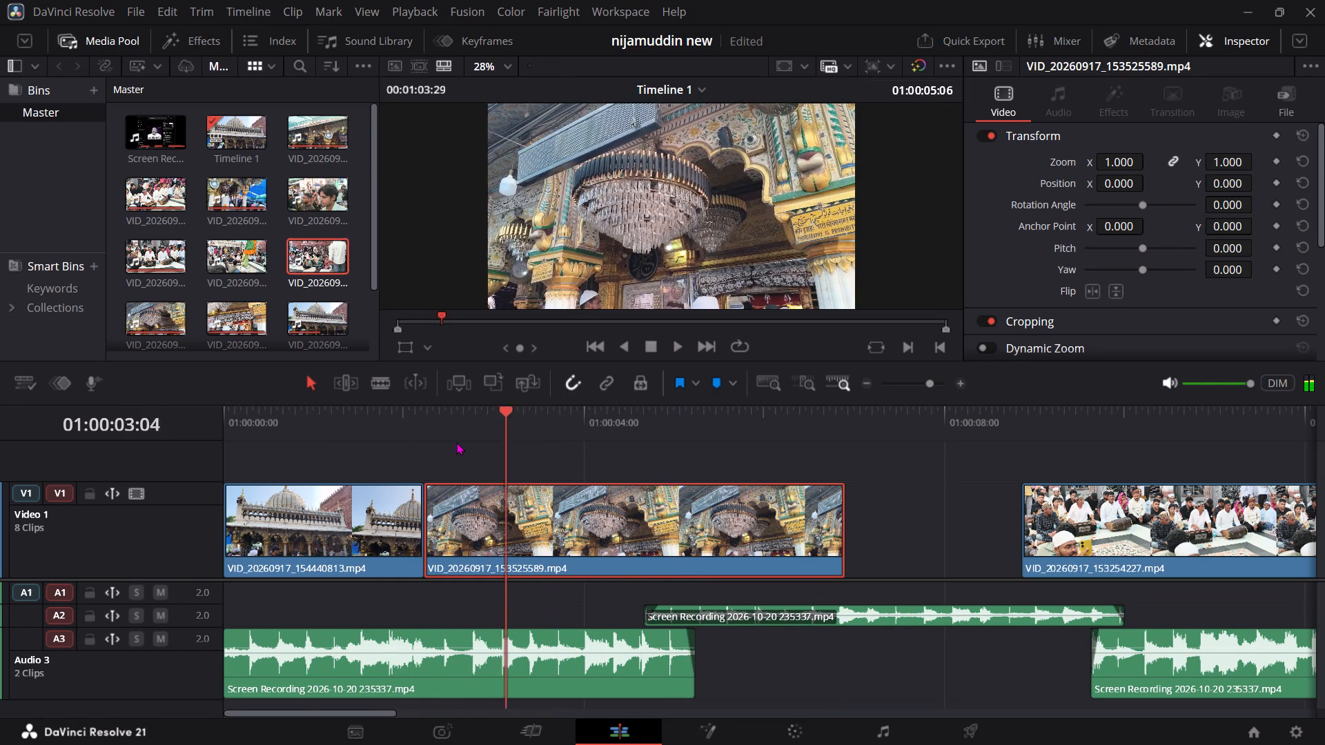
drag(456, 442, 293, 479)
key(space)
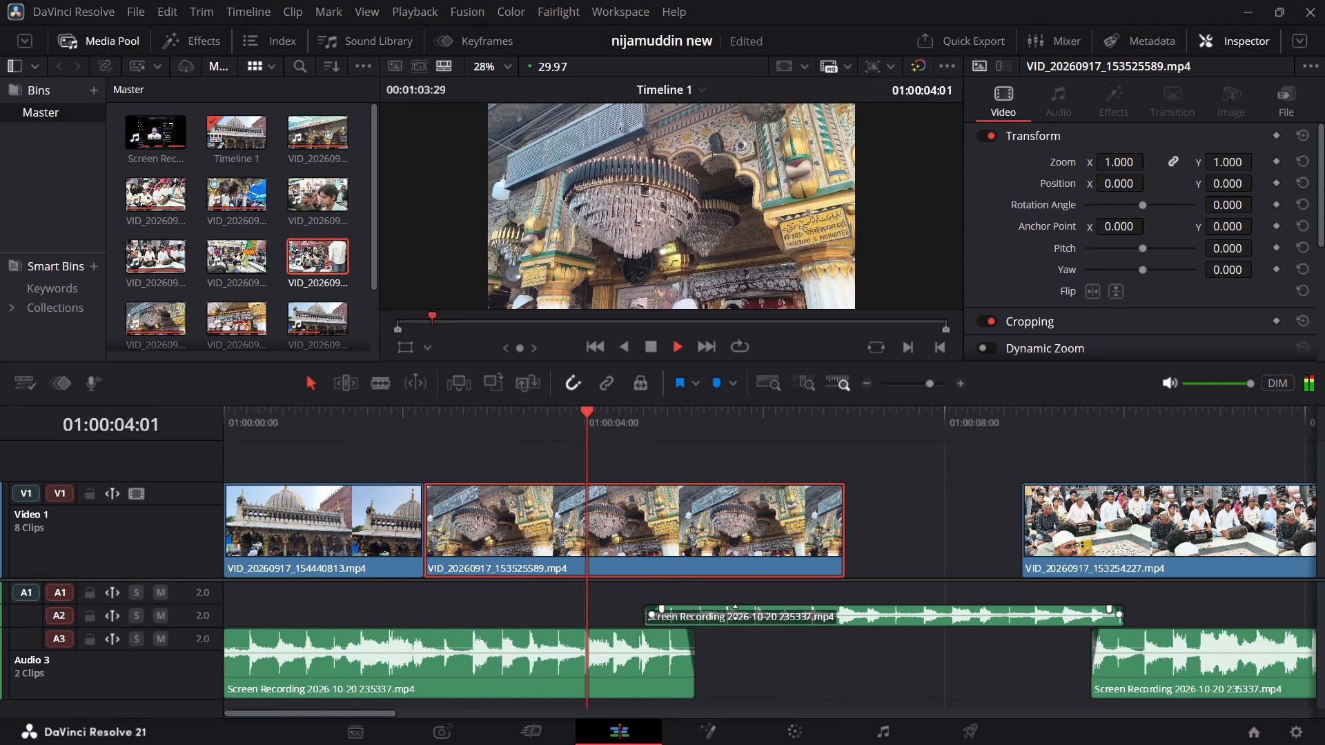
key(space)
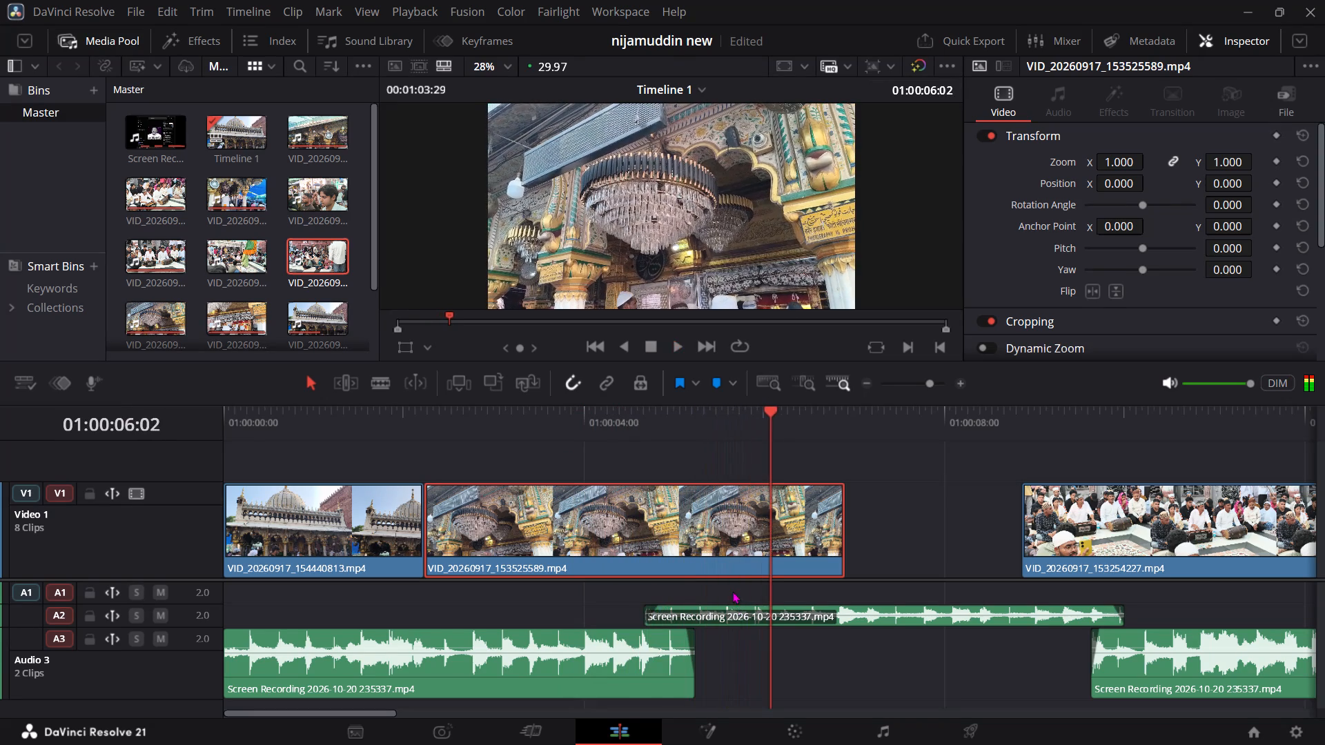
drag(514, 432, 188, 446)
key(space)
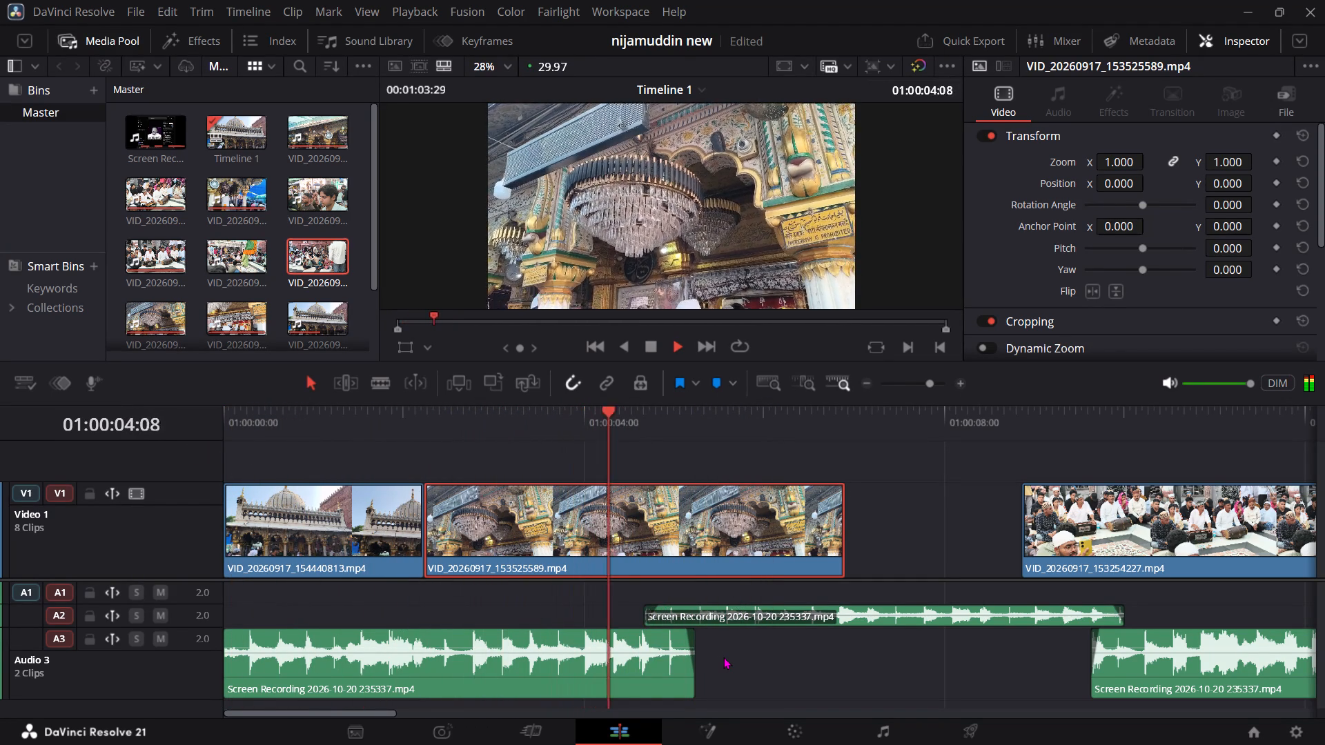
key(space)
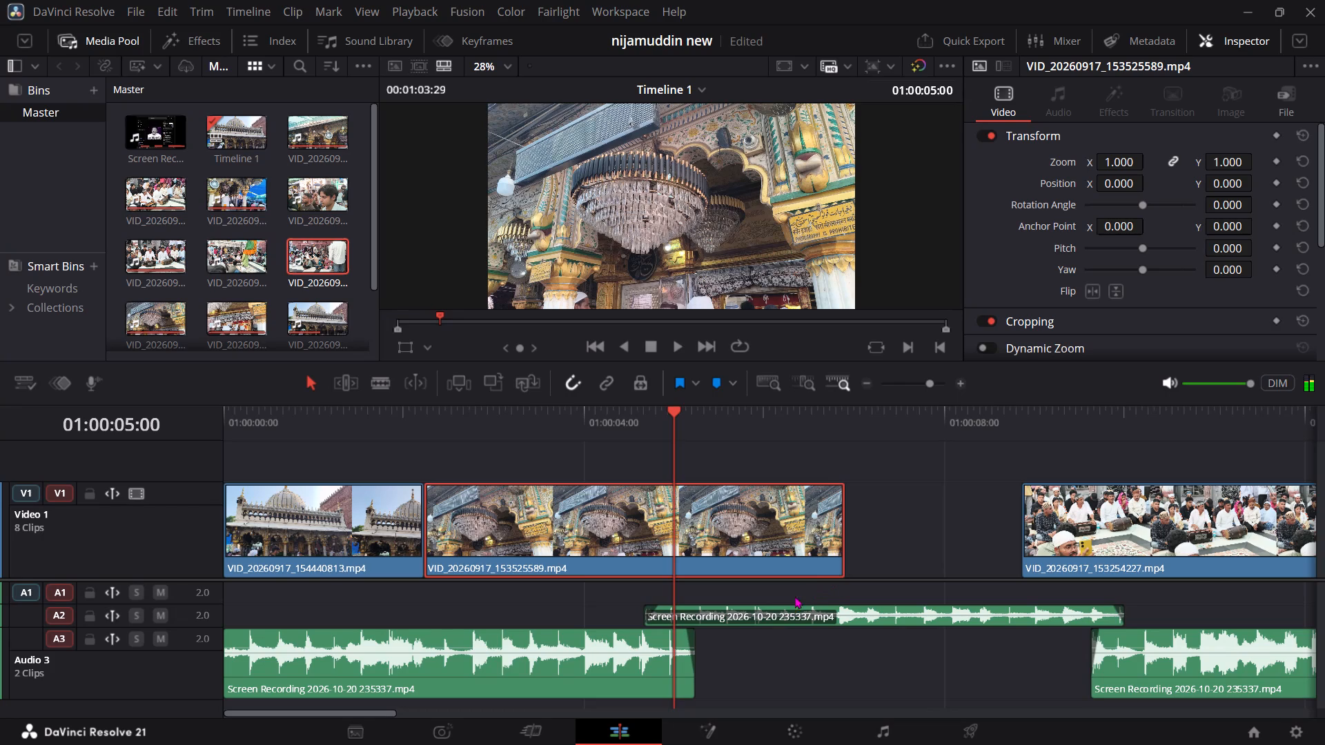
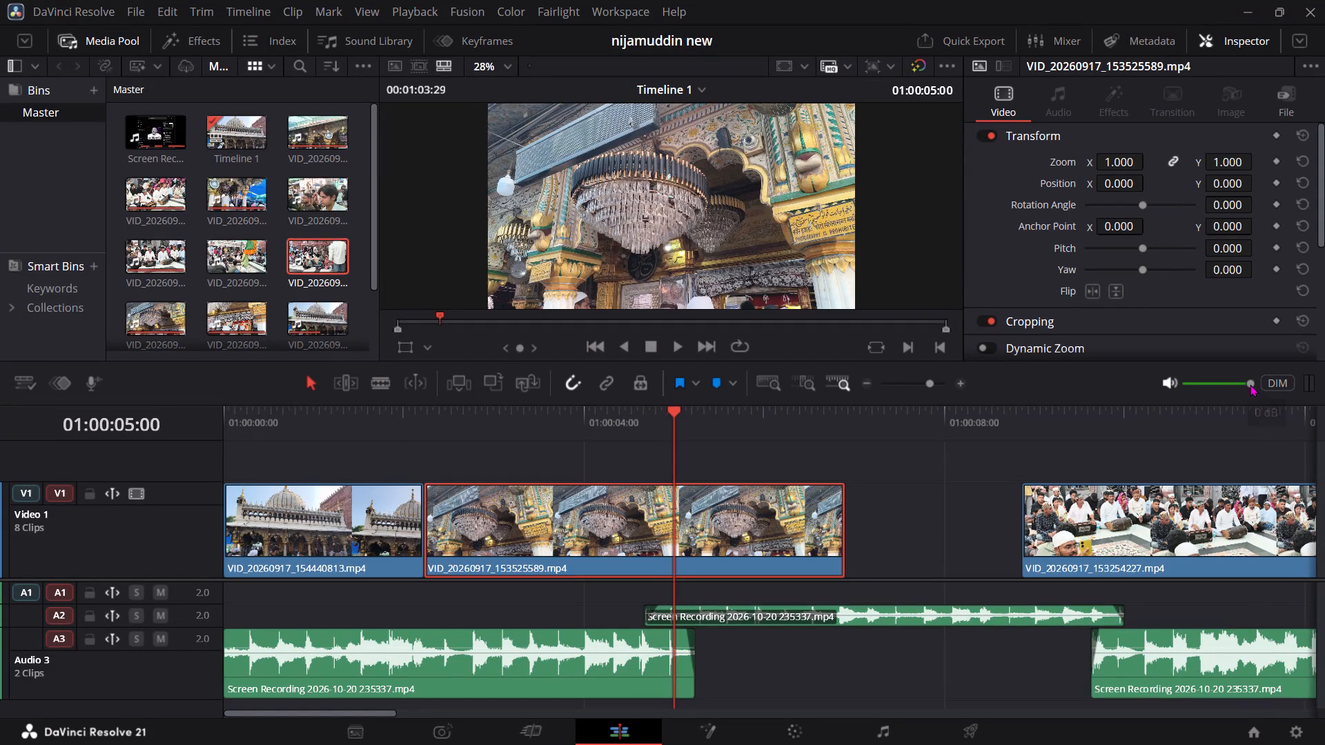
Turn the playback volume all the way down and replay the timeline from its start.
drag(1250, 384, 1150, 406)
drag(647, 424, 265, 473)
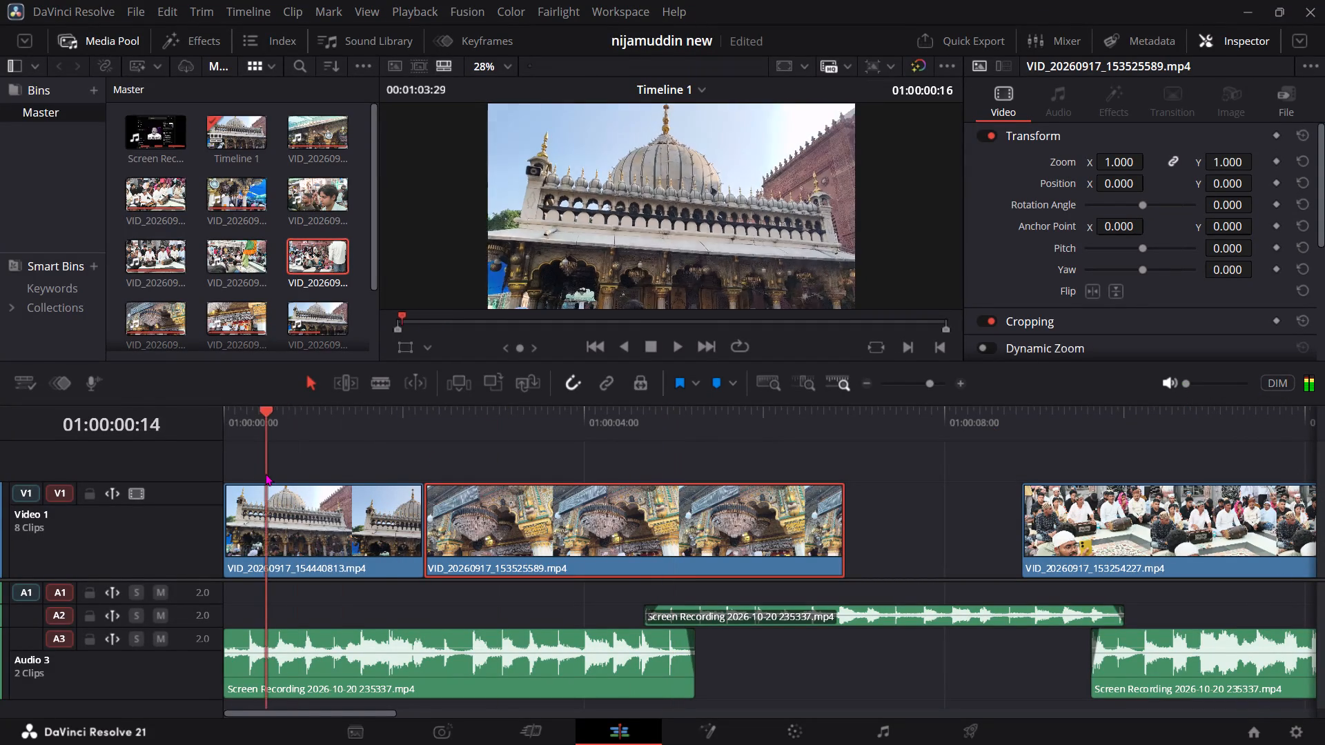
drag(265, 473, 162, 496)
key(space)
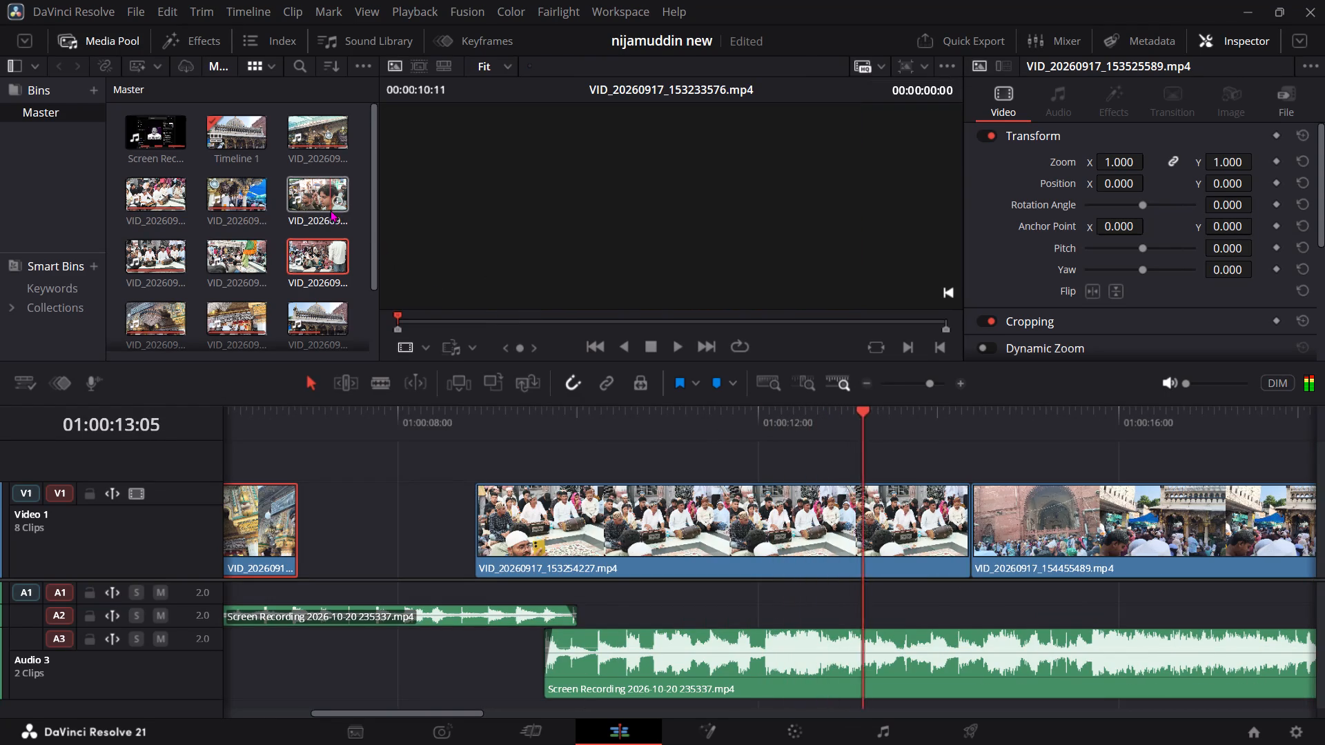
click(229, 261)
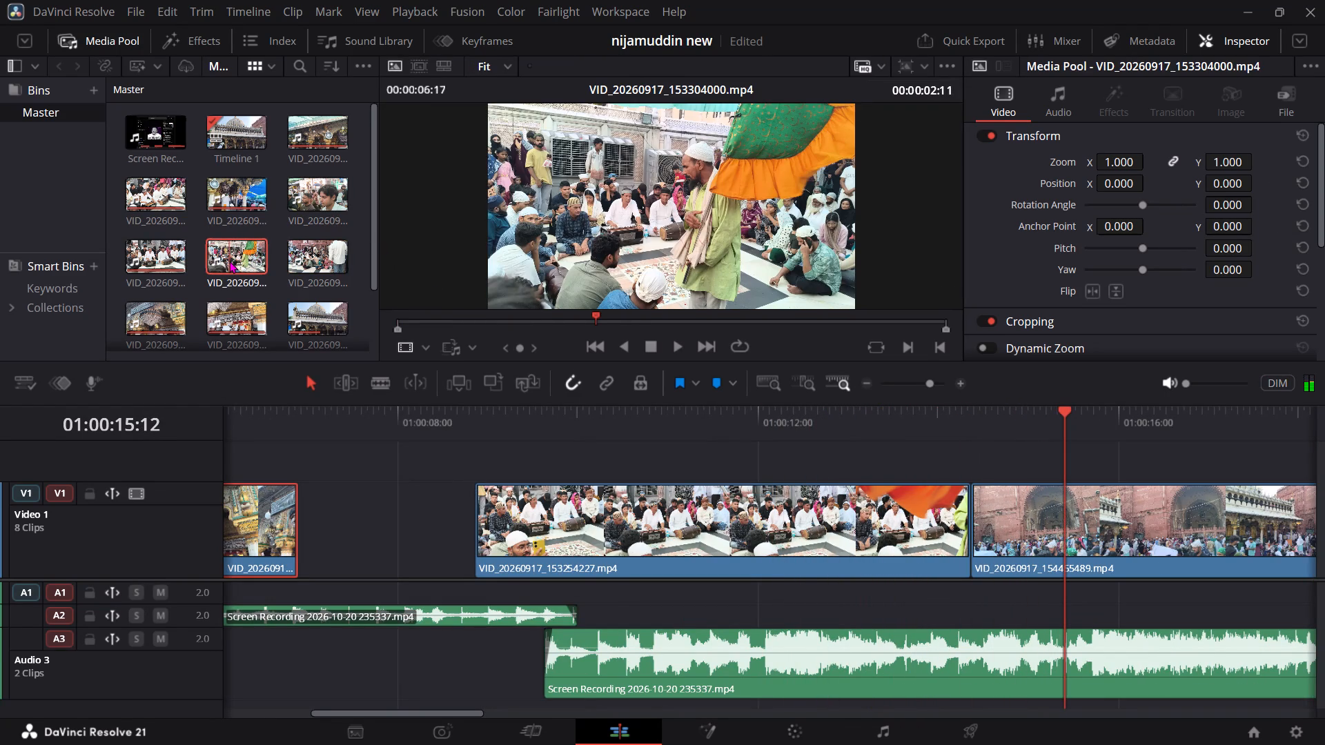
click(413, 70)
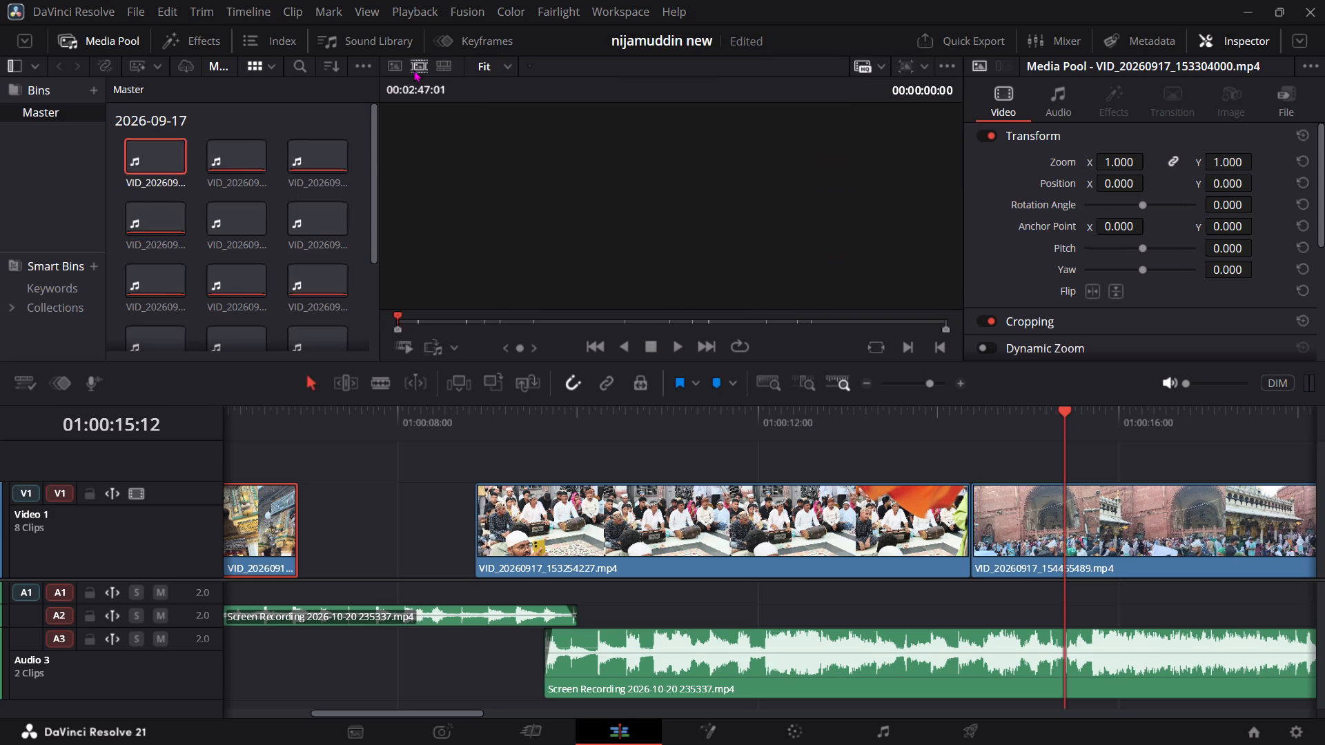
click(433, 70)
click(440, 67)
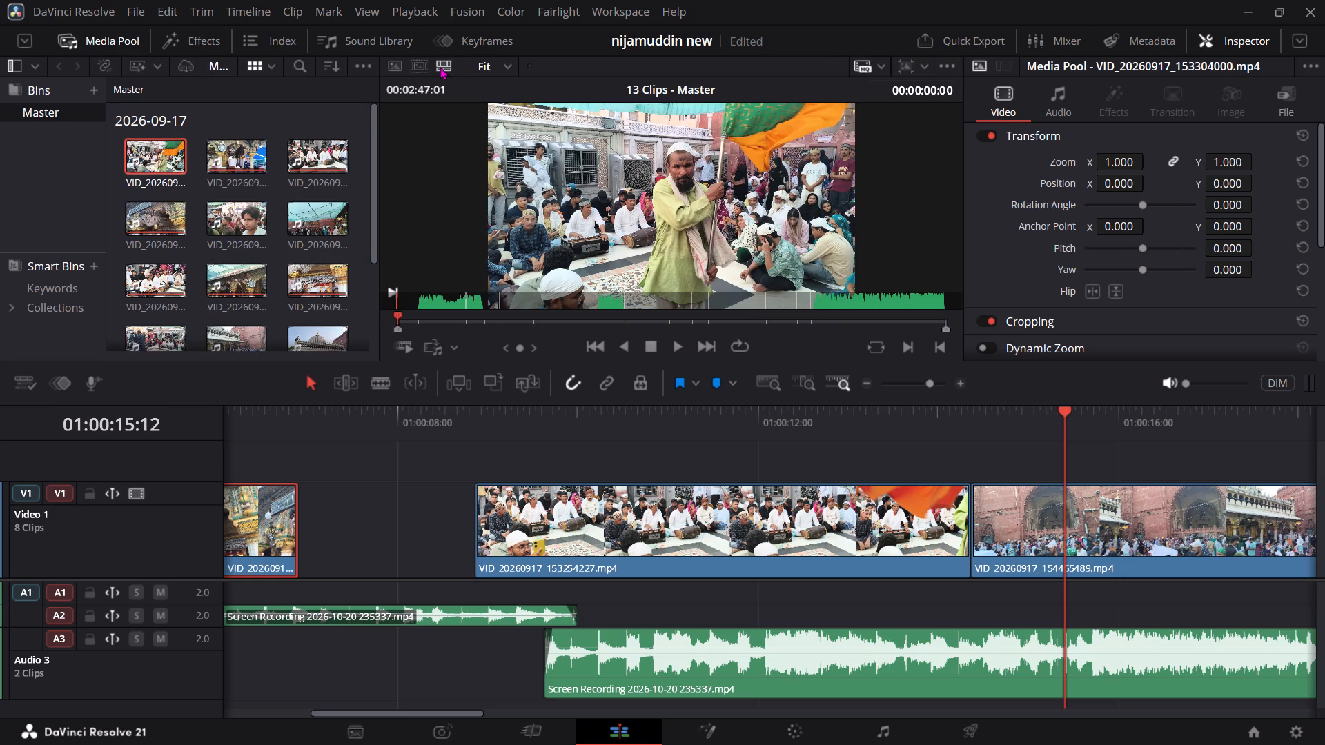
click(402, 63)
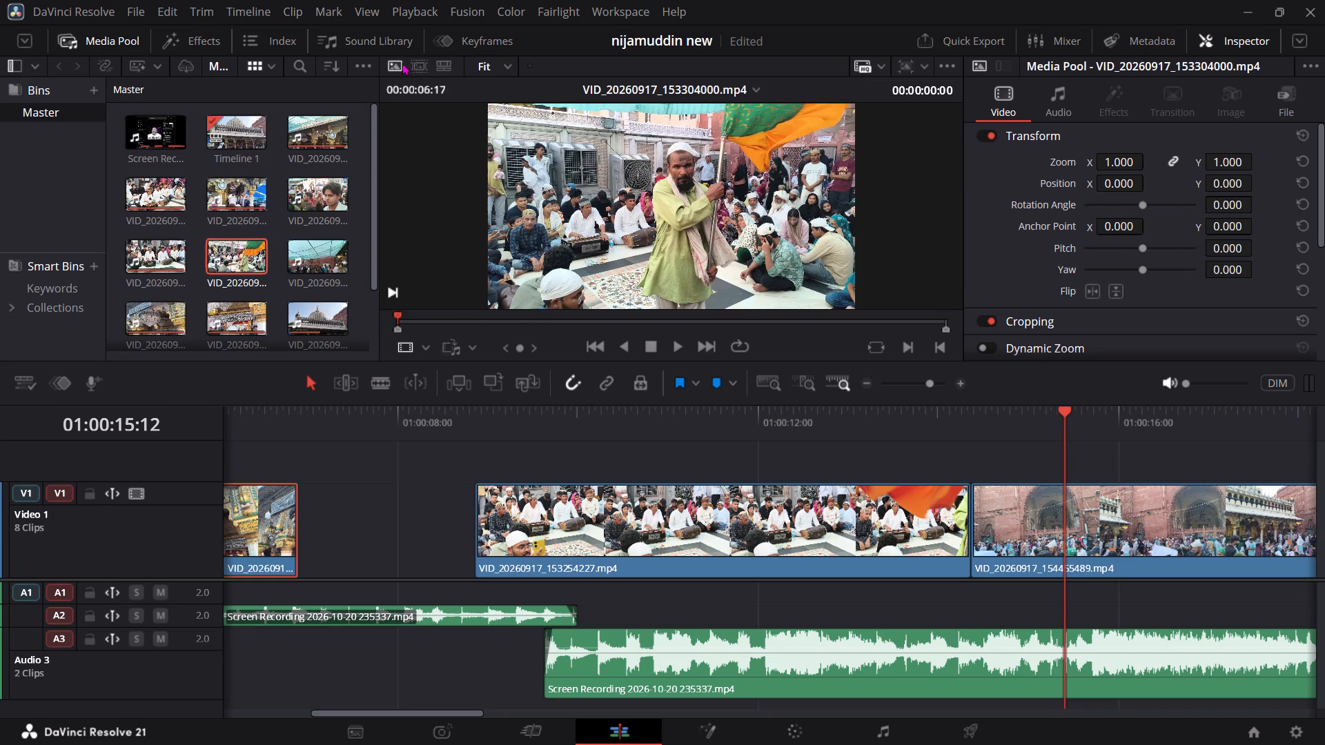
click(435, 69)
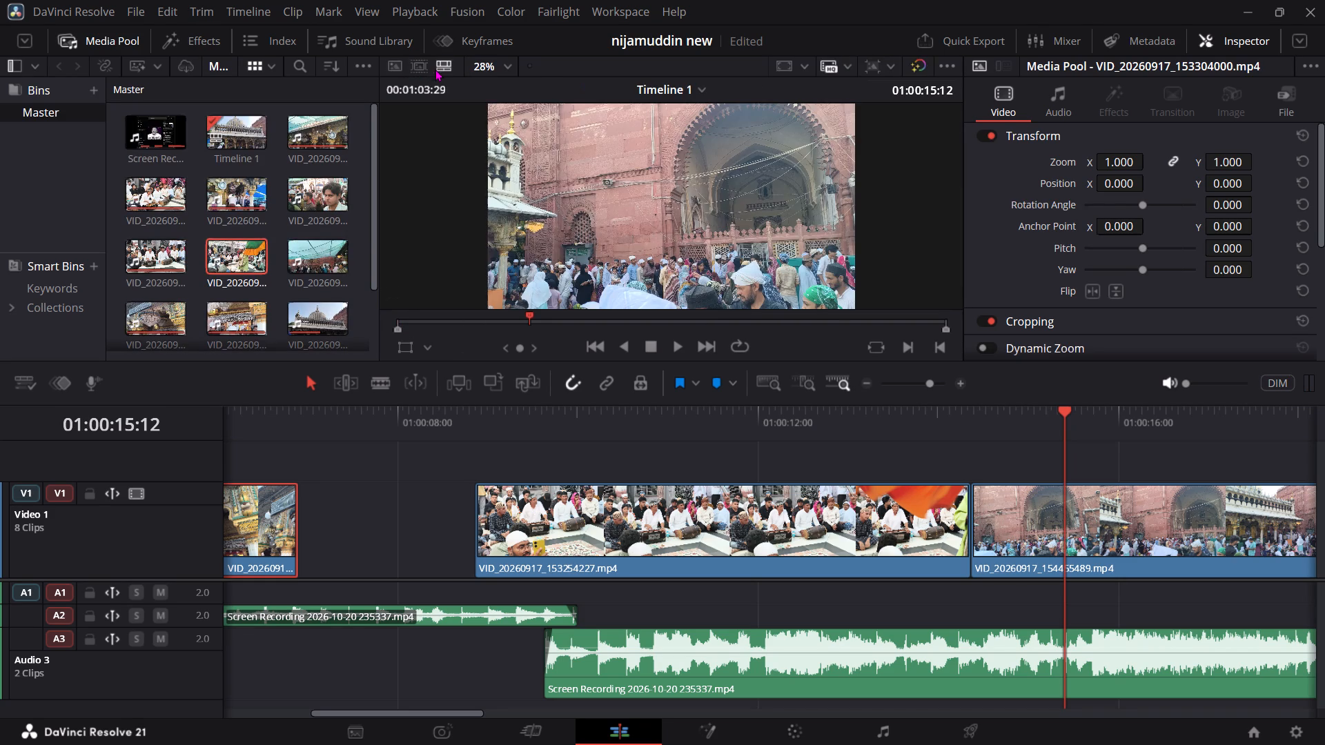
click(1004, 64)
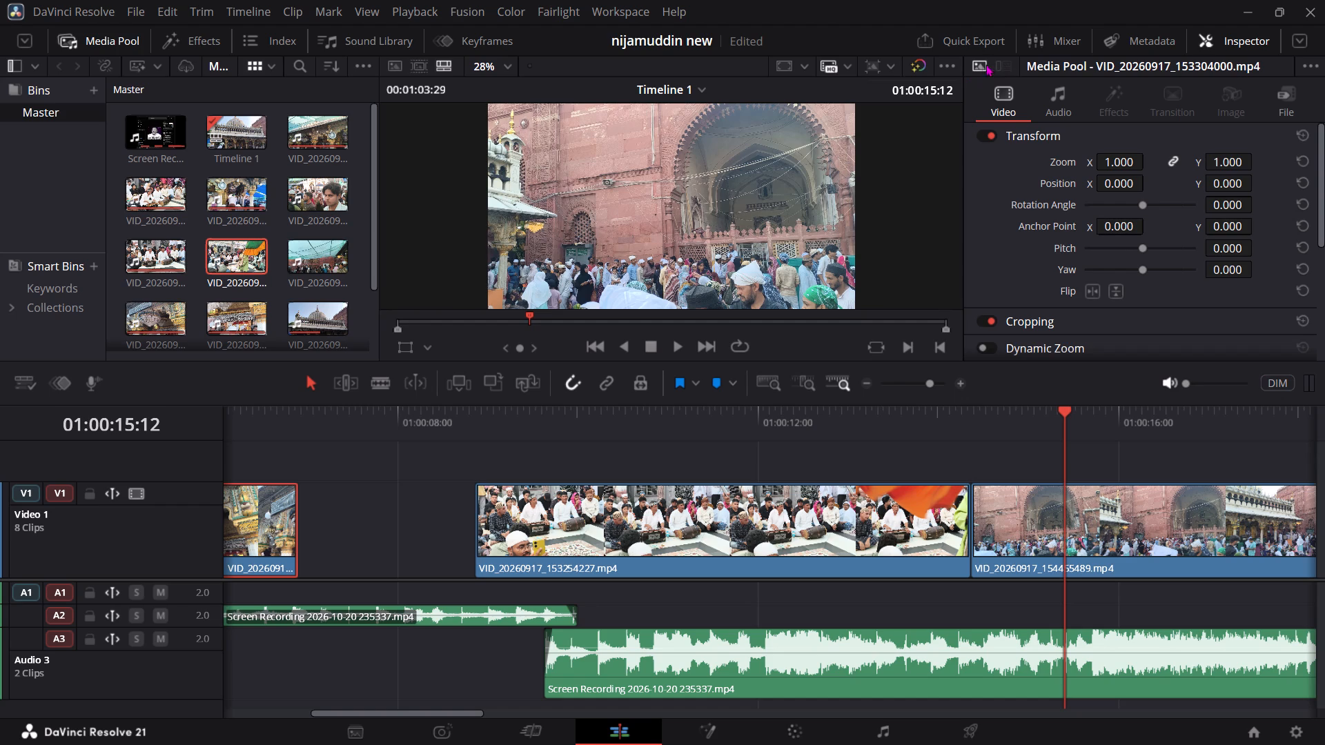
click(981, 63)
Replay the opening with the playback volume raised back to full to judge where the chandelier shot should end.
drag(850, 430, 117, 535)
key(space)
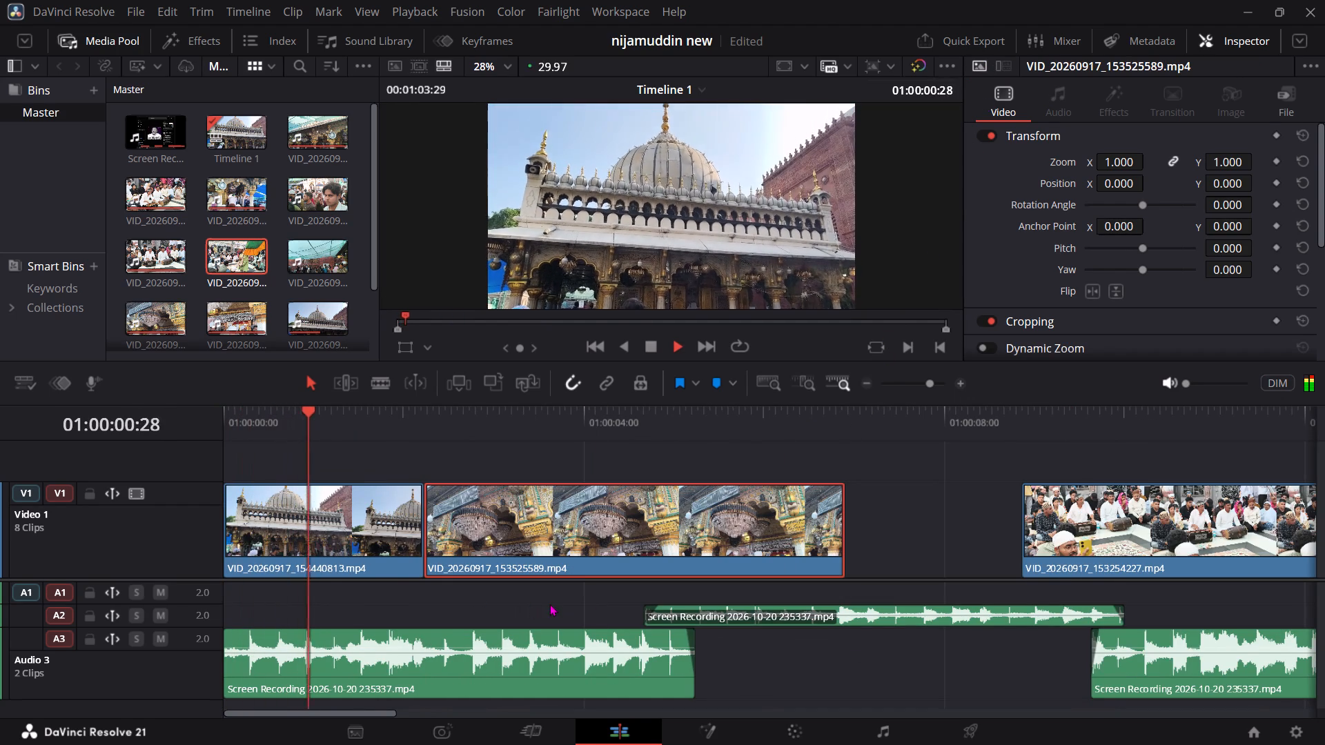
key(space)
drag(1190, 386, 1254, 420)
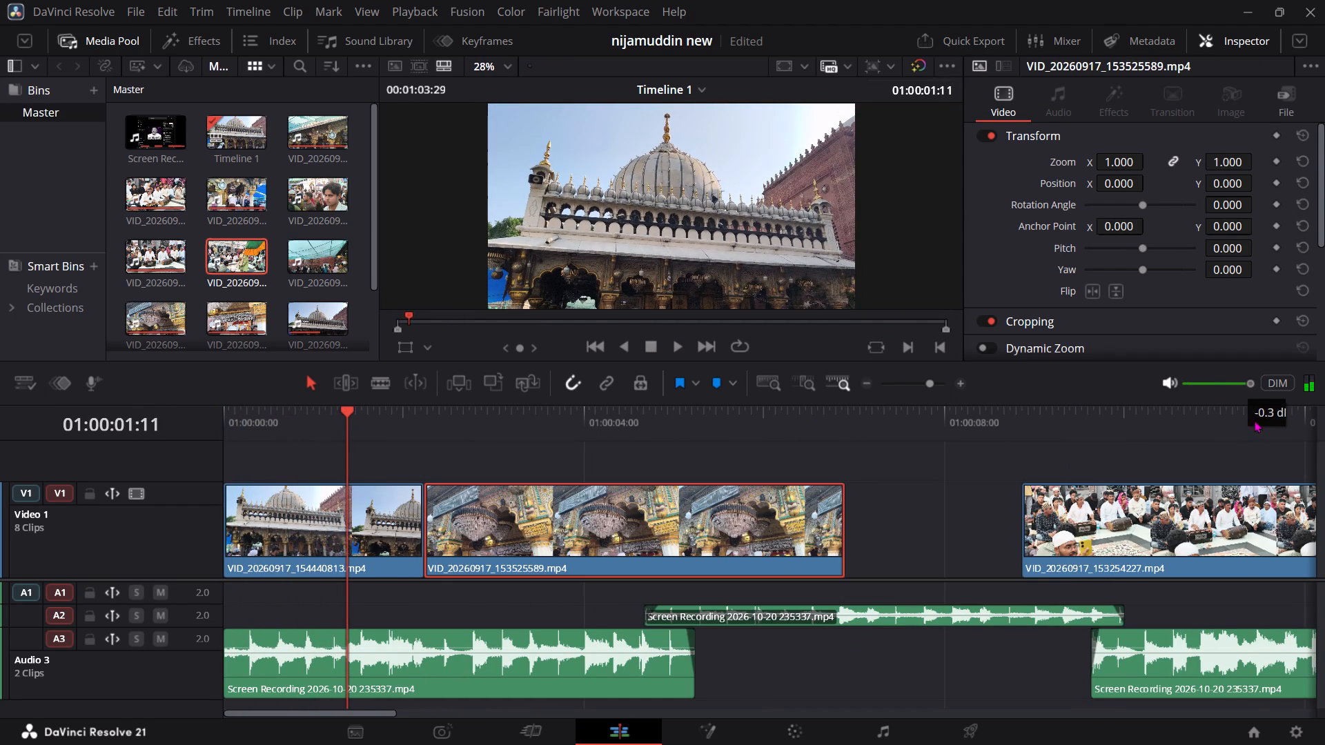
drag(1254, 420, 1262, 426)
key(space)
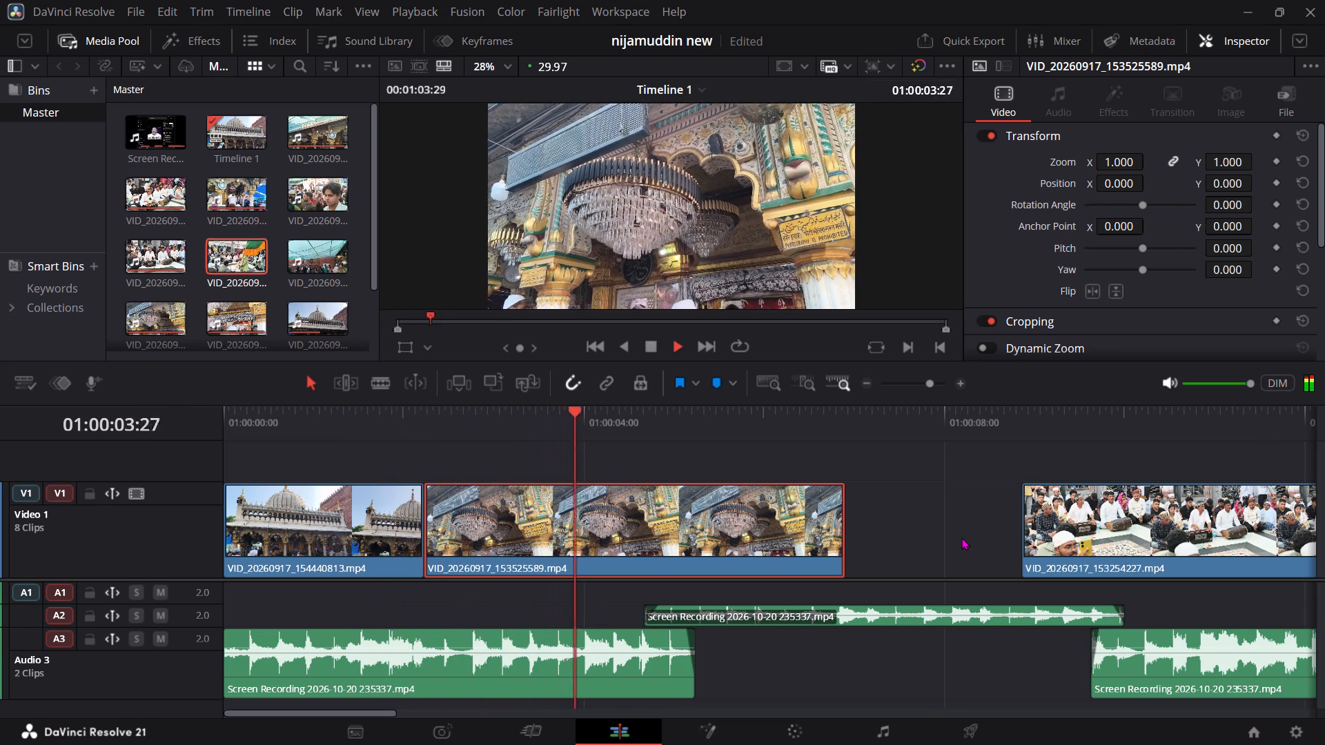
key(space)
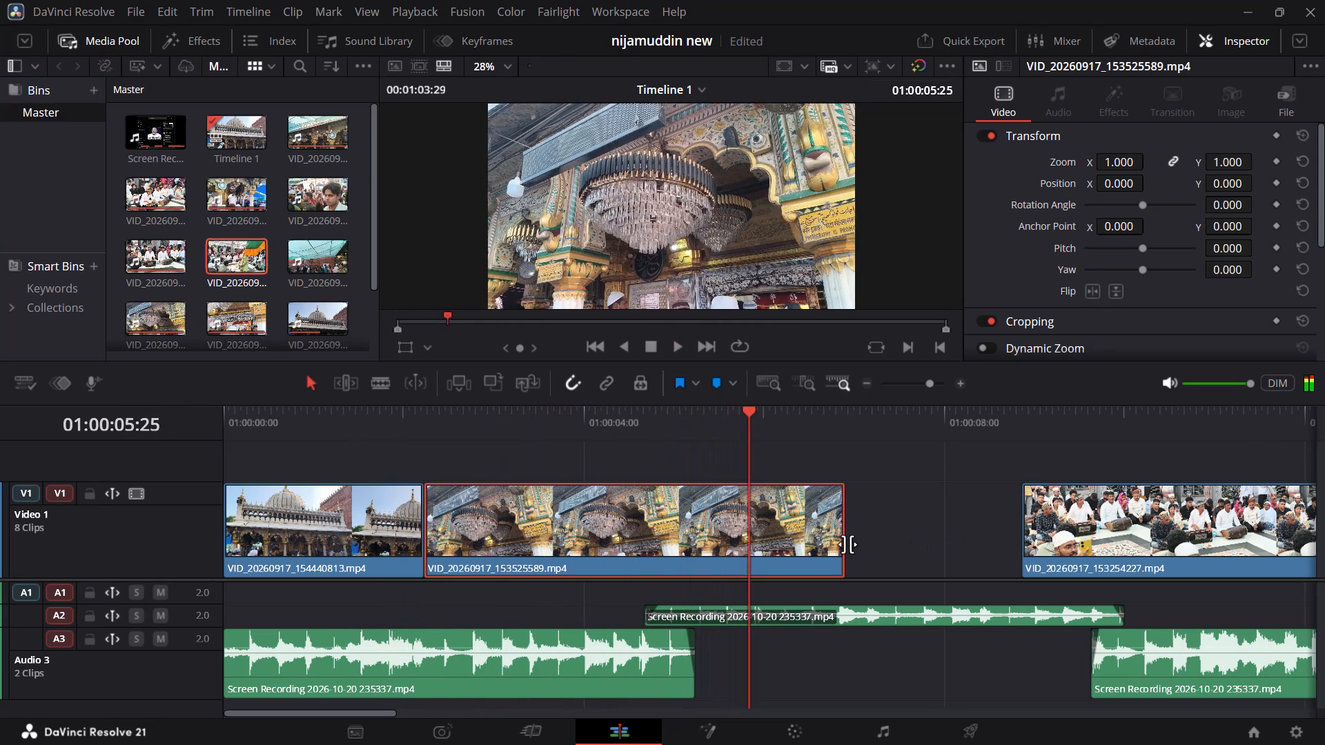
Trim the chandelier clip's end to where the second song segment begins, about 2.4 seconds long, and replay it.
drag(847, 544, 643, 626)
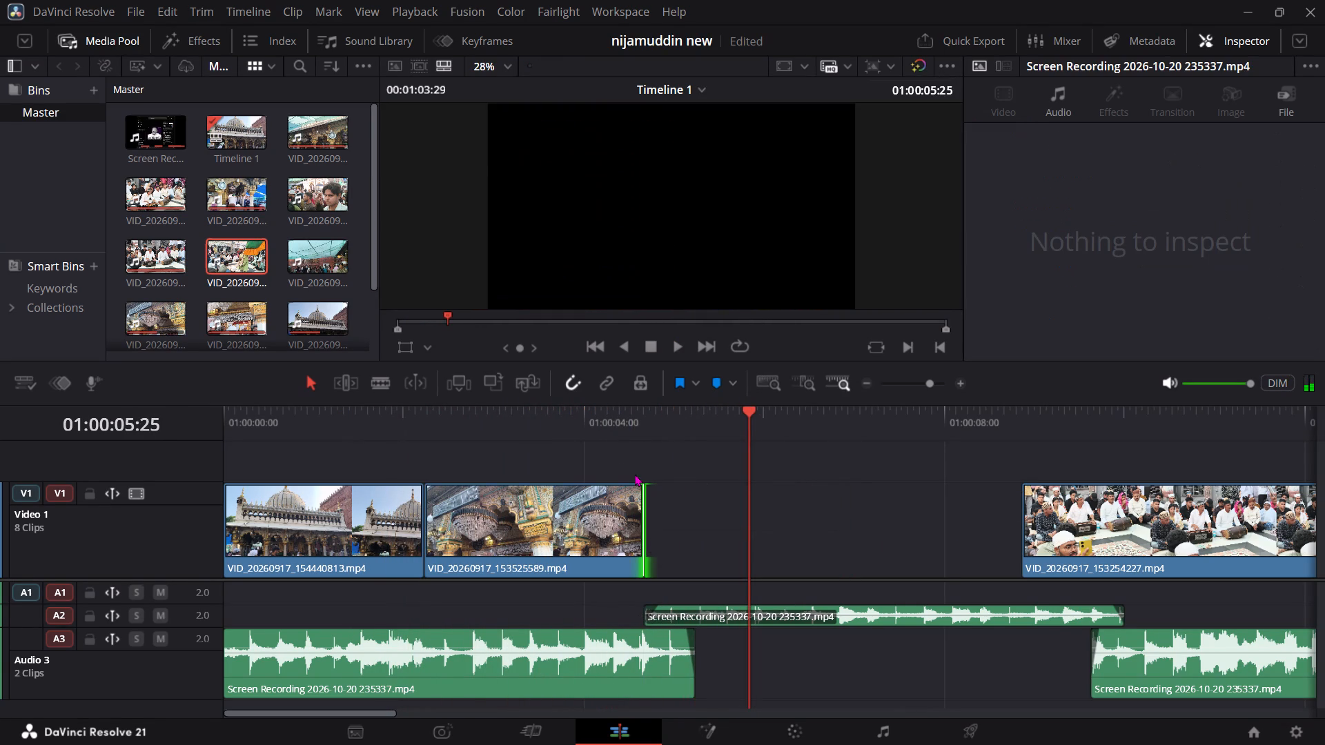
drag(609, 428, 374, 478)
key(space)
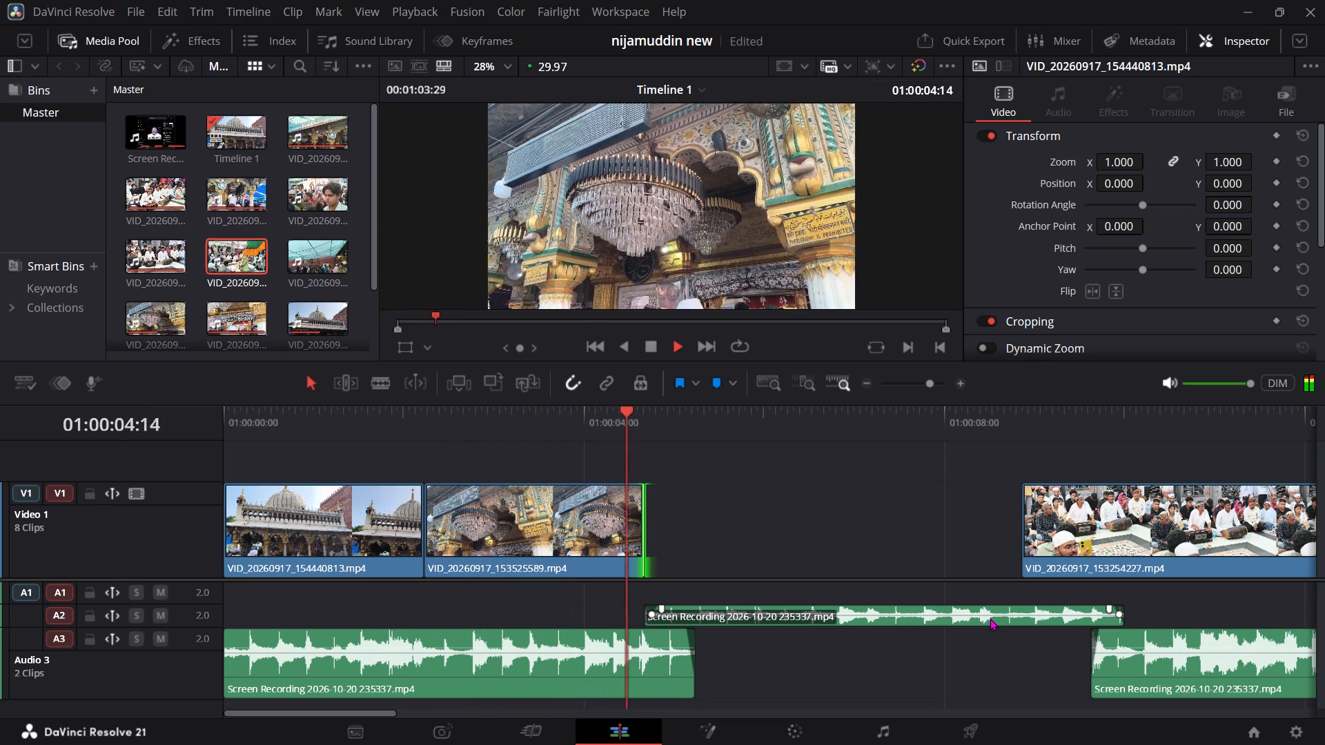
key(space)
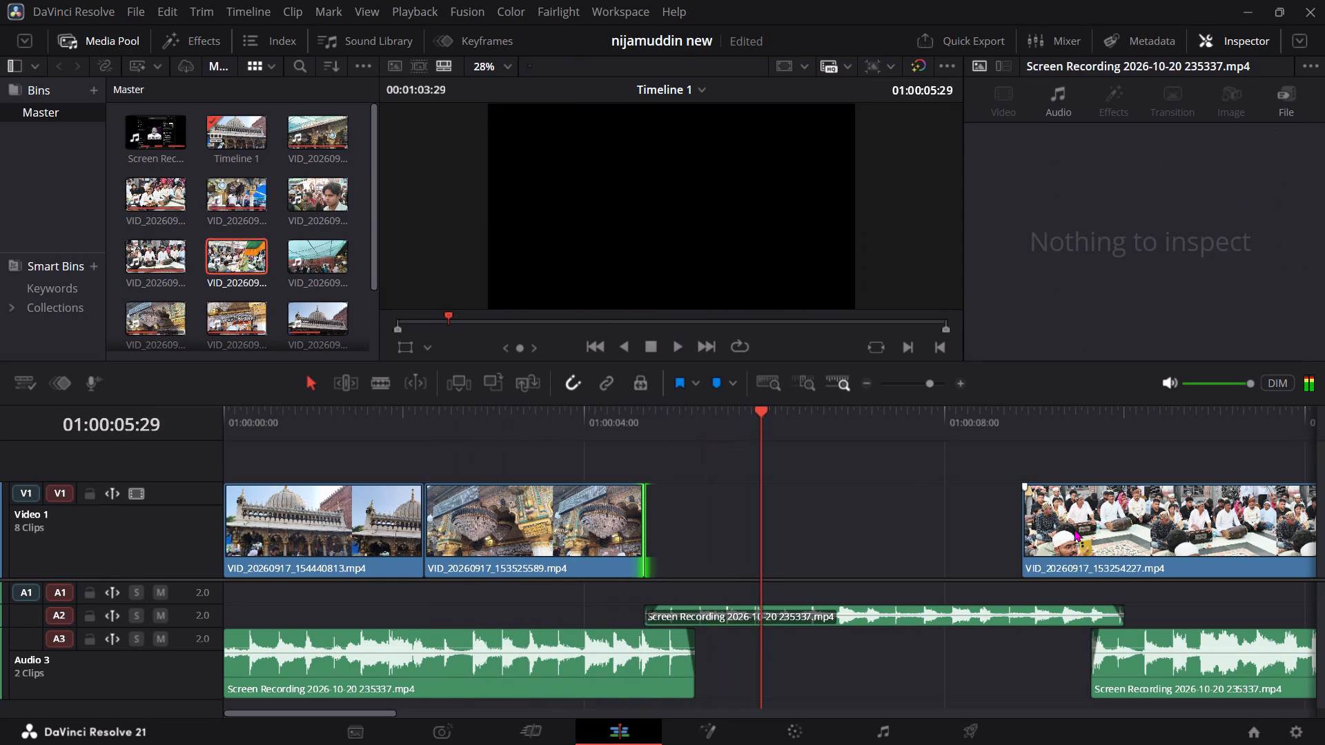
Move qawwali clip VID_20260917_153254227.mp4 up against the chandelier clip and play across the new cut.
drag(1074, 529, 698, 558)
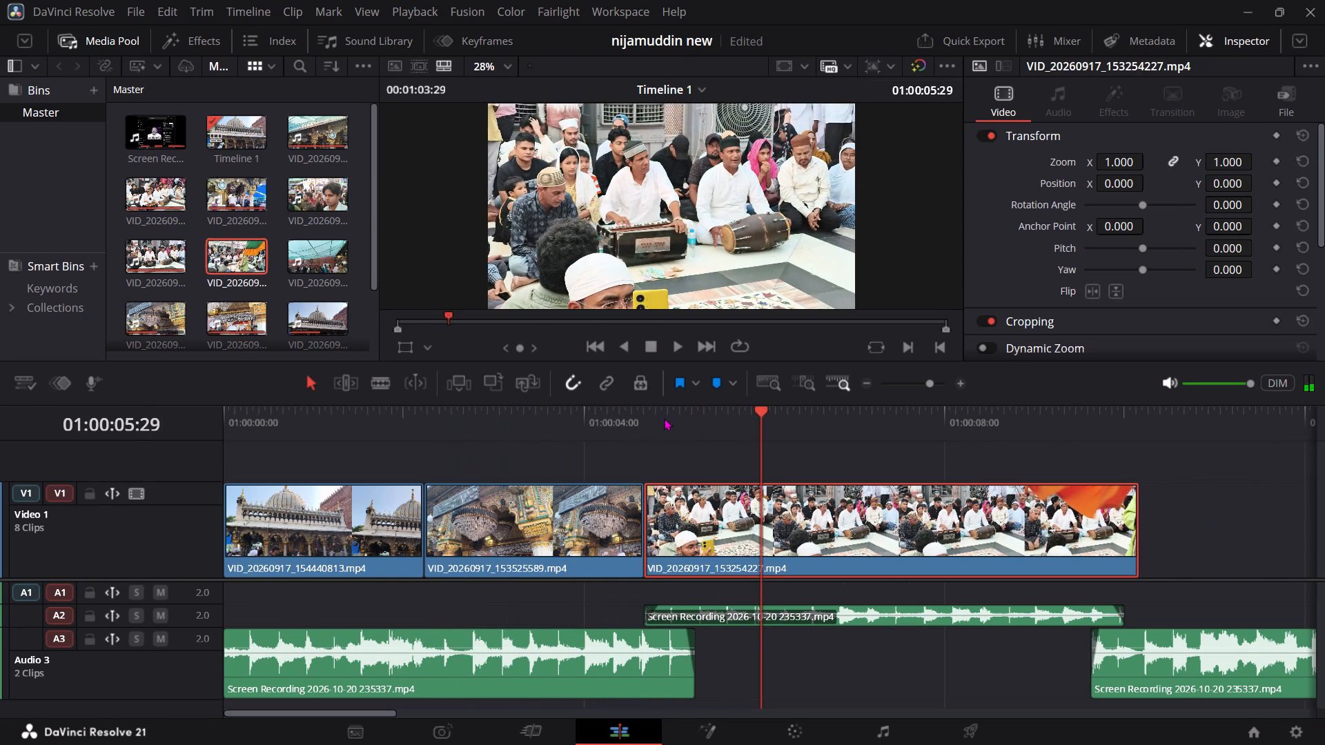
click(660, 397)
drag(697, 421, 629, 439)
key(space)
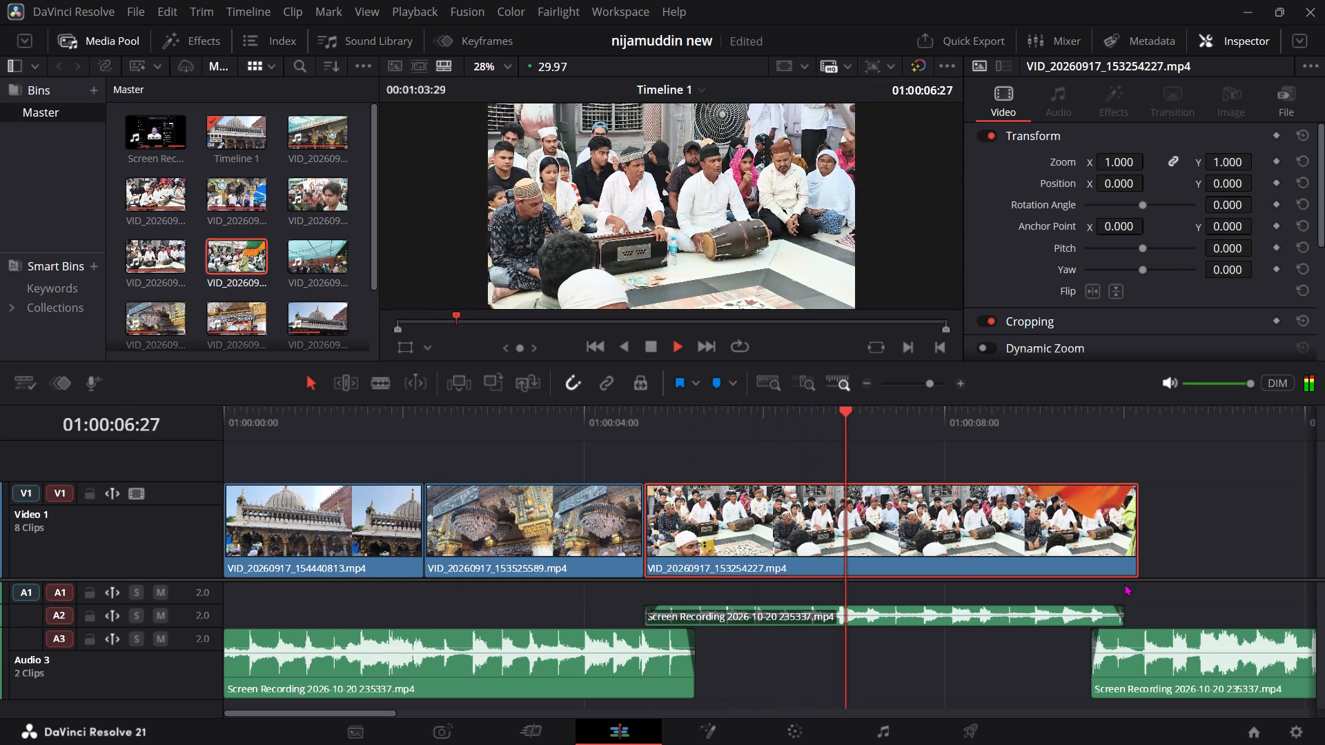
key(space)
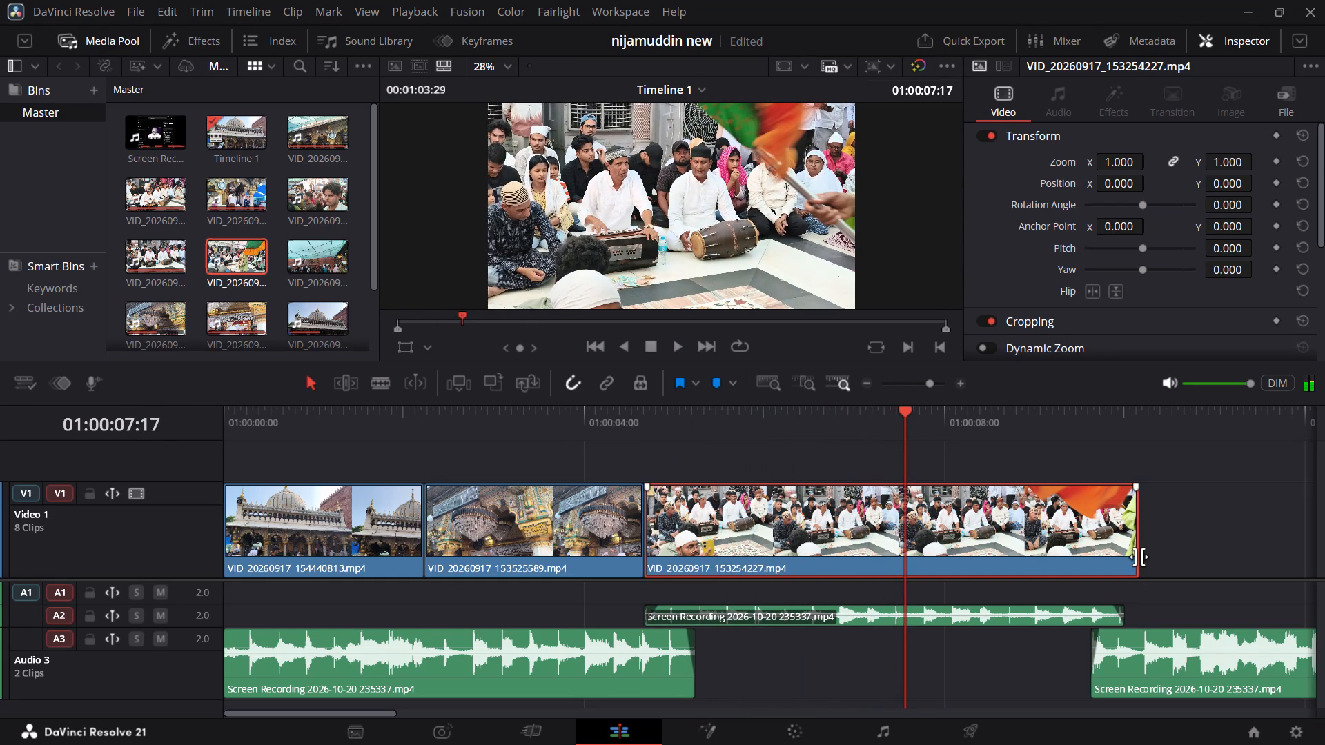
Trim the qawwali clip's end to about 2.5 seconds long and replay it with the song.
drag(1139, 557, 870, 610)
drag(838, 421, 733, 455)
key(space)
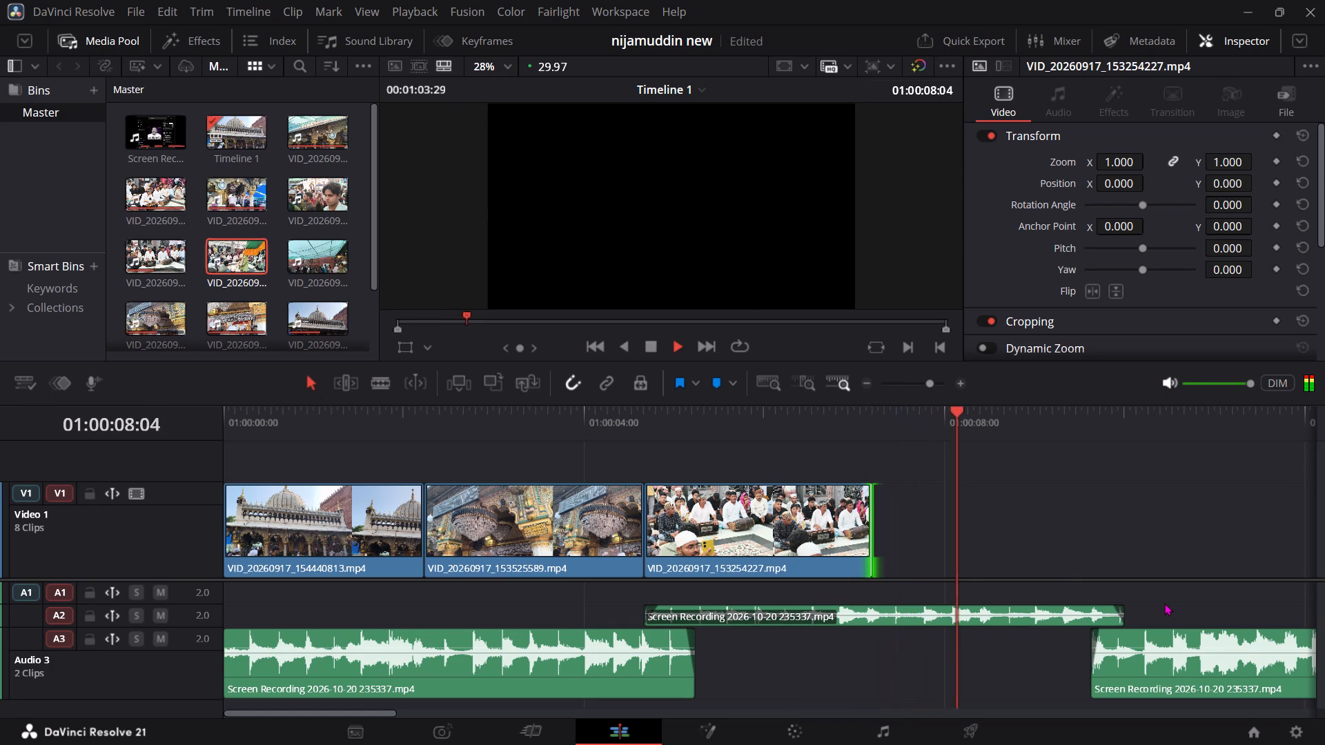
key(space)
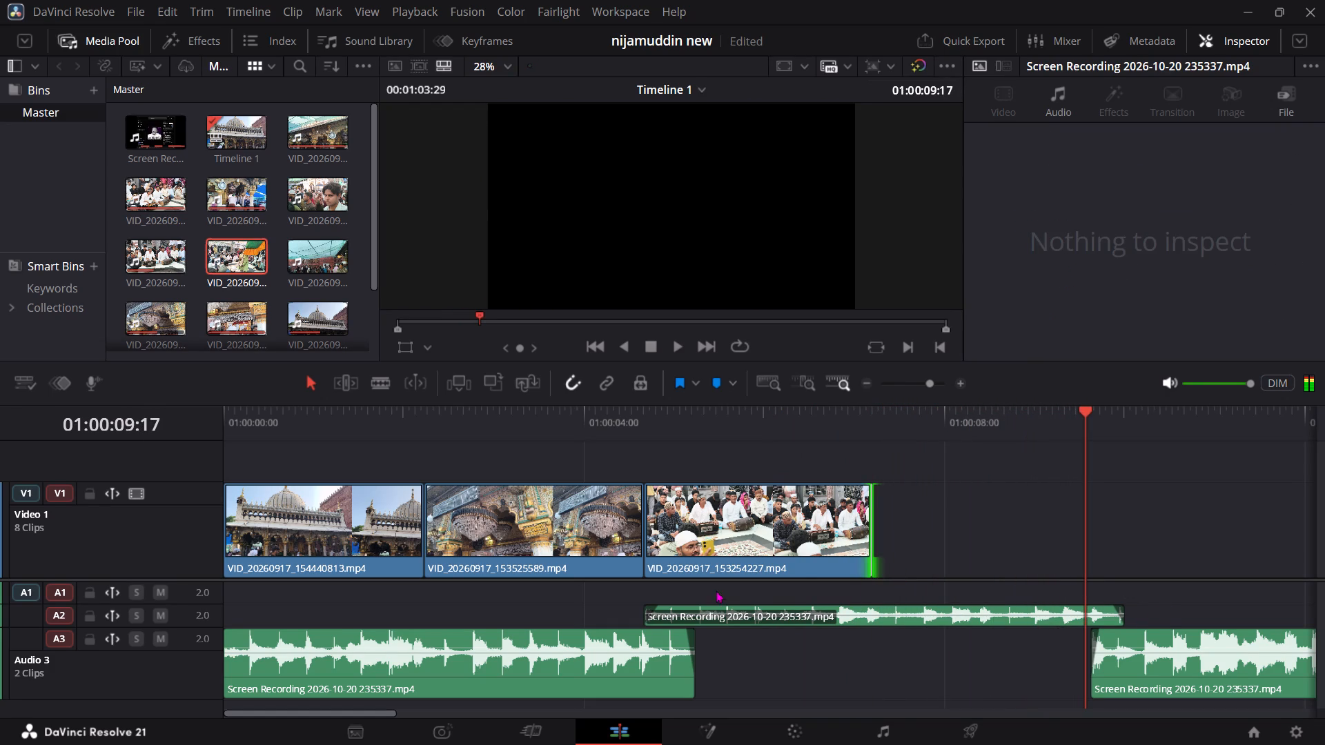
Select all remaining video clips from VID_20260917_154455489.mp4 onward, move them together up against the qawwali clip, and replay the cut.
drag(395, 712, 529, 713)
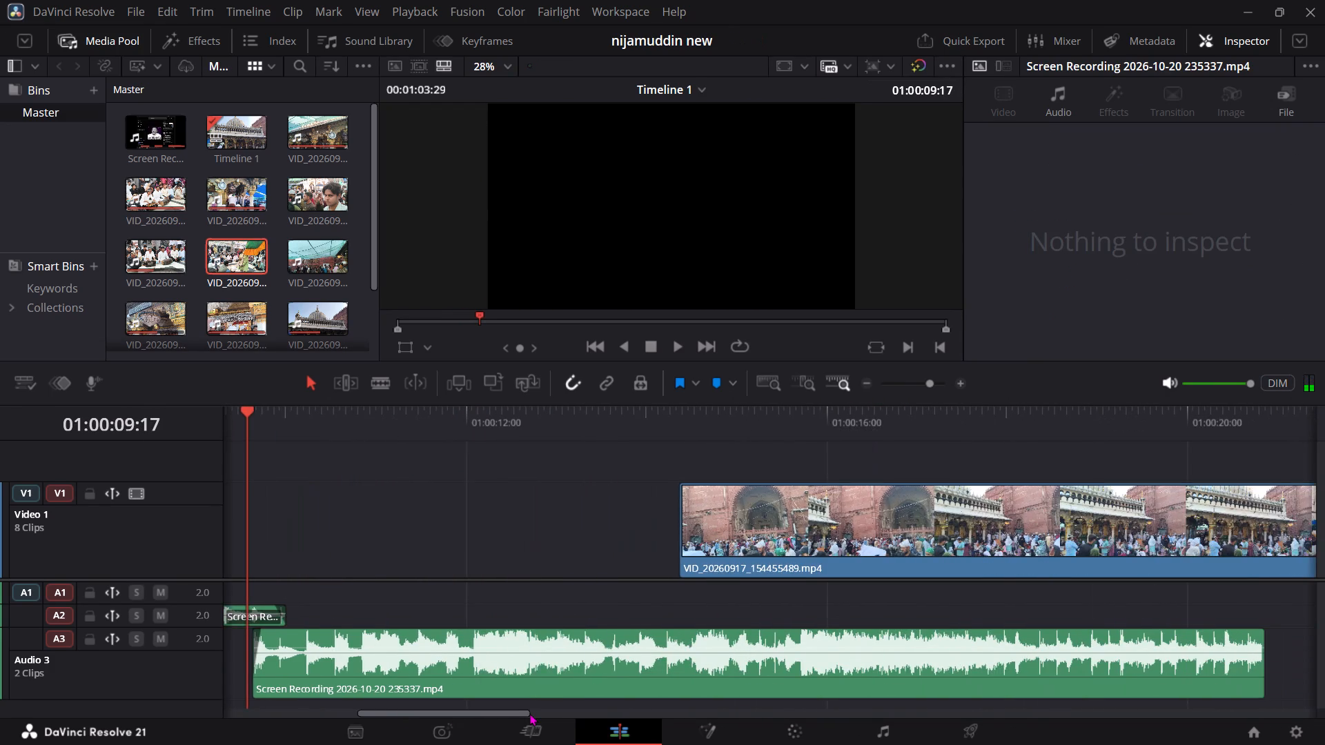
drag(529, 713, 1088, 704)
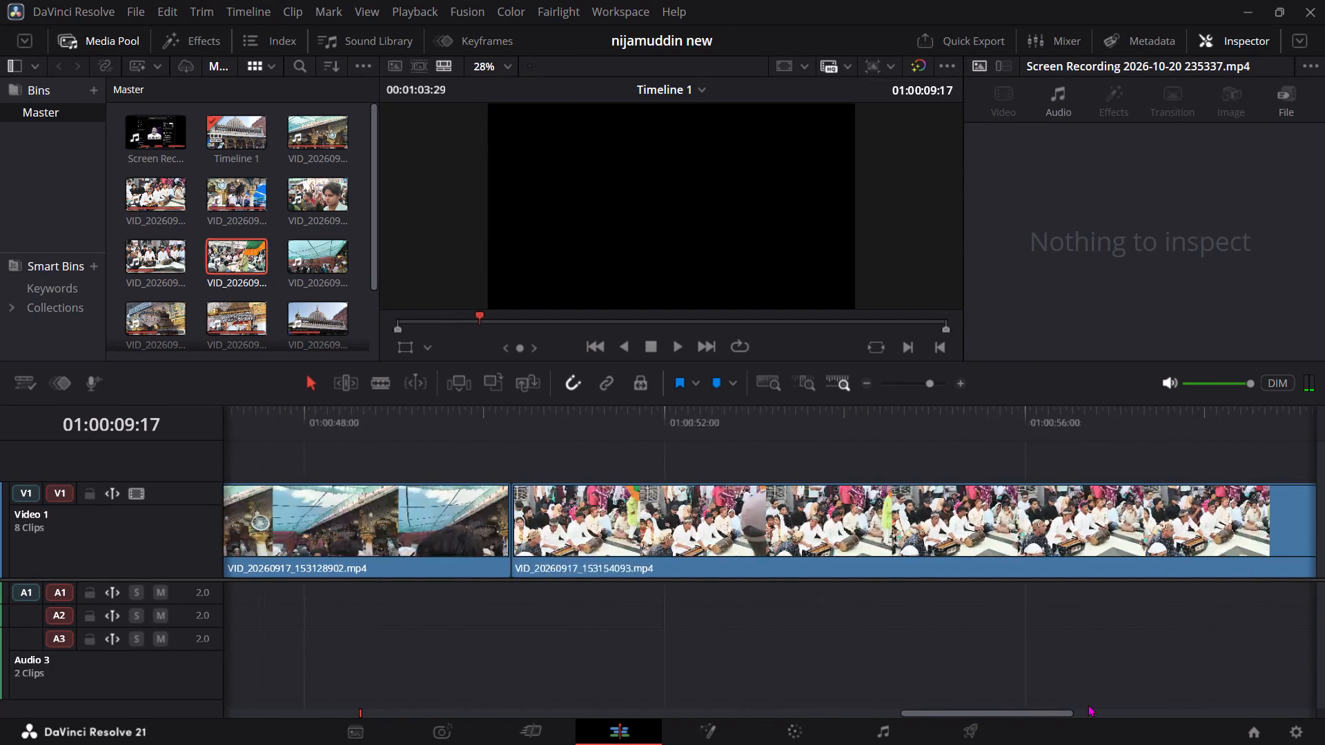
drag(1088, 704, 1194, 696)
drag(1084, 553, 277, 541)
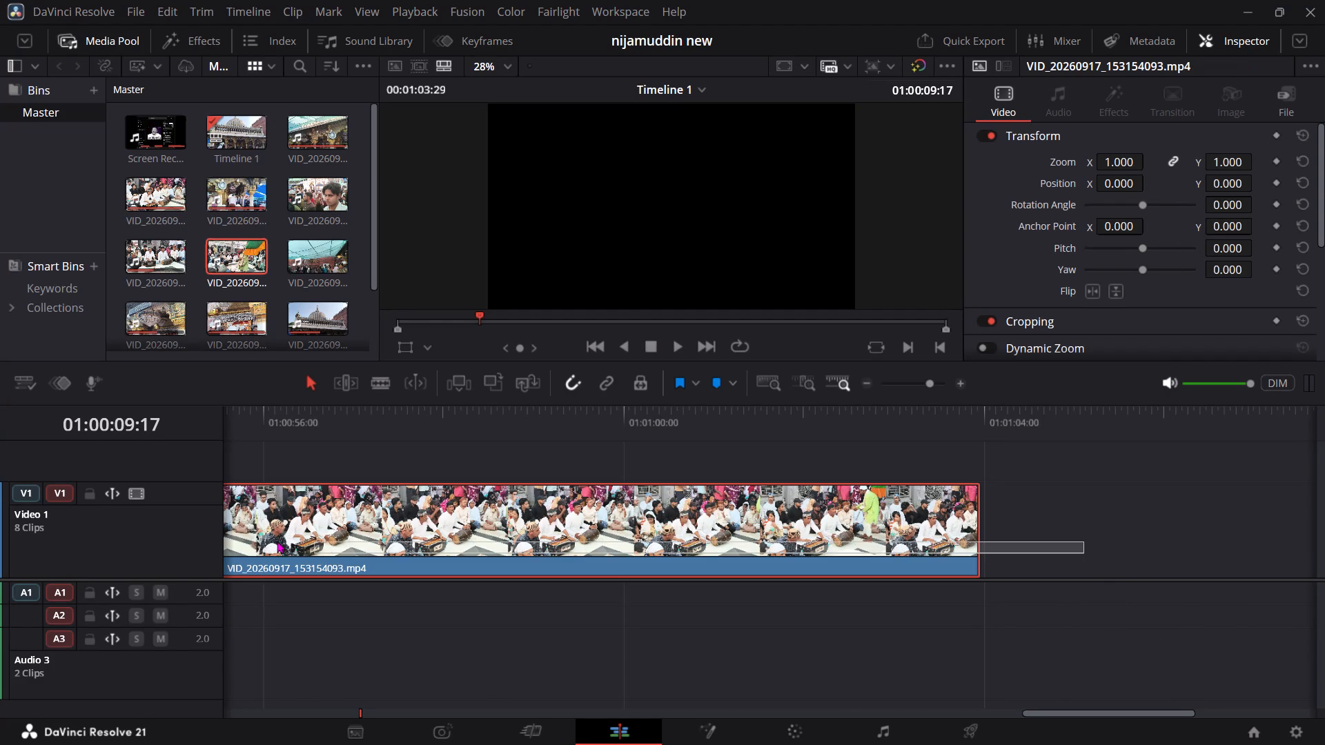
drag(277, 541, 473, 542)
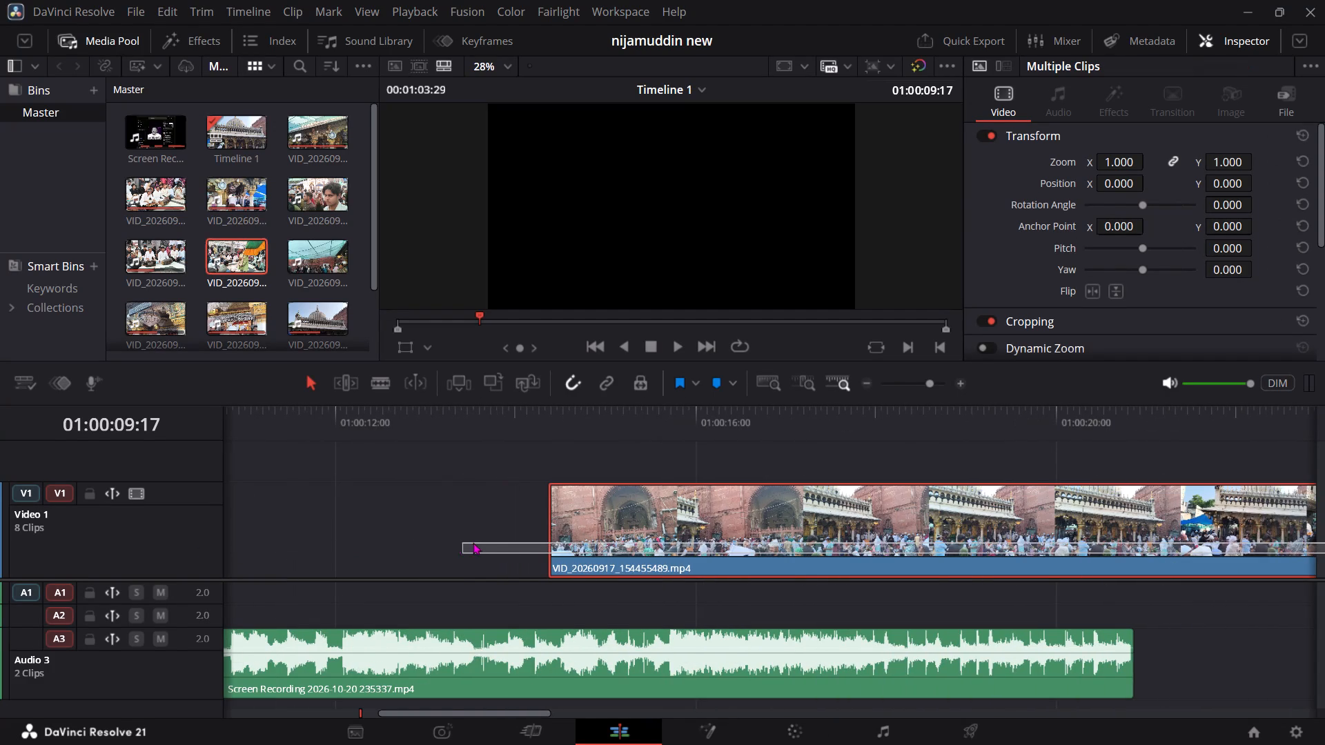
drag(473, 542, 512, 542)
drag(685, 541, 204, 541)
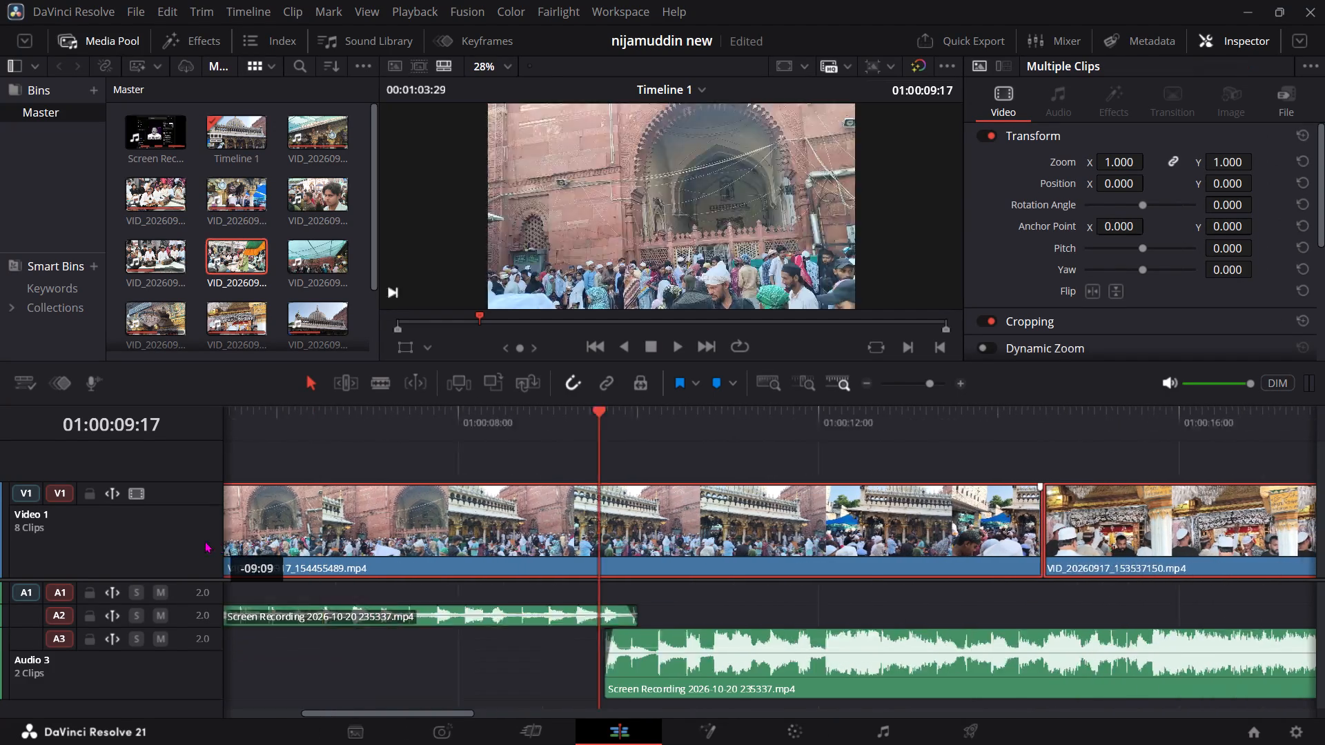
drag(204, 541, 984, 543)
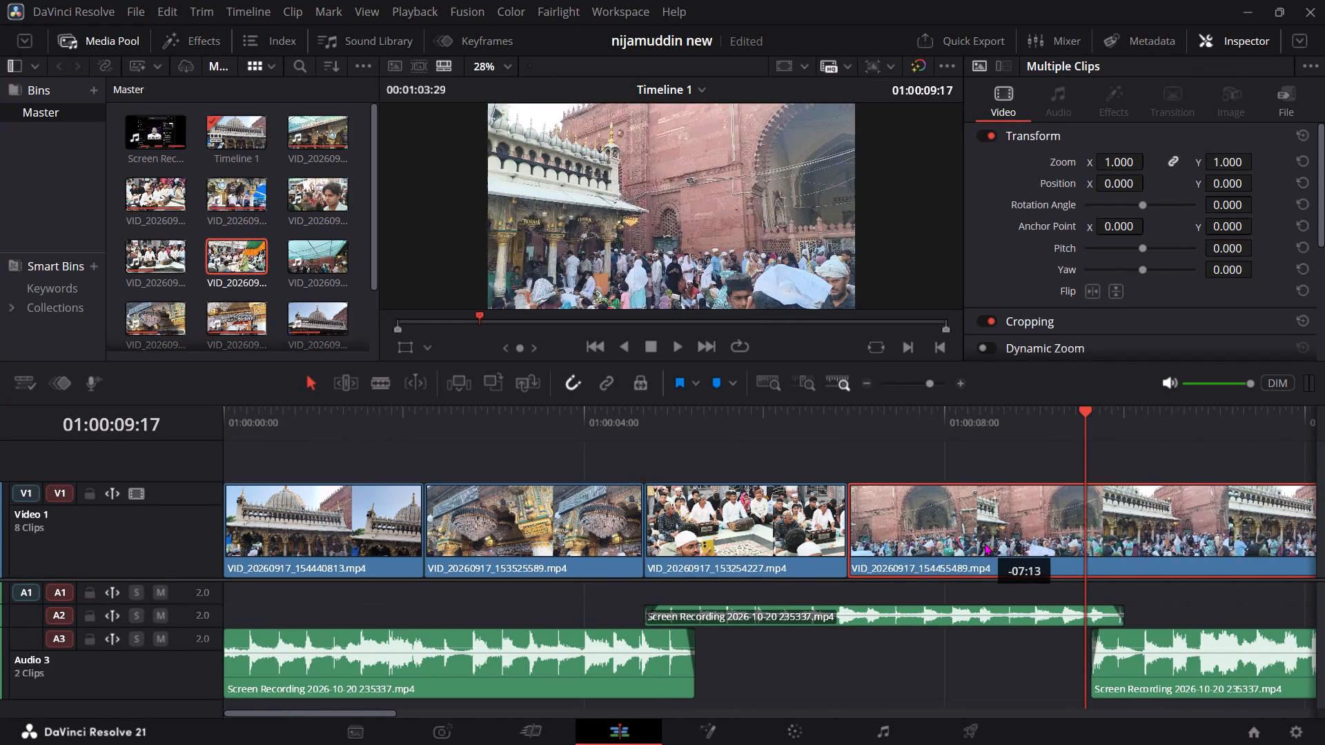
drag(984, 543, 1013, 548)
drag(898, 431, 737, 453)
key(space)
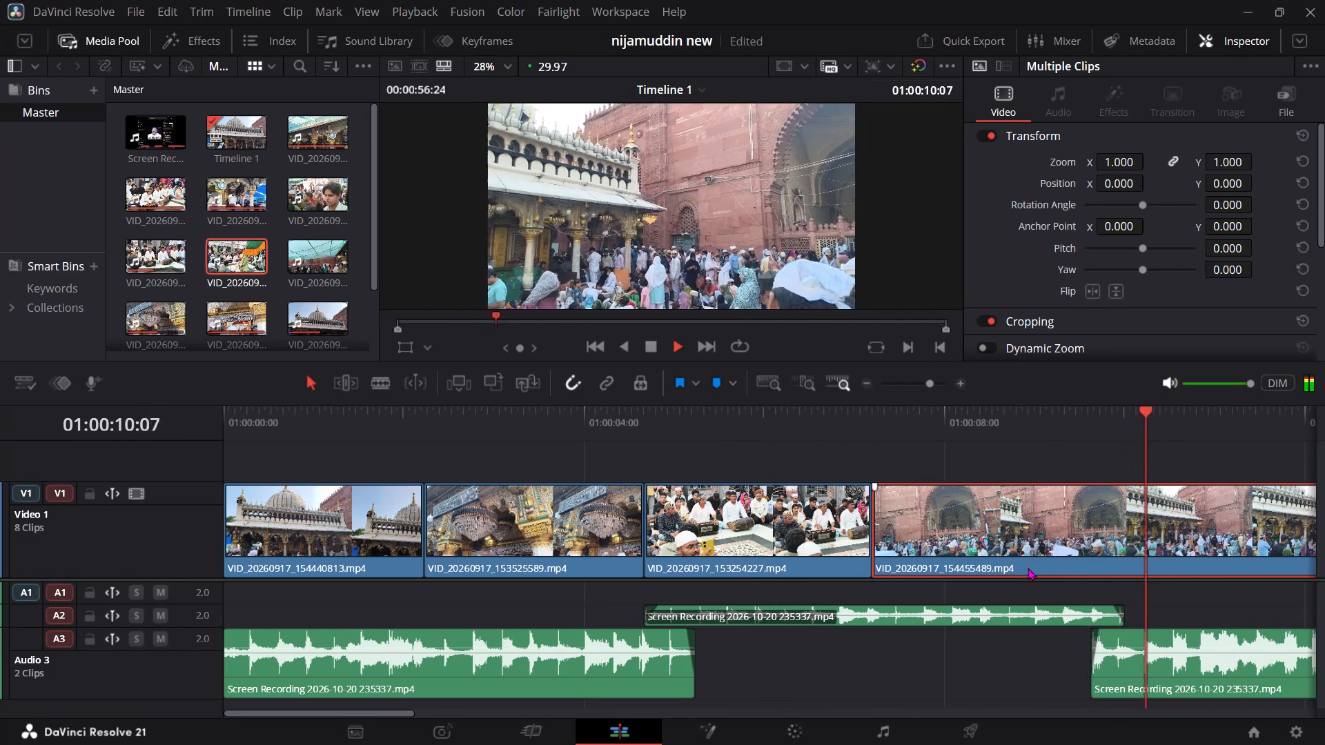
key(space)
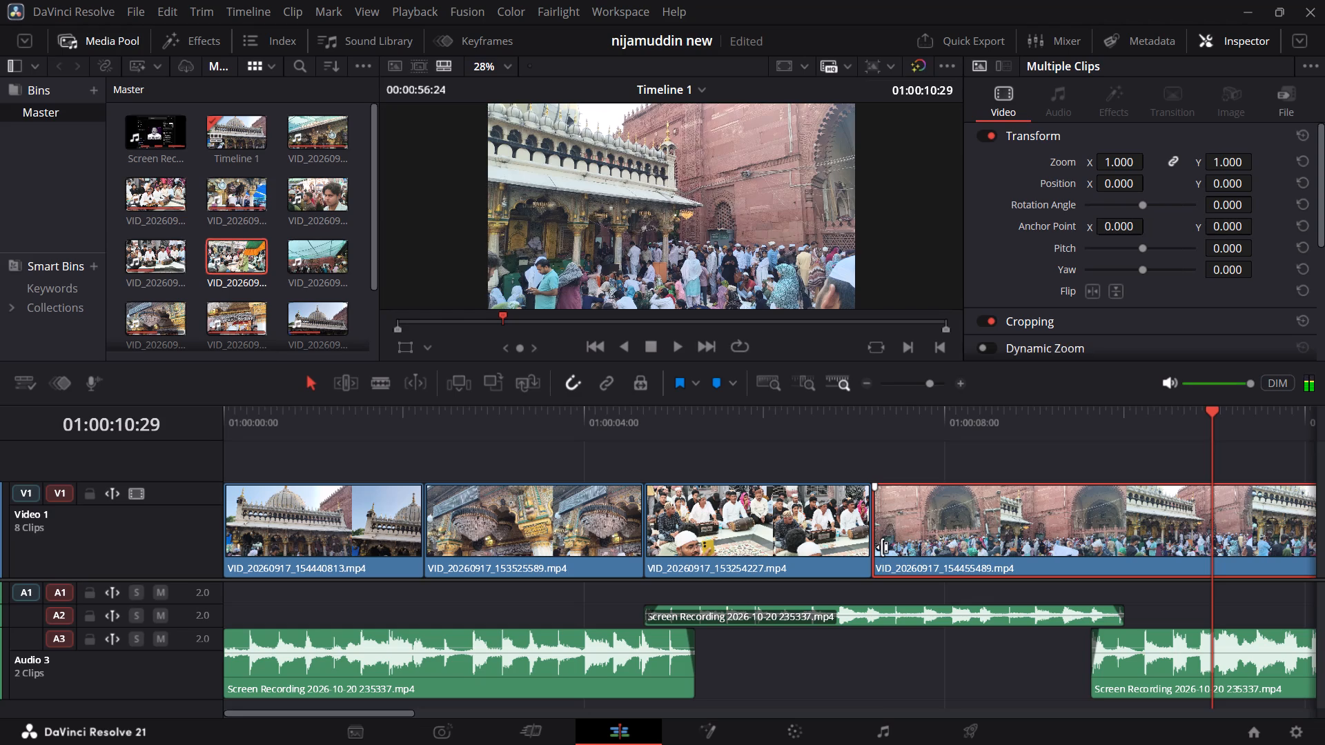
Trim the start of courtyard clip VID_20260917_154455489.mp4 to leave about its last 3.8 seconds, stepping through frames to find the start.
drag(882, 547, 1196, 570)
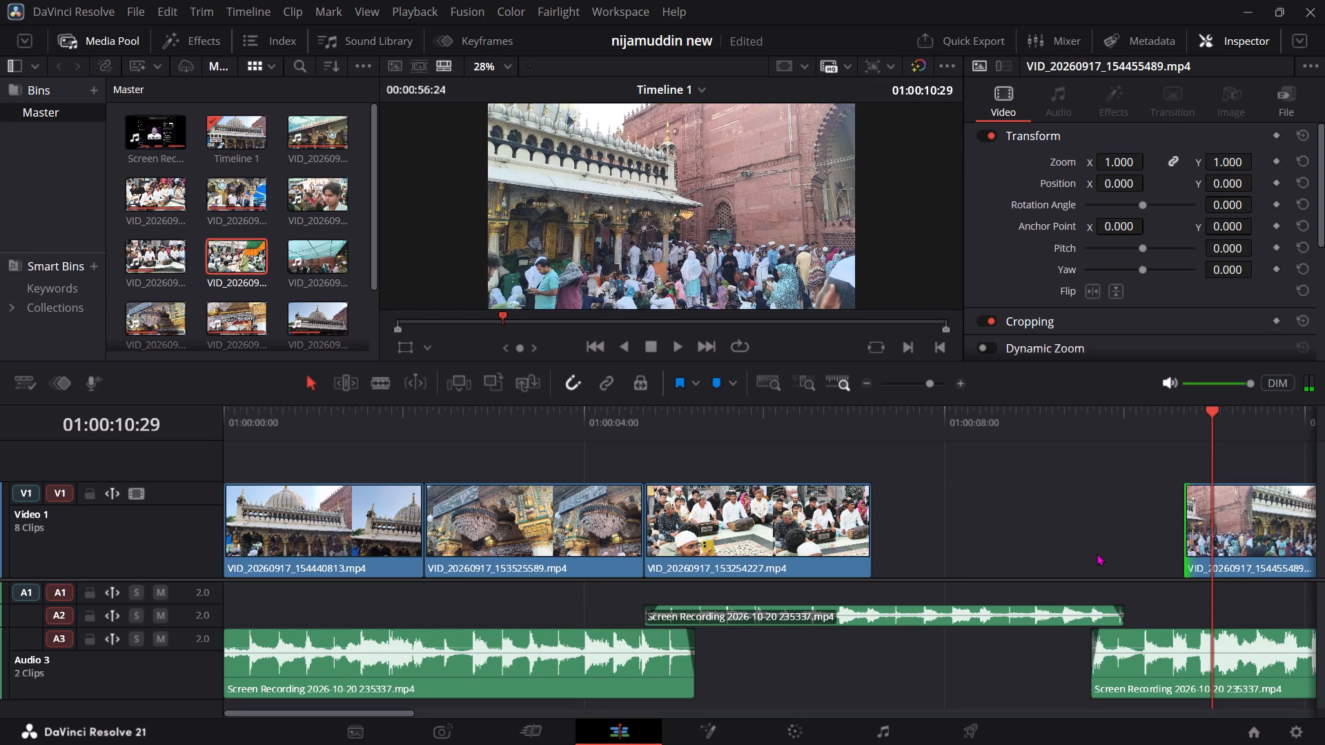
key(Right)
key(Right)
key(Right)
key(Right)
key(Right)
key(Right)
key(Right)
key(Right)
key(Right)
key(Right)
key(Right)
key(Right)
key(Right)
key(Right)
key(Right)
key(Right)
key(Right)
key(Right)
key(Right)
key(Right)
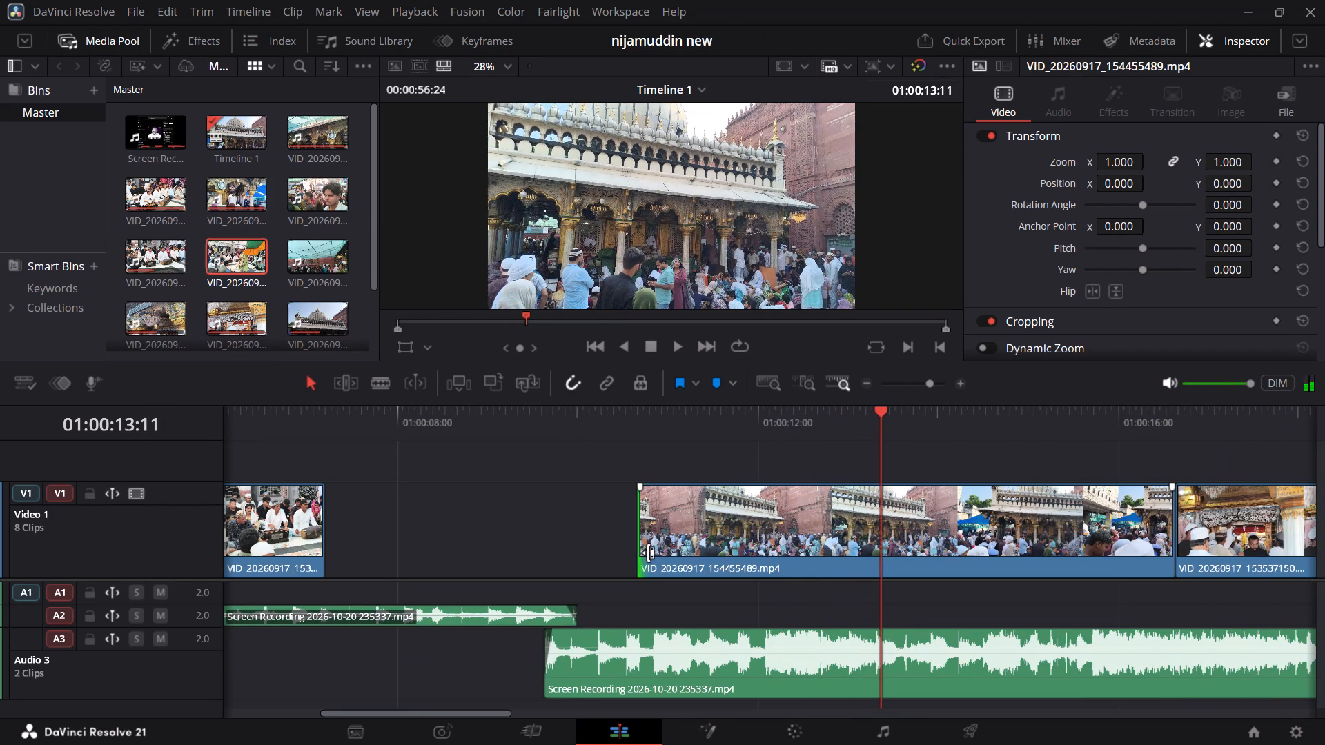
drag(646, 553, 836, 589)
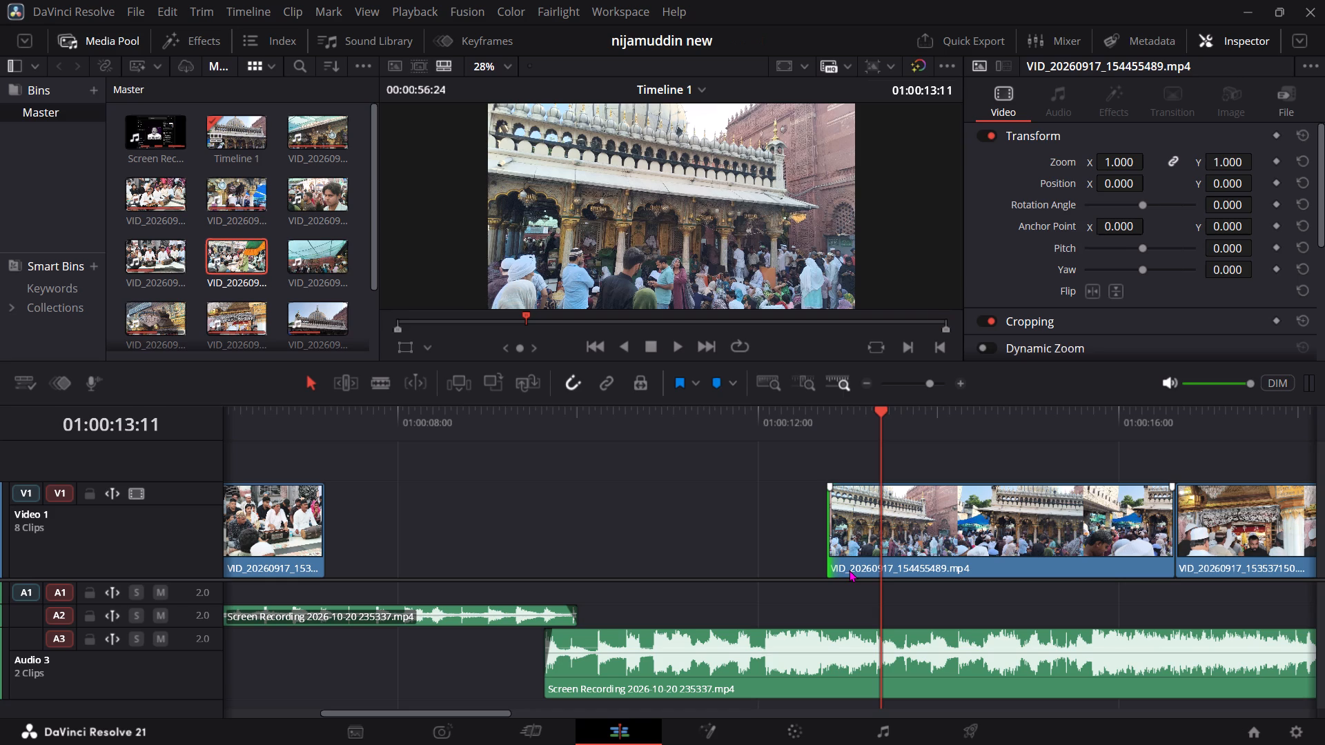
Move the shortened courtyard clip on the same video track up against the qawwali clip and replay the cut.
click(943, 508)
drag(949, 513, 432, 439)
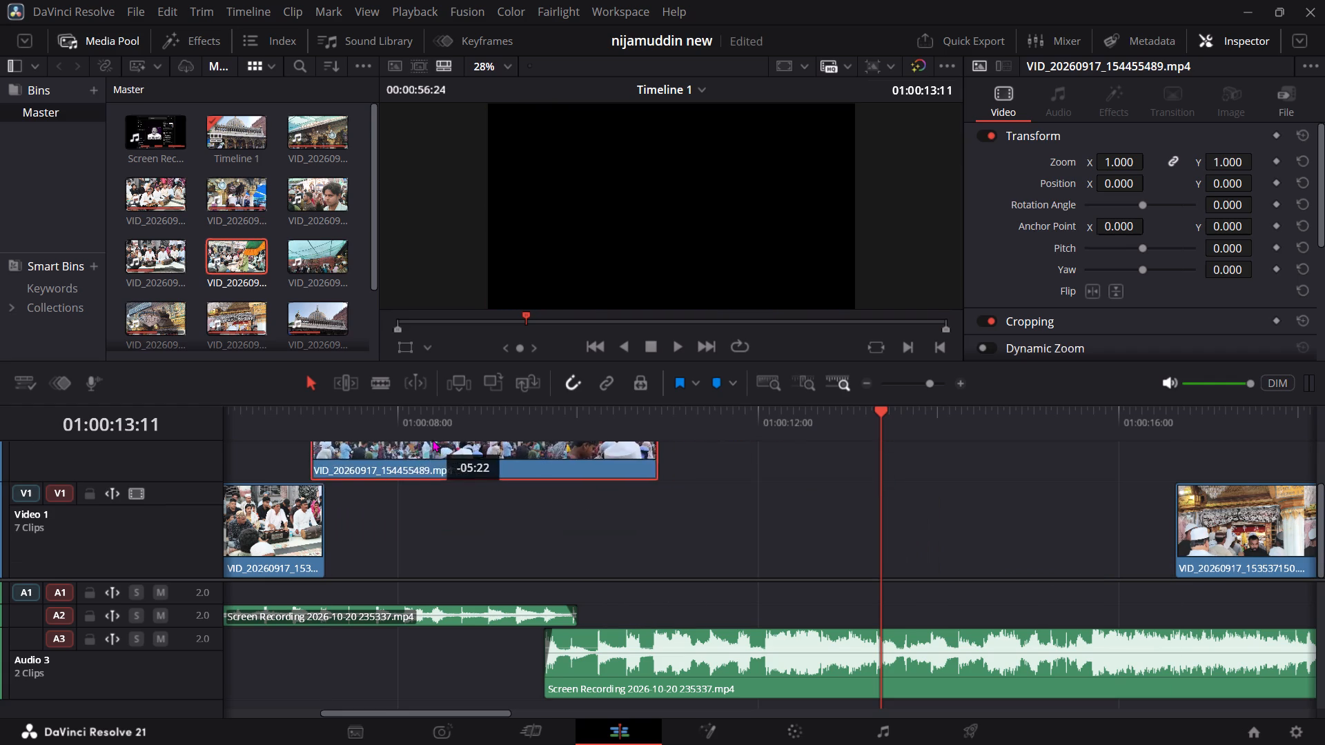
drag(432, 439, 465, 525)
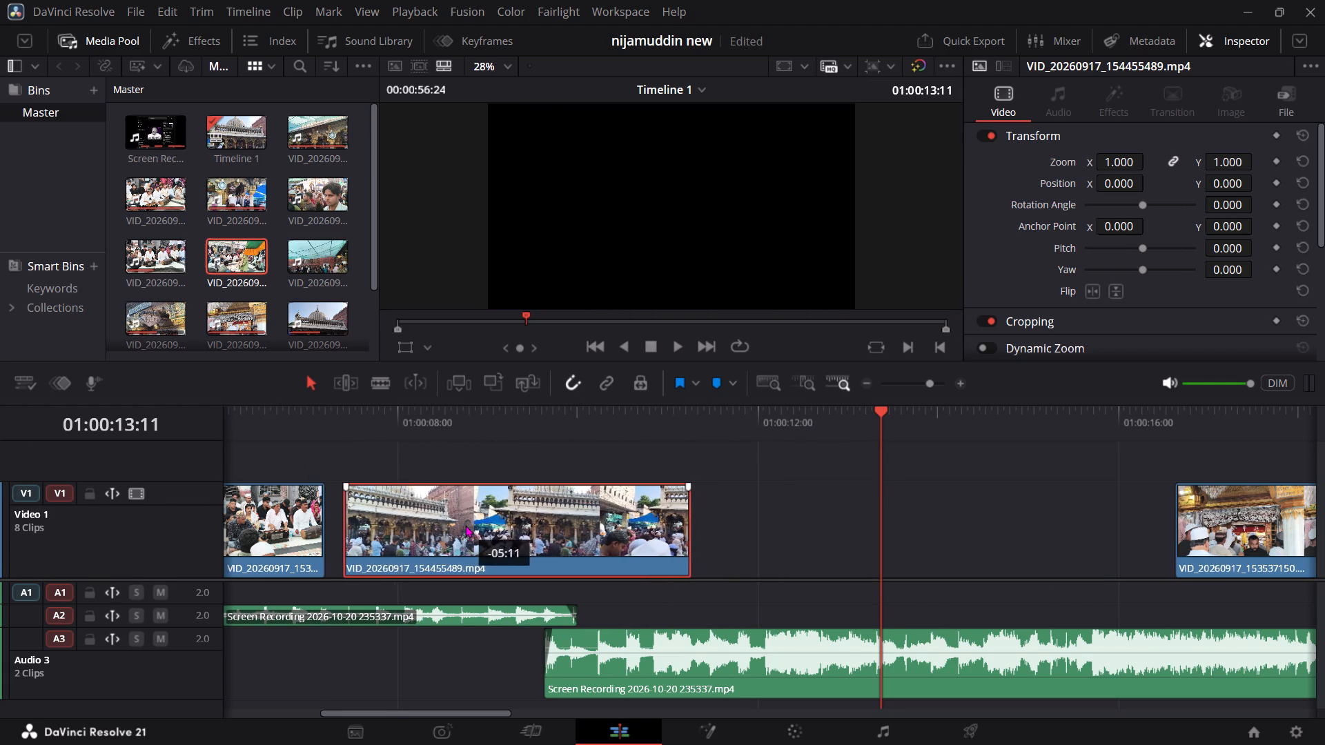
drag(465, 525, 452, 528)
drag(435, 429, 254, 455)
key(space)
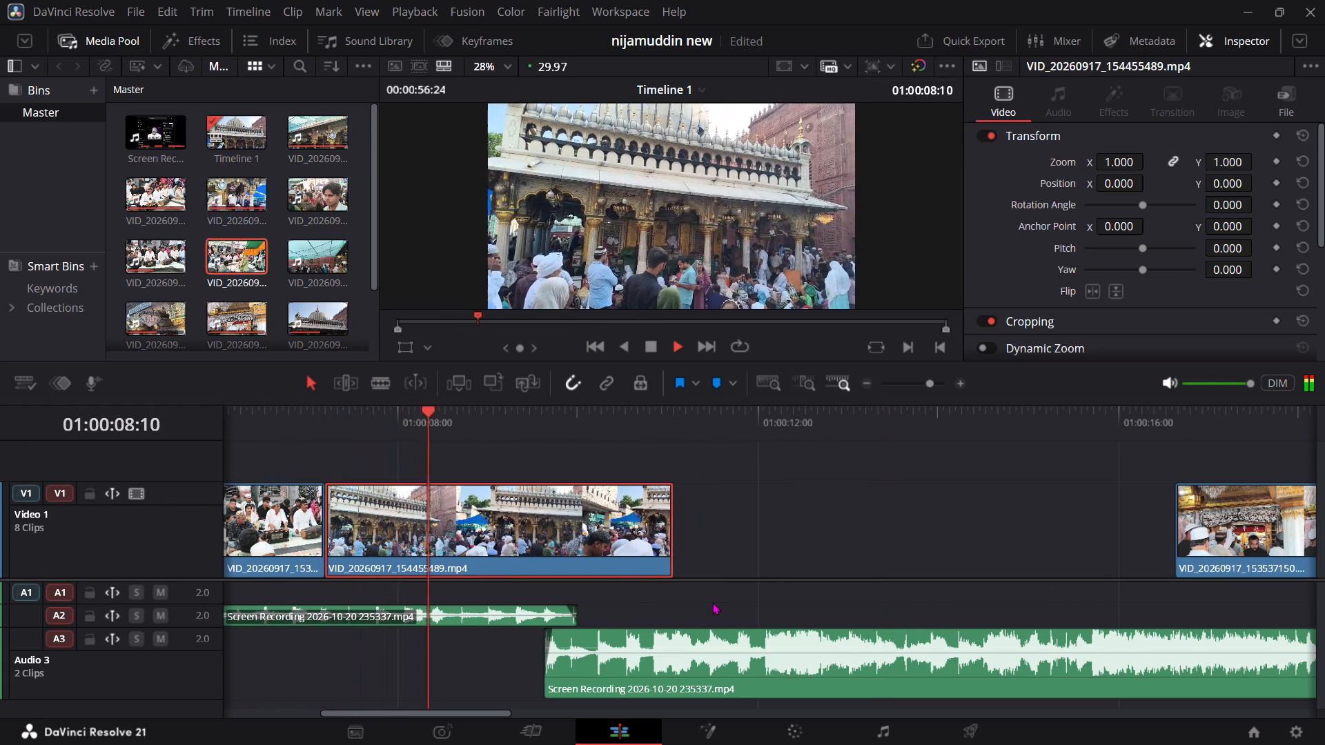
key(space)
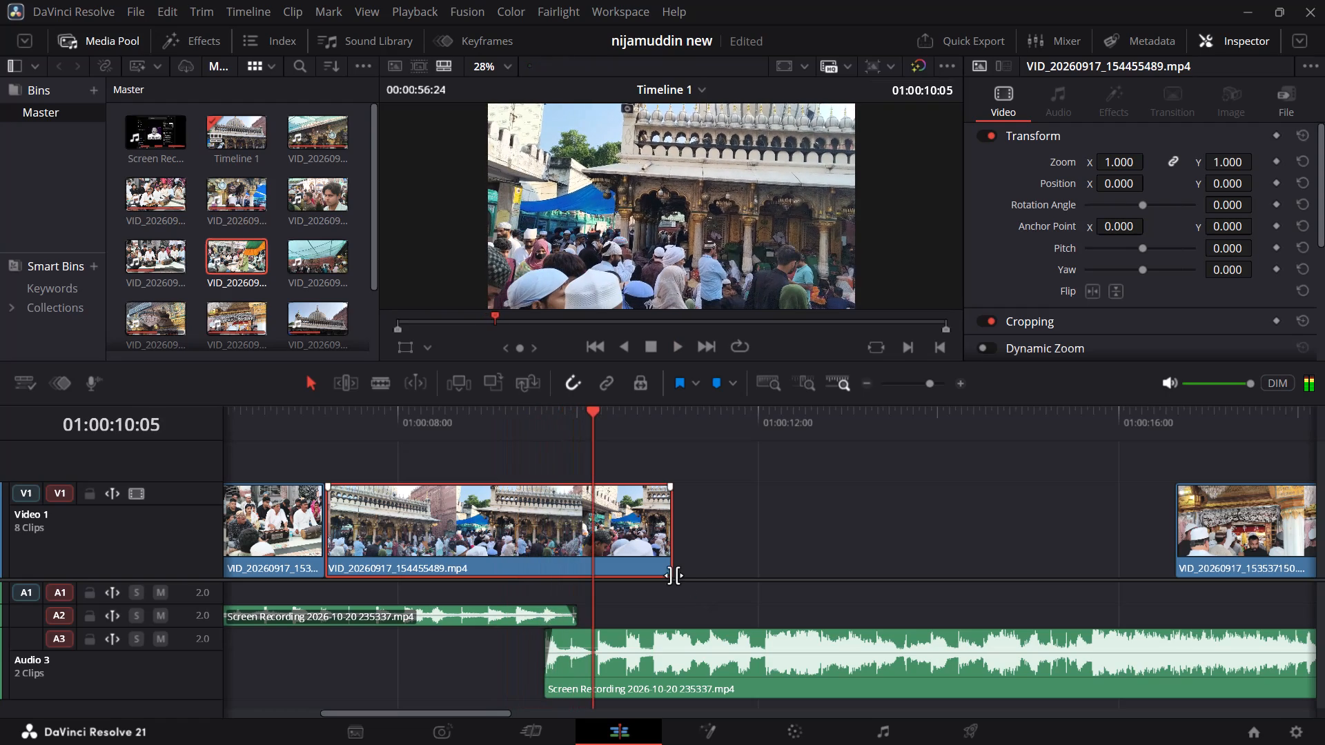
Trim the end of courtyard clip VID_20260917_154455489.mp4 to about 2.4 seconds, where the second song section starts, and replay the cut.
drag(671, 573, 562, 580)
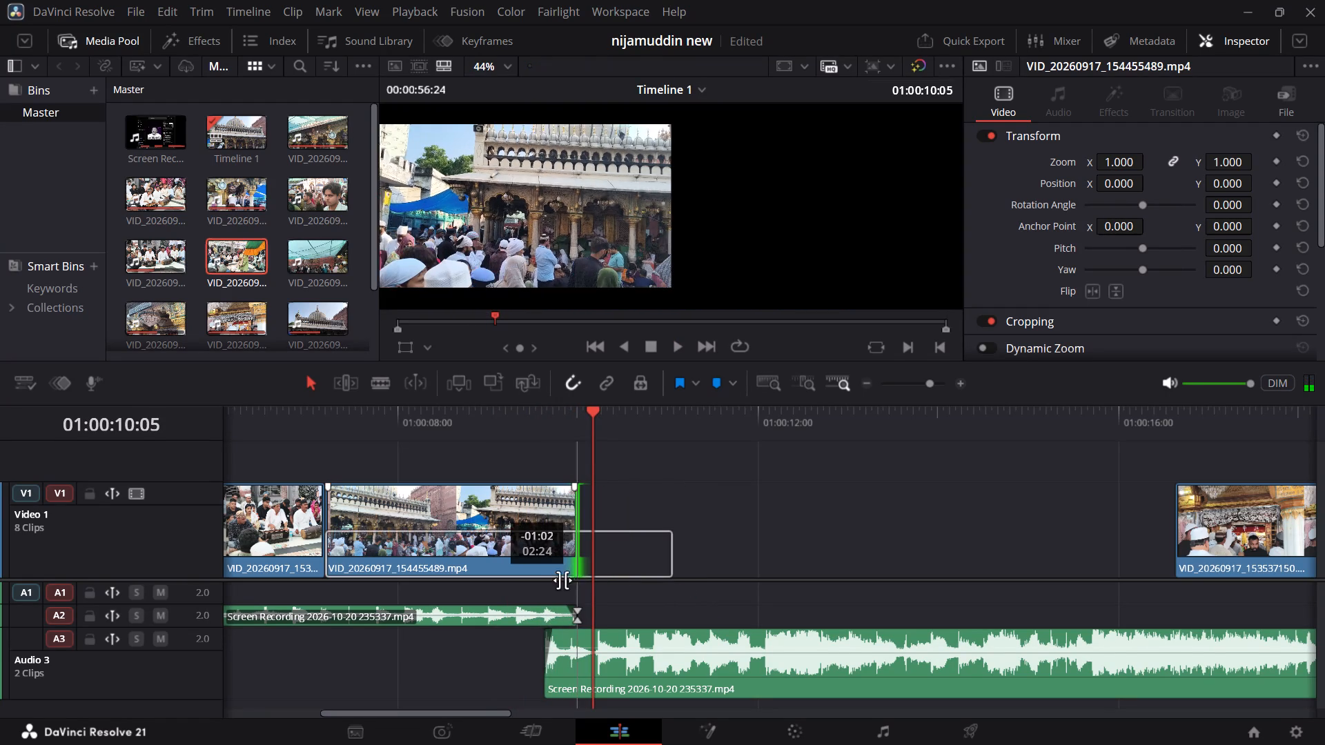
drag(562, 580, 547, 586)
drag(525, 427, 404, 450)
key(space)
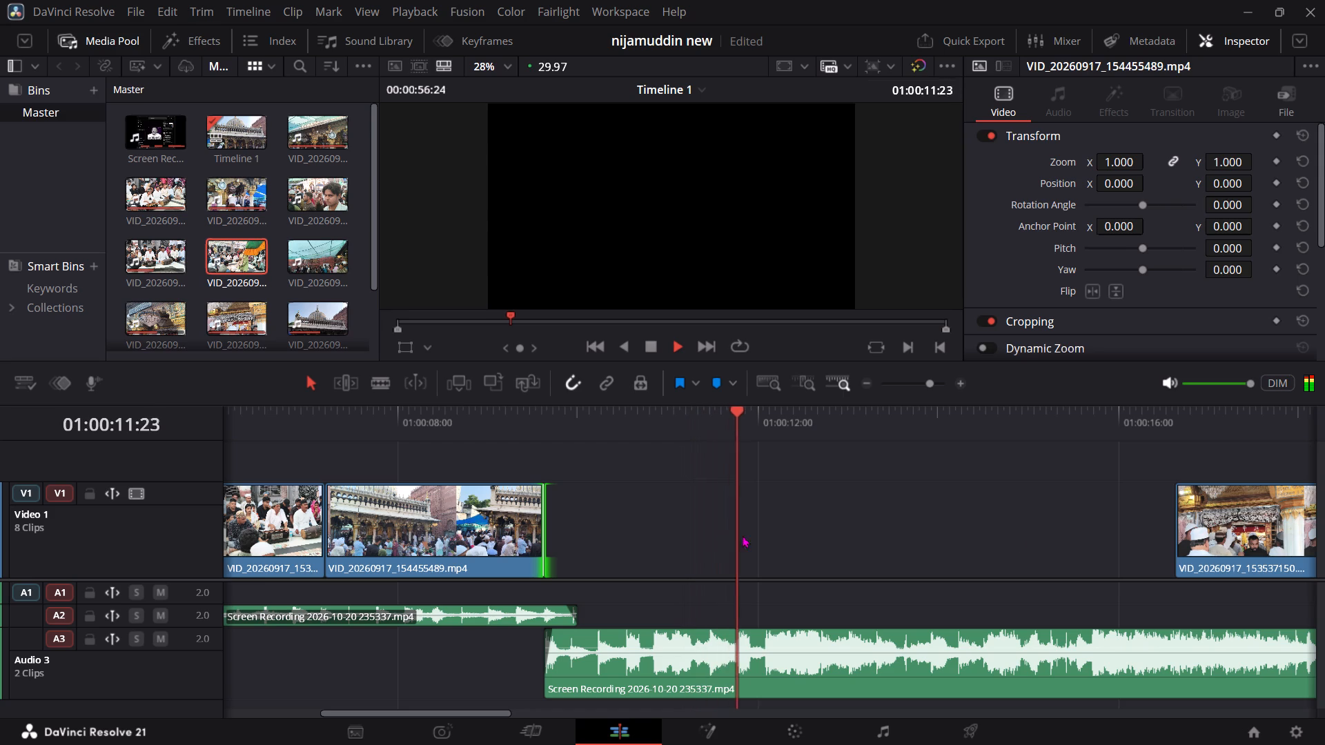
Move shrine clip VID_20260917_153537150.mp4 along the video track up against the trimmed courtyard clip.
drag(1233, 536, 634, 572)
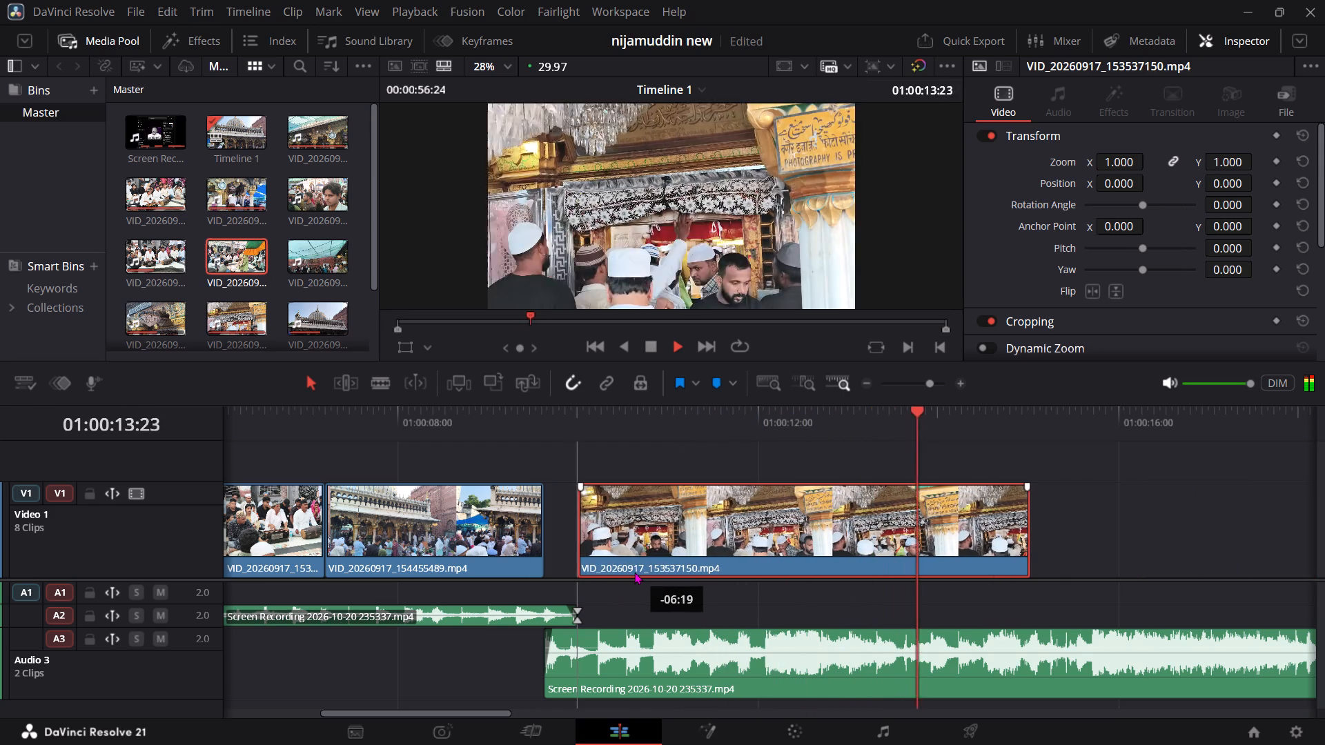
drag(634, 572, 609, 571)
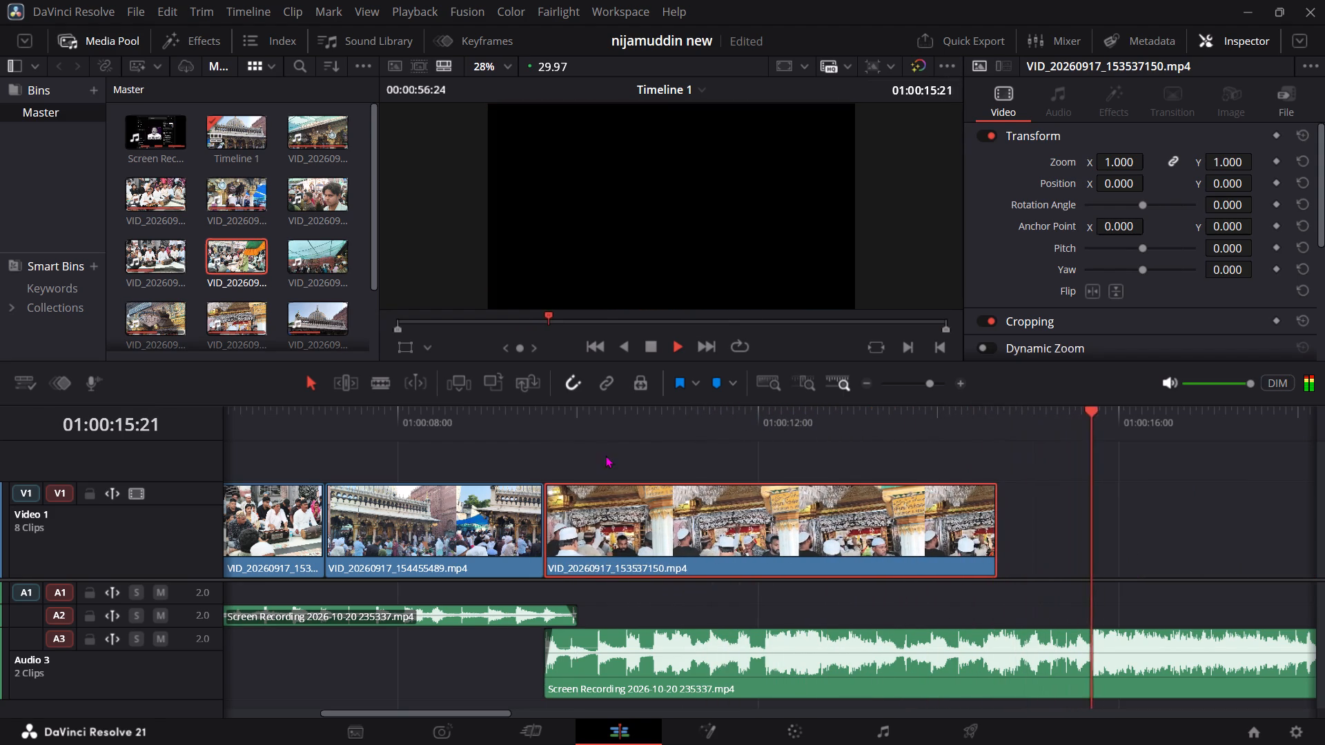
drag(598, 526, 605, 540)
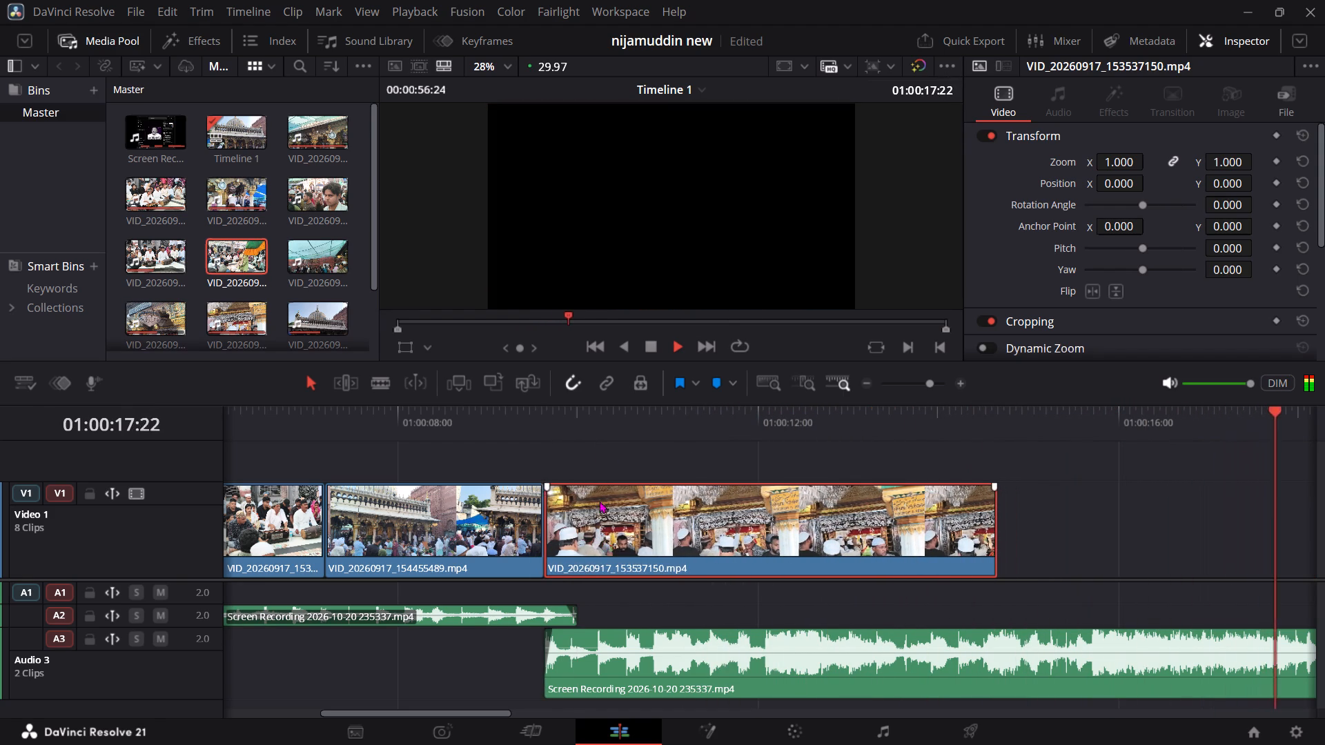
Move crowd clip VID_20260917_153211683.mp4 up against shrine clip VID_20260917_153537150.mp4 and replay the edit from the beginning.
drag(573, 434, 509, 442)
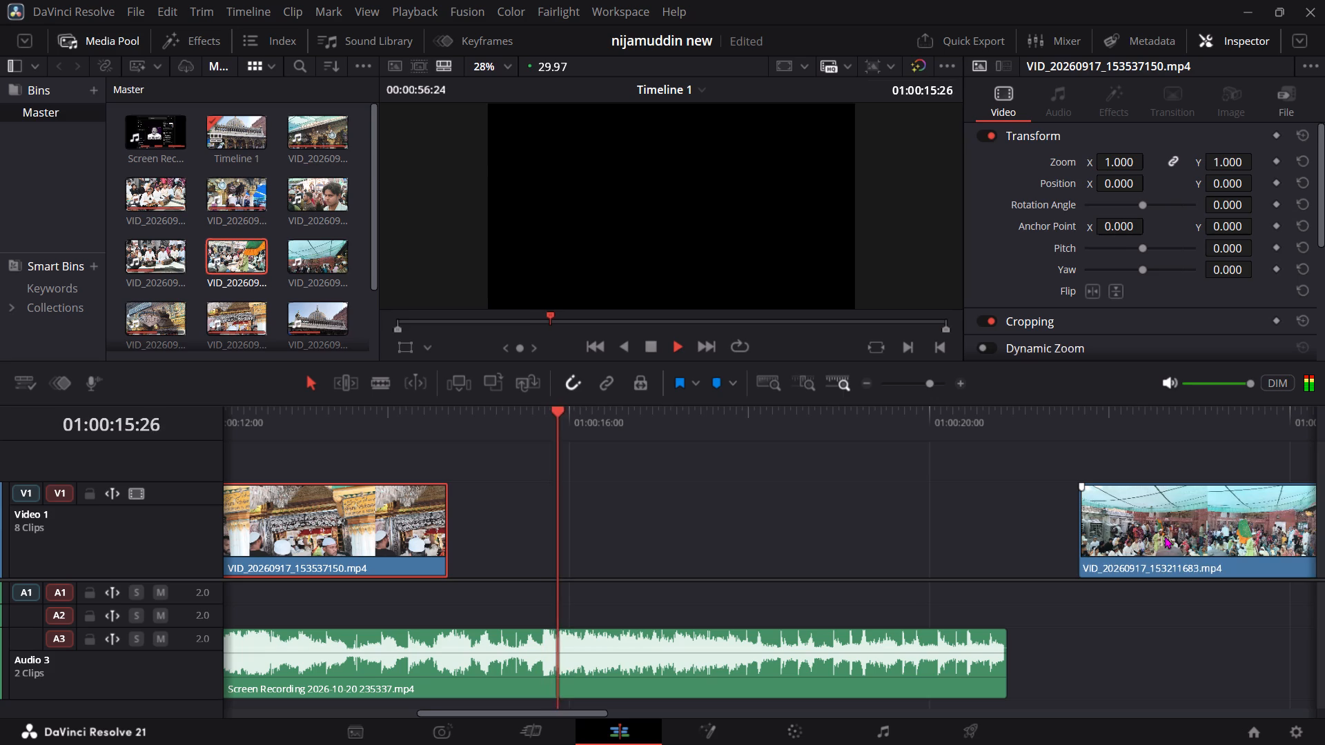
drag(1164, 536, 538, 586)
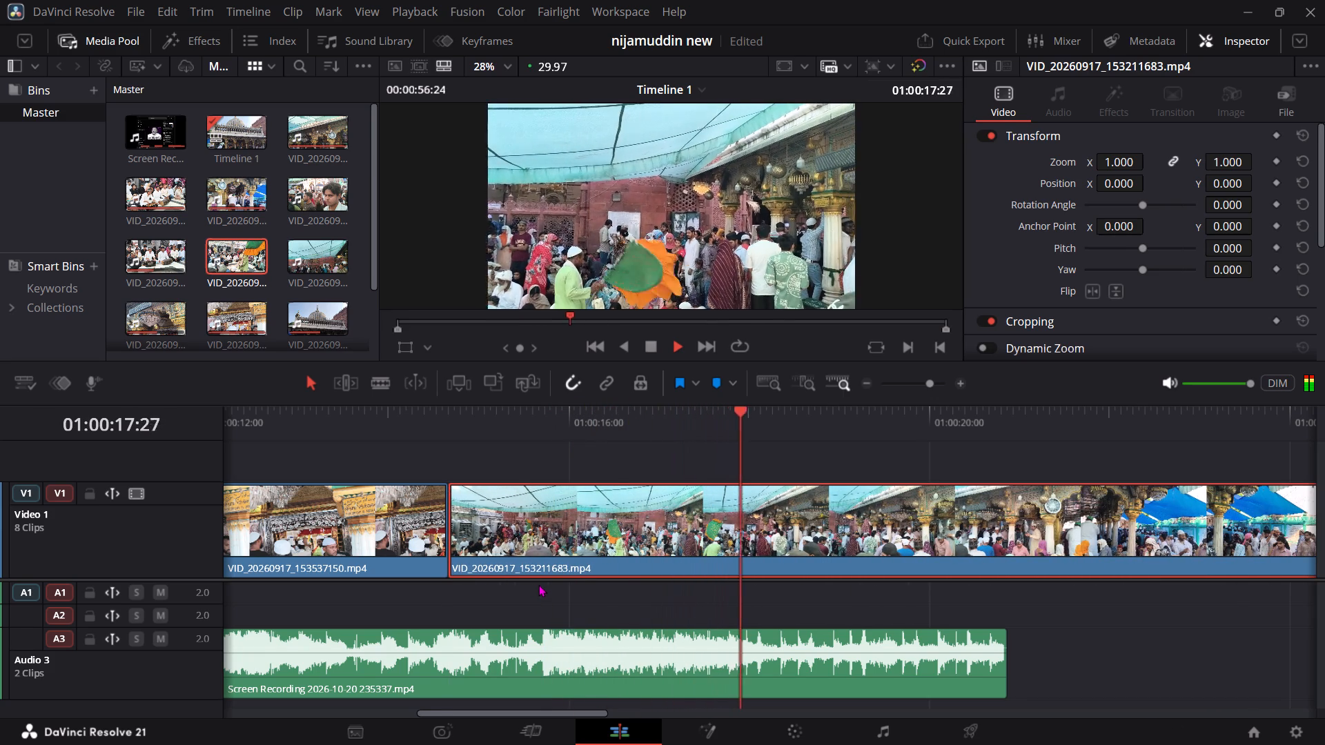
drag(576, 422, 157, 508)
key(space)
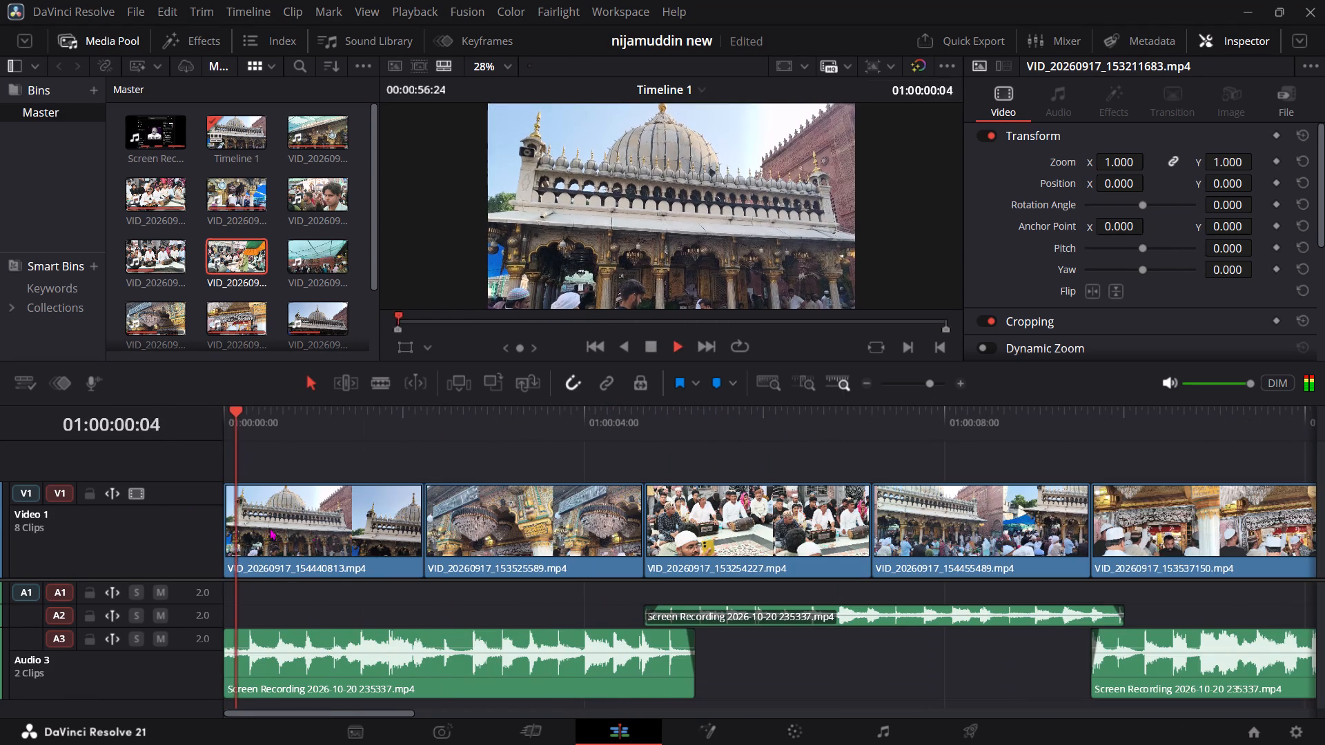
key(space)
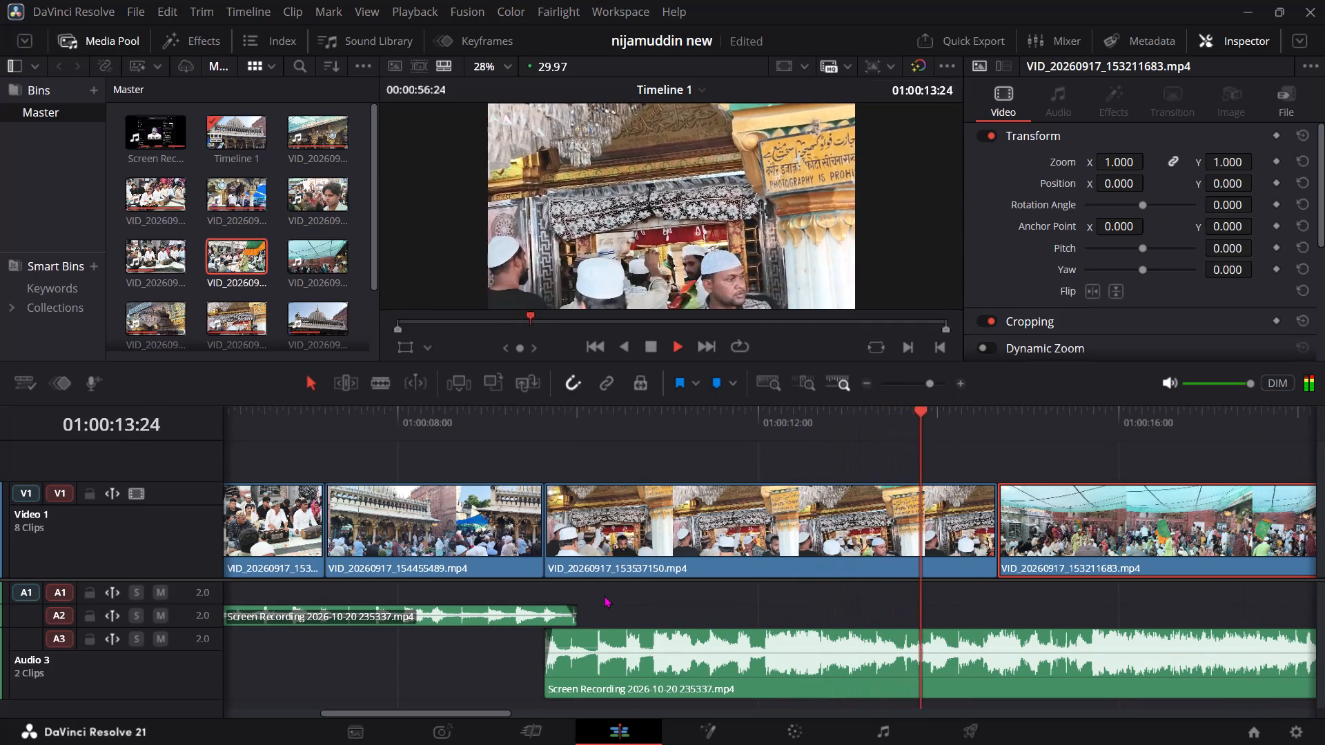
Trim the end of shrine clip VID_20260917_153537150.mp4 to about 2.5 seconds, replaying it with the song to find the cut point.
drag(680, 415, 580, 445)
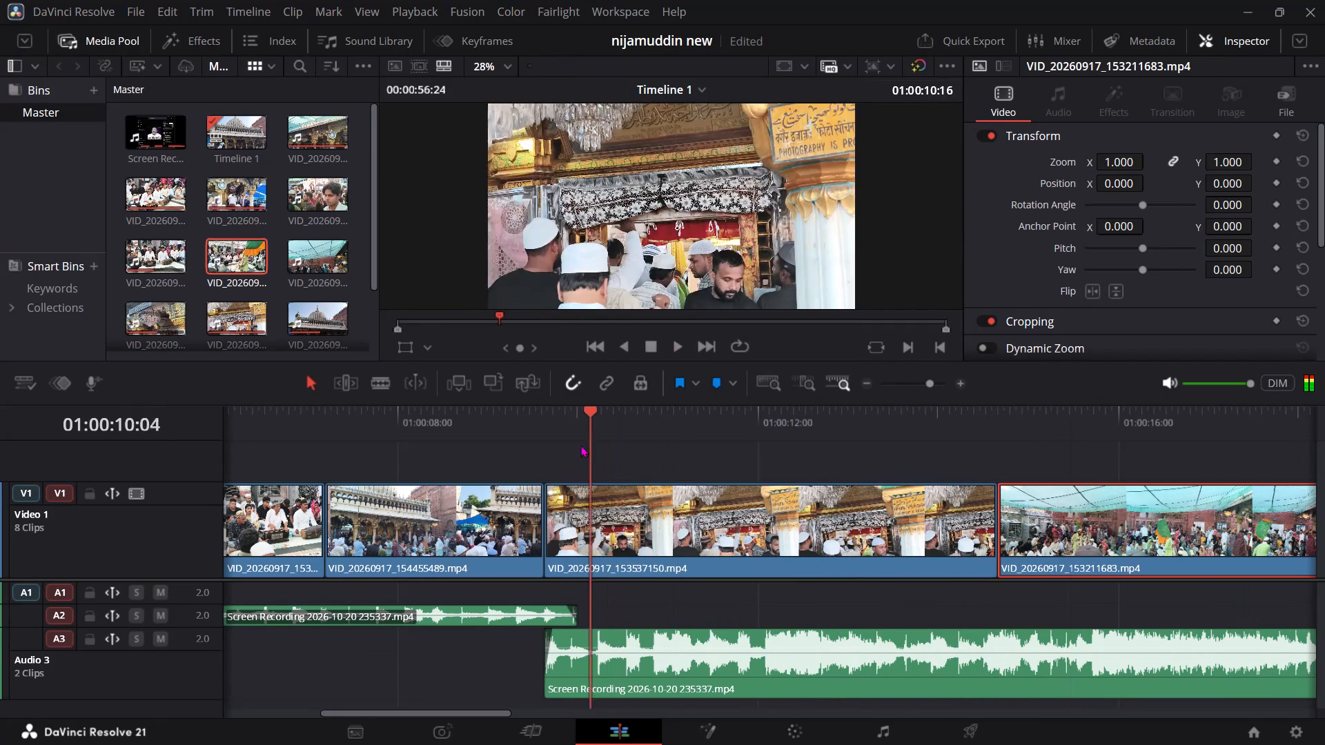
drag(580, 445, 564, 448)
key(space)
key(space)
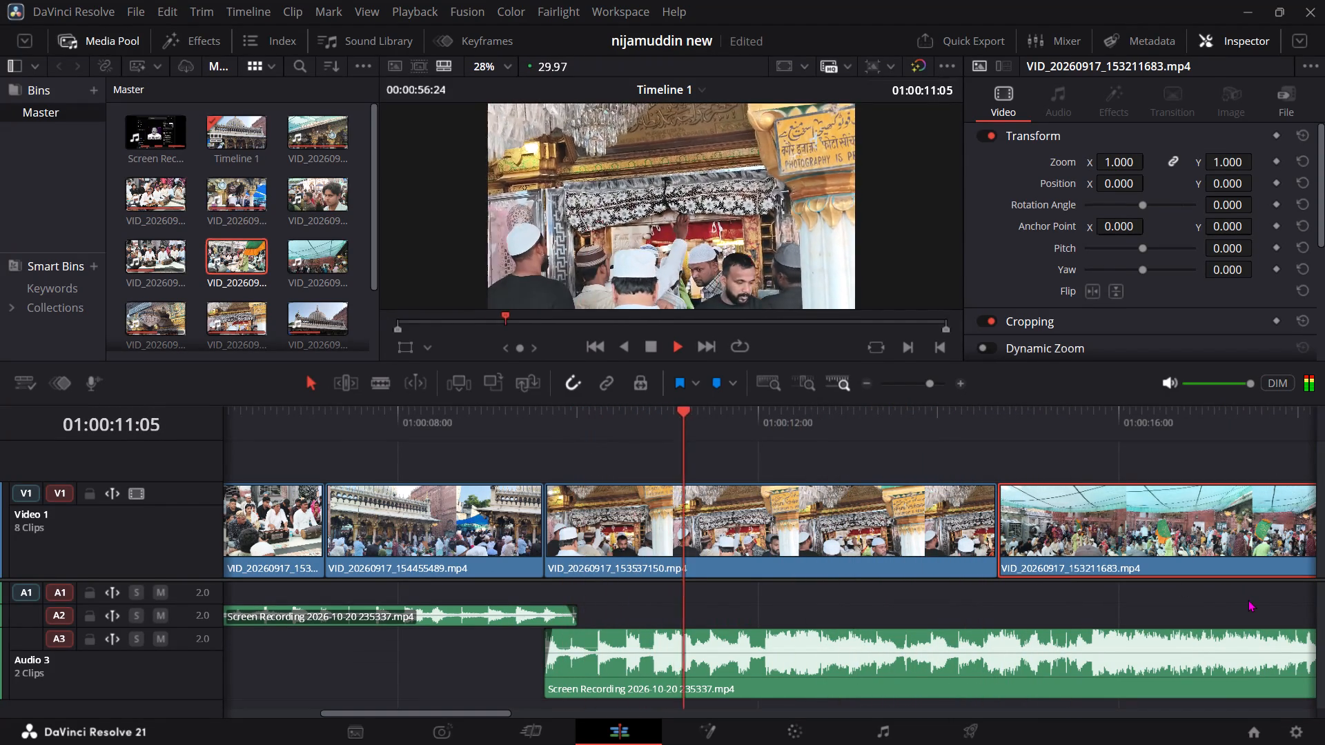
key(space)
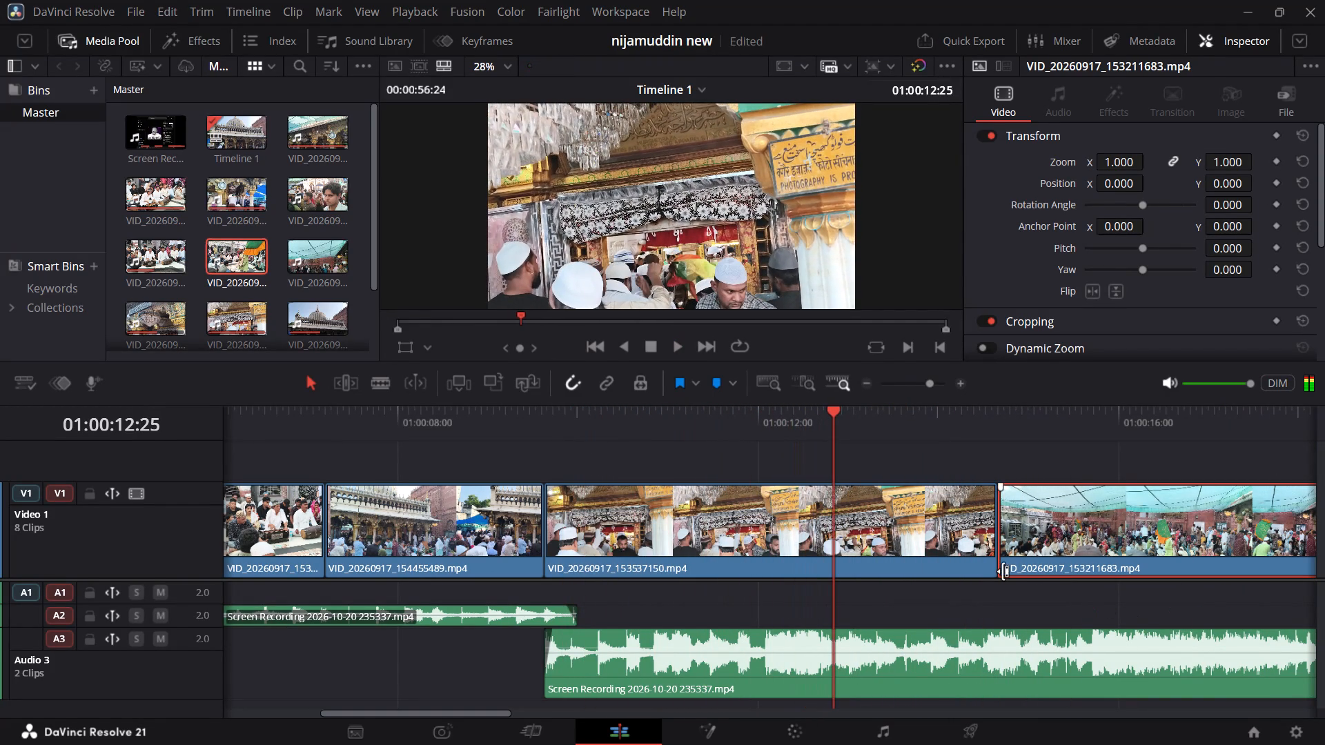
drag(992, 568, 931, 579)
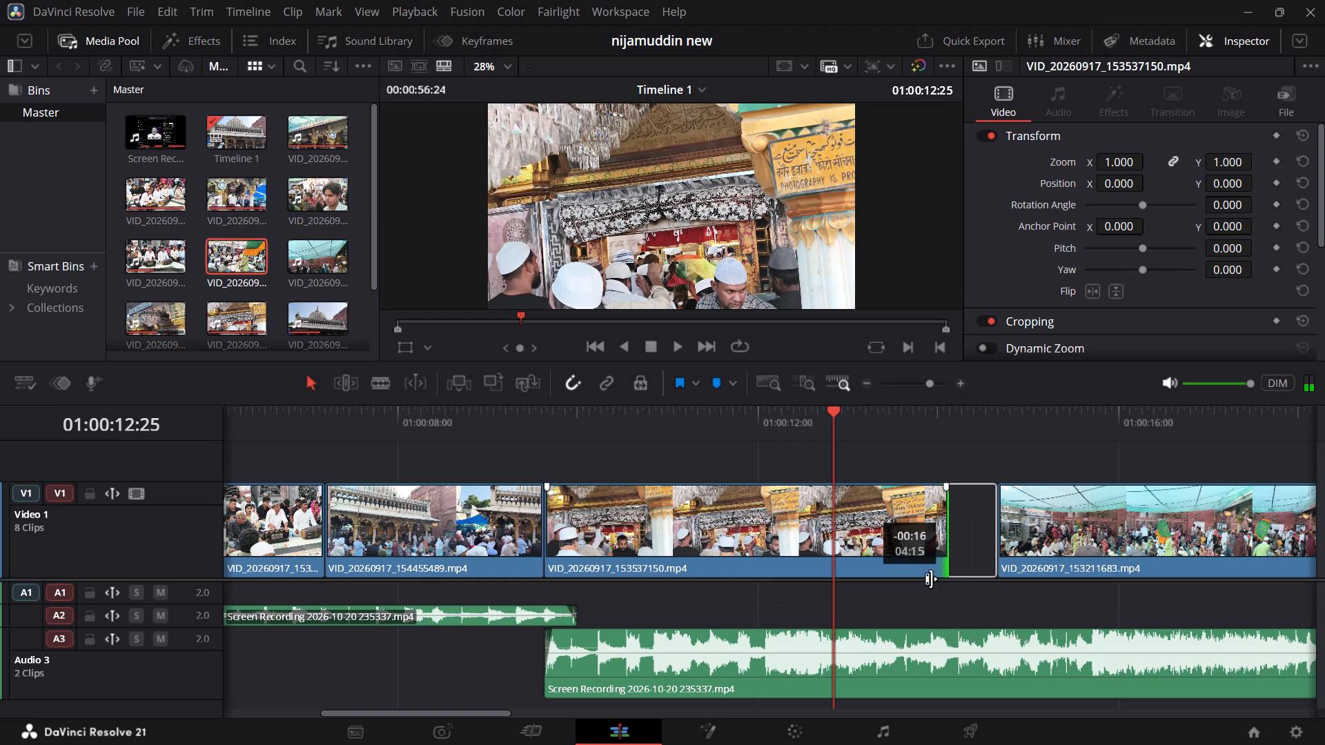
drag(931, 579, 793, 610)
drag(795, 428, 741, 429)
key(space)
key(space)
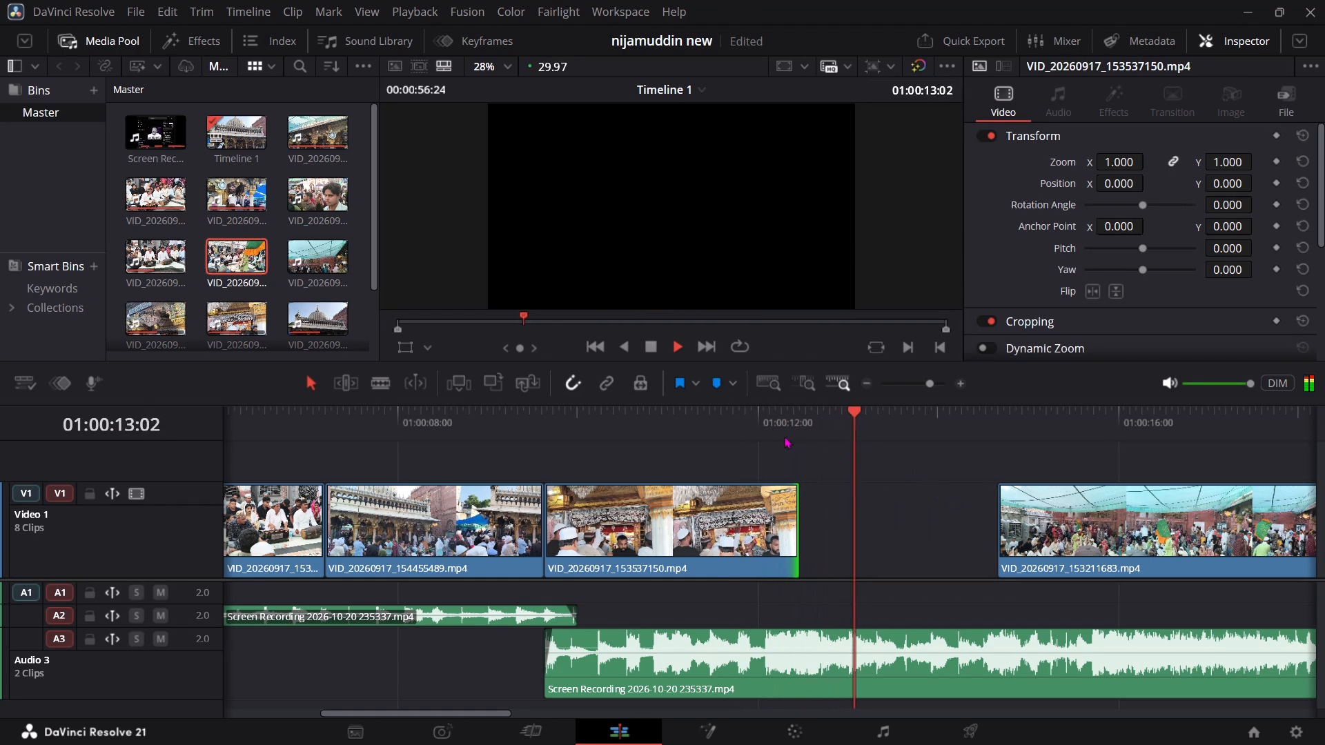
drag(772, 428, 654, 452)
key(space)
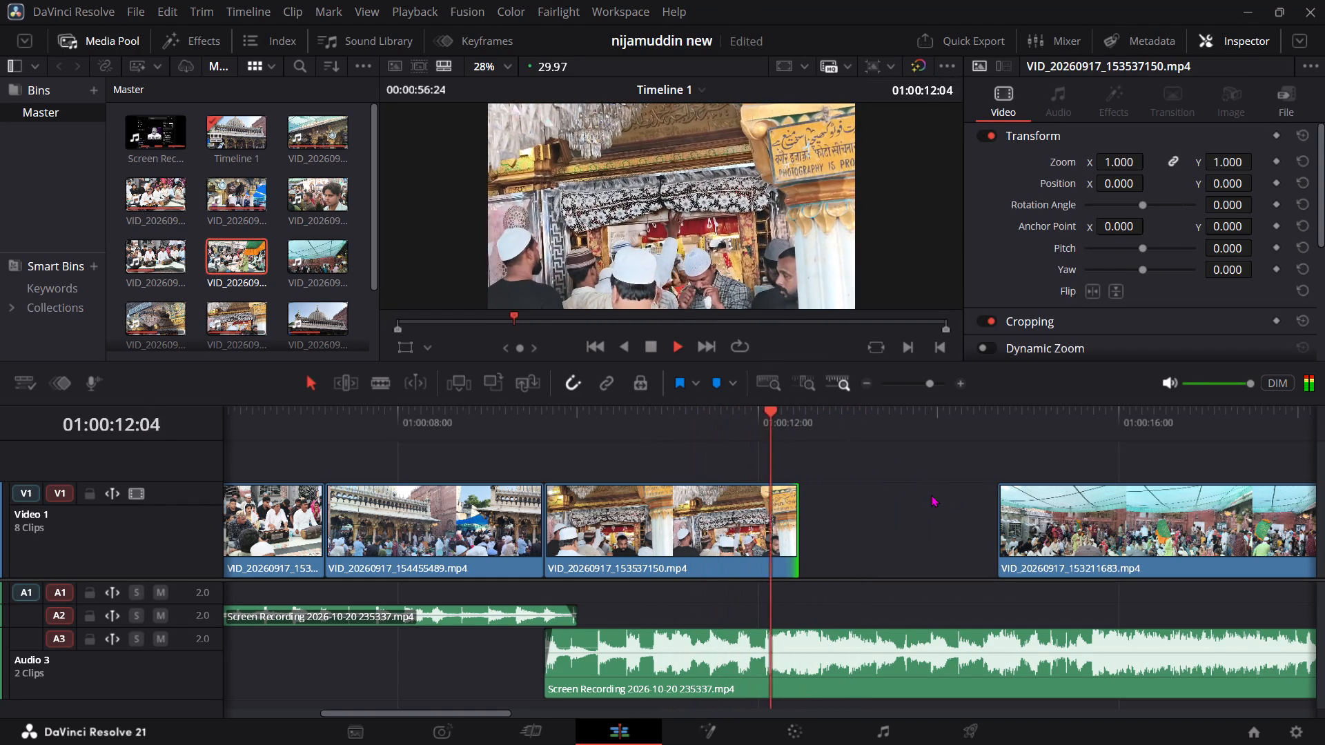
key(space)
drag(802, 545, 785, 555)
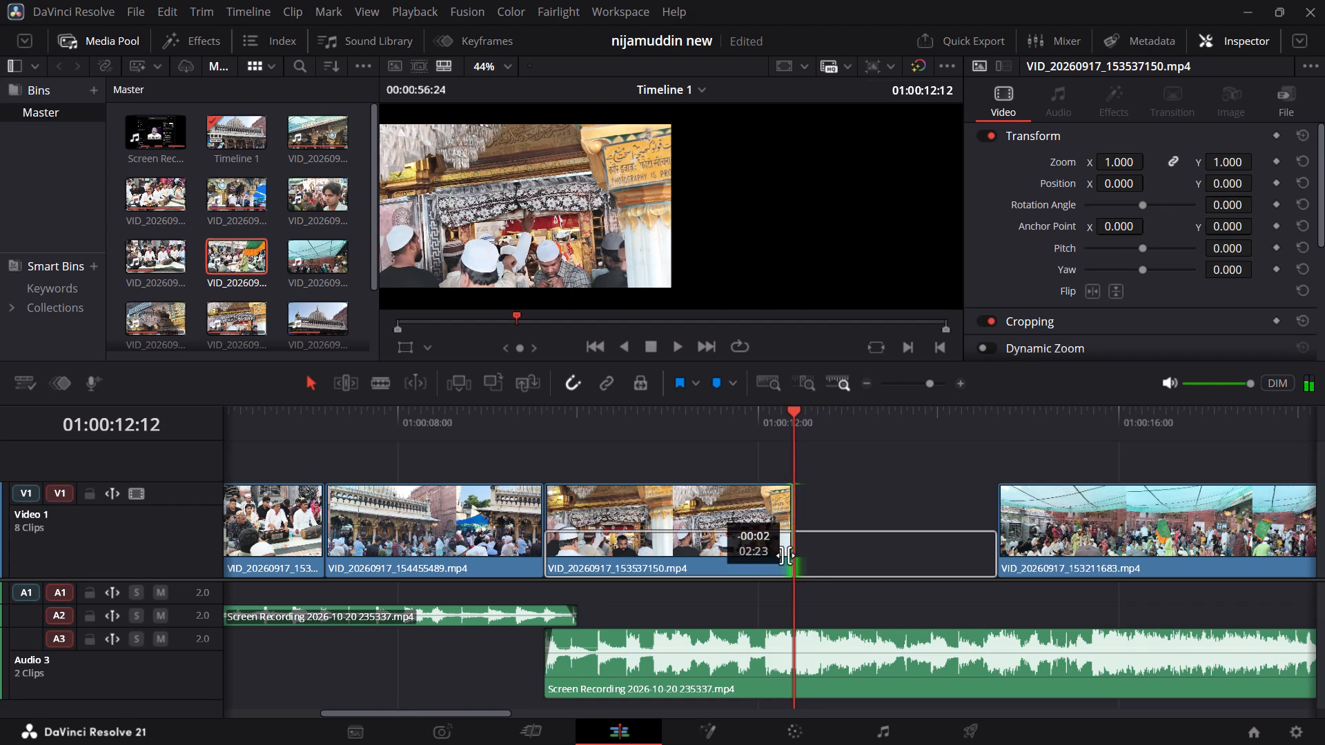
drag(785, 555, 768, 567)
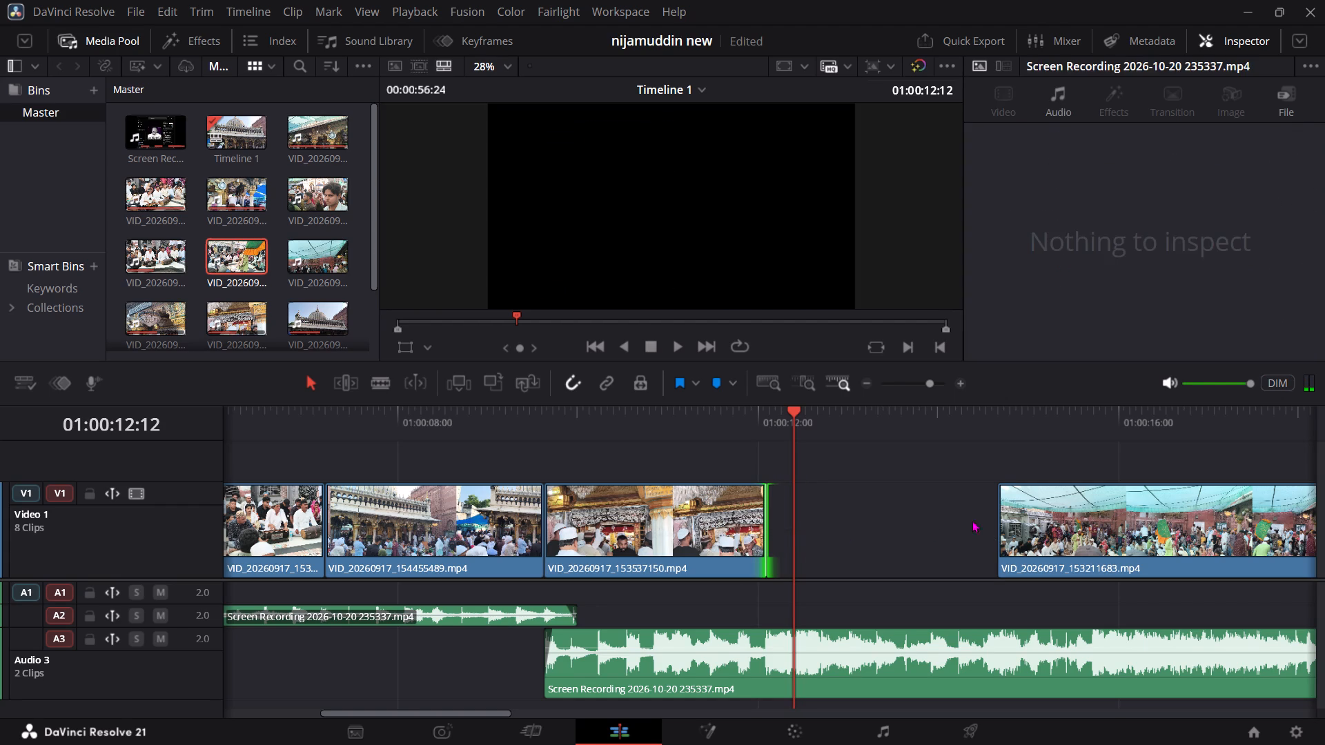
Move crowd clip VID_20260917_153211683.mp4 up against the trimmed shrine clip and replay the cut with the song.
drag(1057, 512, 834, 570)
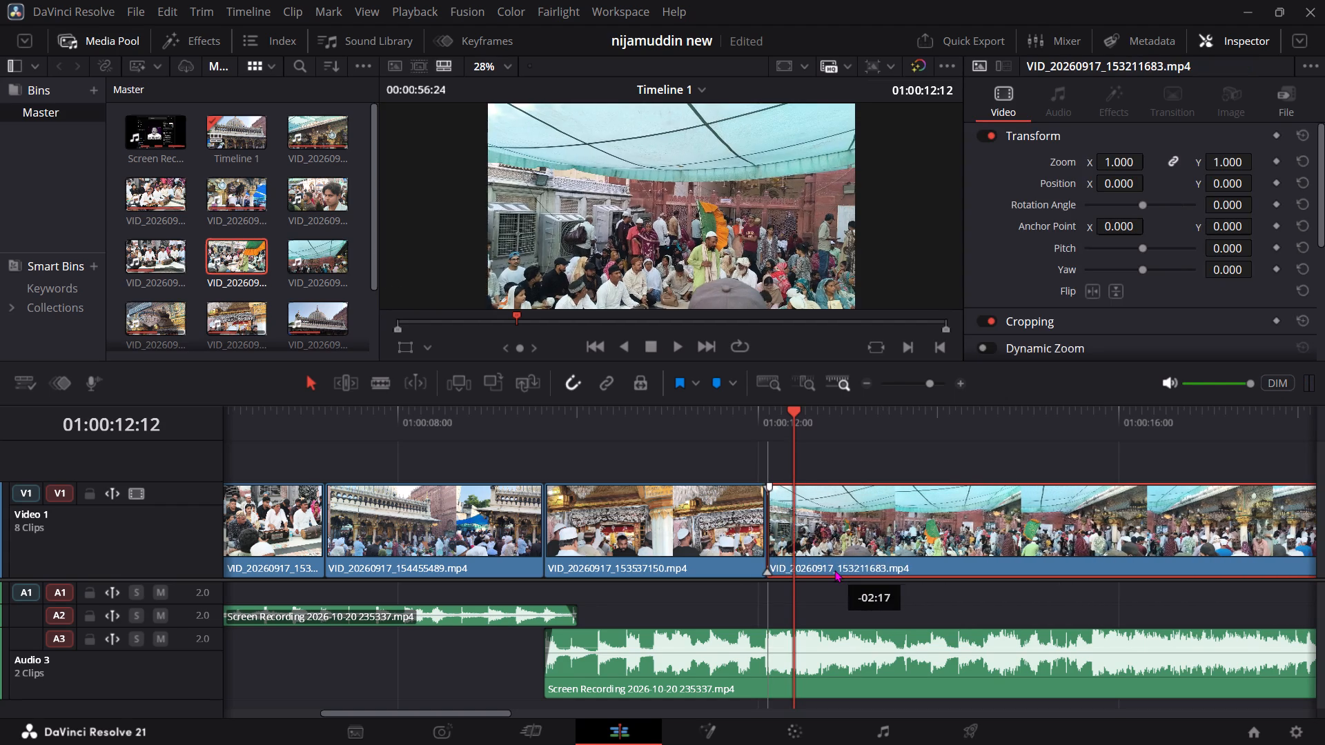
drag(834, 570, 832, 570)
drag(803, 425, 773, 438)
key(space)
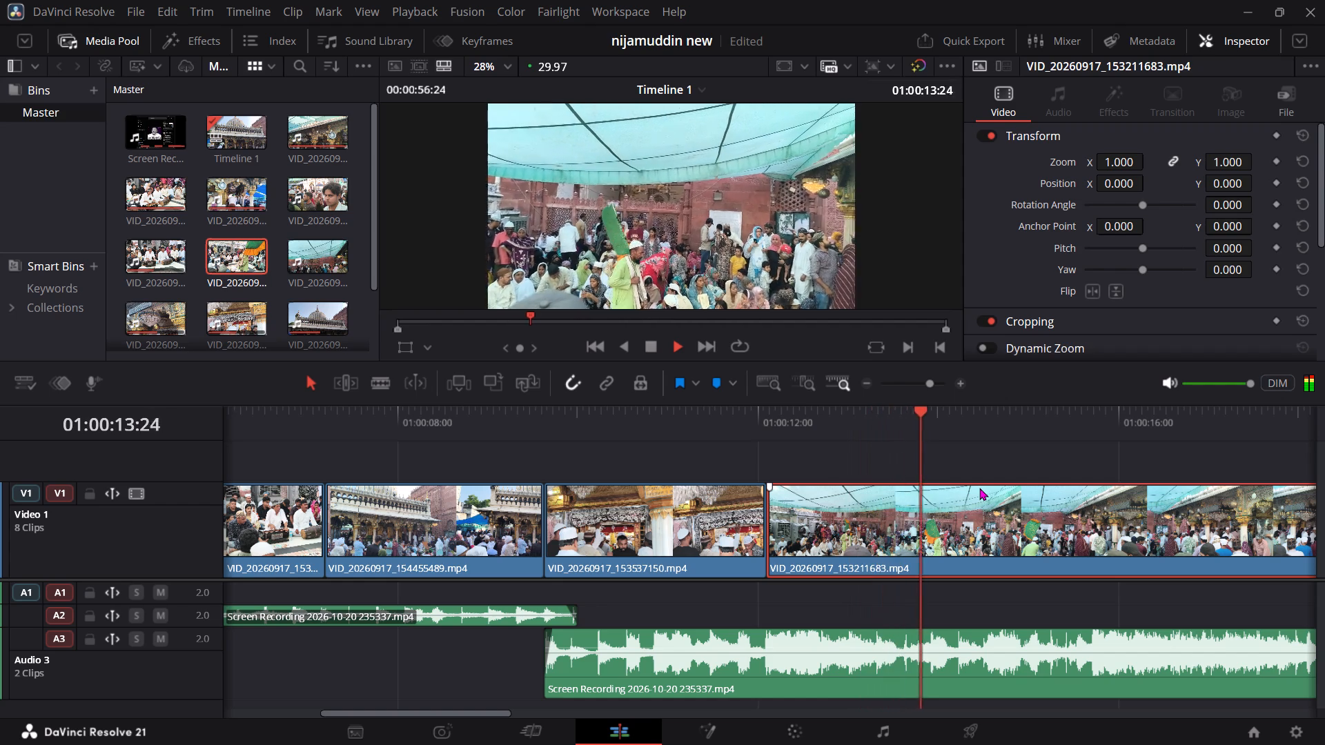
drag(896, 416, 705, 466)
key(space)
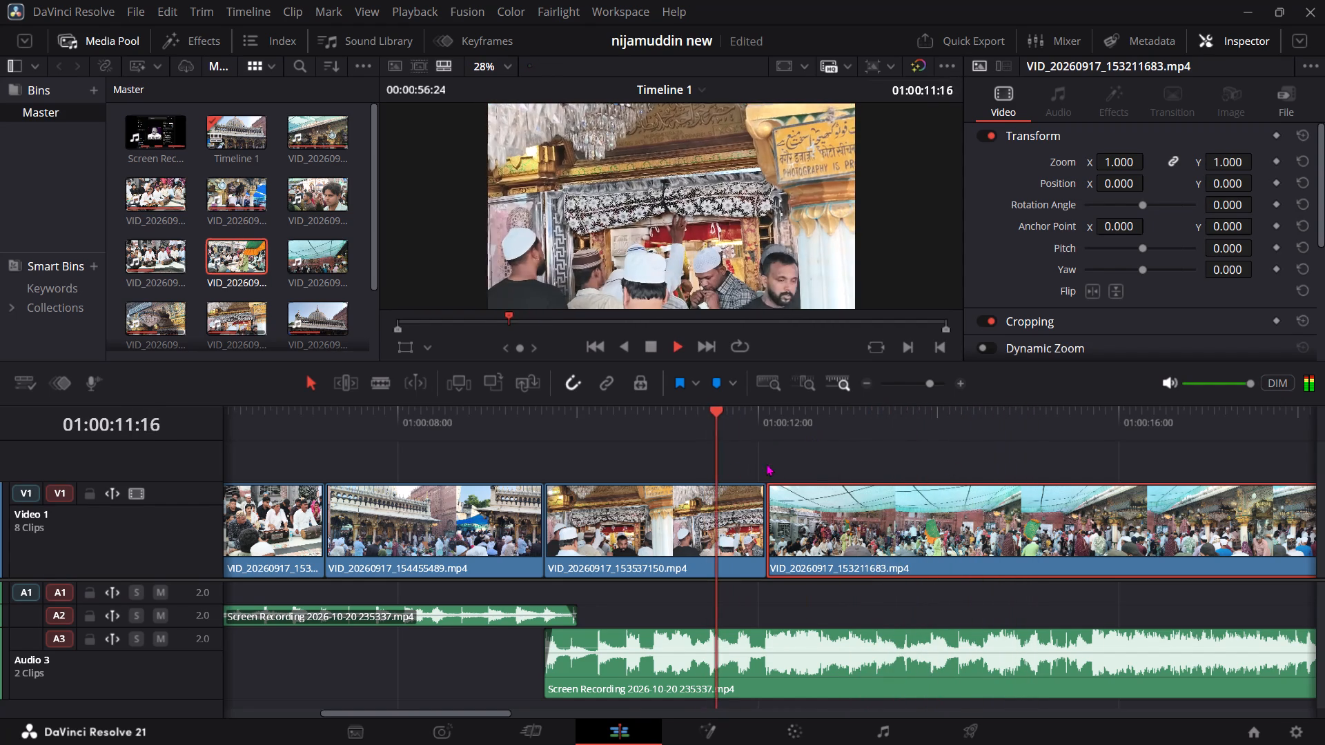
key(space)
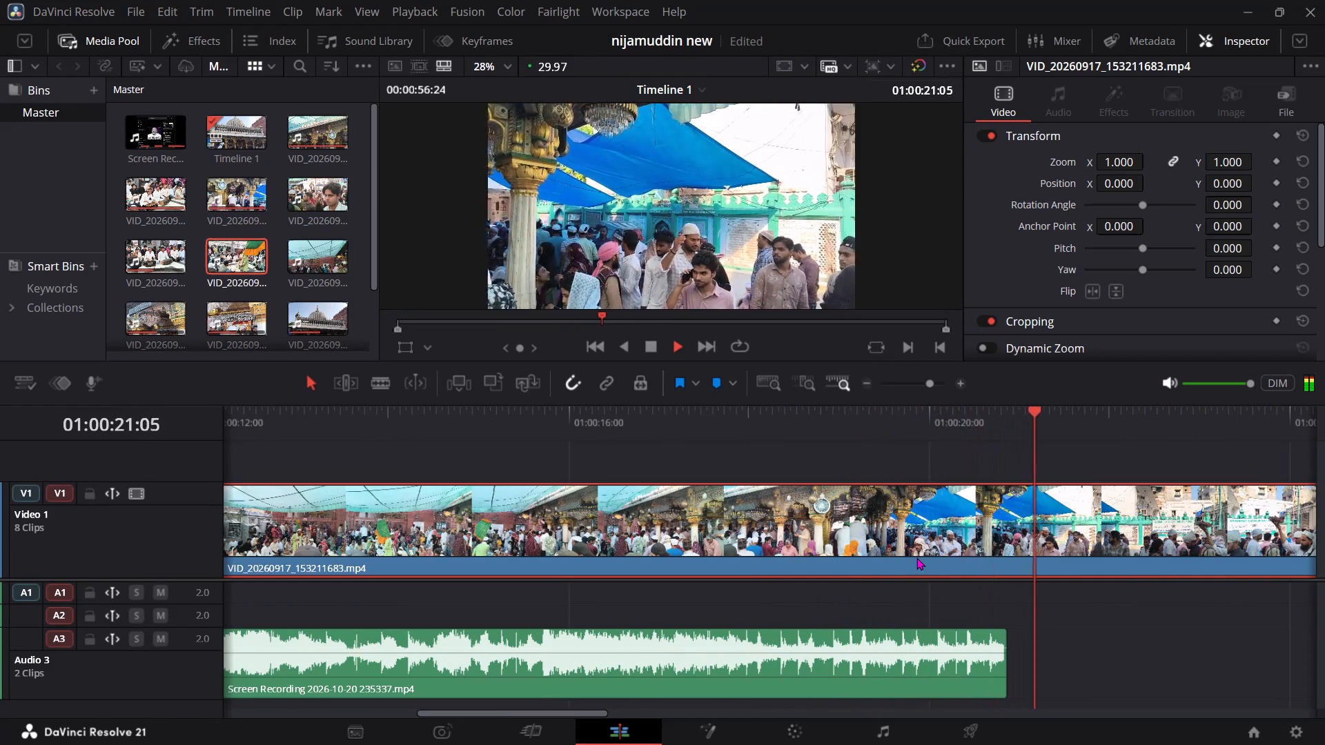
Scrub through crowd clip VID_20260917_153211683.mp4 and split it at 01:00:16:12.
drag(991, 429, 304, 537)
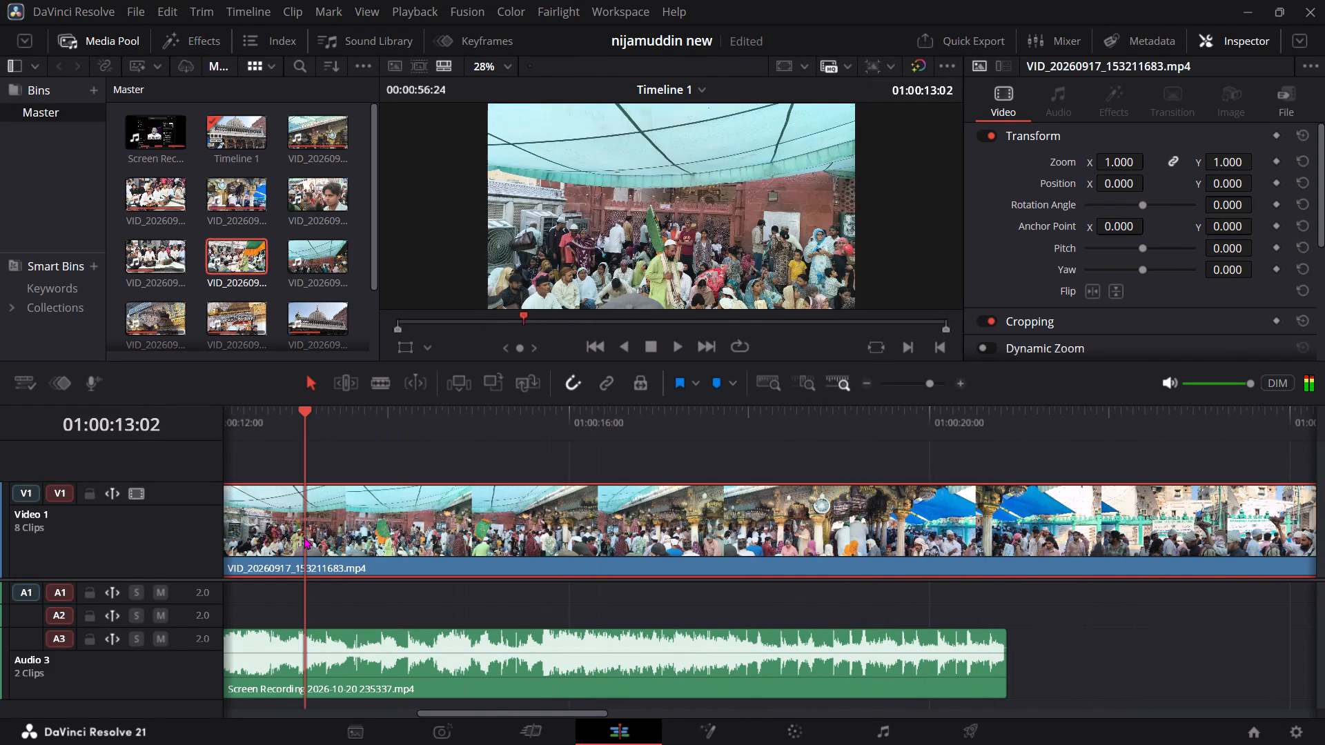
drag(304, 537, 473, 584)
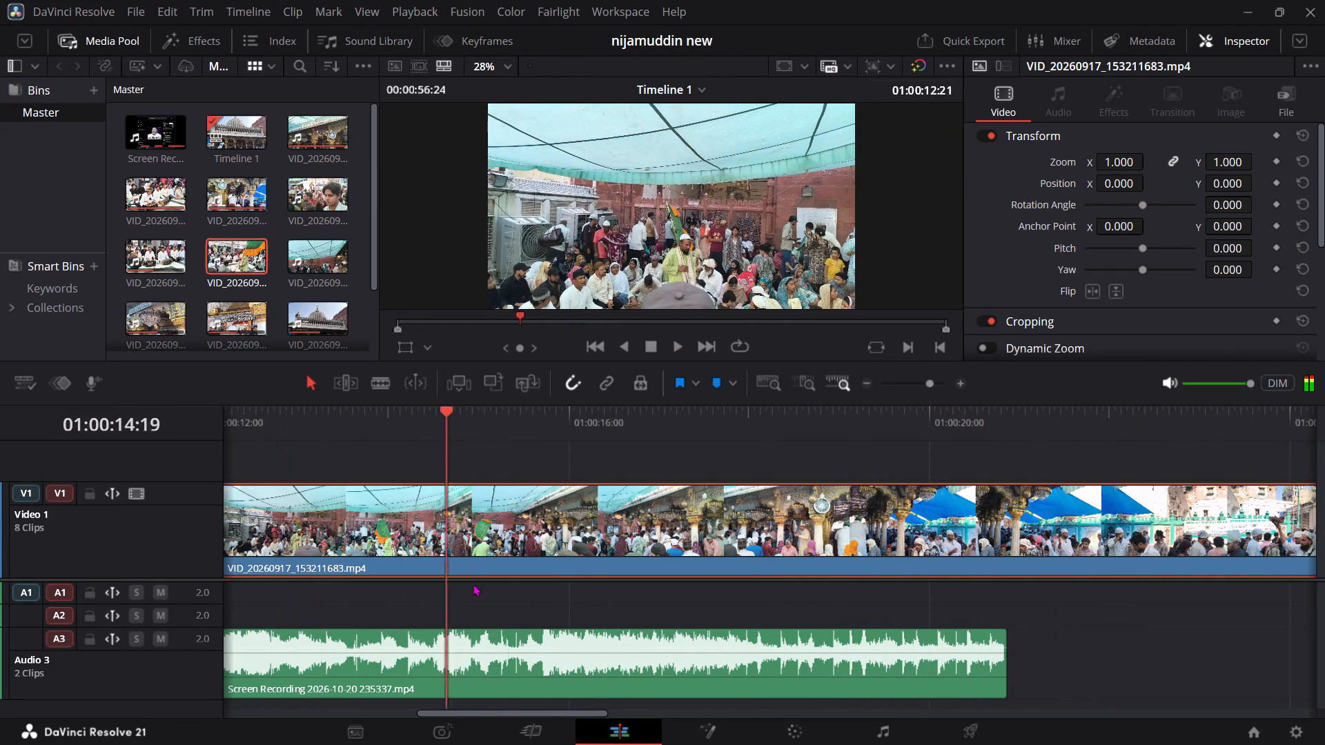
drag(473, 584, 598, 588)
key(space)
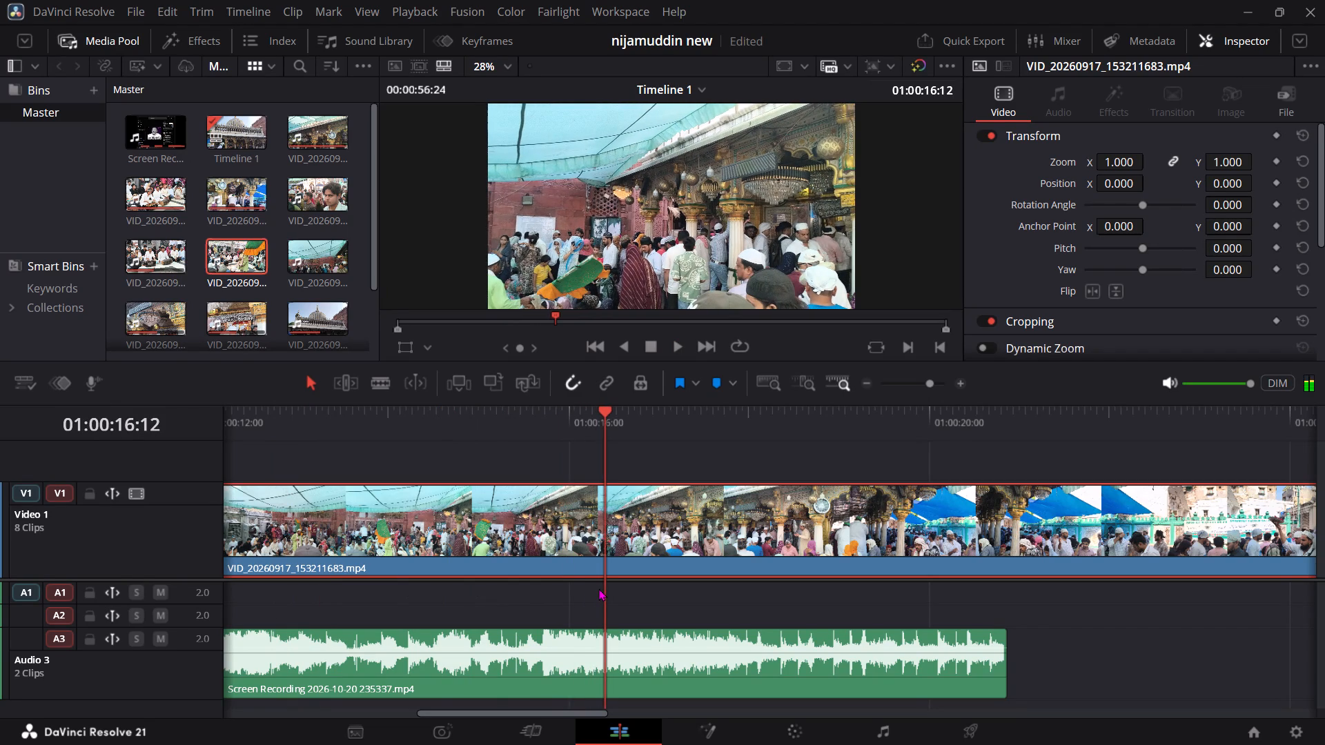
key(b)
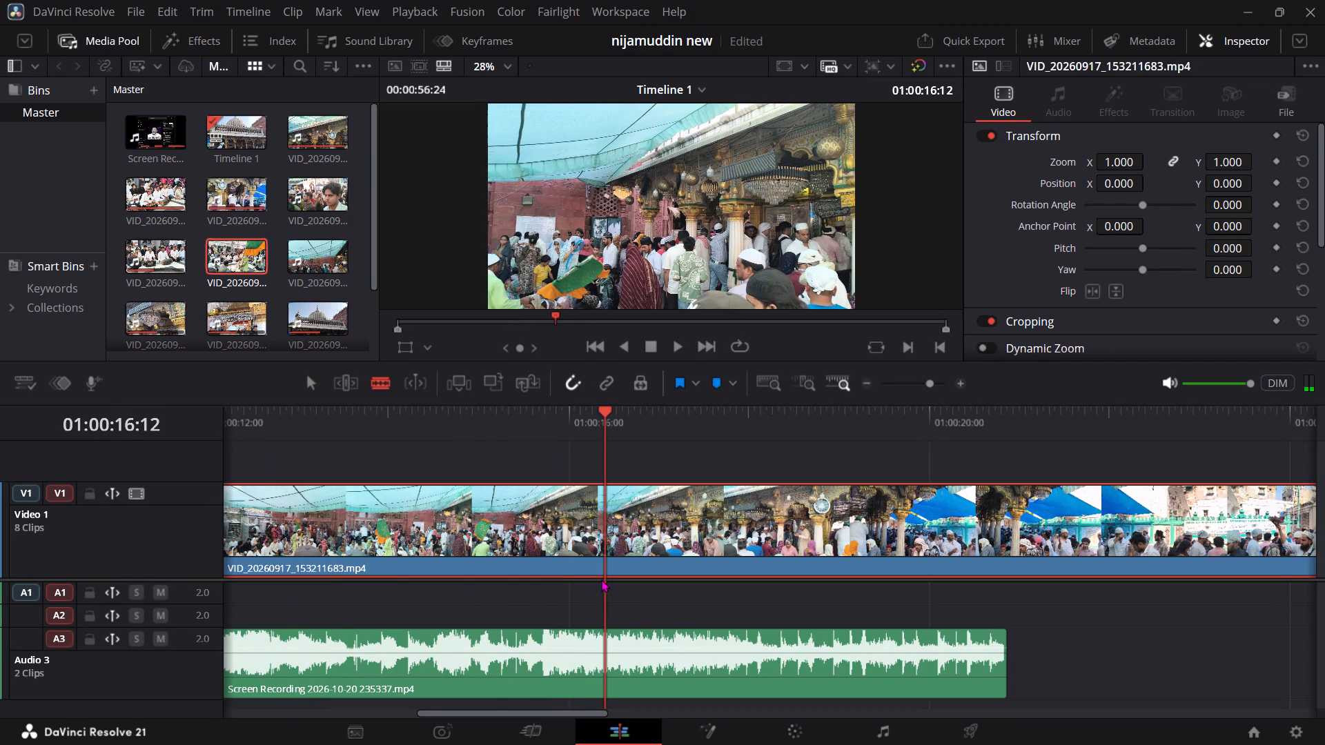
click(606, 575)
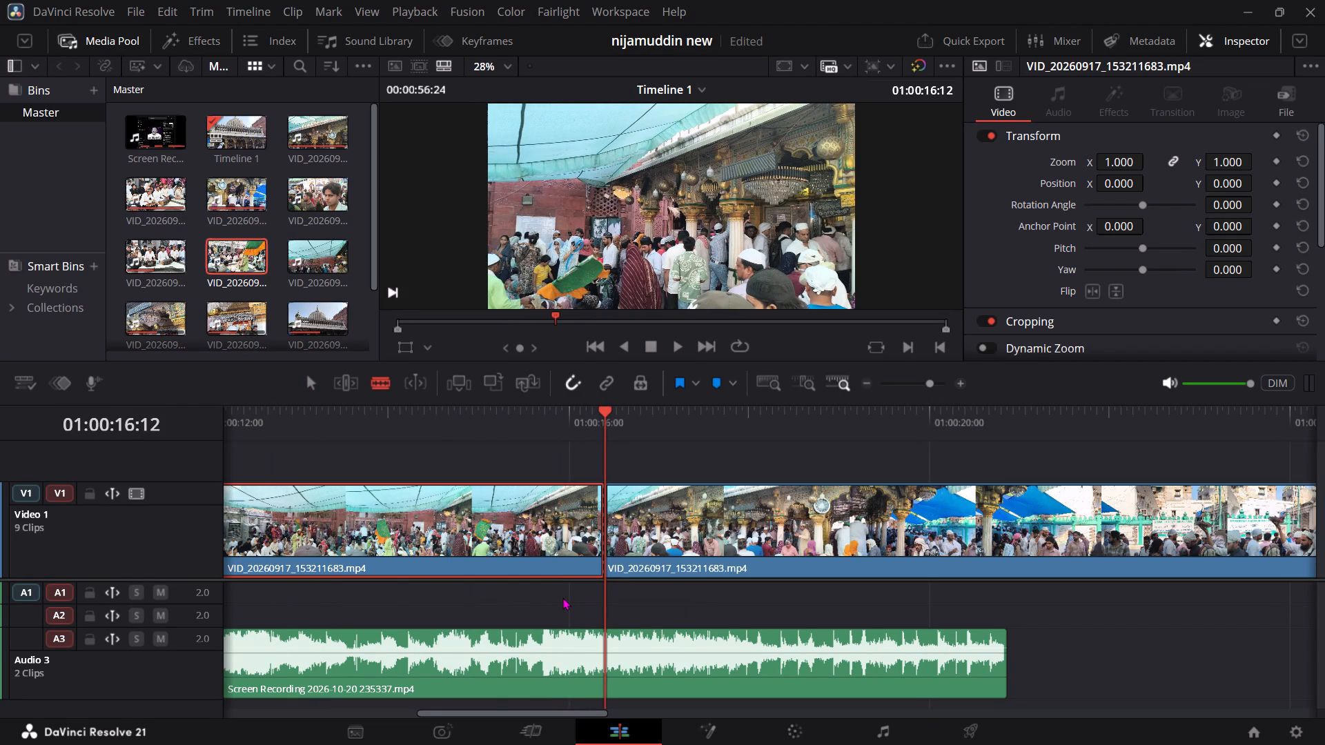
Move the crowd clip's second part over its first part so it starts directly after shrine clip VID_20260917_153537150.mp4.
key(a)
drag(673, 539, 393, 578)
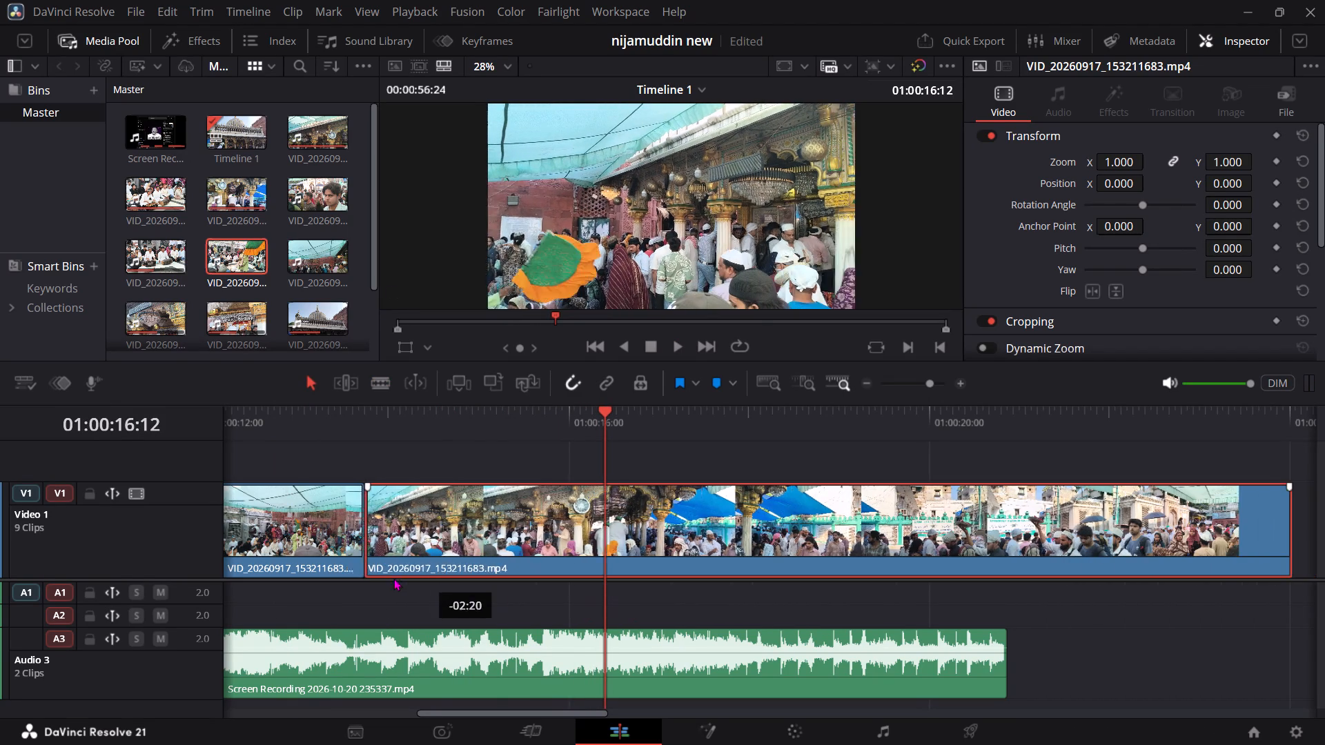
drag(393, 578, 1324, 588)
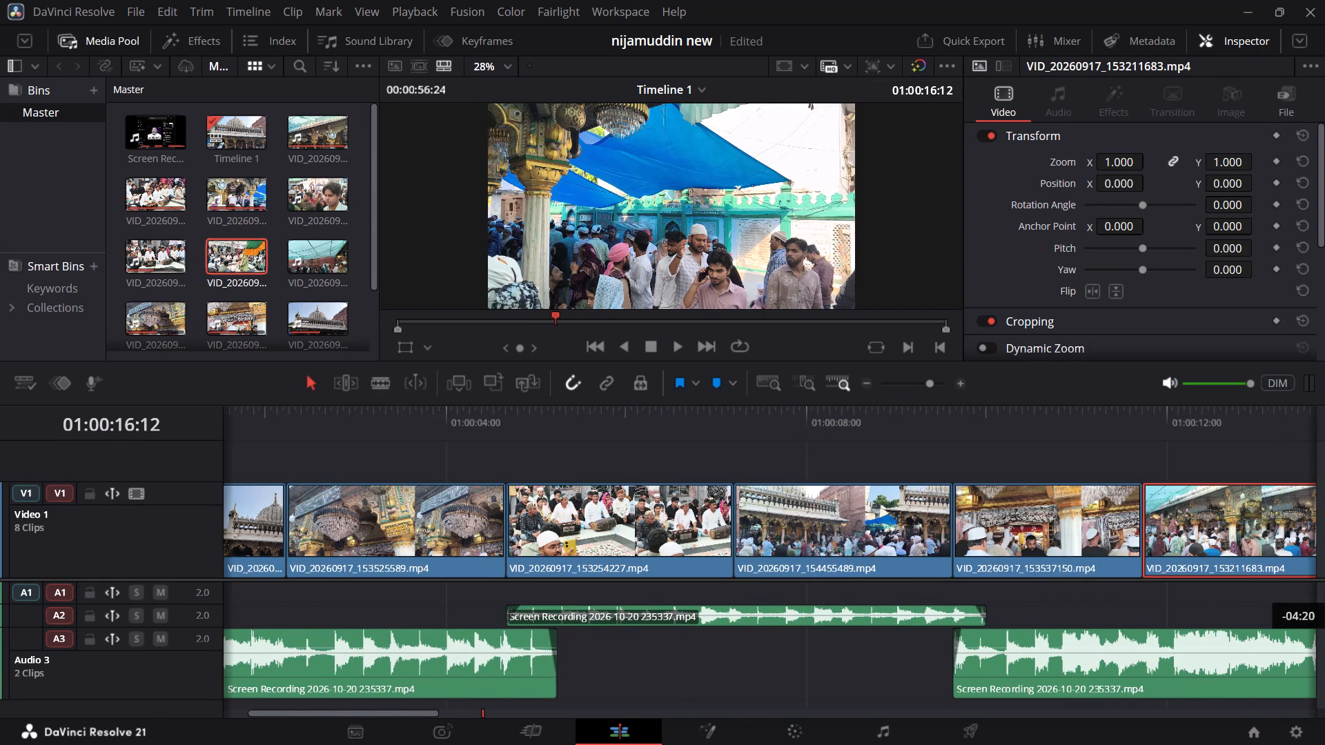
drag(1324, 588, 732, 599)
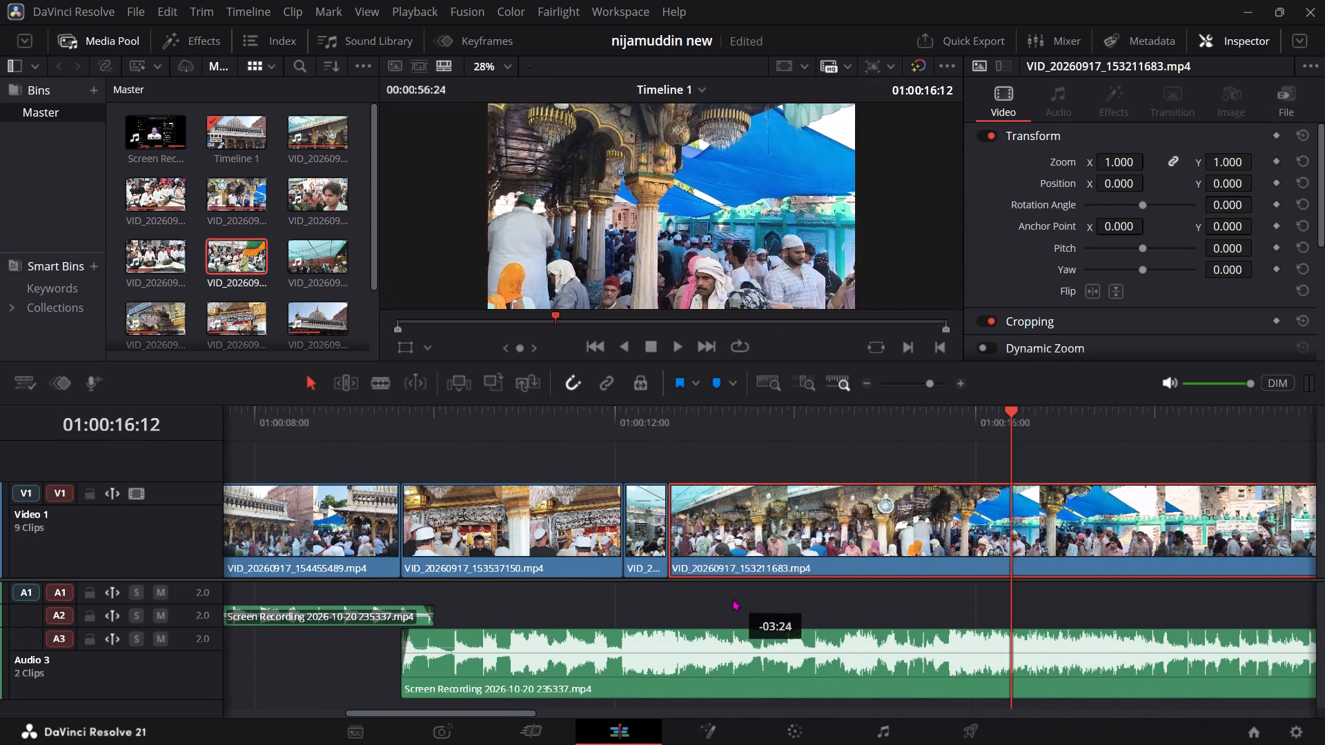
drag(732, 599, 699, 606)
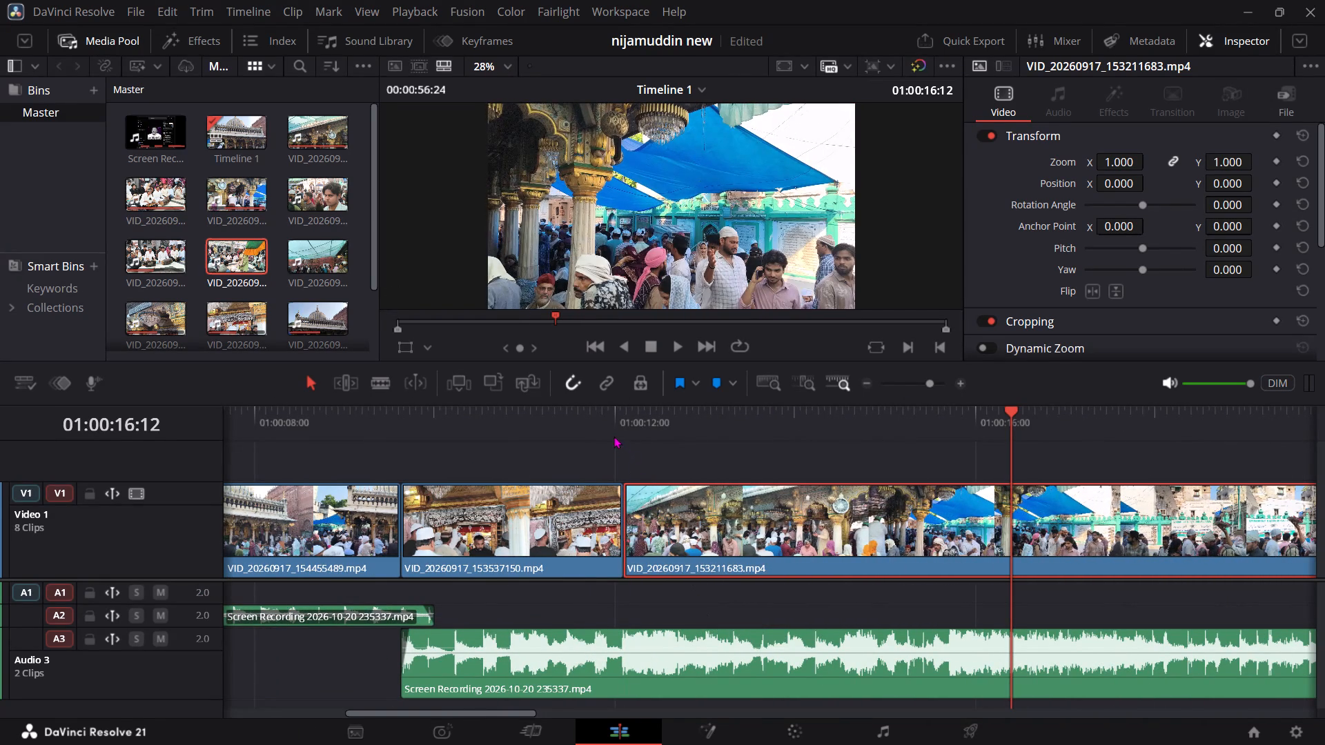
Replay the cut from the shrine clip into the crowd clip several times to check it against the song.
drag(614, 436, 594, 437)
key(space)
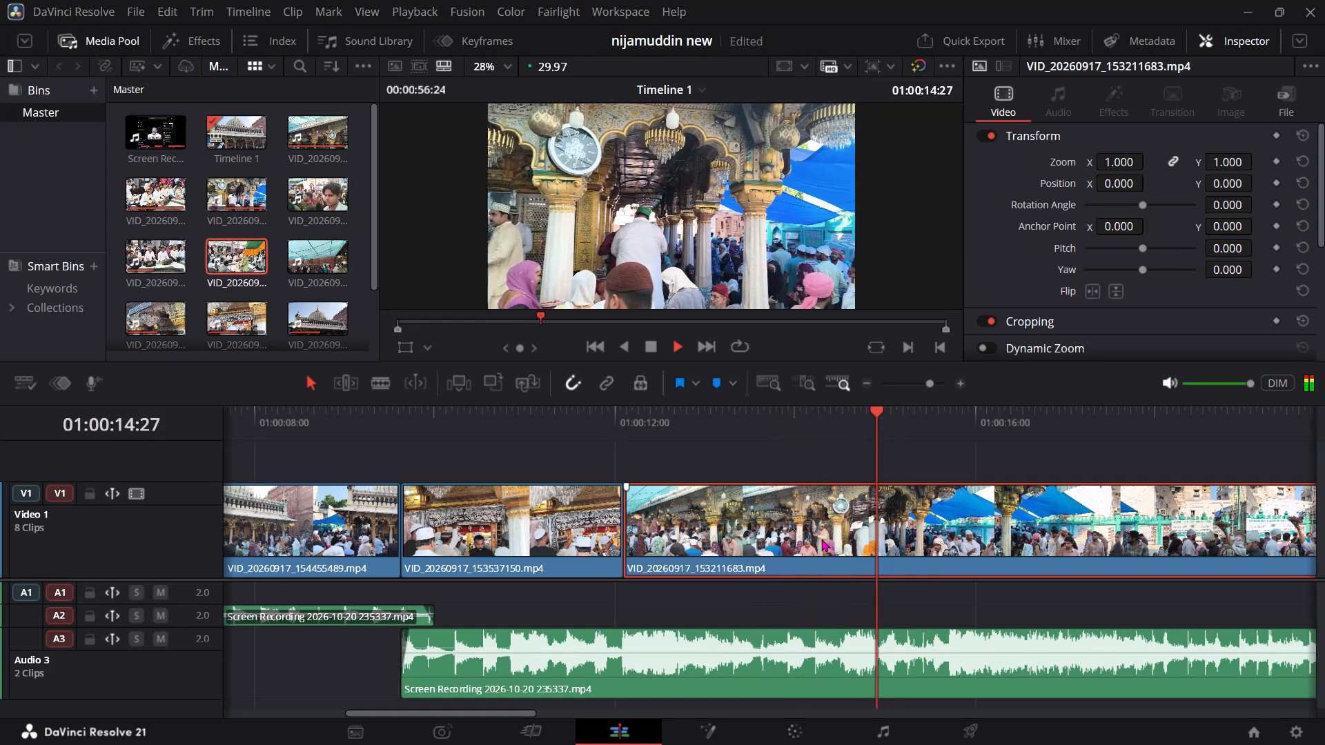
drag(743, 428, 605, 443)
key(space)
key(space)
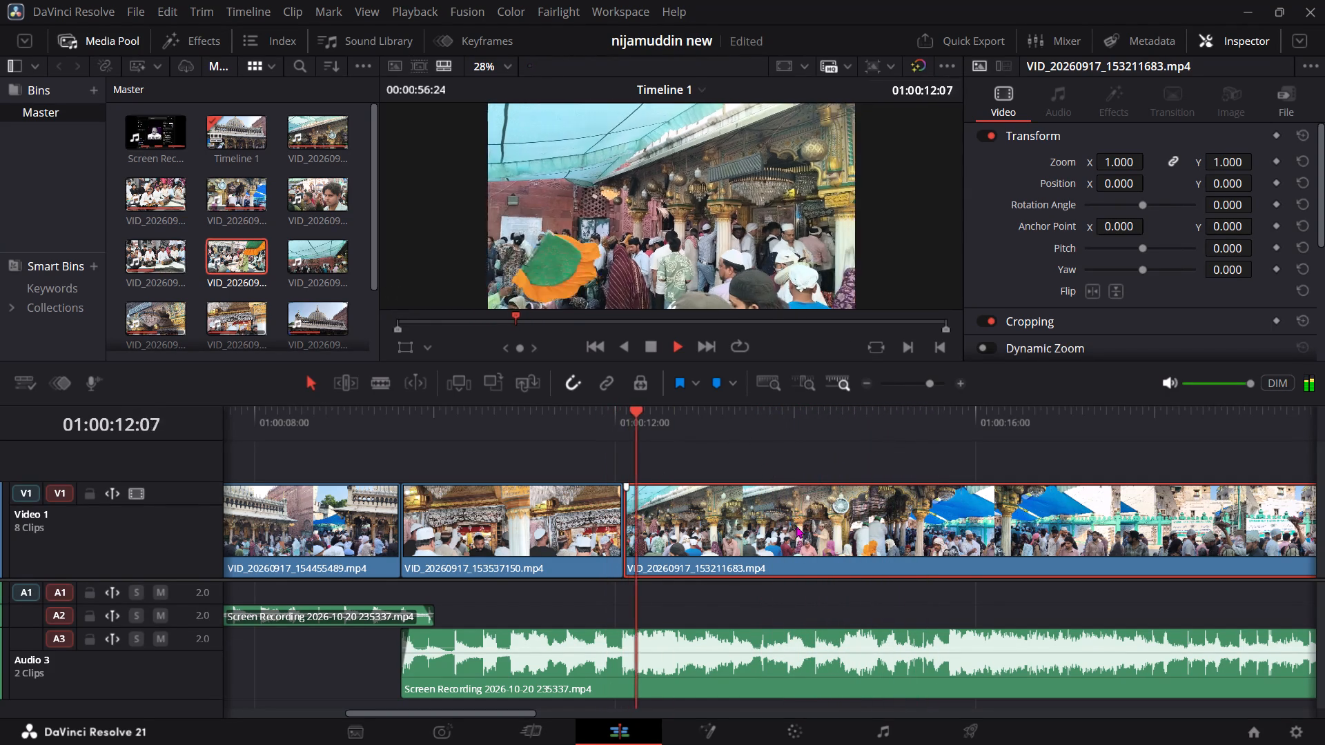
drag(661, 424, 516, 448)
key(space)
key(space)
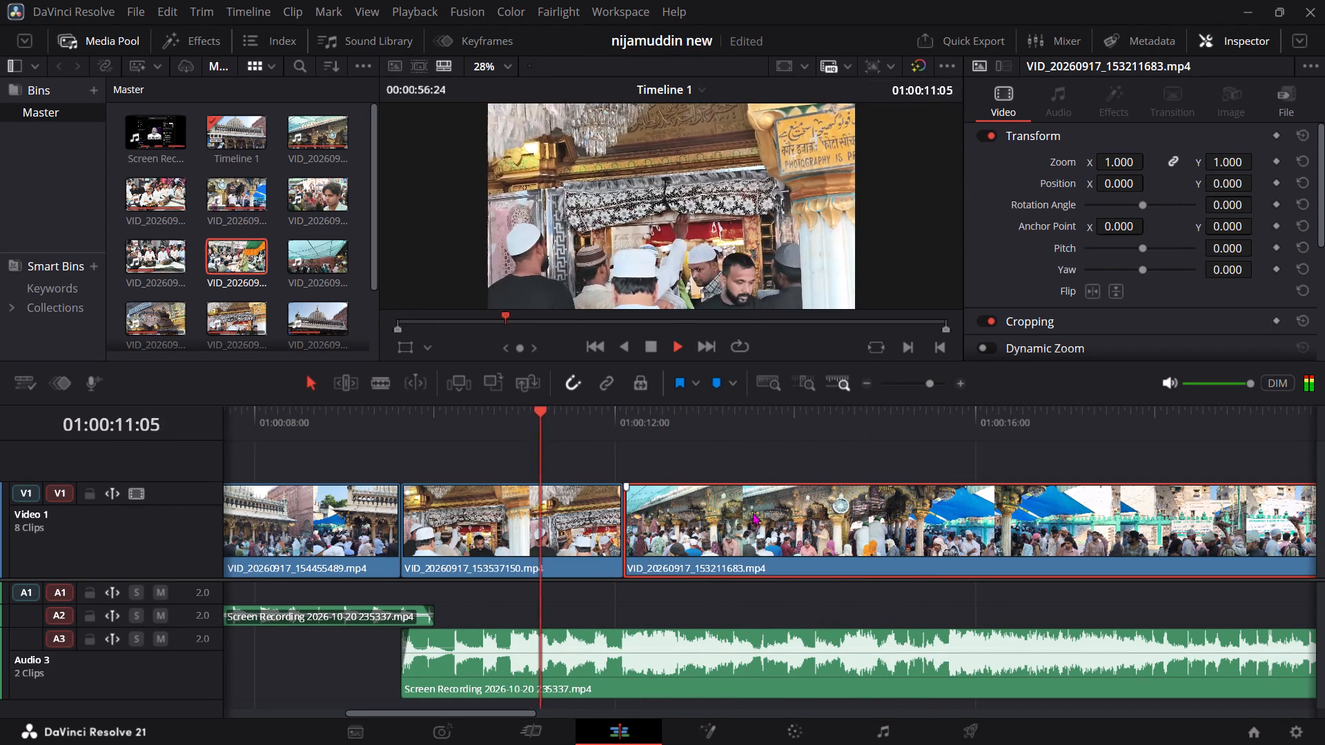
key(space)
drag(668, 422, 393, 500)
key(space)
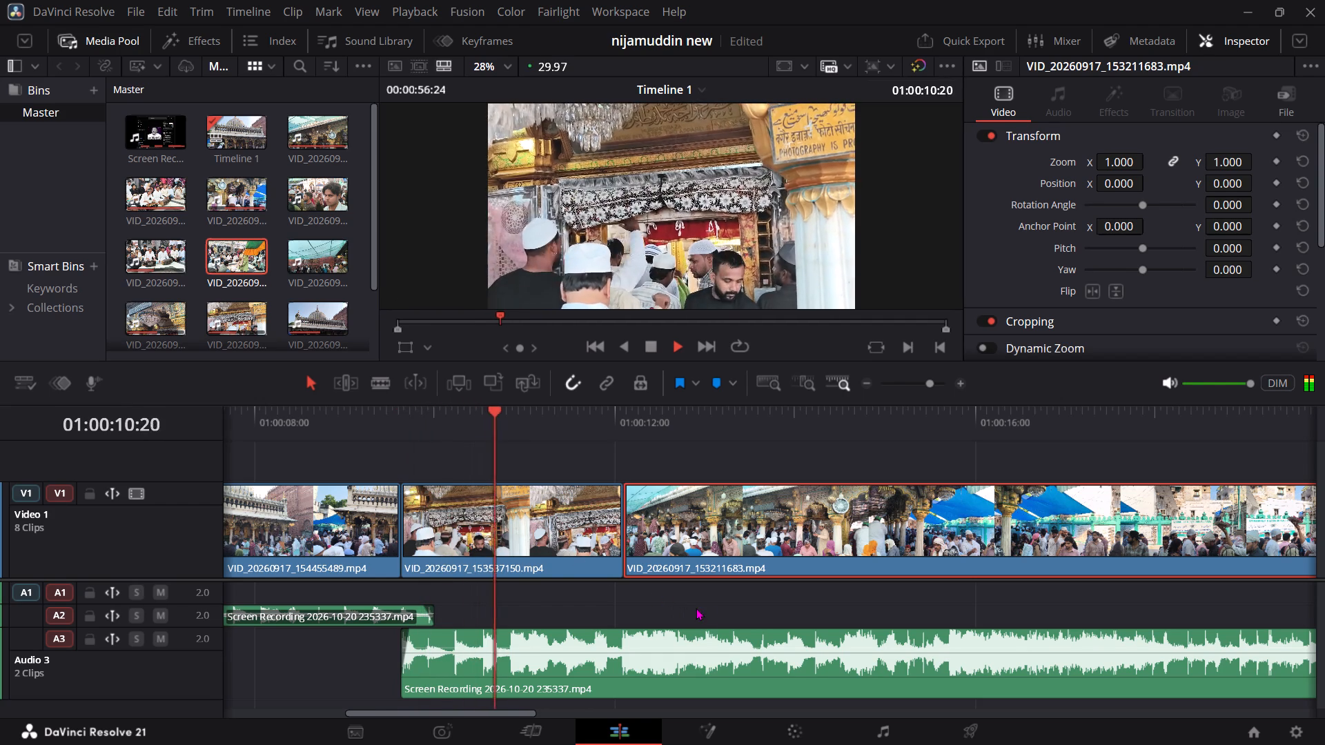
key(space)
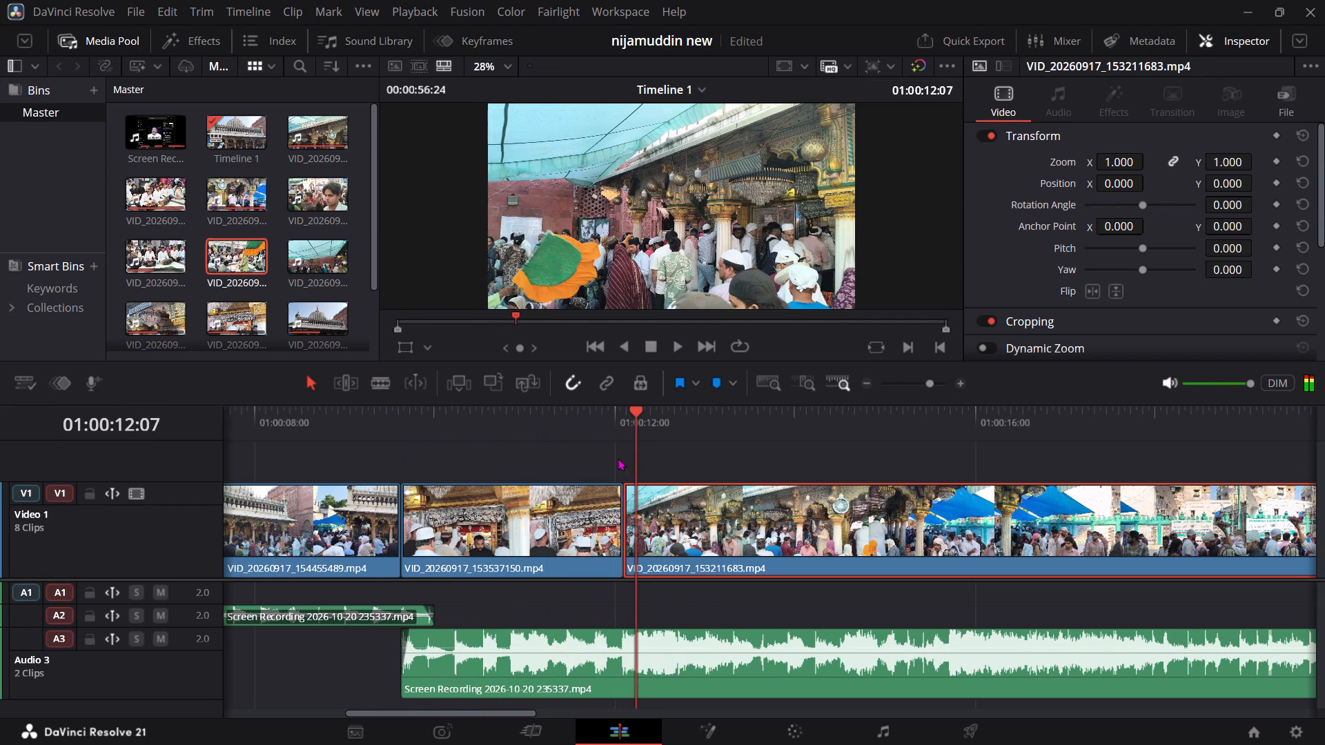
Select shrine clip VID_20260917_153537150.mp4 and set its rotation angle to -2.750, previewing at 01:00:11:21.
drag(609, 444, 565, 443)
drag(578, 421, 589, 424)
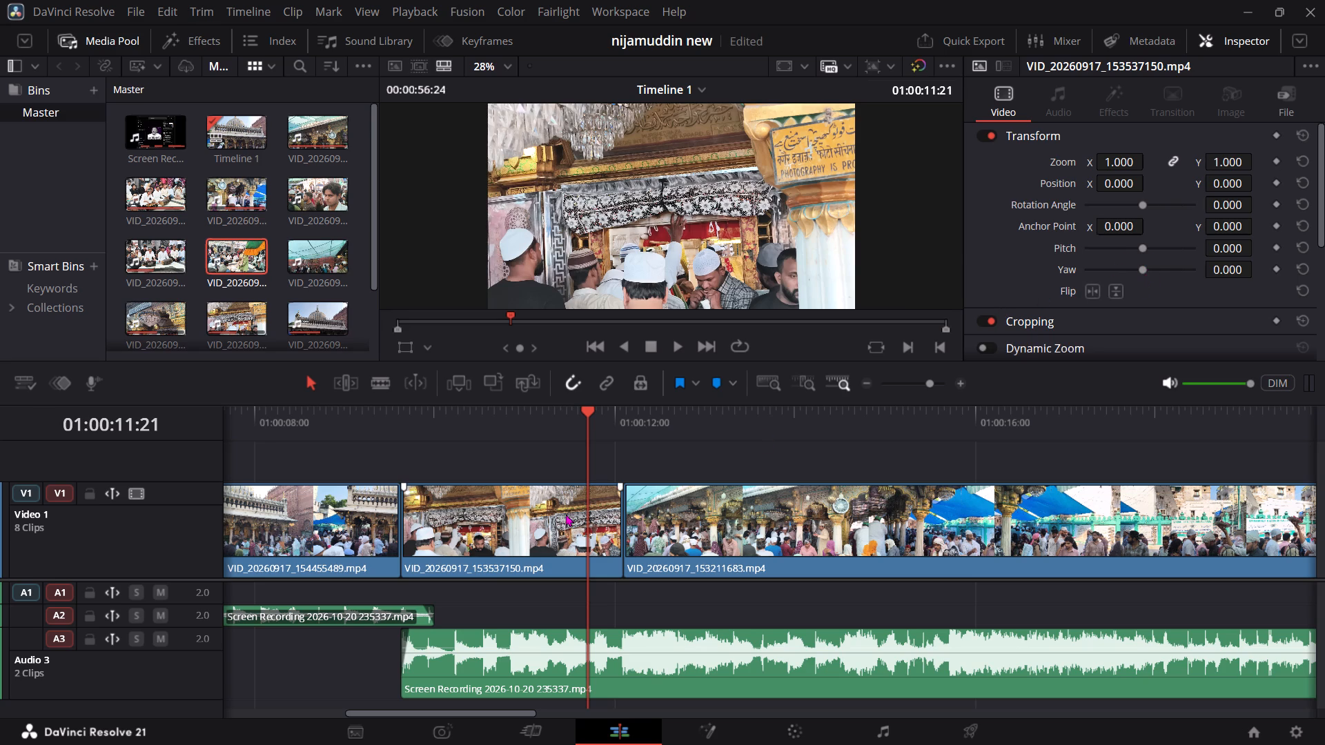
click(528, 514)
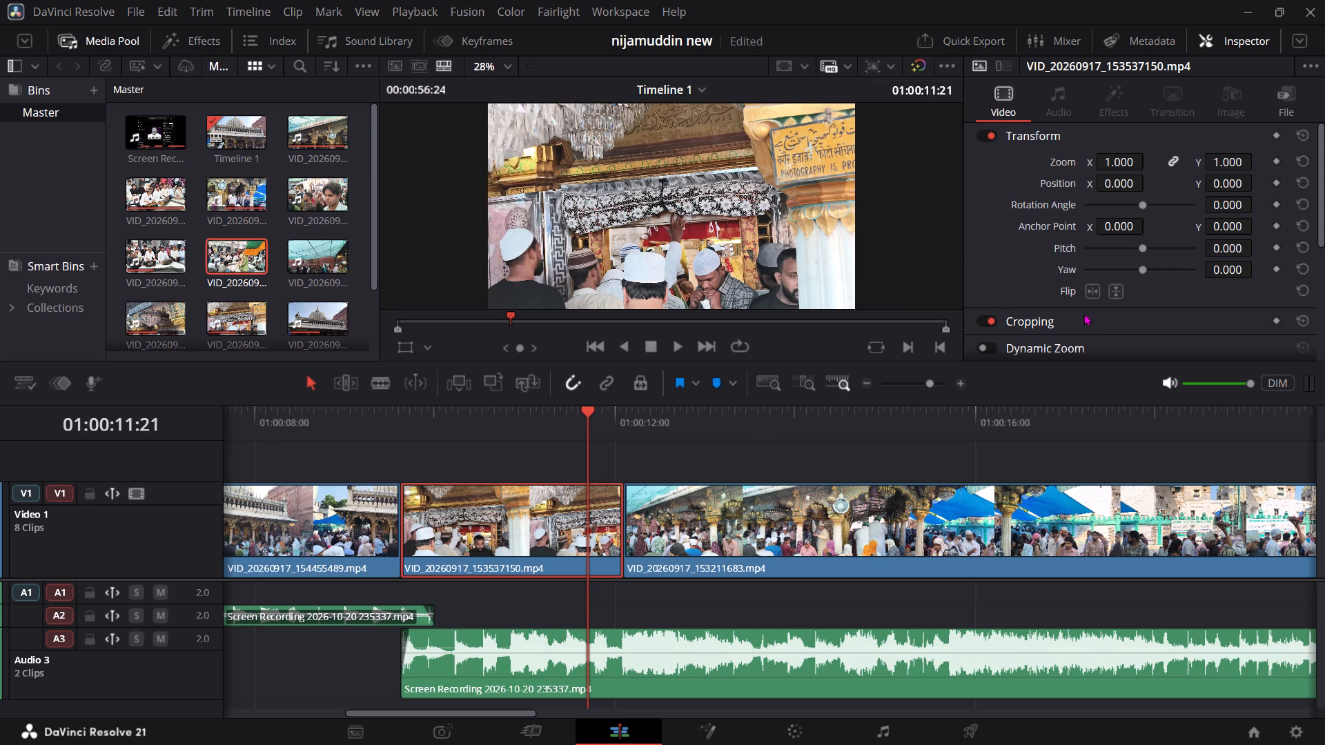
click(1077, 317)
scroll(1093, 313, down, 1)
scroll(1102, 306, up, 1)
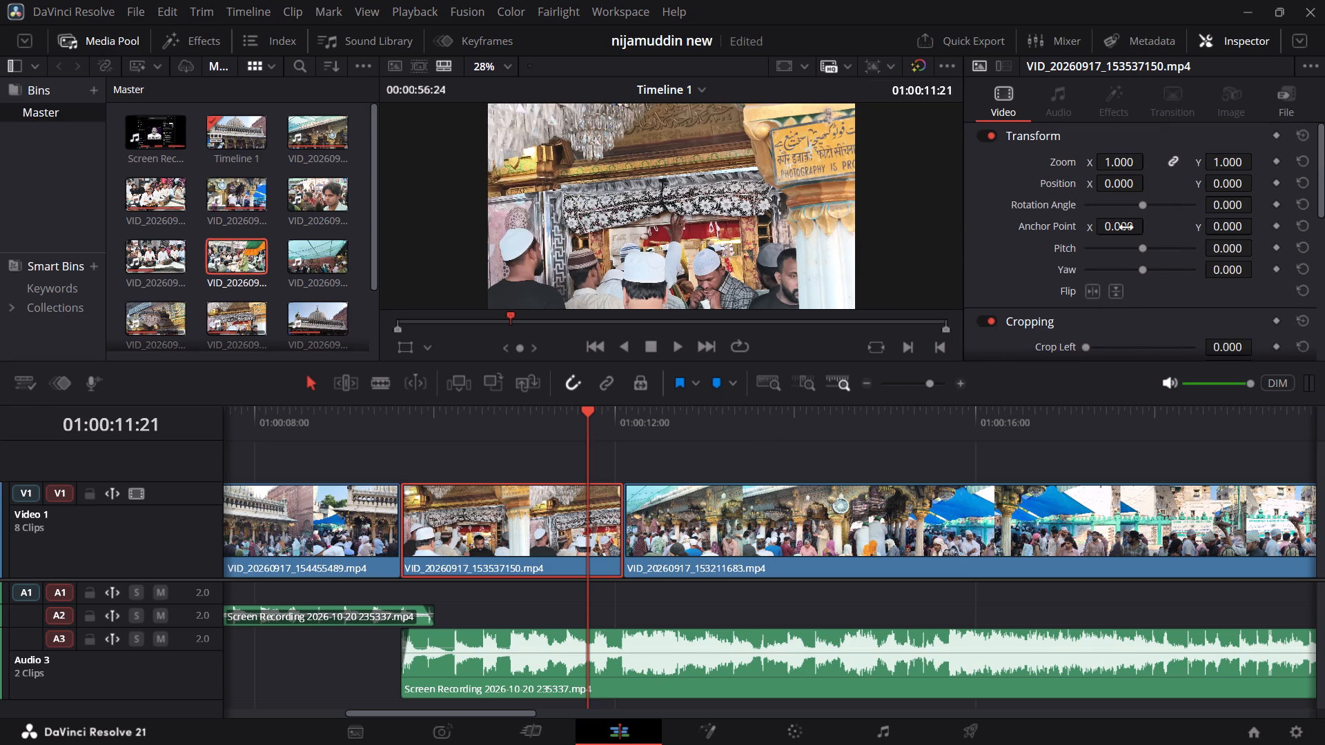
click(1141, 208)
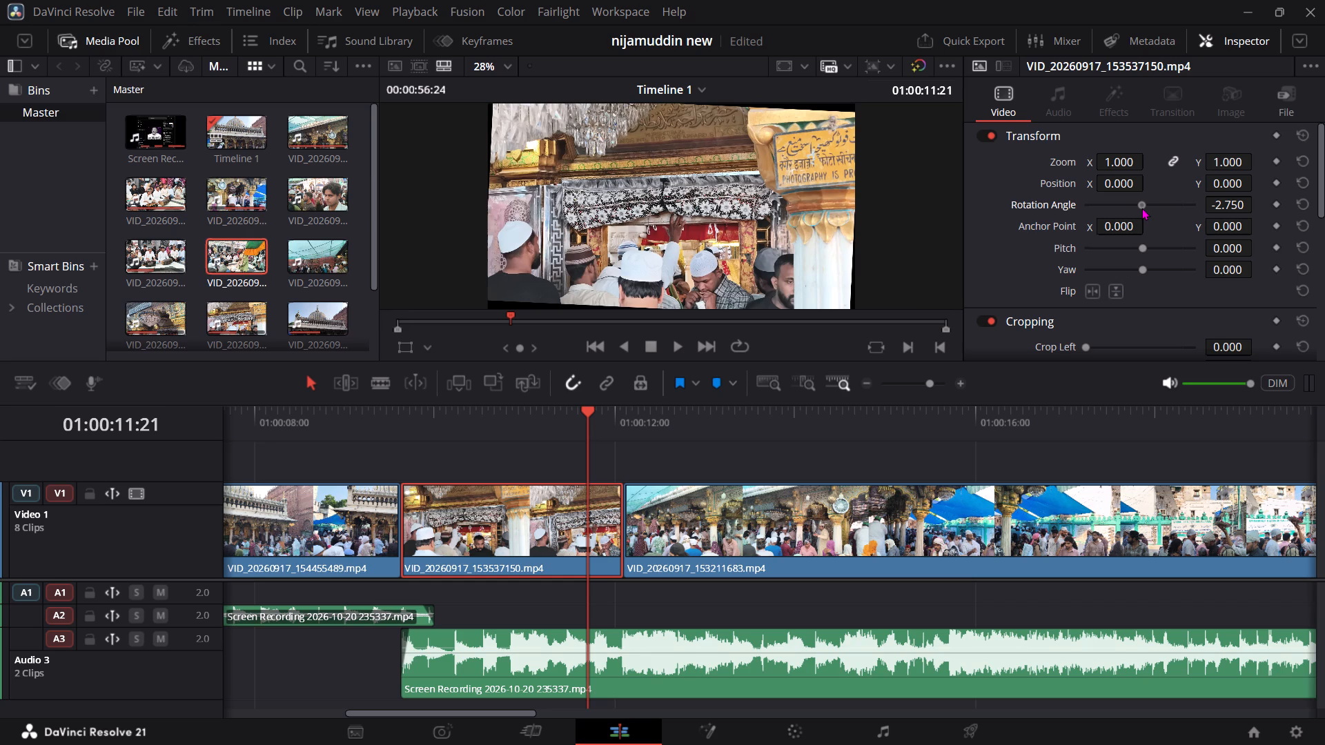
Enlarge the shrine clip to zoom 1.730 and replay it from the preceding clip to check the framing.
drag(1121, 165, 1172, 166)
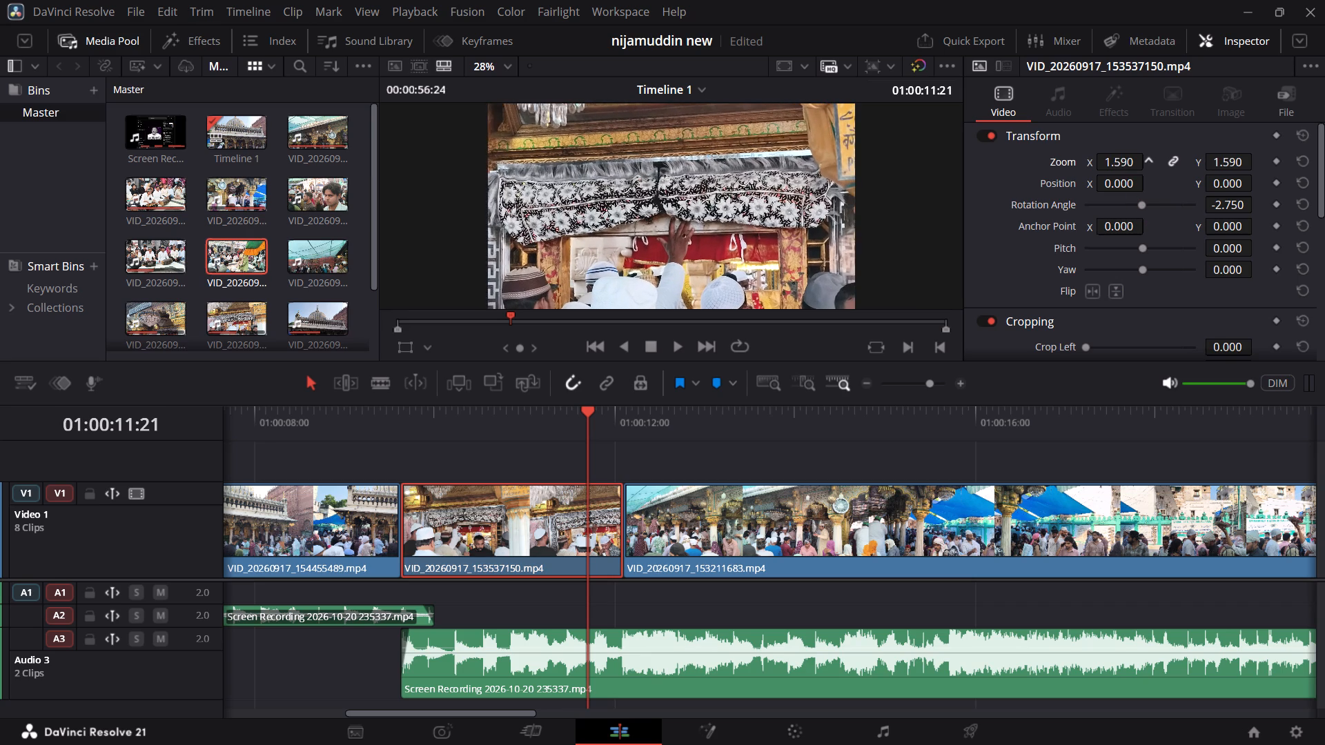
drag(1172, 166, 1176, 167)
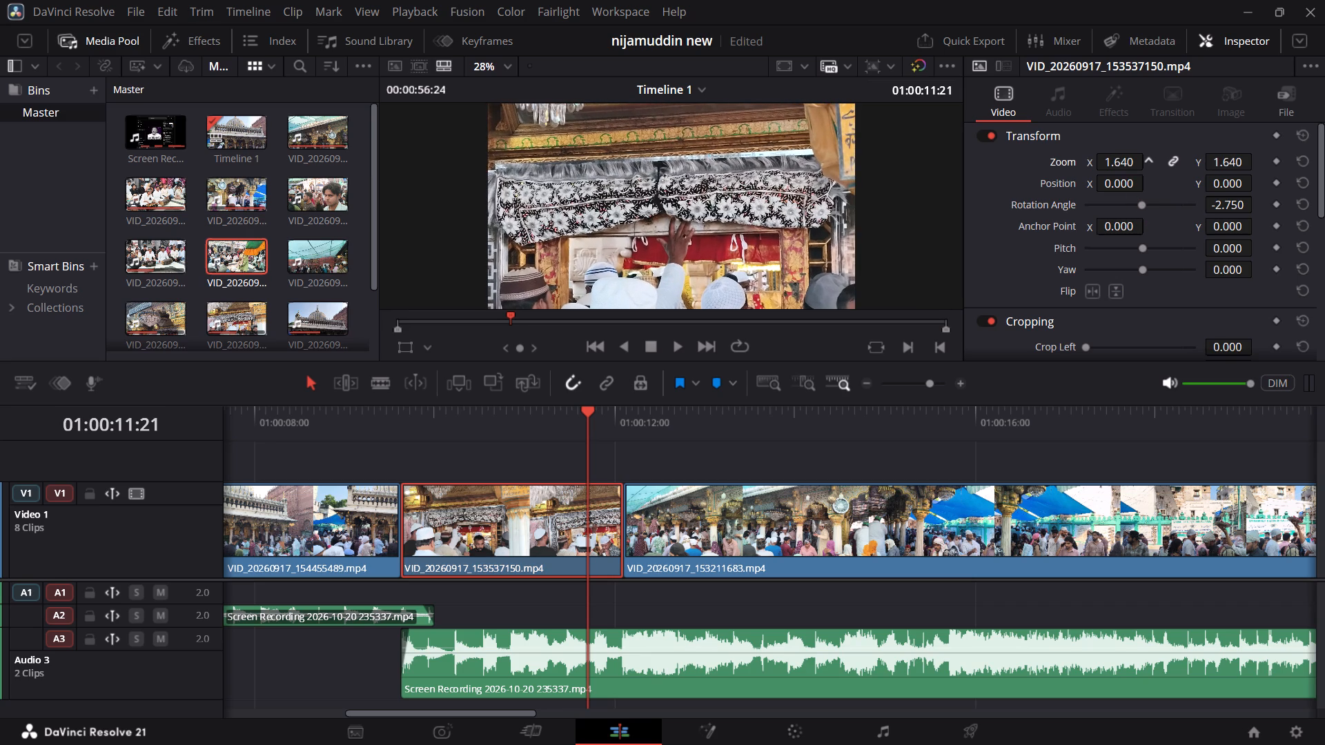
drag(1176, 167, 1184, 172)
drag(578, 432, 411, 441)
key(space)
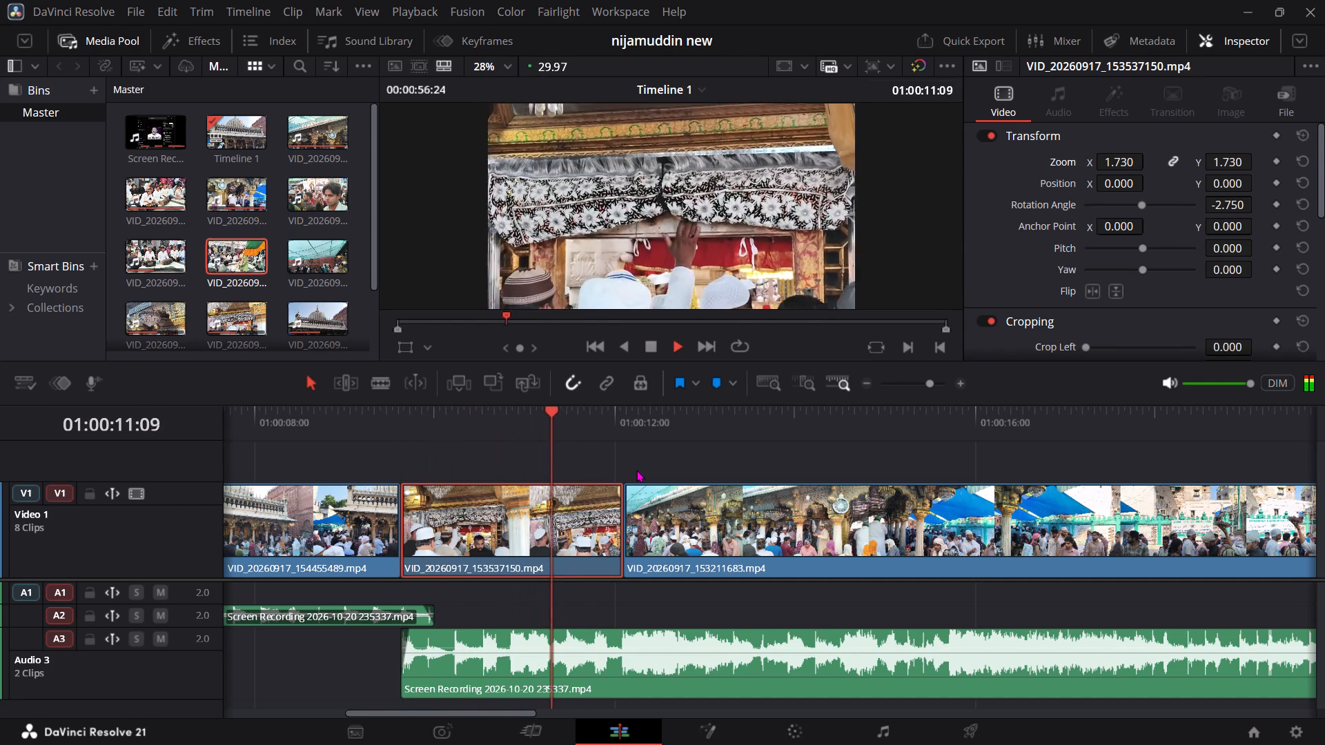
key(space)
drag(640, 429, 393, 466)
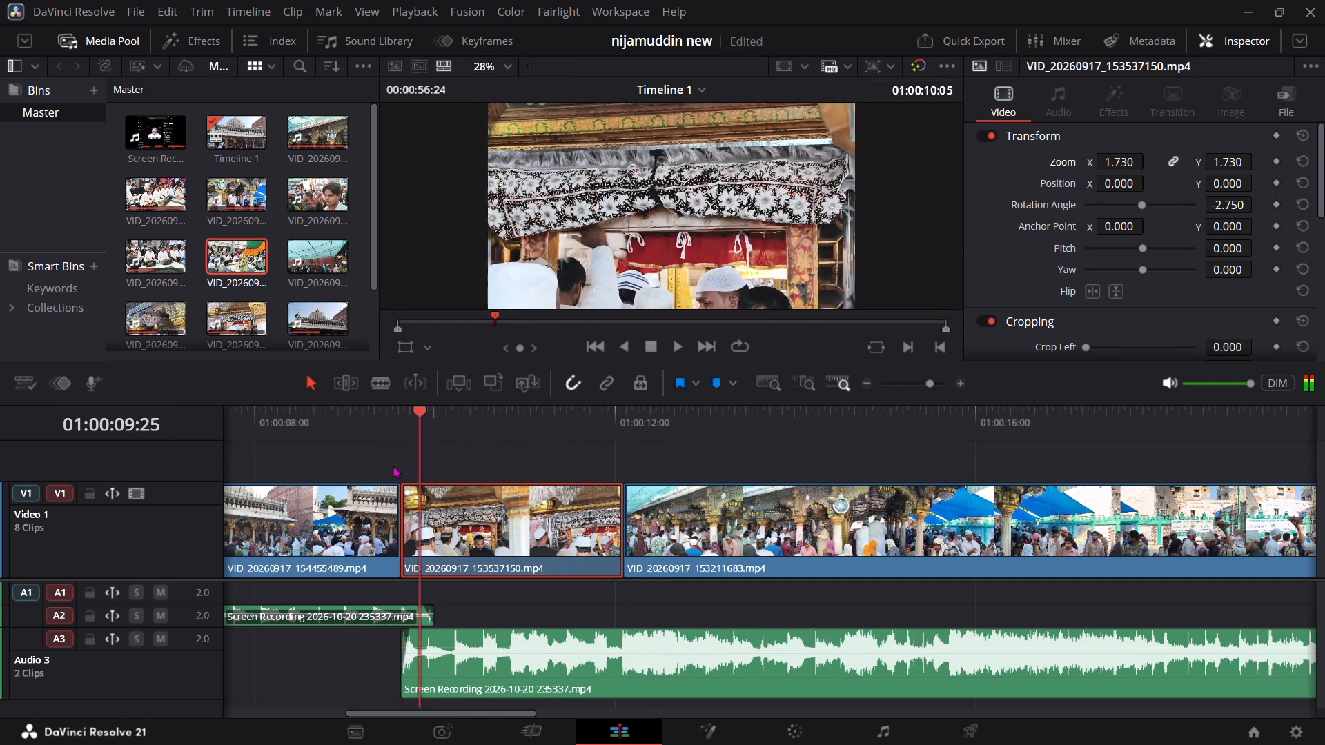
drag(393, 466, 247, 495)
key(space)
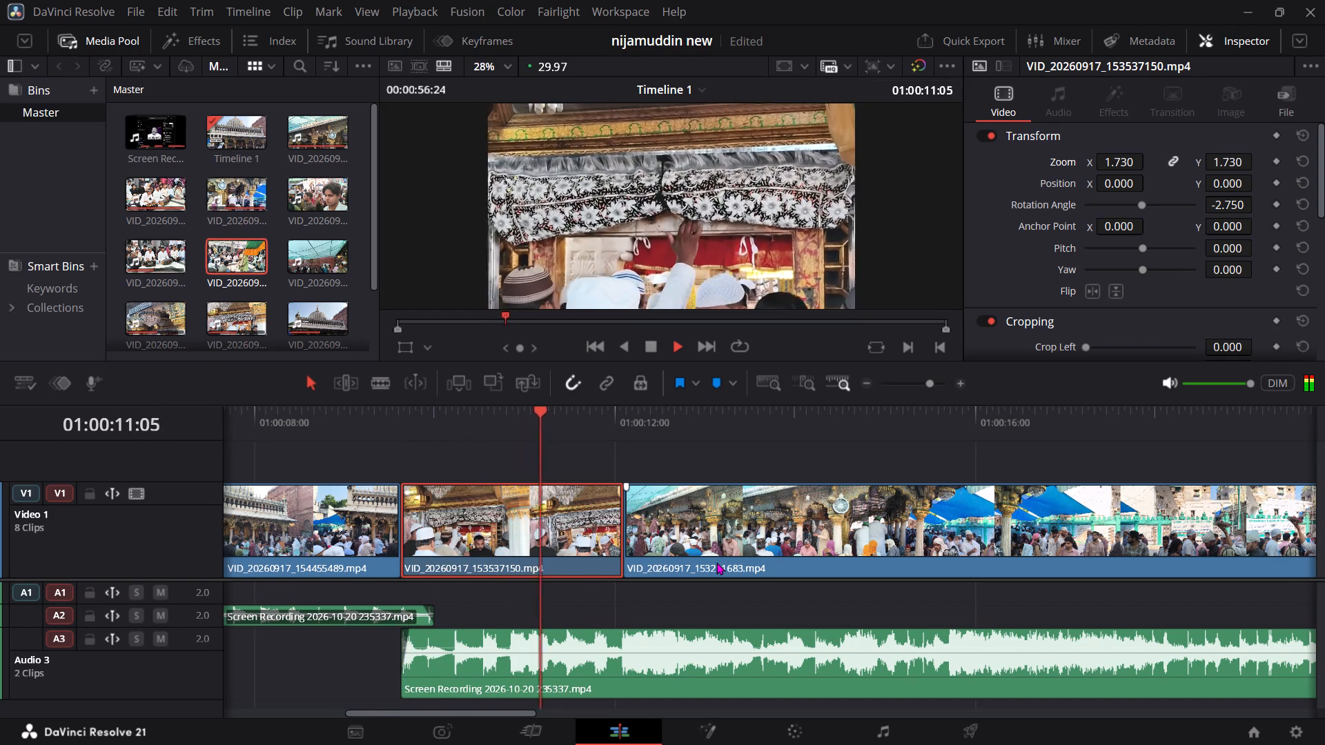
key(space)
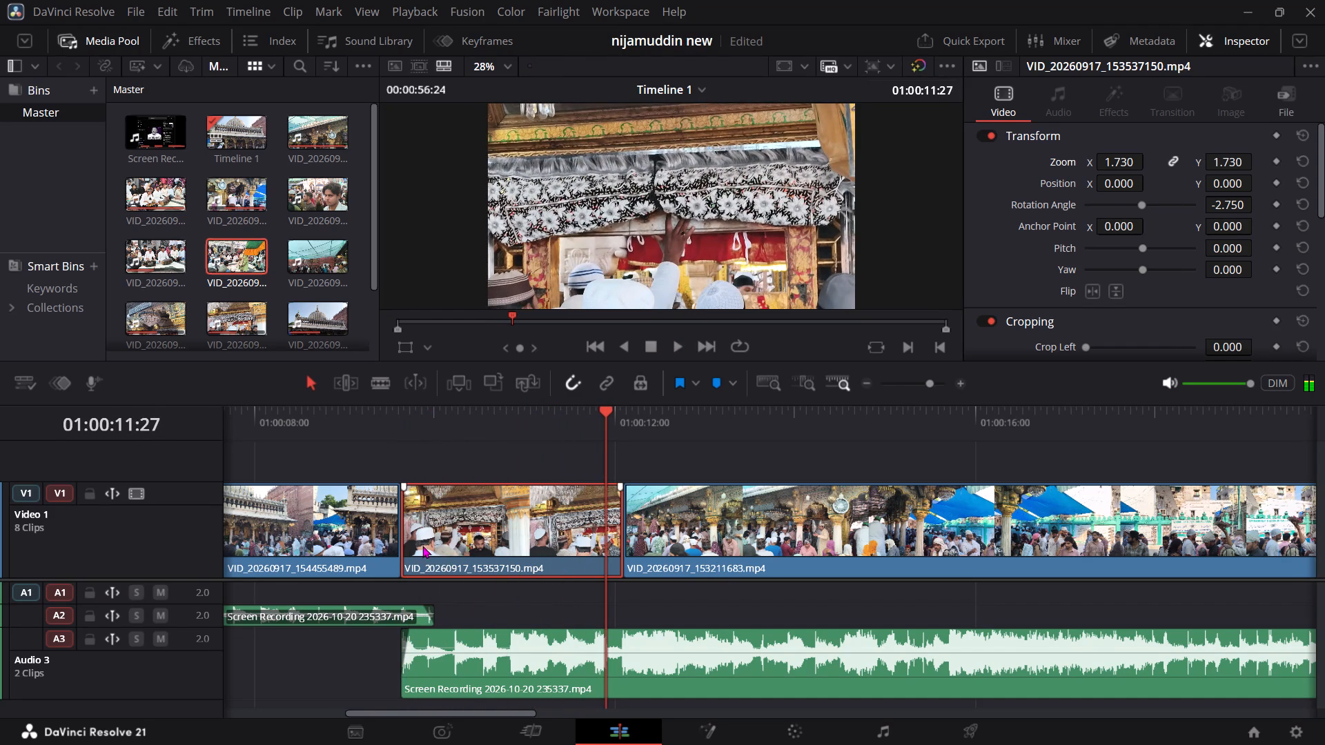
Trim the shrine clip's start, move it back against VID_20260917_154455489.mp4, and extend its end to meet the crowd clip.
drag(409, 548, 452, 558)
drag(482, 544, 457, 548)
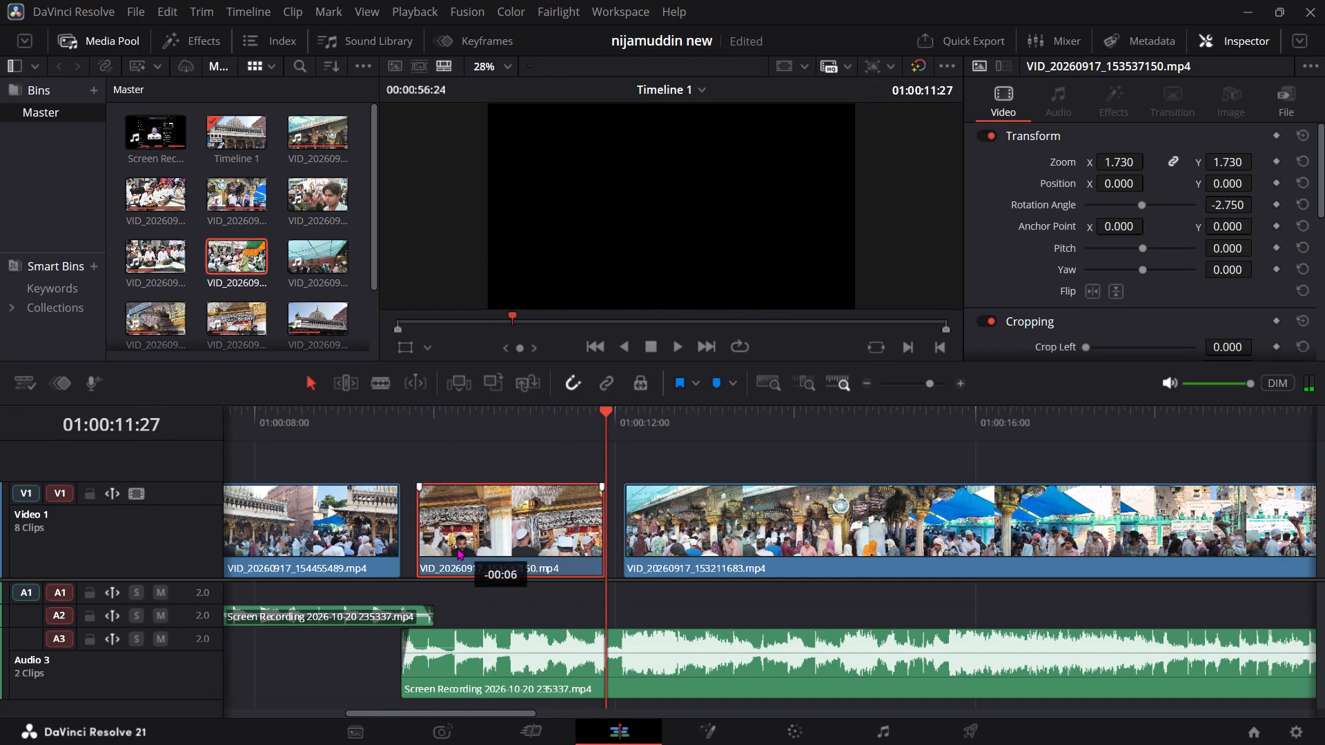
drag(457, 548, 451, 548)
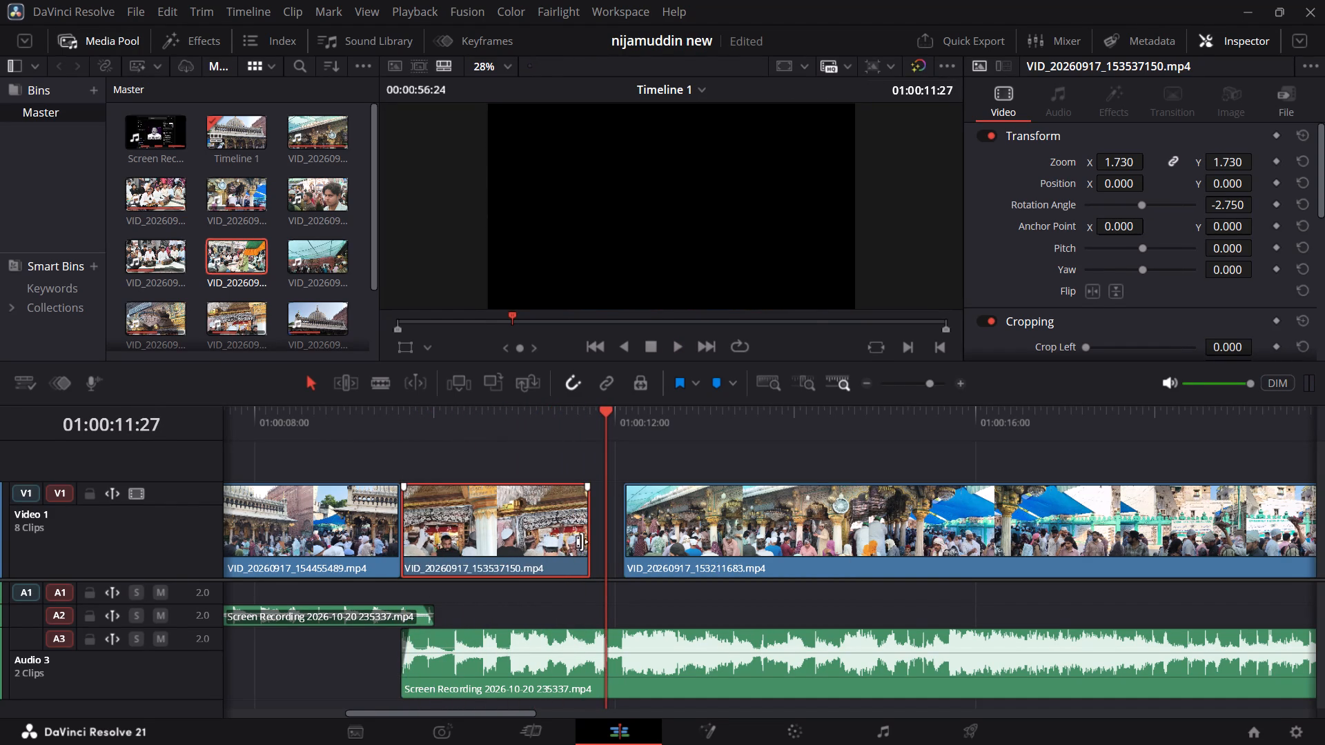
drag(584, 542, 610, 548)
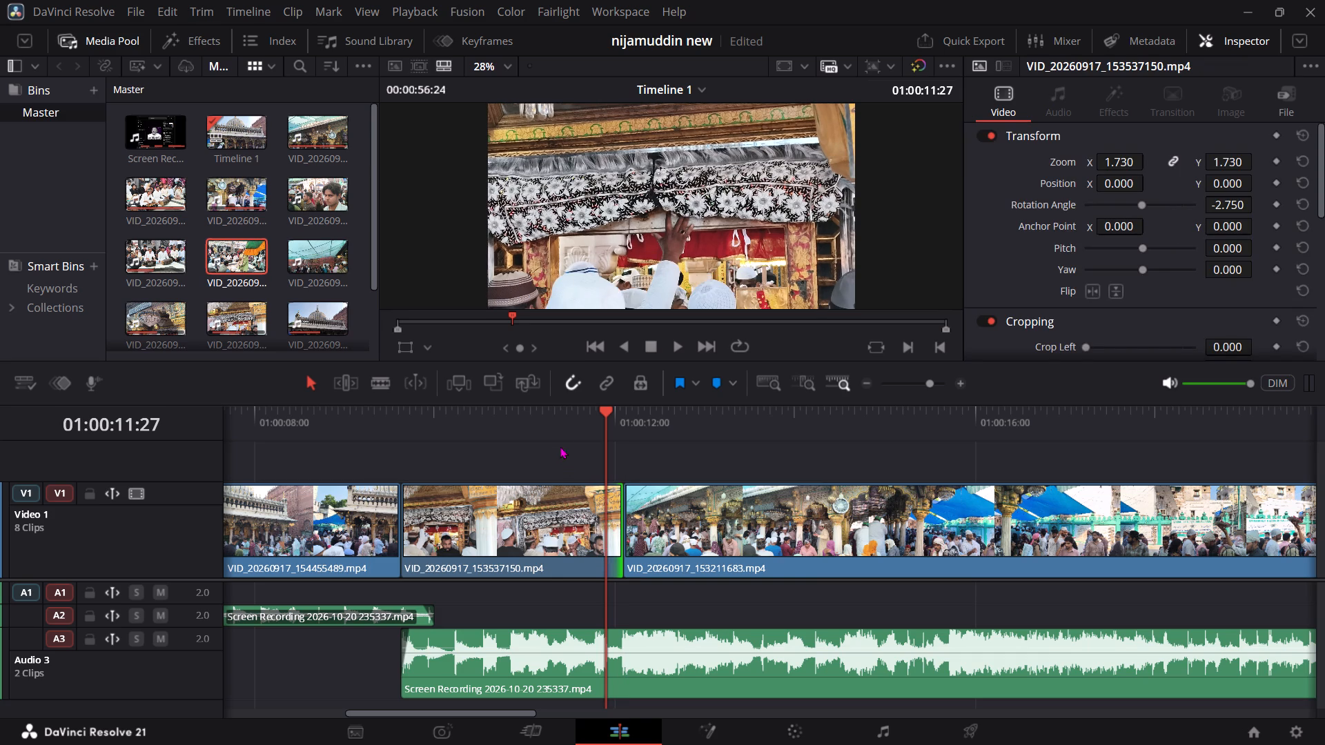
Replay the retrimmed shrine clip through the cut into the crowd clip to check its timing.
drag(556, 436, 410, 453)
key(space)
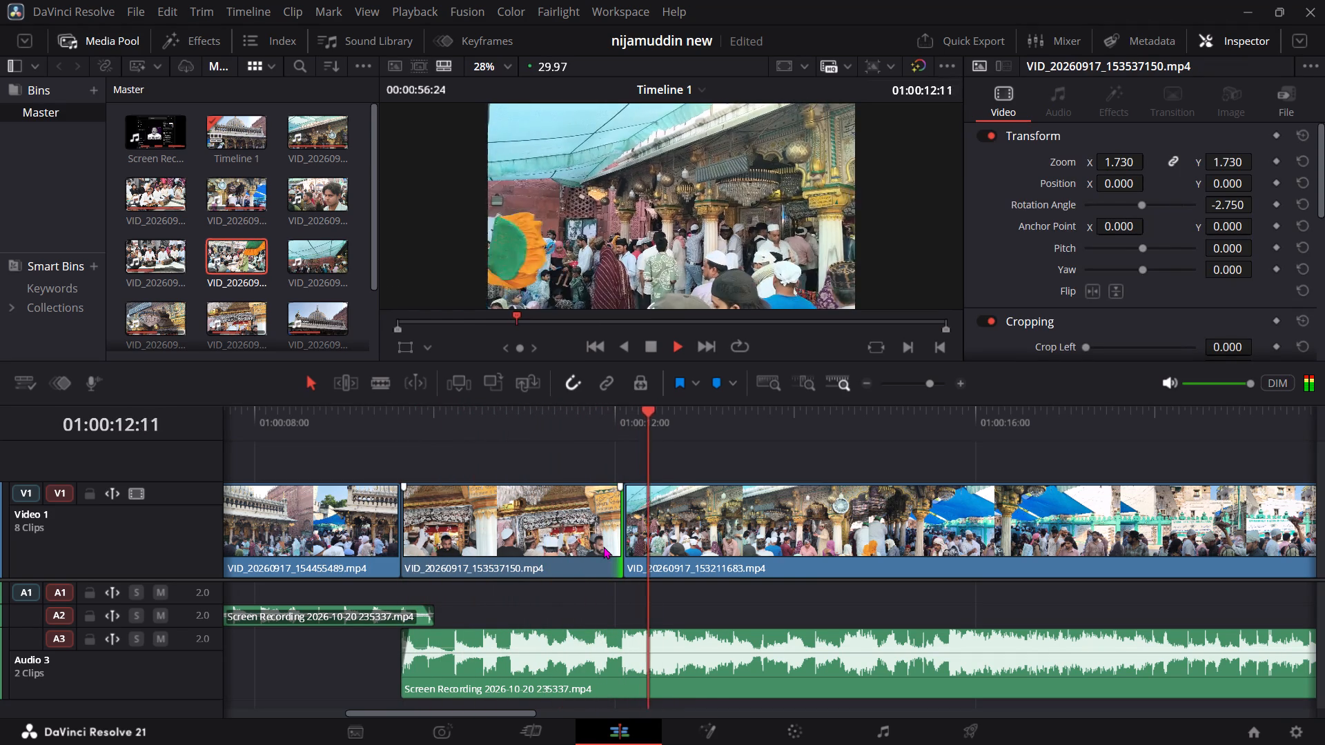
drag(656, 428, 446, 473)
key(space)
Reframe the shrine clip with zoom 1.290 and position Y -11.
click(556, 508)
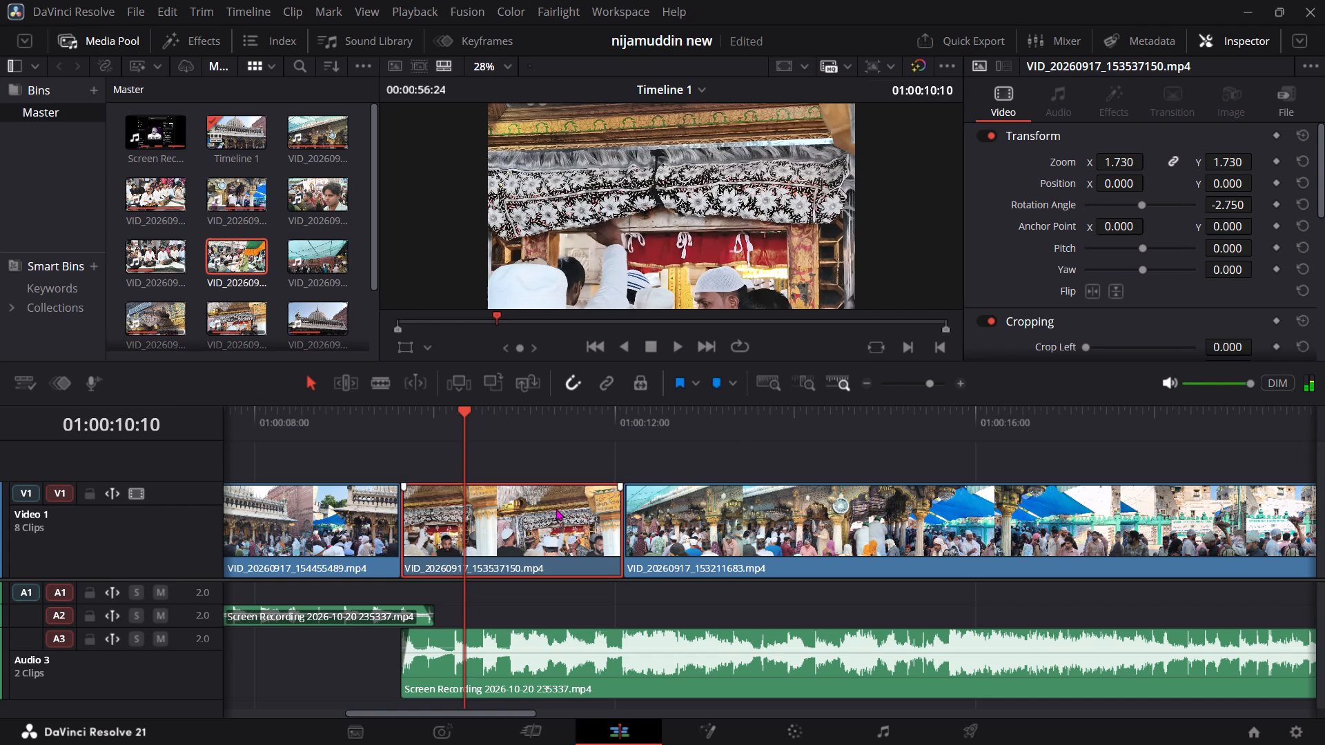
drag(1223, 186, 1225, 186)
drag(1225, 186, 662, 372)
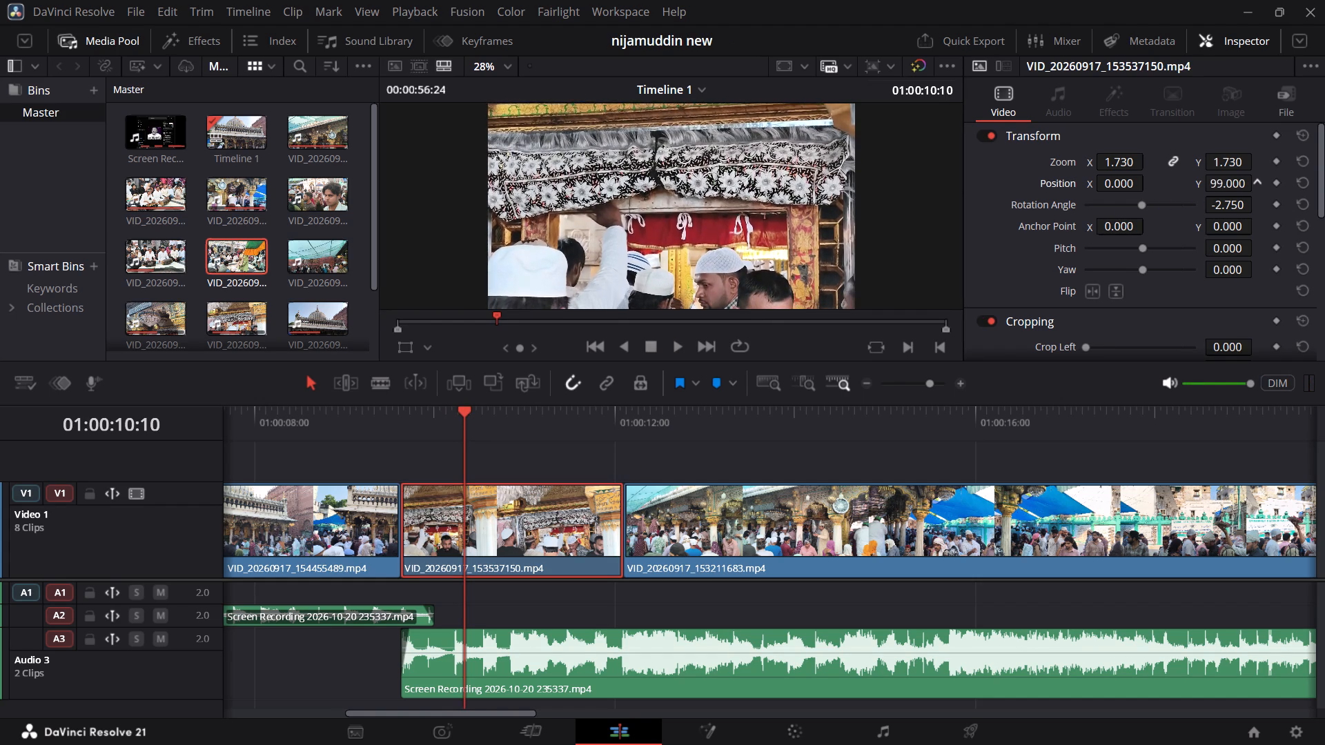
drag(662, 372, 714, 390)
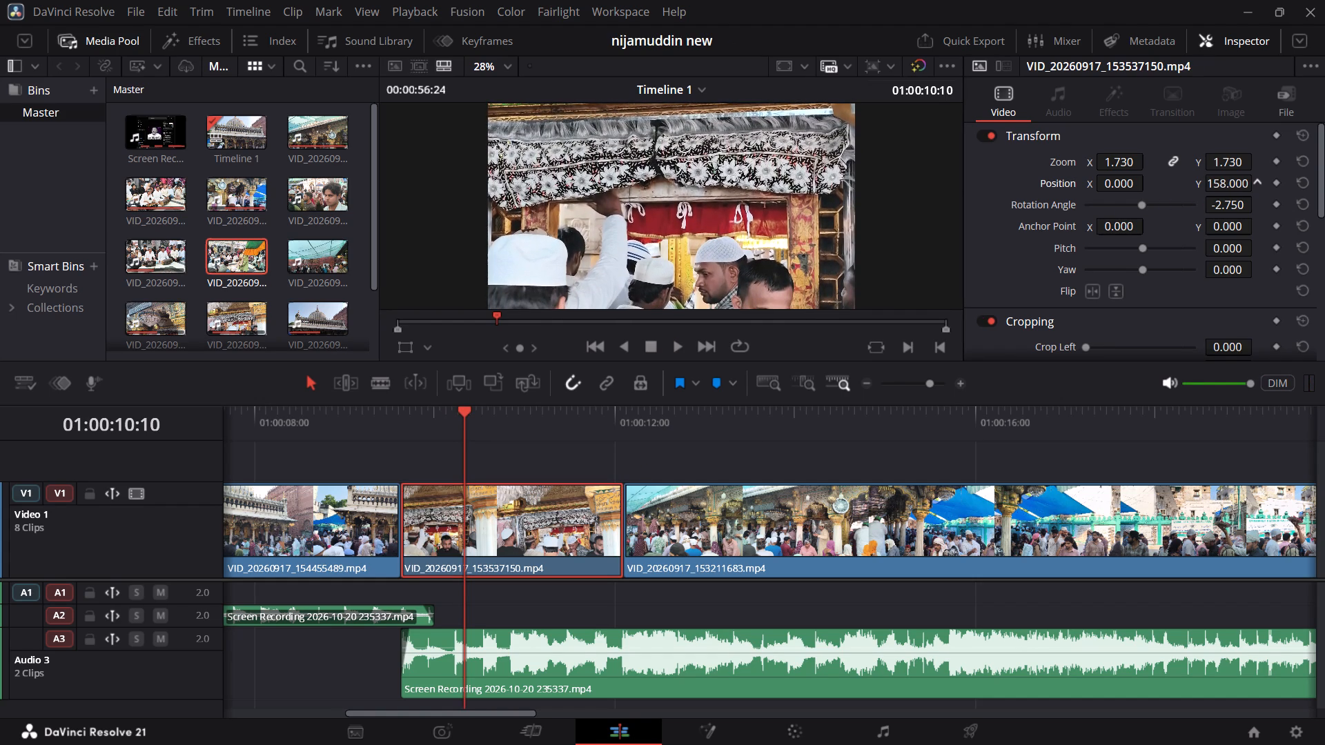
drag(714, 390, 657, 382)
drag(1120, 159, 1112, 163)
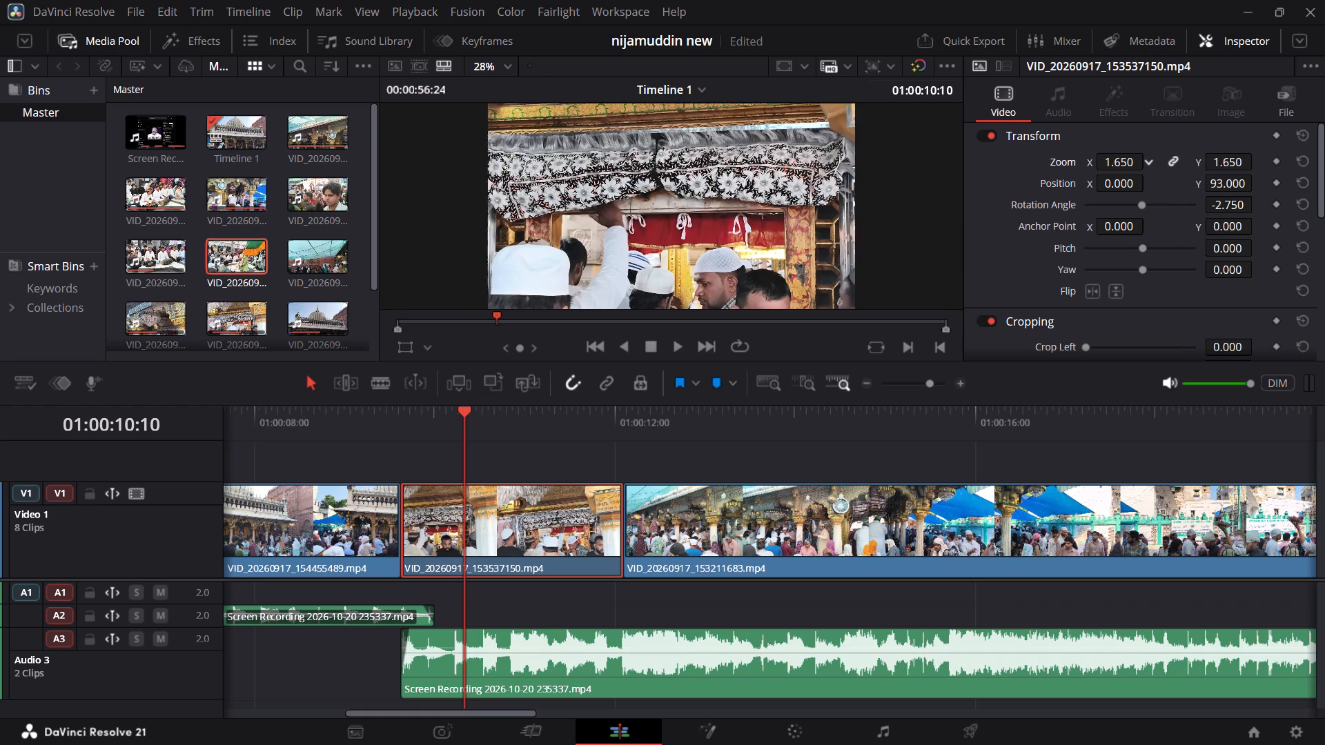
drag(1112, 163, 1048, 181)
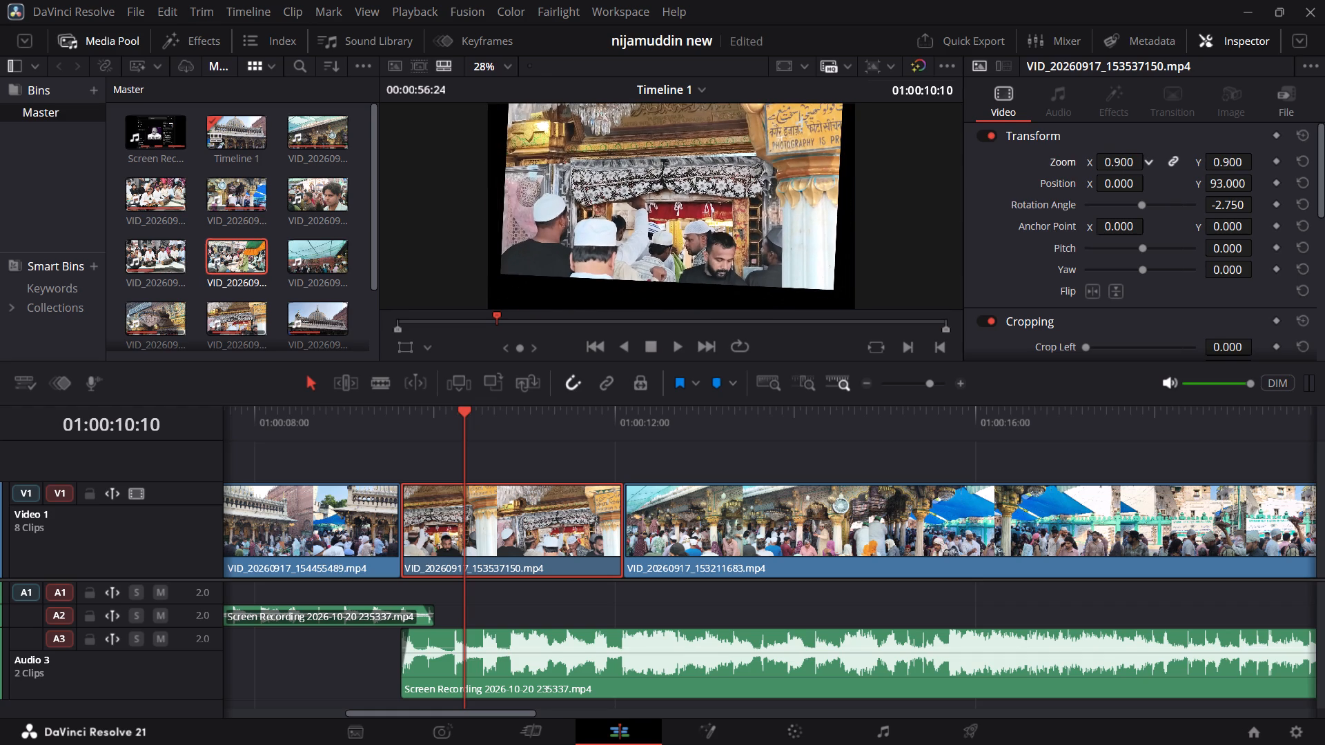
drag(1048, 181, 1068, 195)
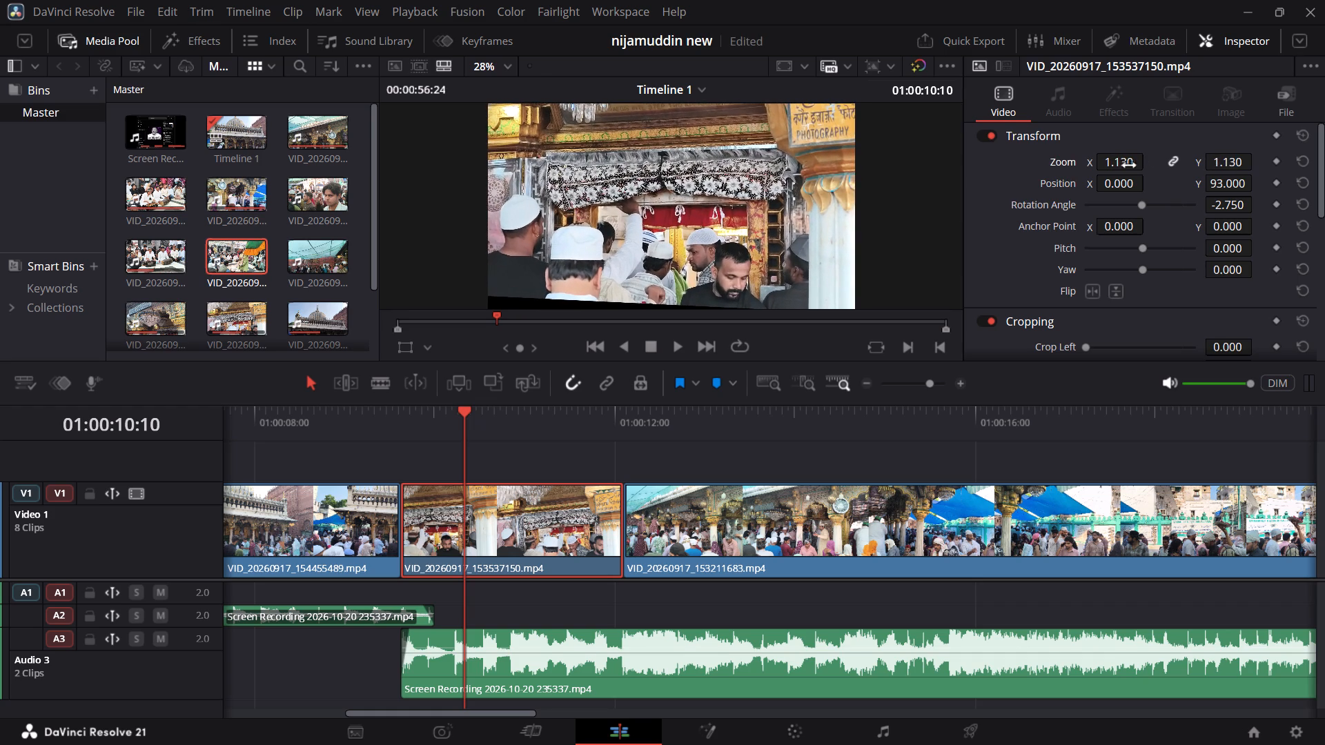
drag(1234, 179, 1164, 176)
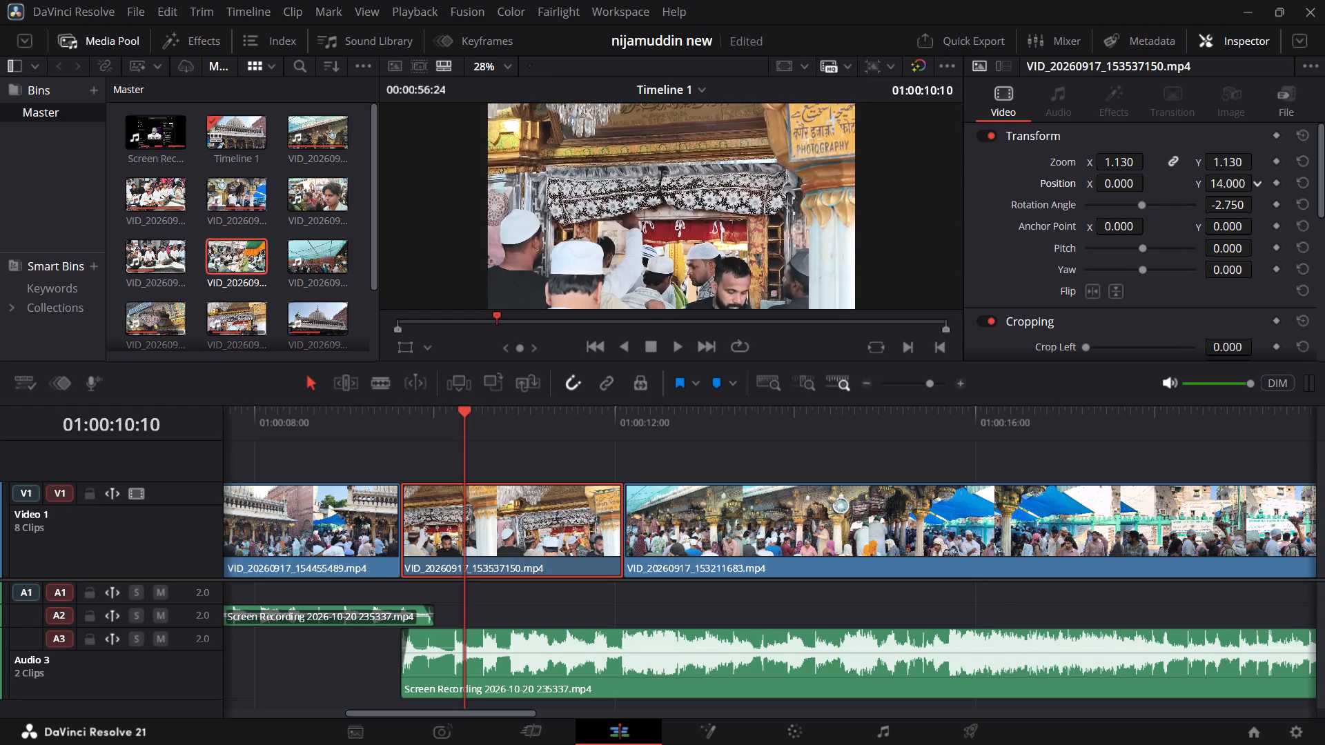
drag(1164, 176, 1144, 170)
drag(1118, 164, 1119, 163)
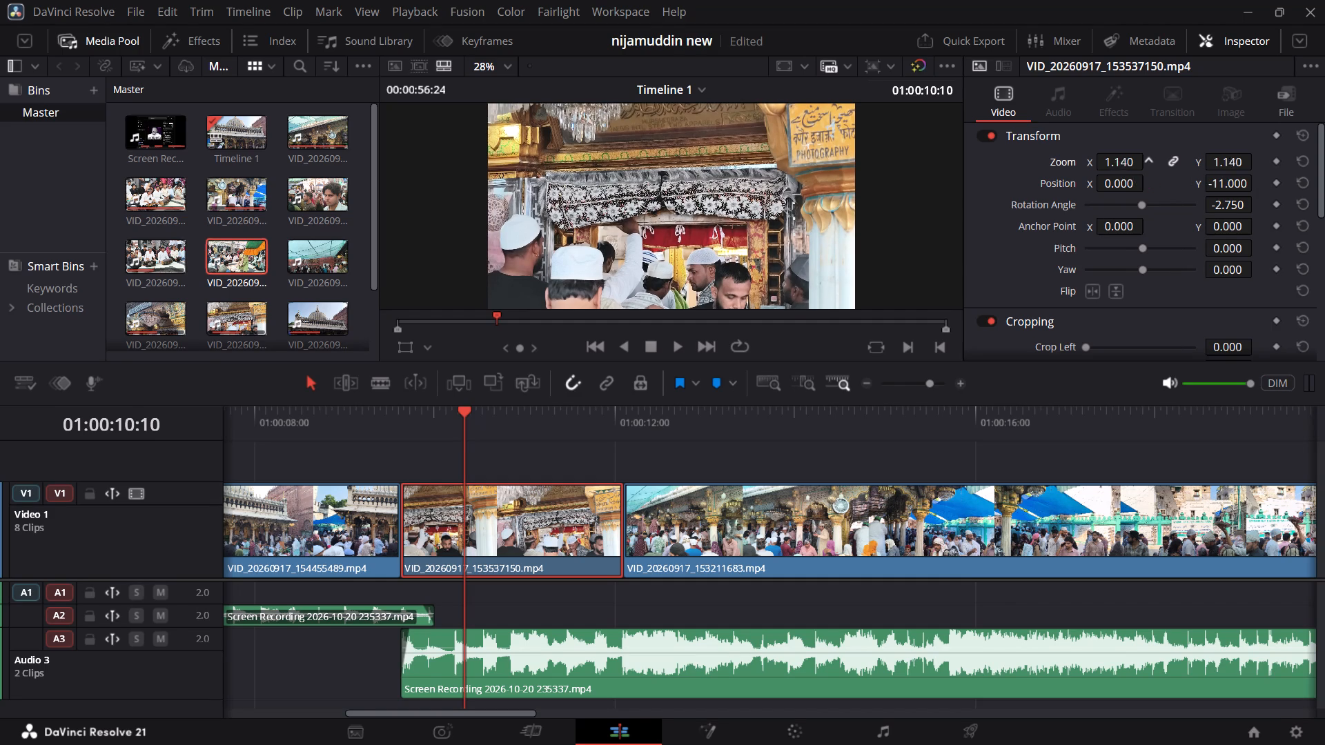
drag(1119, 163, 1132, 166)
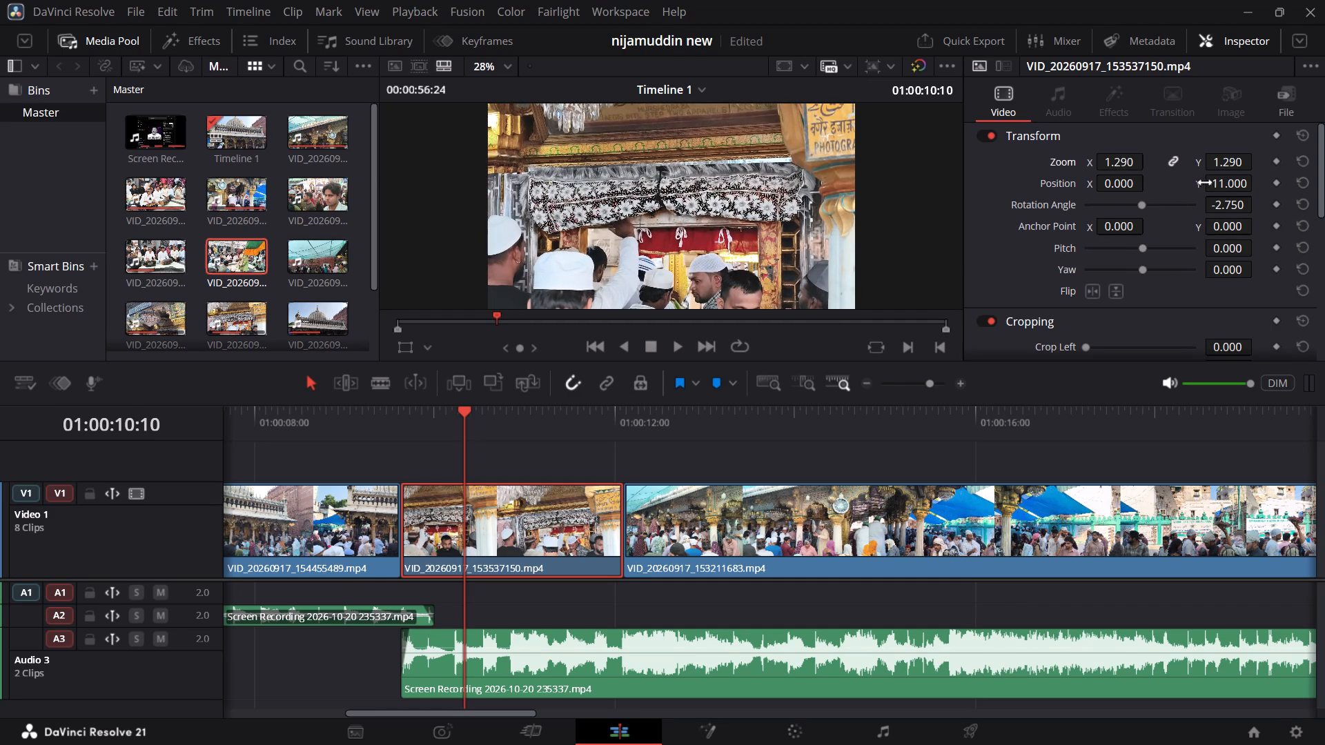
Show the viewer's safe-area guides and shift the shrine clip to position X 47, Y 21.
drag(1219, 184, 1228, 186)
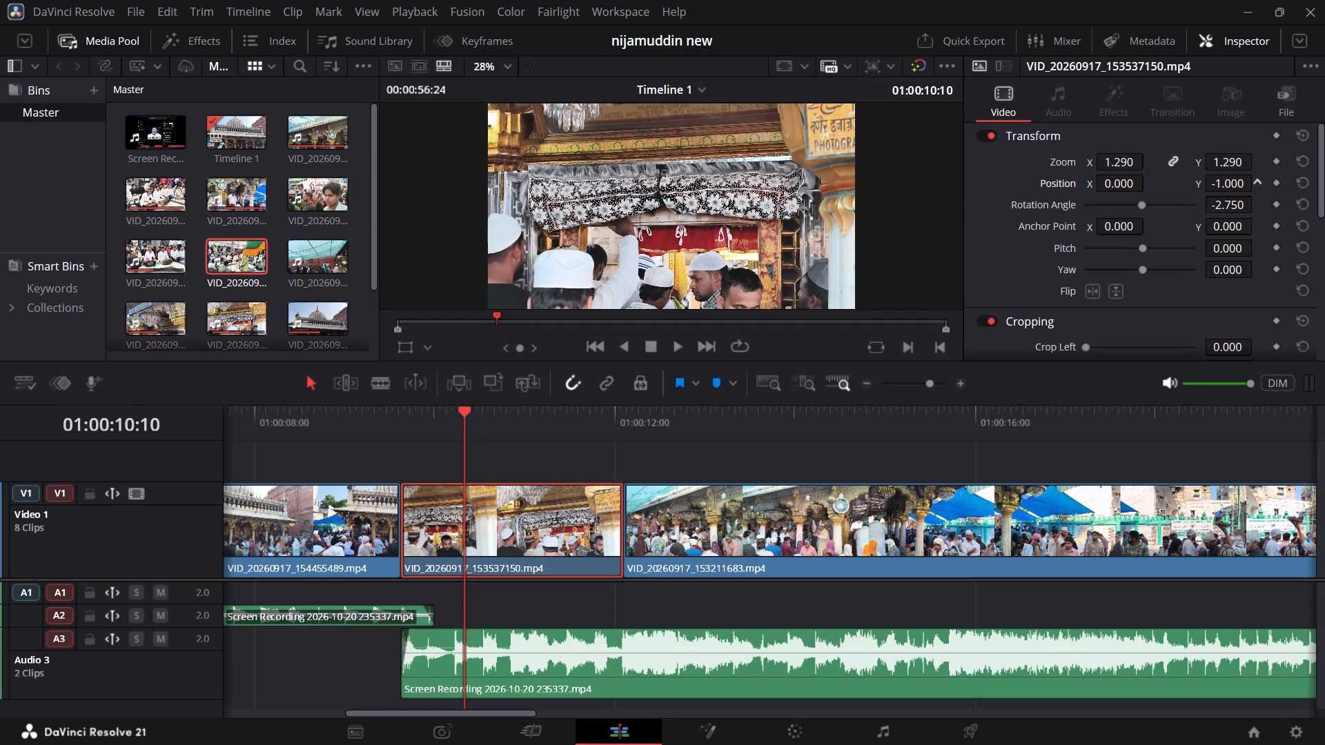
drag(1228, 186, 1227, 186)
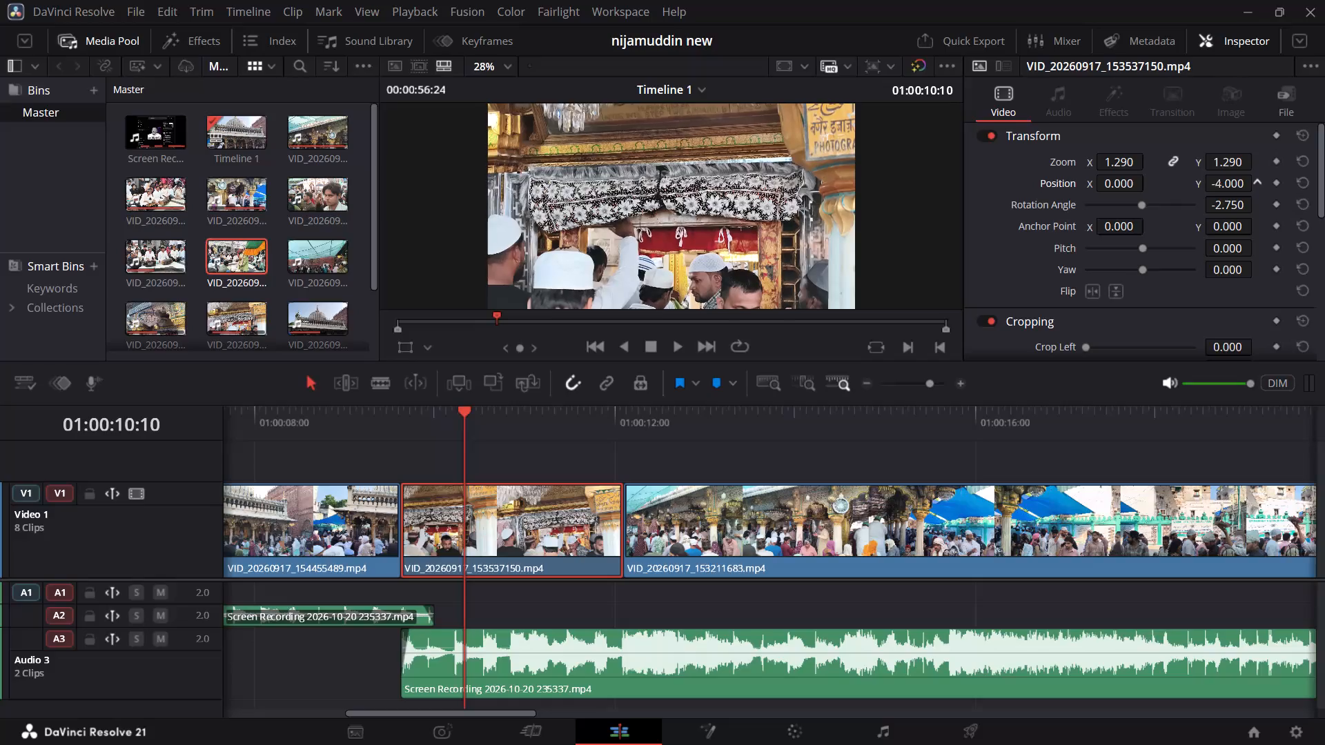
drag(1227, 186, 1230, 187)
drag(1130, 188, 1141, 190)
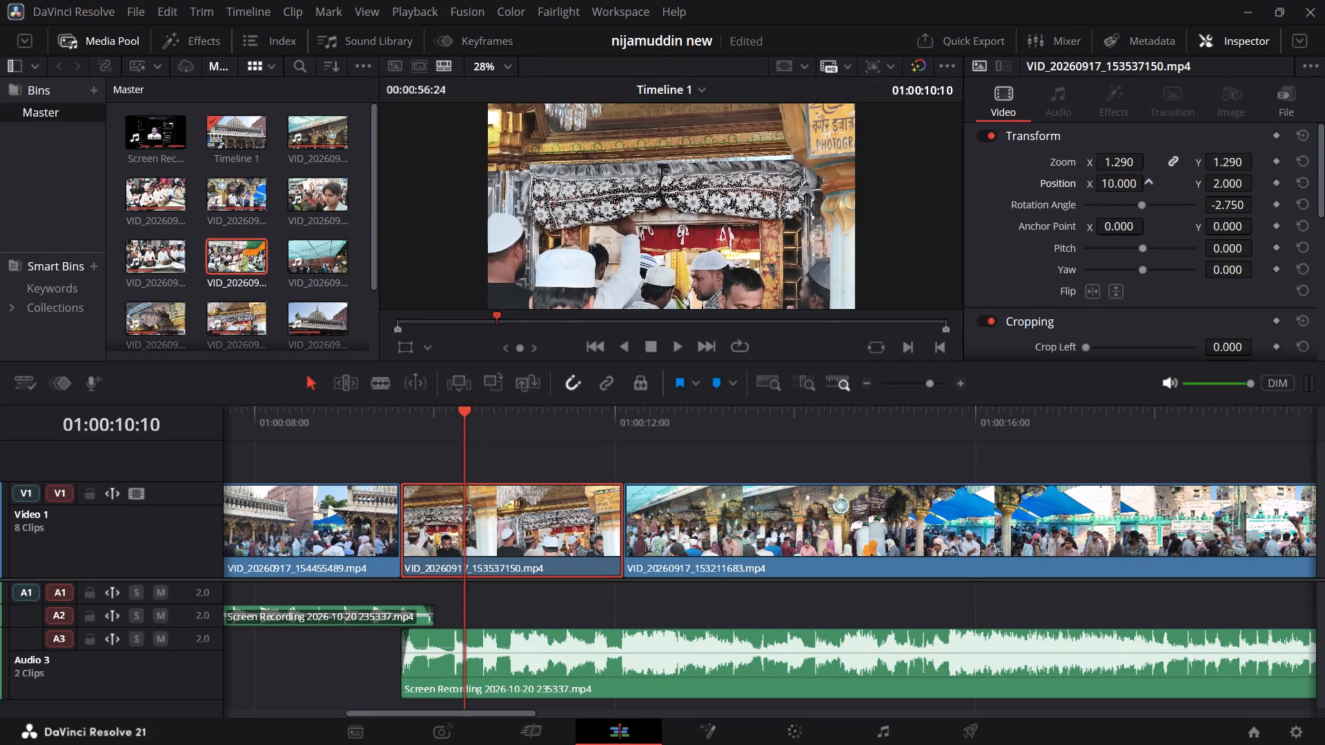
drag(1141, 190, 1163, 190)
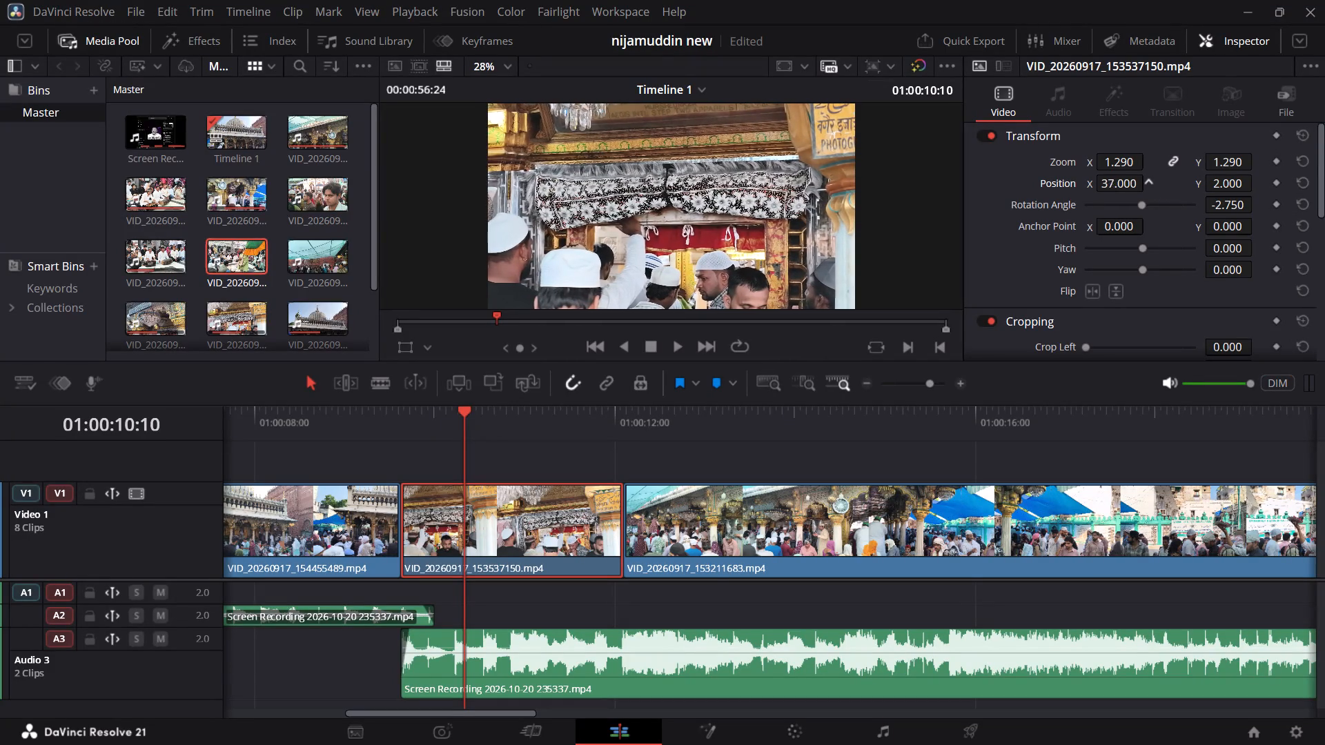
drag(1163, 190, 1171, 191)
click(786, 59)
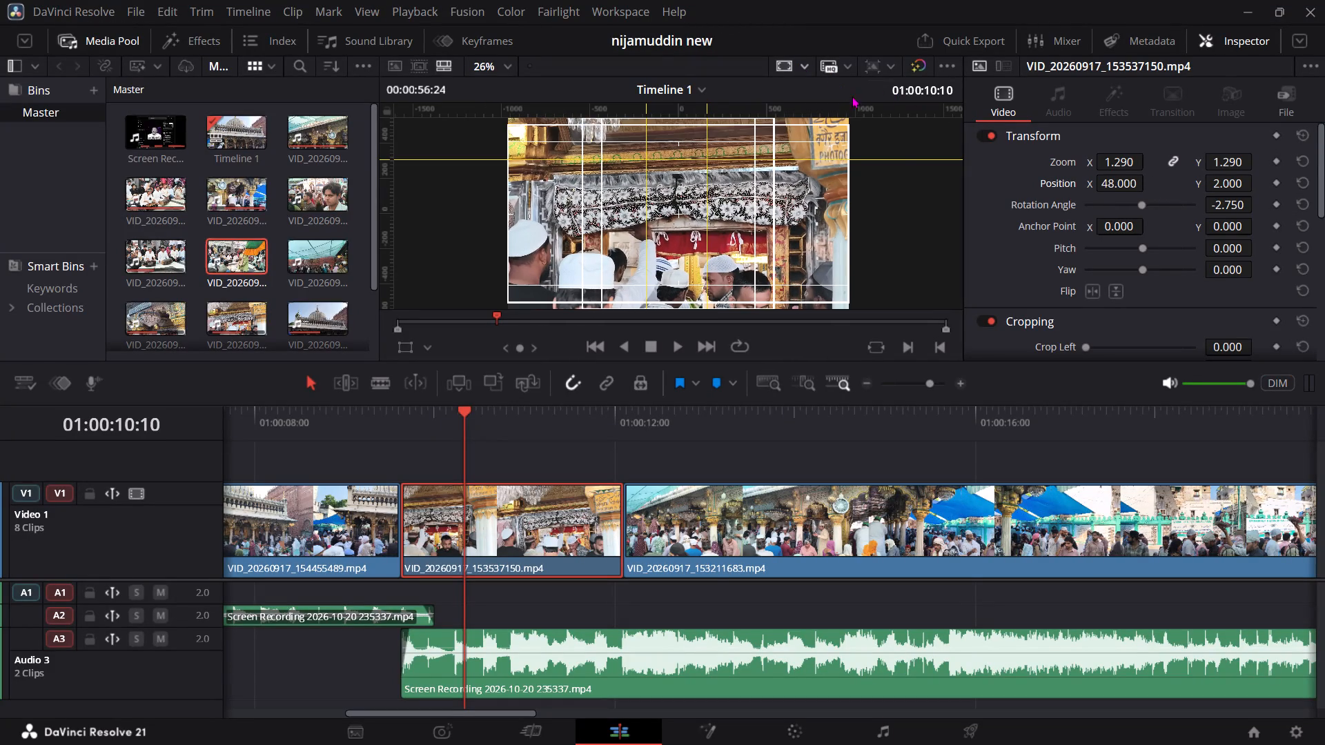
click(1114, 188)
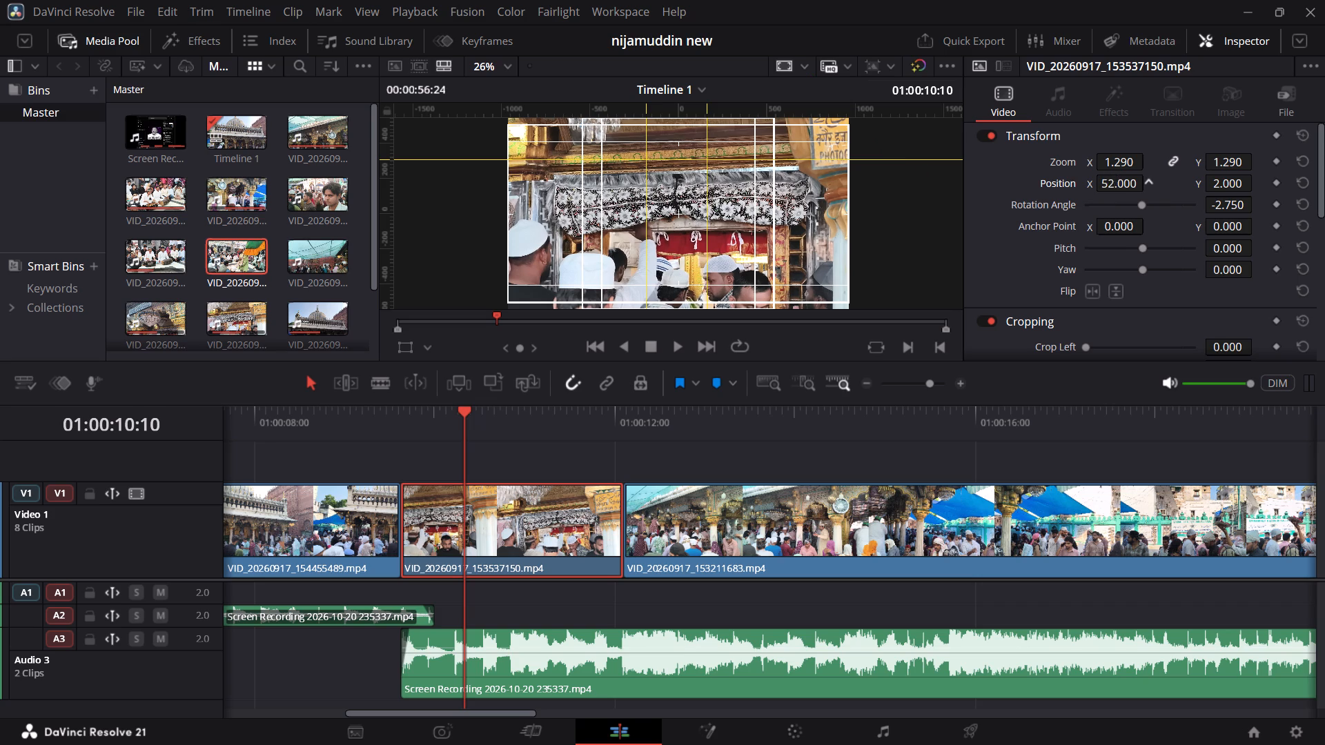
drag(1222, 186, 1239, 186)
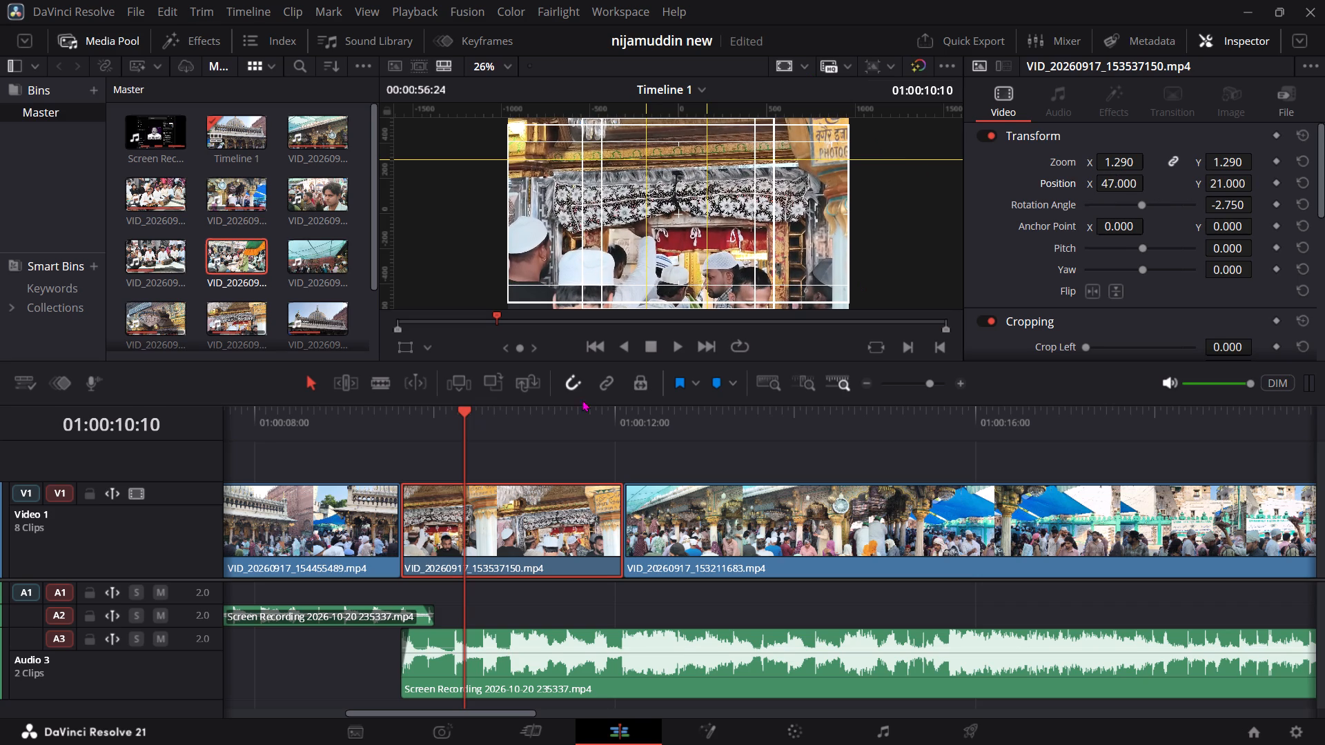
Replay the reframed shrine clip to 01:00:11:21 and set its position X to 0.
drag(494, 417, 394, 424)
key(space)
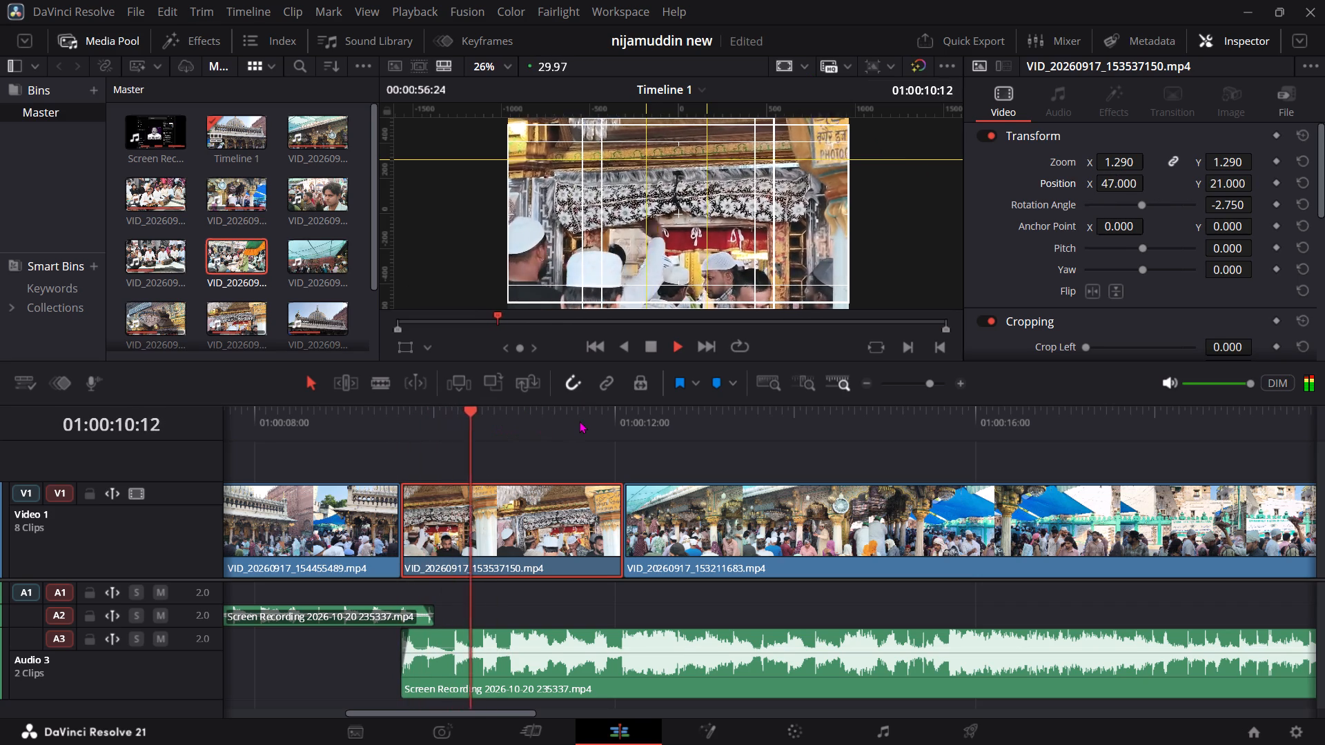
key(space)
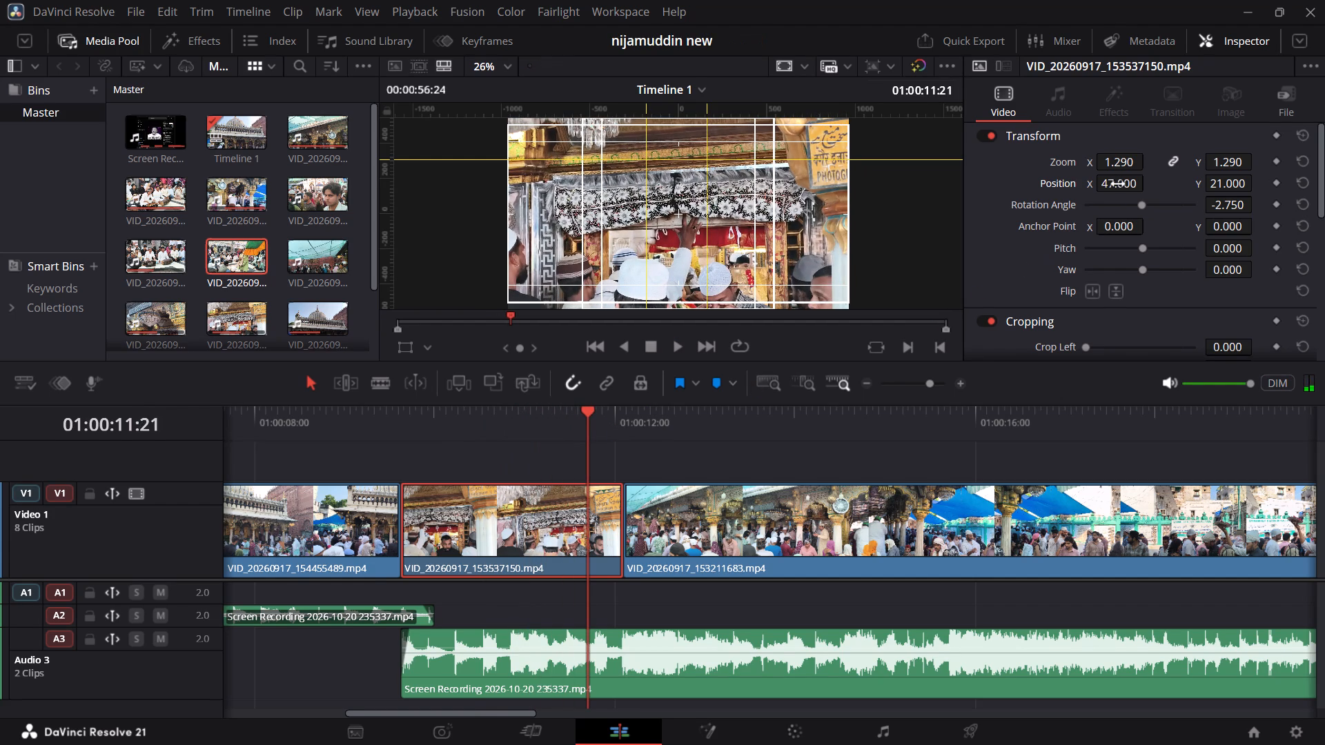
drag(1118, 184, 1083, 186)
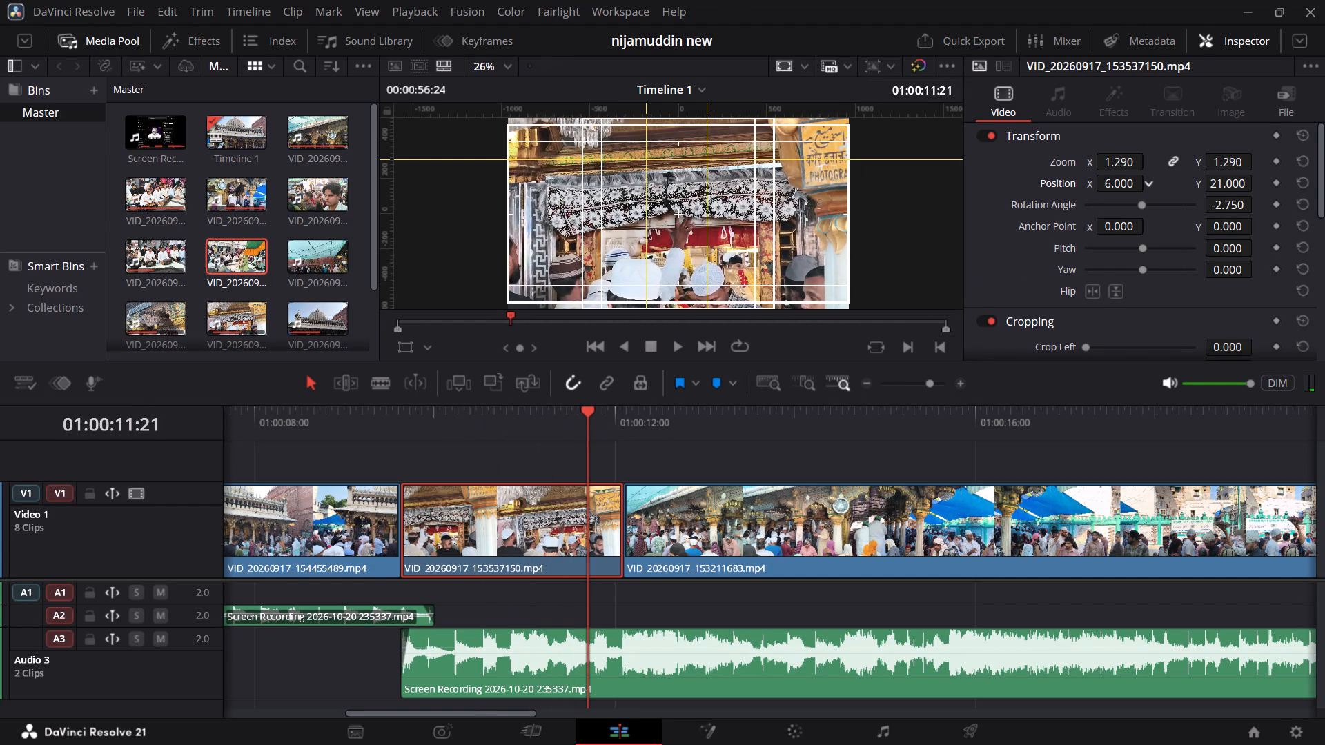
drag(1083, 186, 1077, 186)
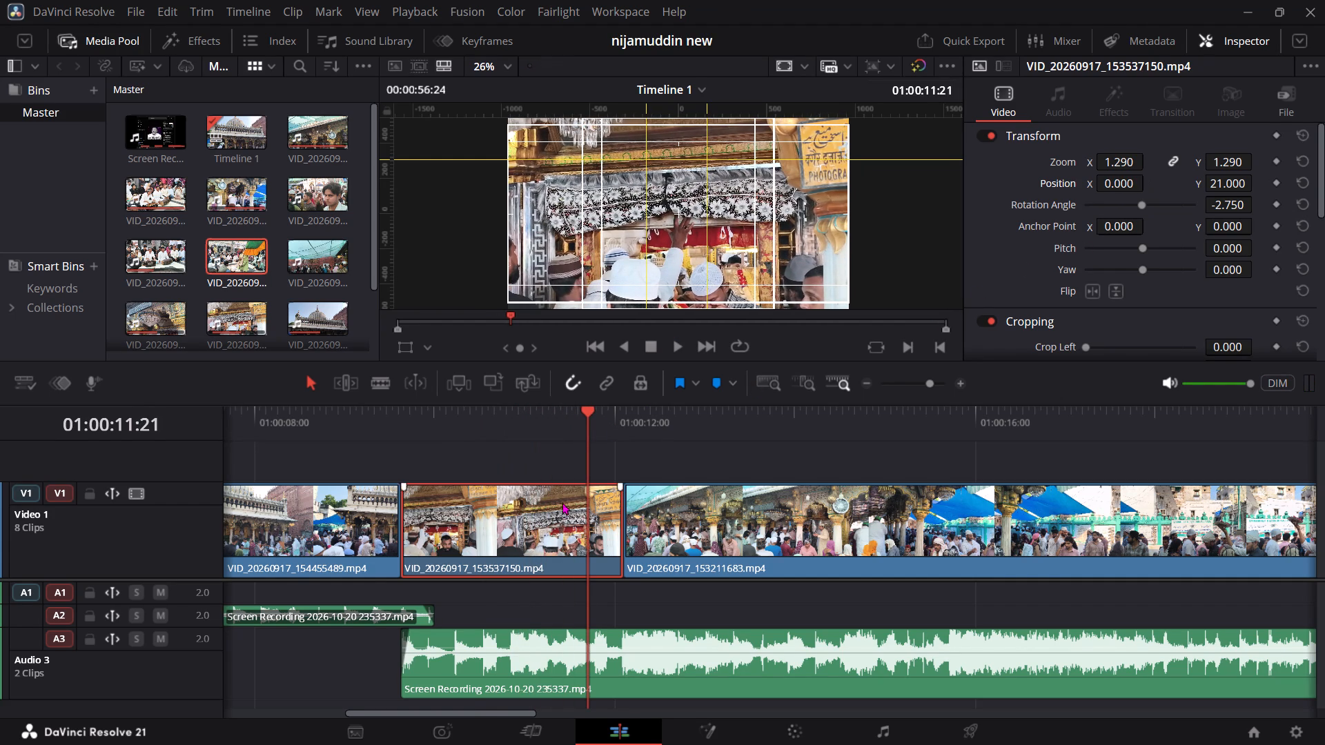
Hide the viewer's safe-area guides and replay the reframed shrine clip into the crowd clip from 01:00:09:12.
drag(476, 435, 380, 435)
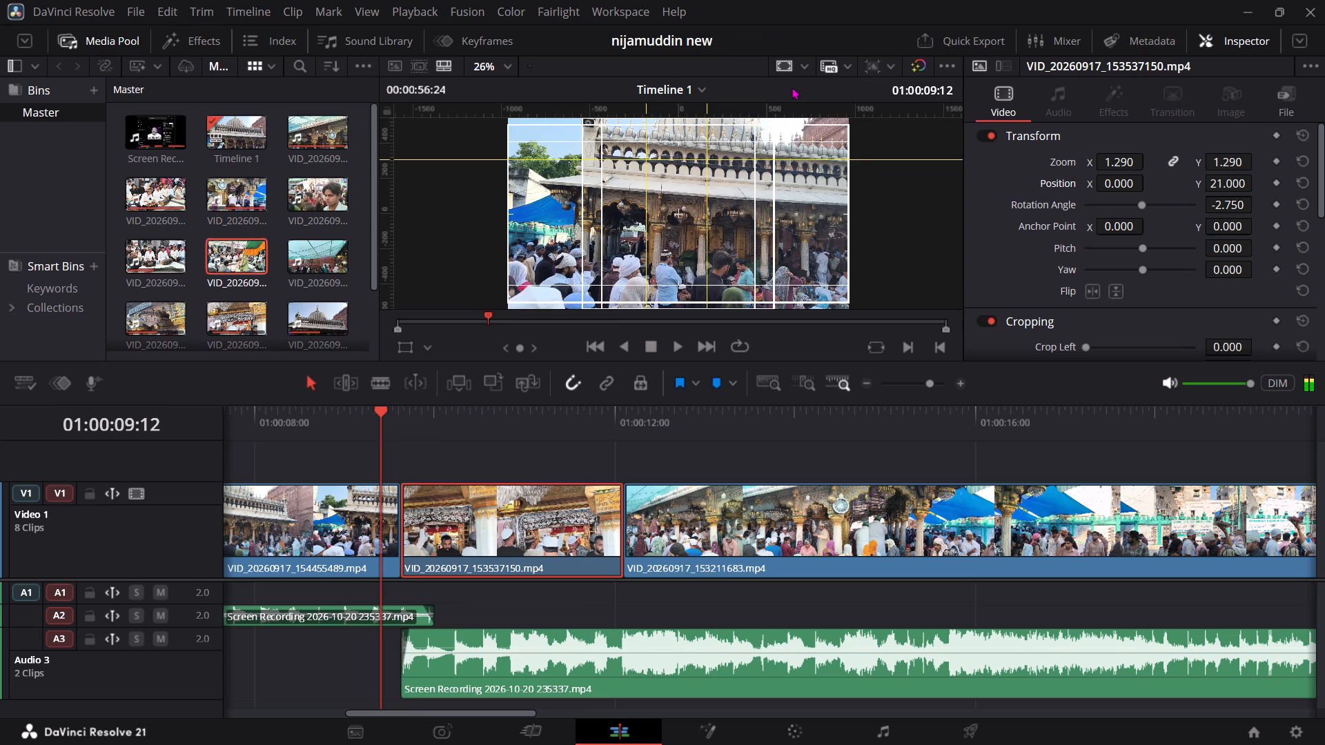
click(780, 74)
key(space)
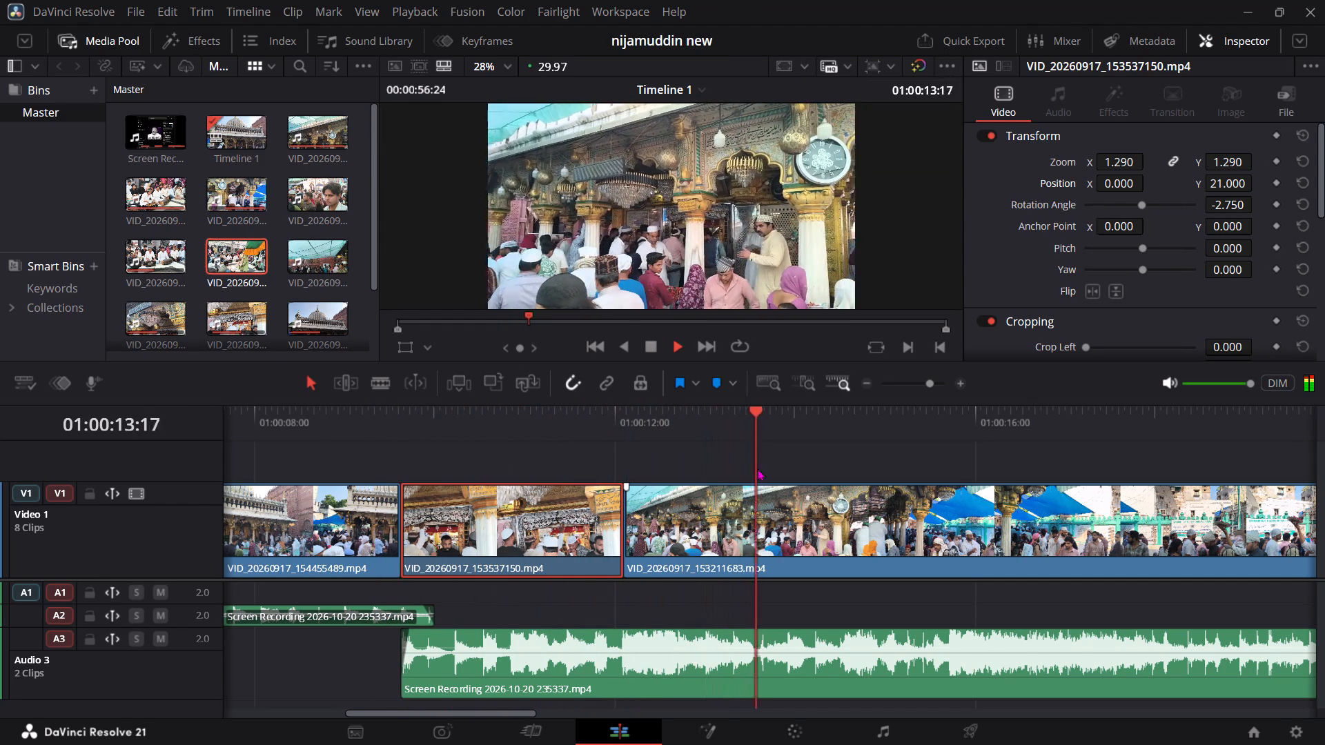
drag(739, 418, 195, 498)
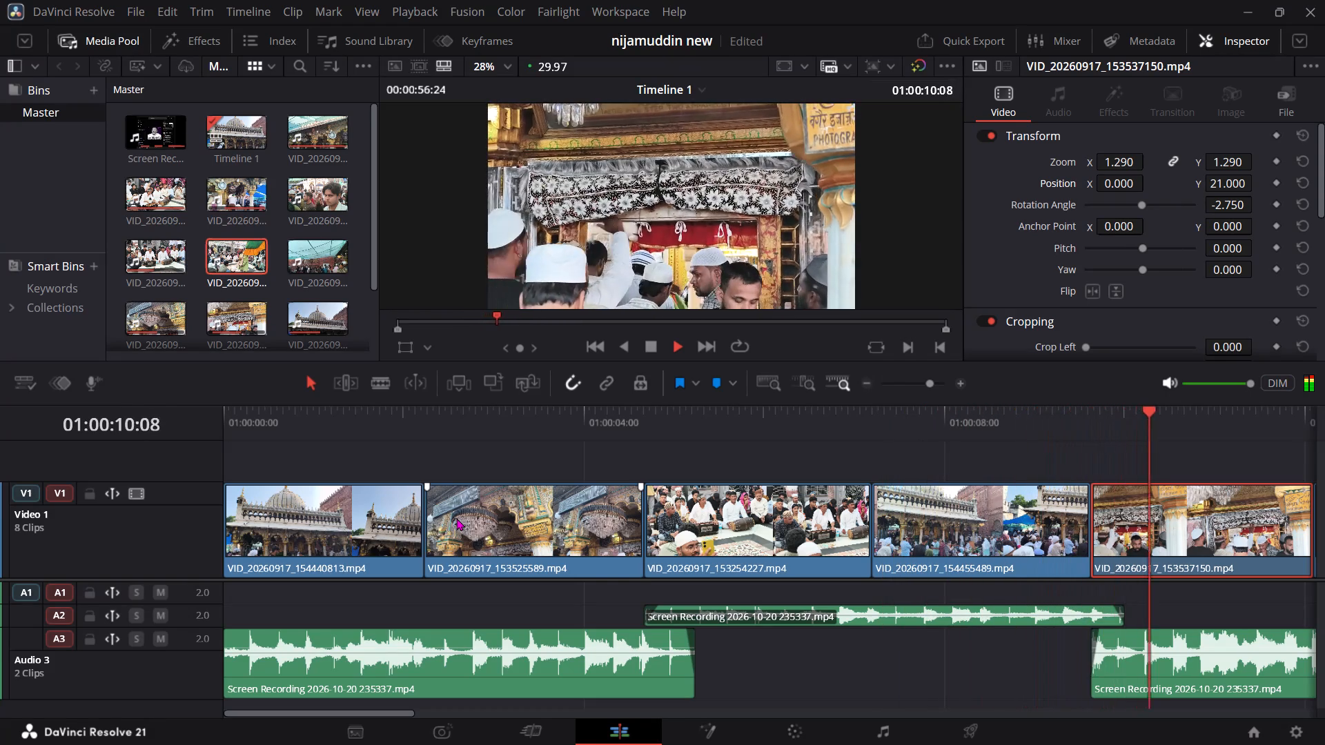
key(space)
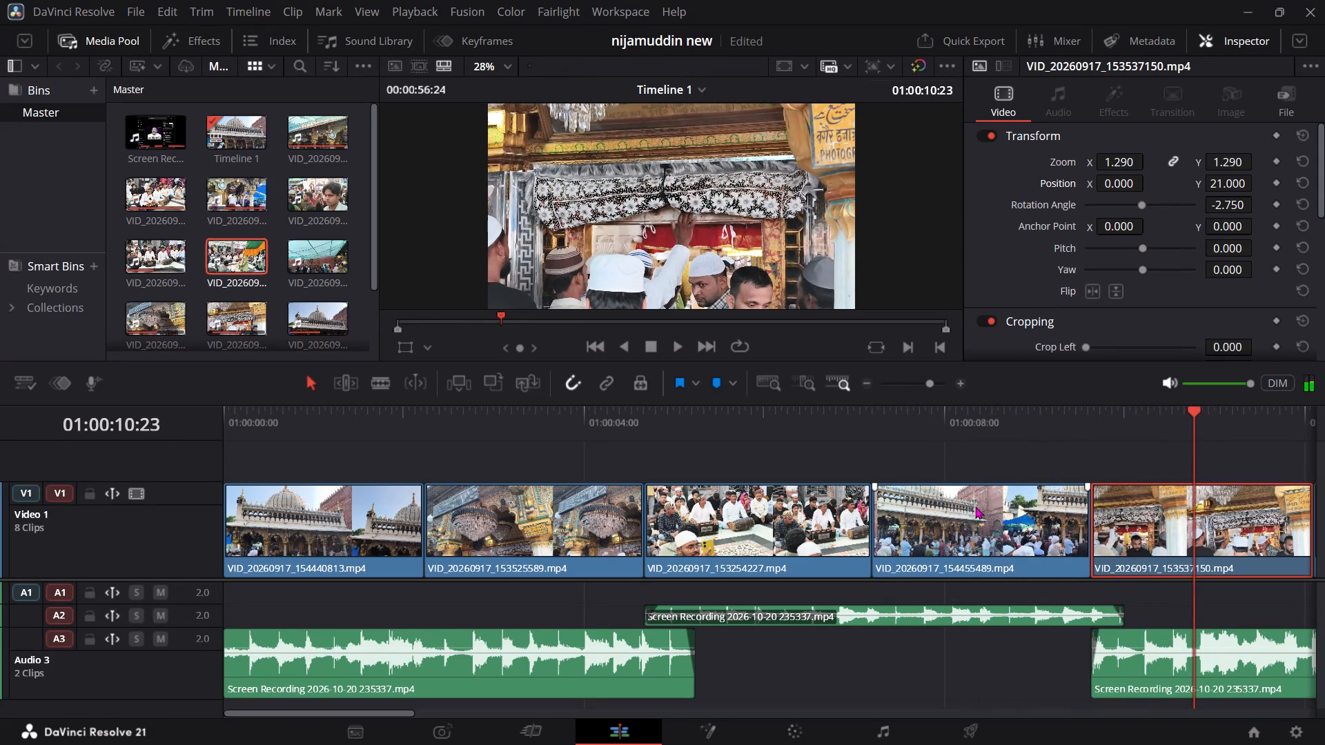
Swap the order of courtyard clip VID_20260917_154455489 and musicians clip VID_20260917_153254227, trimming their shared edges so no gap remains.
drag(964, 535, 717, 468)
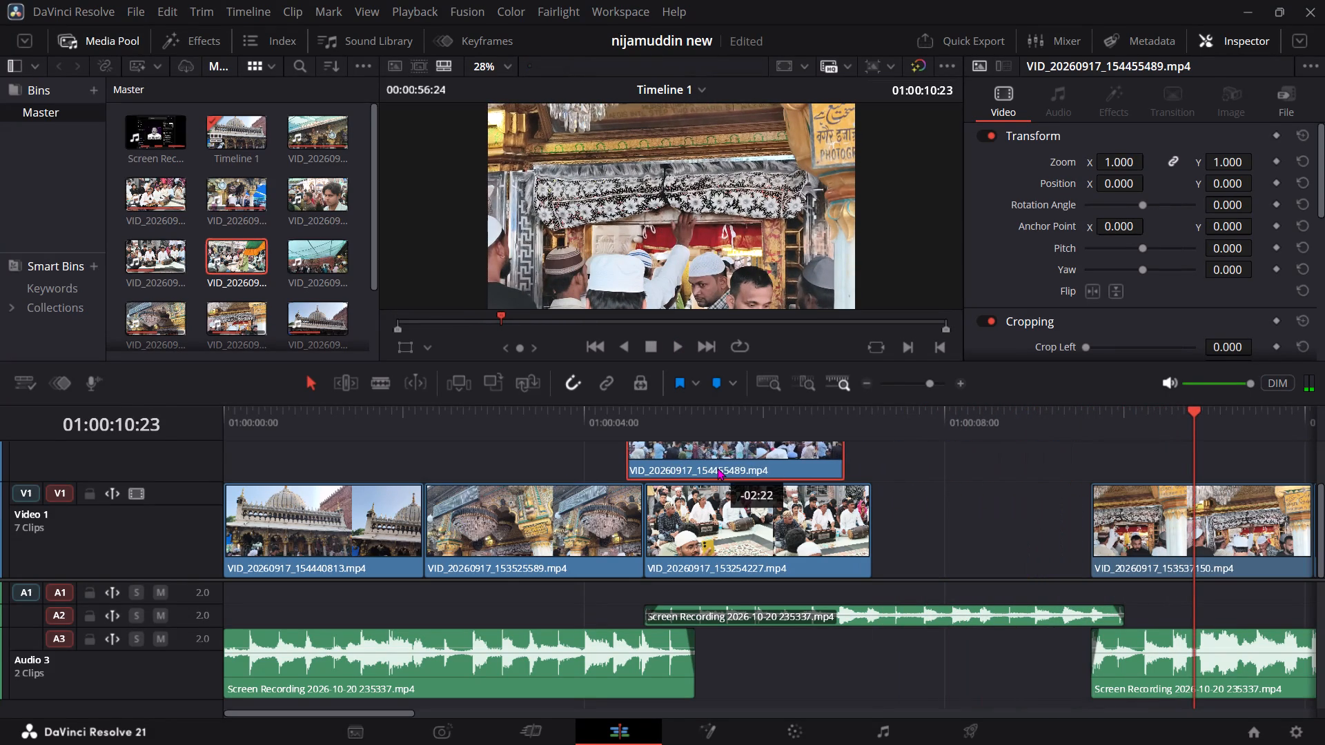
drag(717, 468, 733, 470)
drag(745, 524, 798, 520)
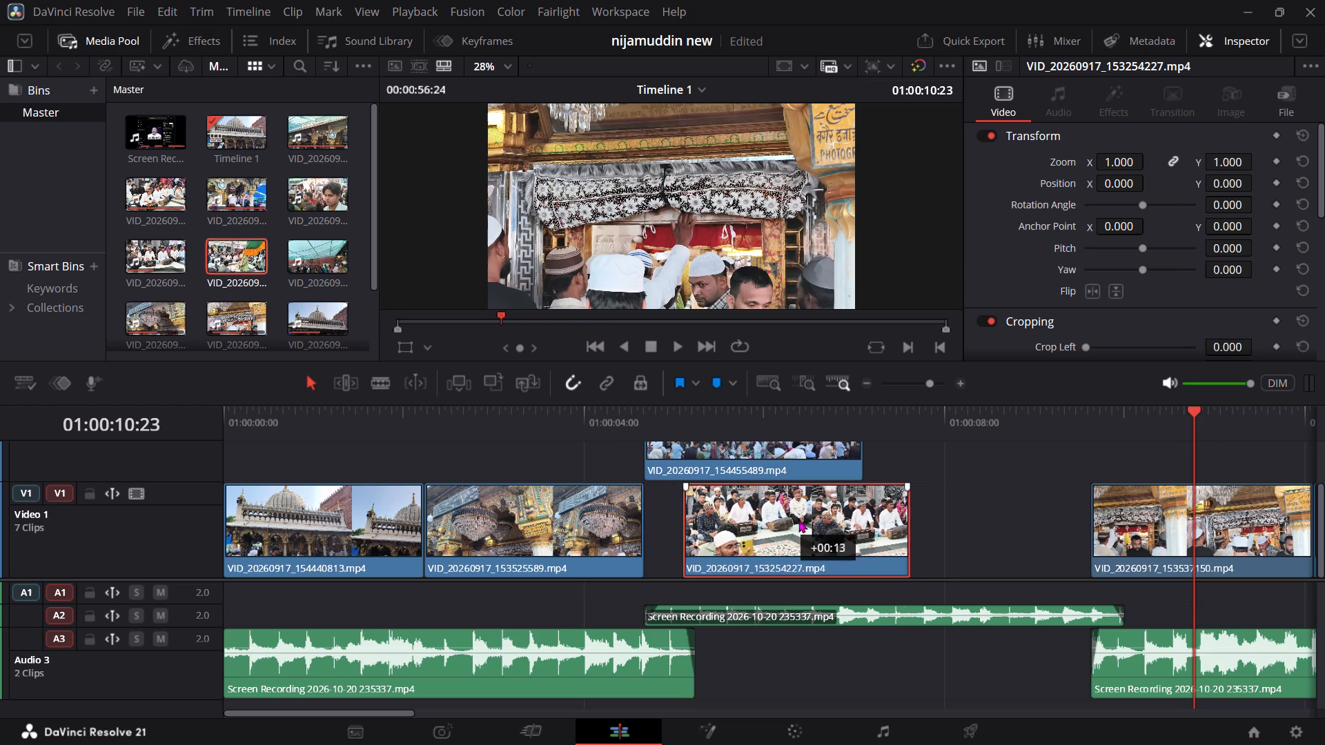
drag(798, 520, 972, 520)
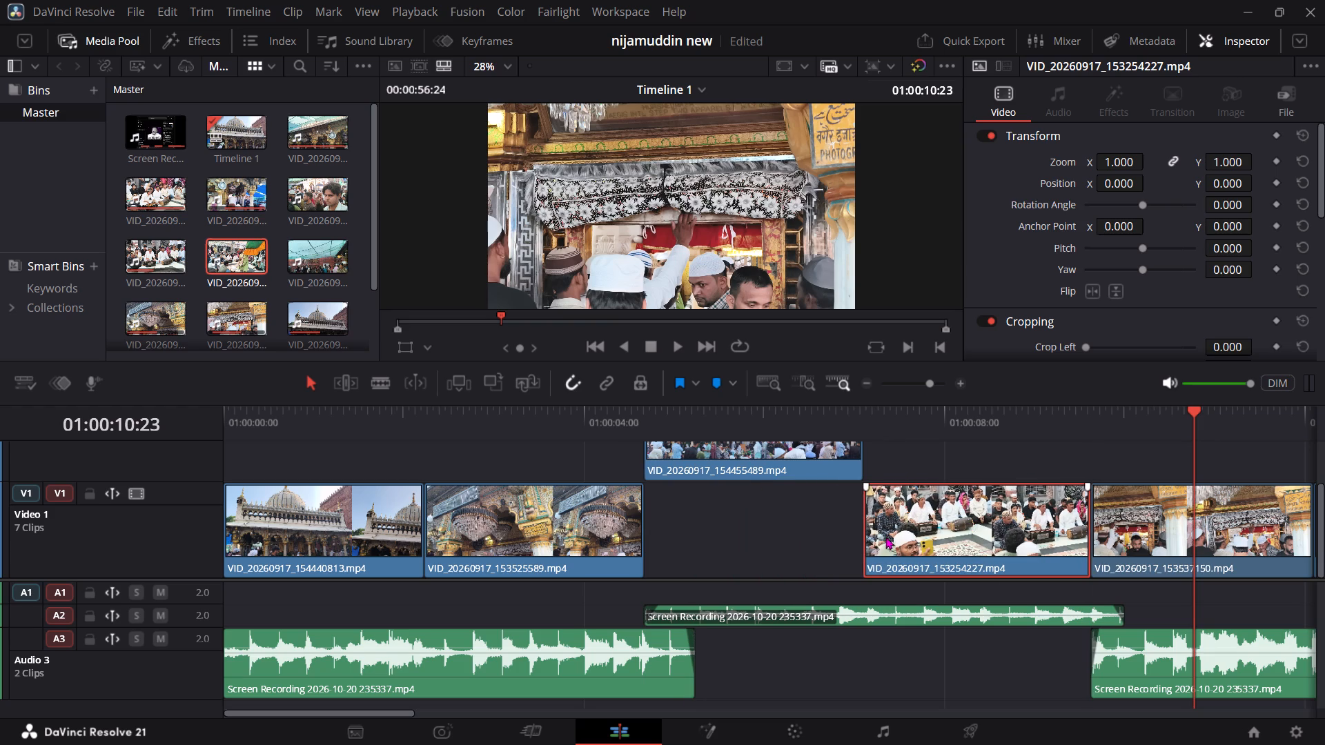
drag(864, 549, 866, 549)
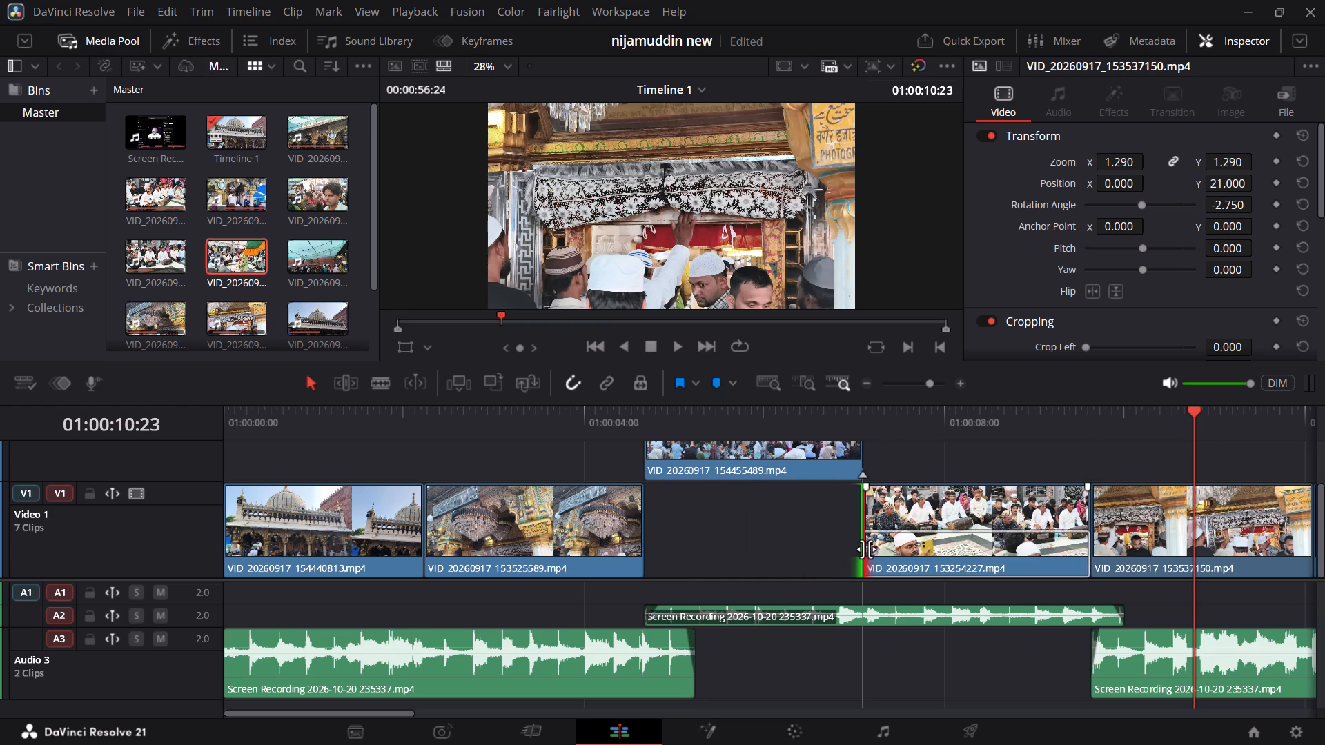
drag(866, 549, 878, 551)
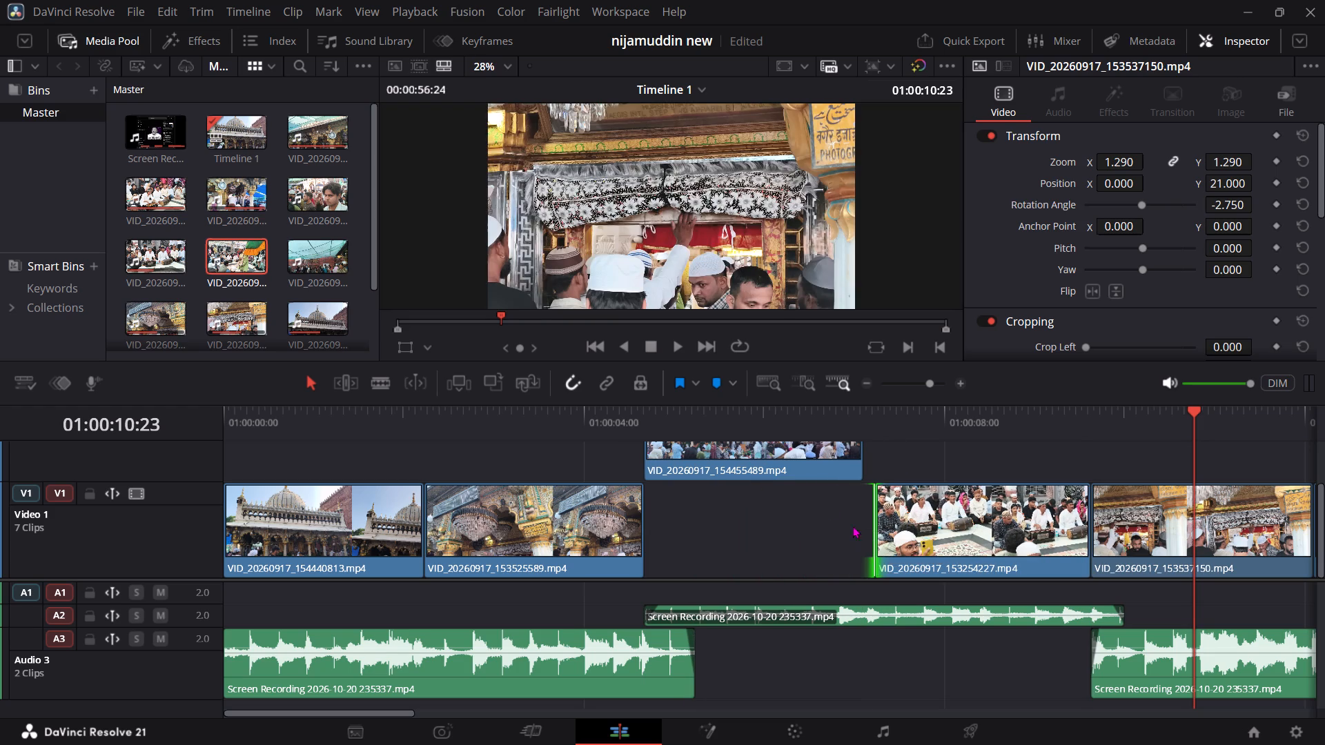
drag(807, 464, 807, 508)
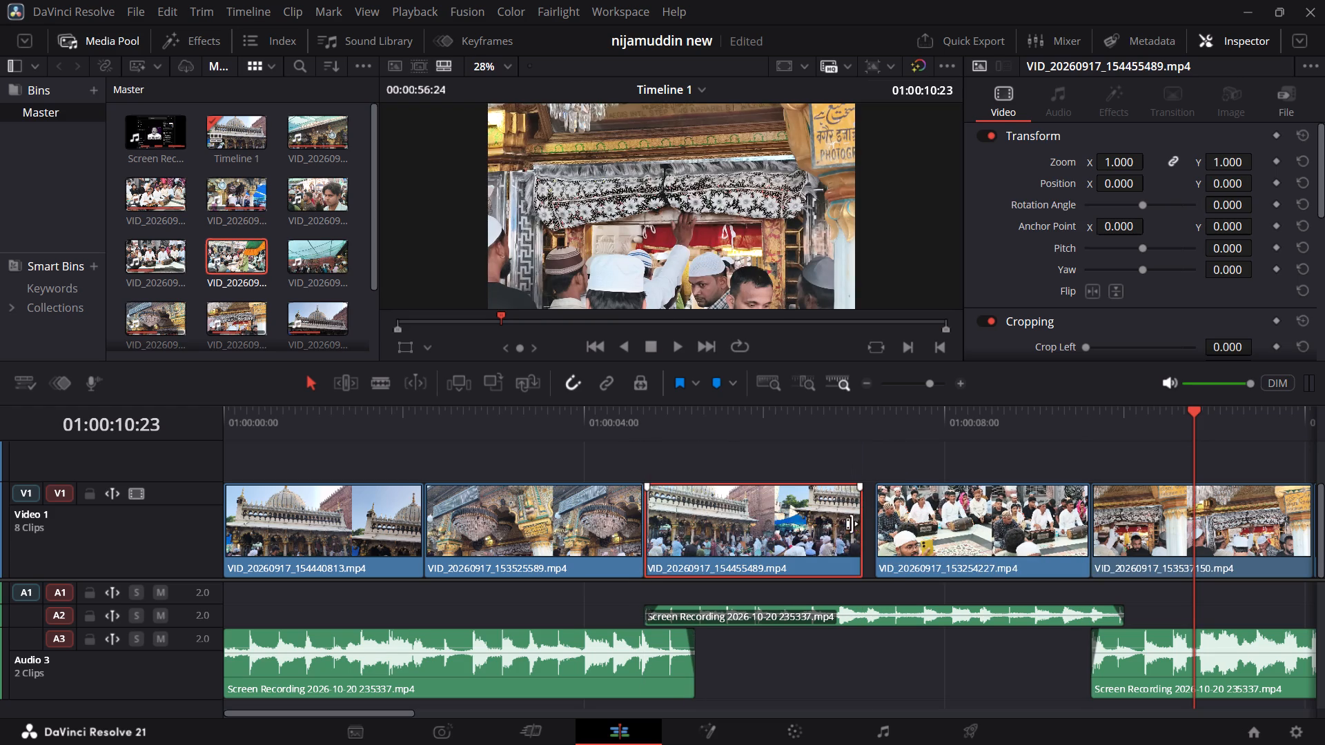
drag(856, 524, 862, 524)
Replay the reordered clips from 01:00:05:29 and the crowd clip against the song, stopping at 01:00:15:08.
drag(836, 433, 762, 447)
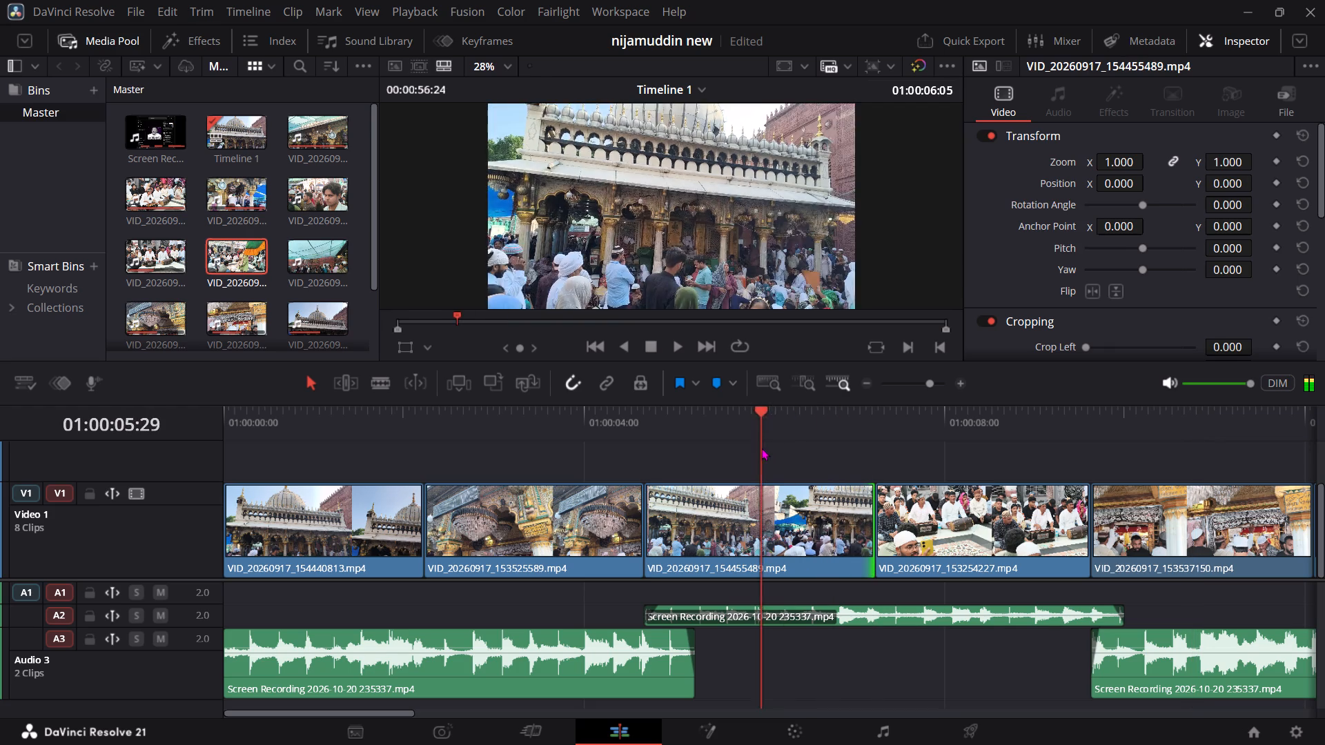
key(space)
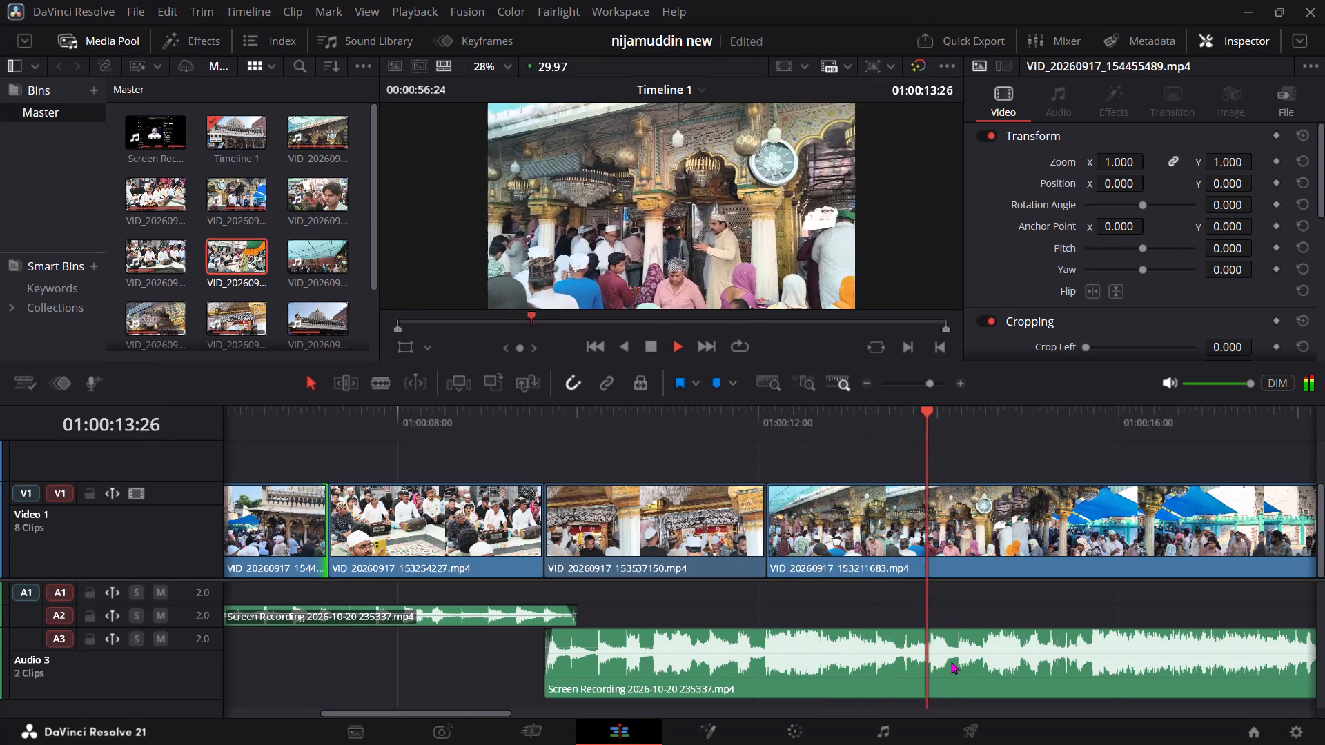
key(space)
drag(823, 424, 715, 458)
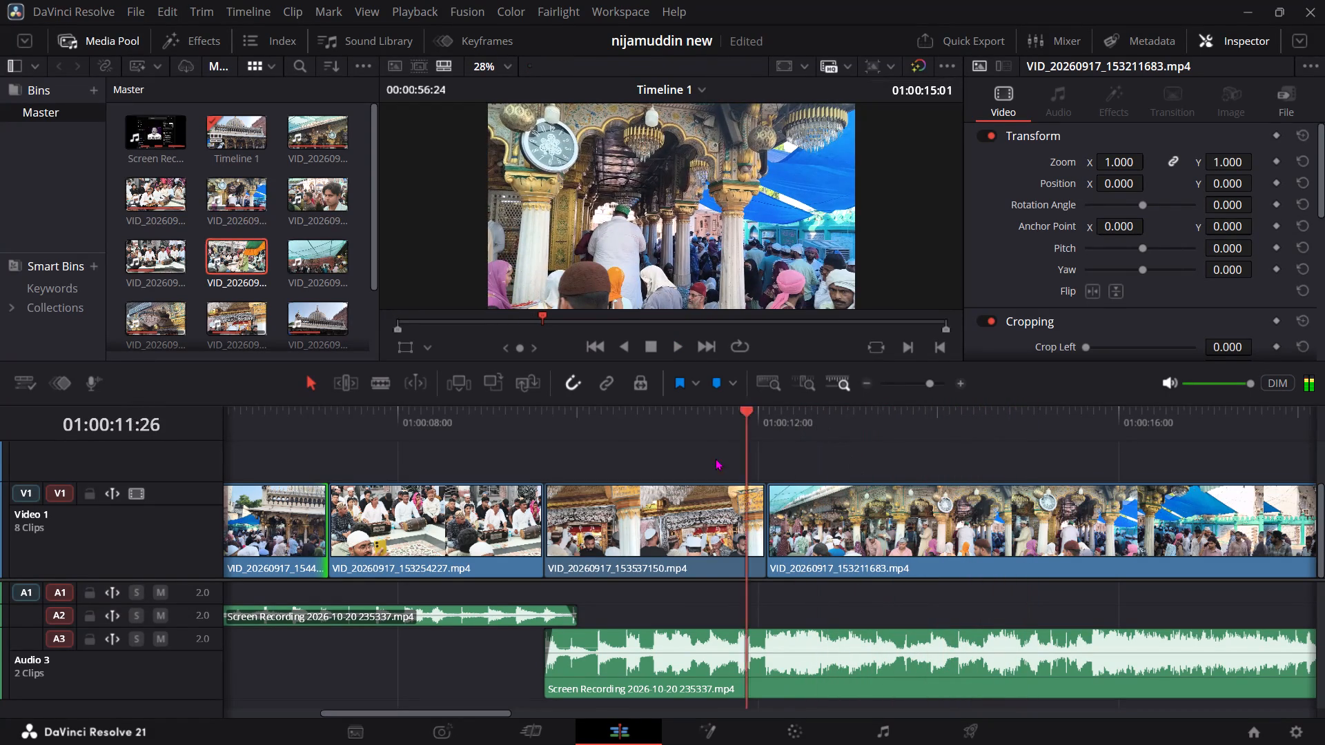
drag(715, 458, 660, 480)
key(space)
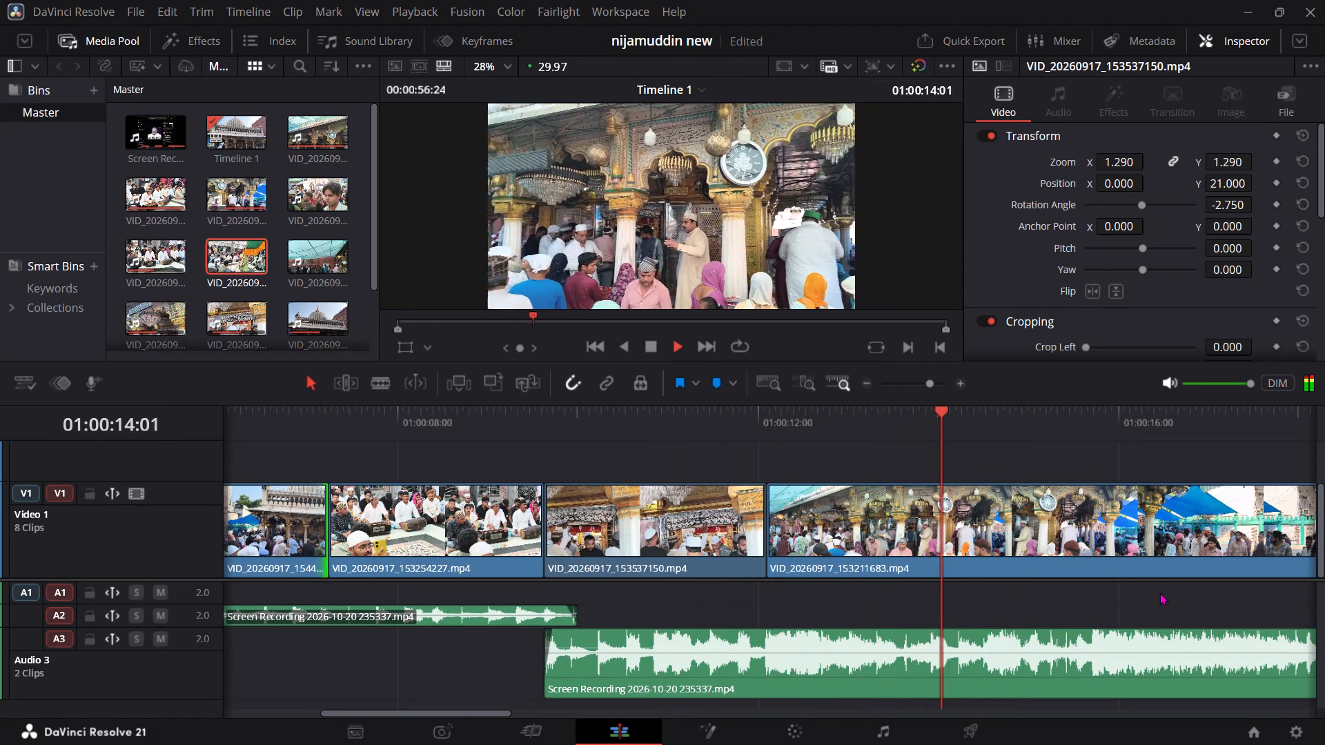
key(space)
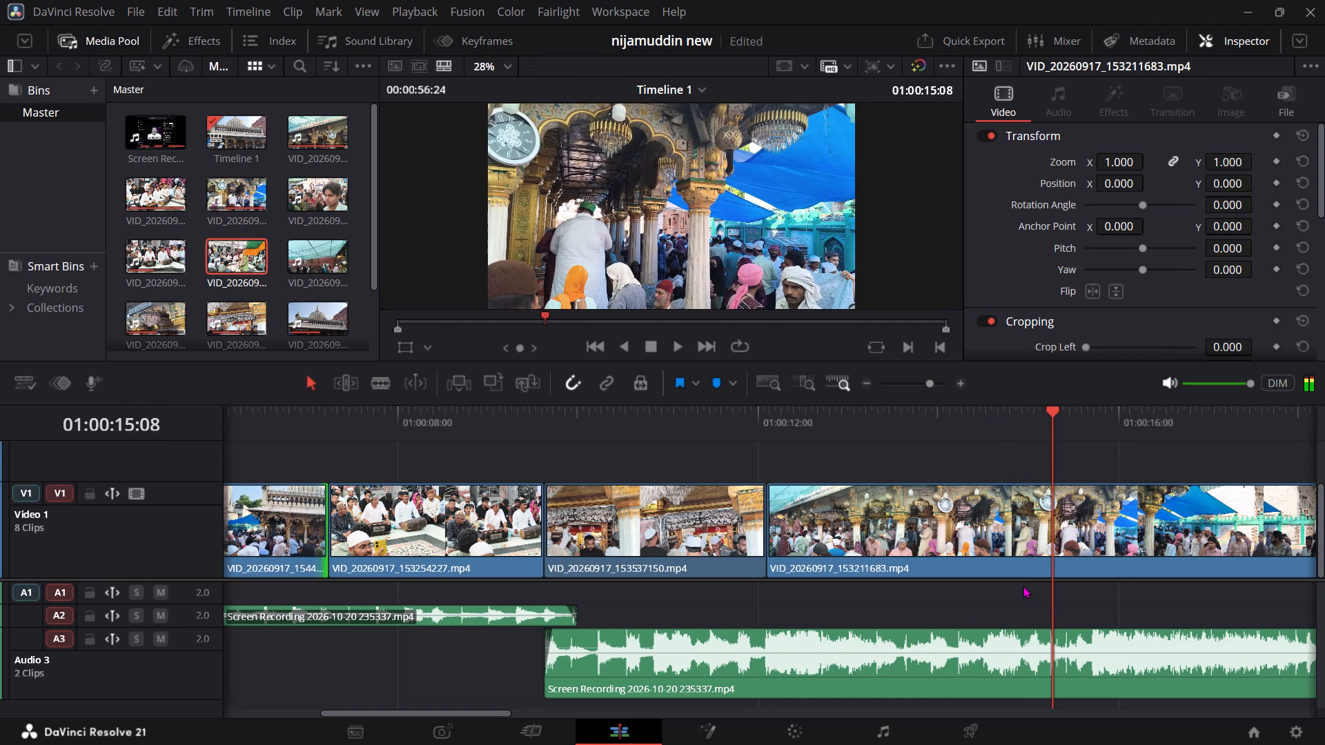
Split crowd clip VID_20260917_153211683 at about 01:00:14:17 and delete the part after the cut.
key(b)
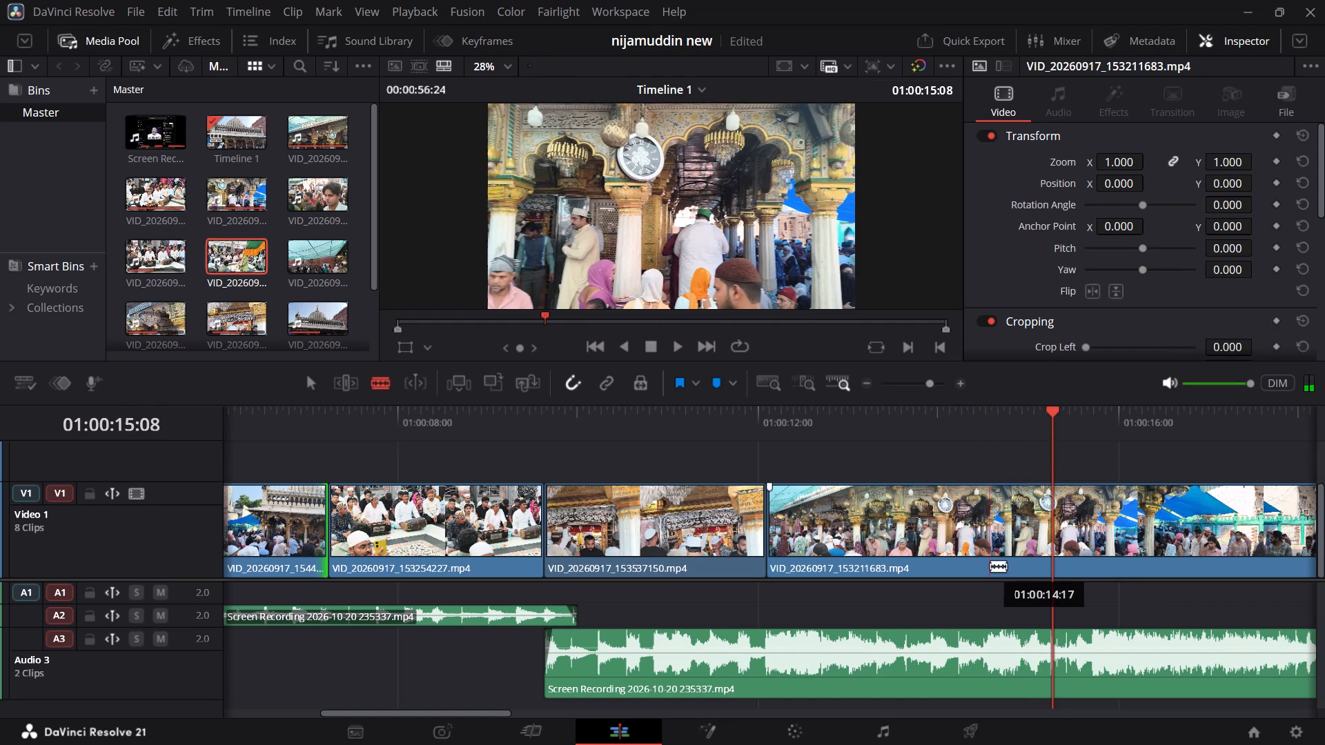
click(990, 566)
key(a)
drag(1017, 592, 1025, 577)
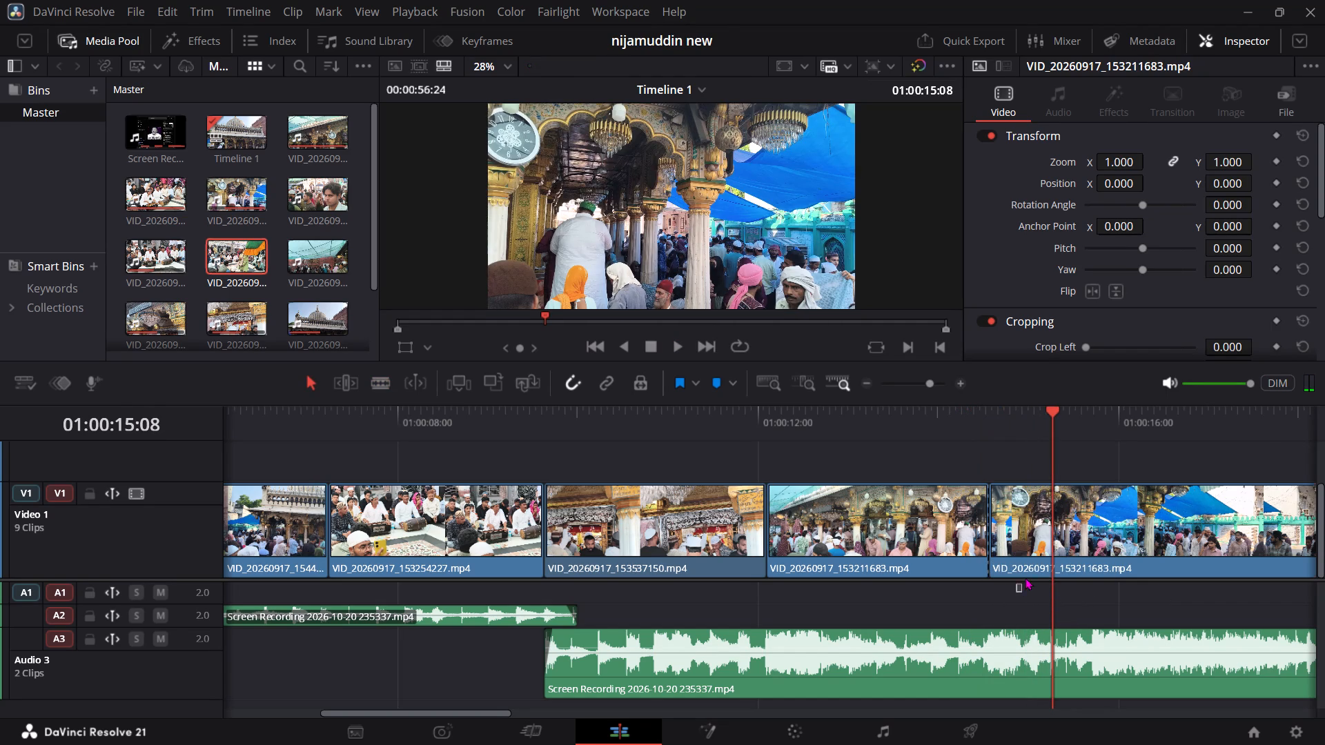
drag(1025, 577, 1028, 546)
right_click(1028, 546)
click(1076, 172)
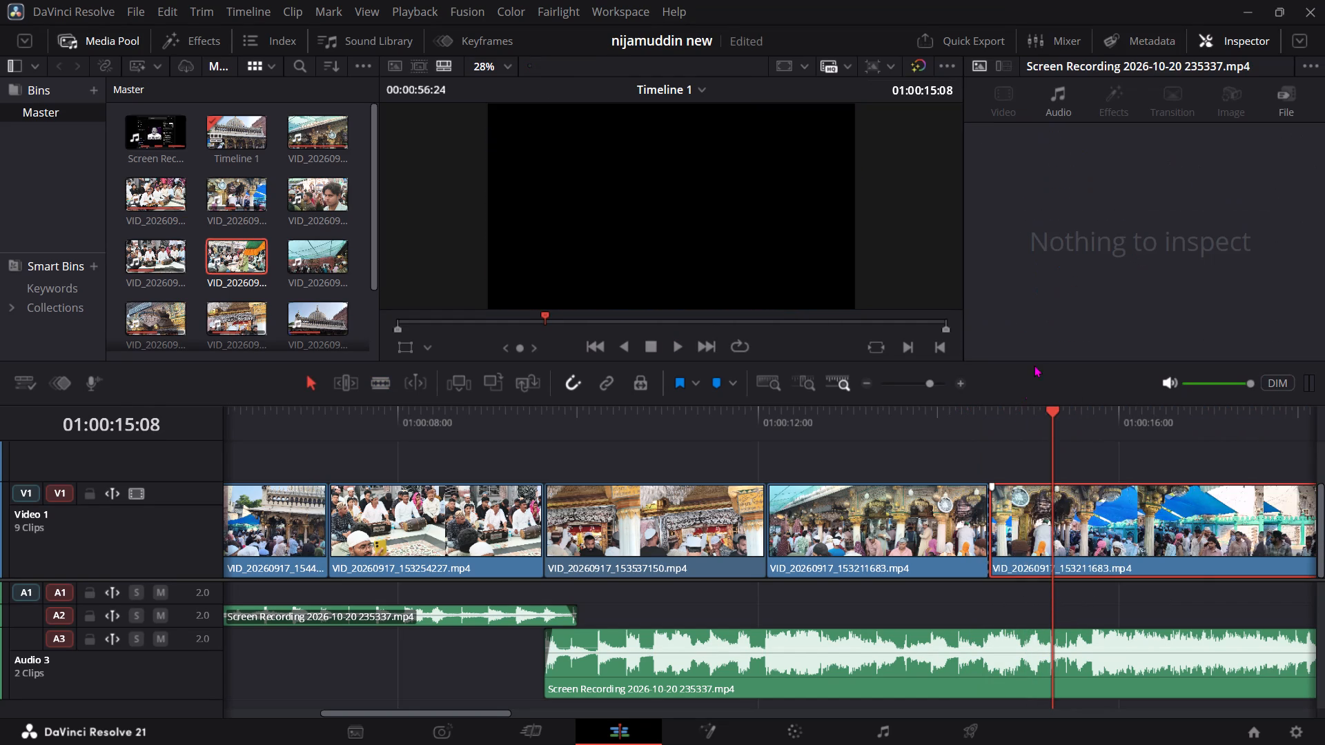
Replay the shortened crowd clip and the song beyond it to judge the timing, stopping at 01:00:16:06.
drag(1016, 418, 801, 469)
key(space)
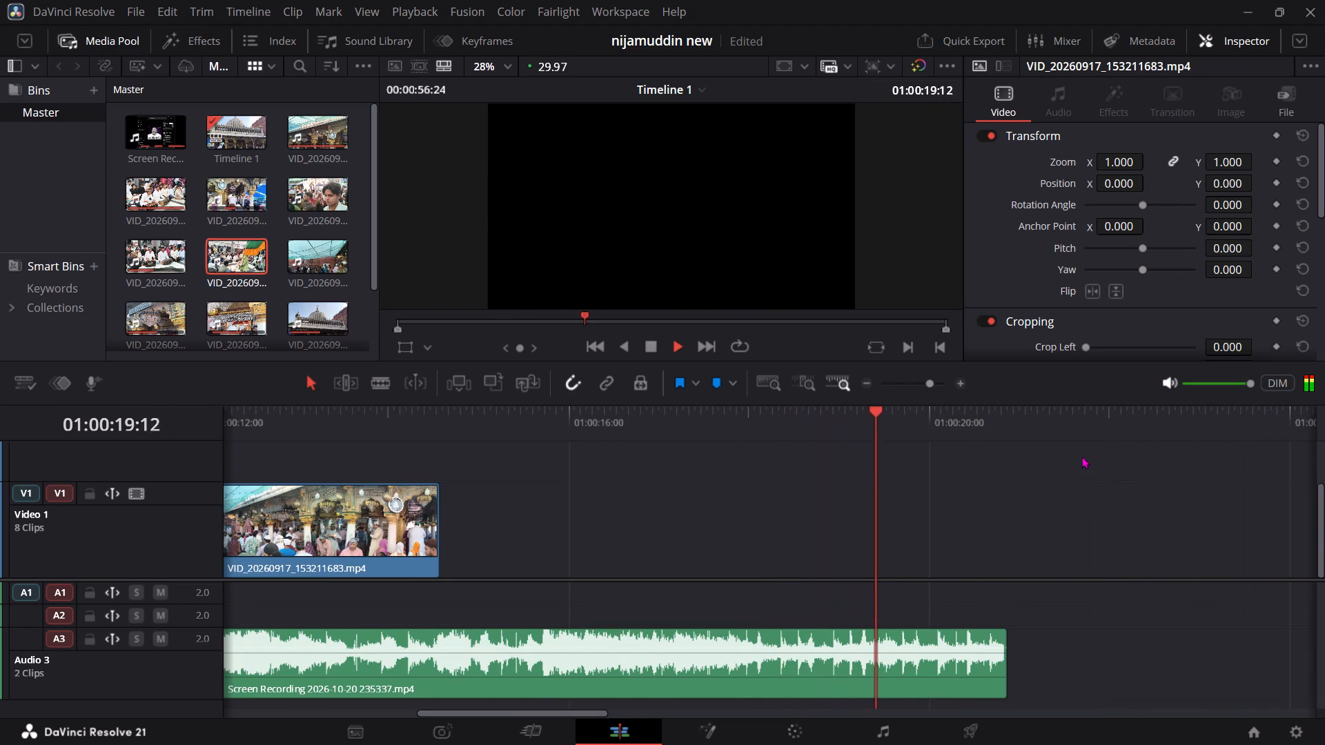
drag(867, 417, 382, 550)
key(space)
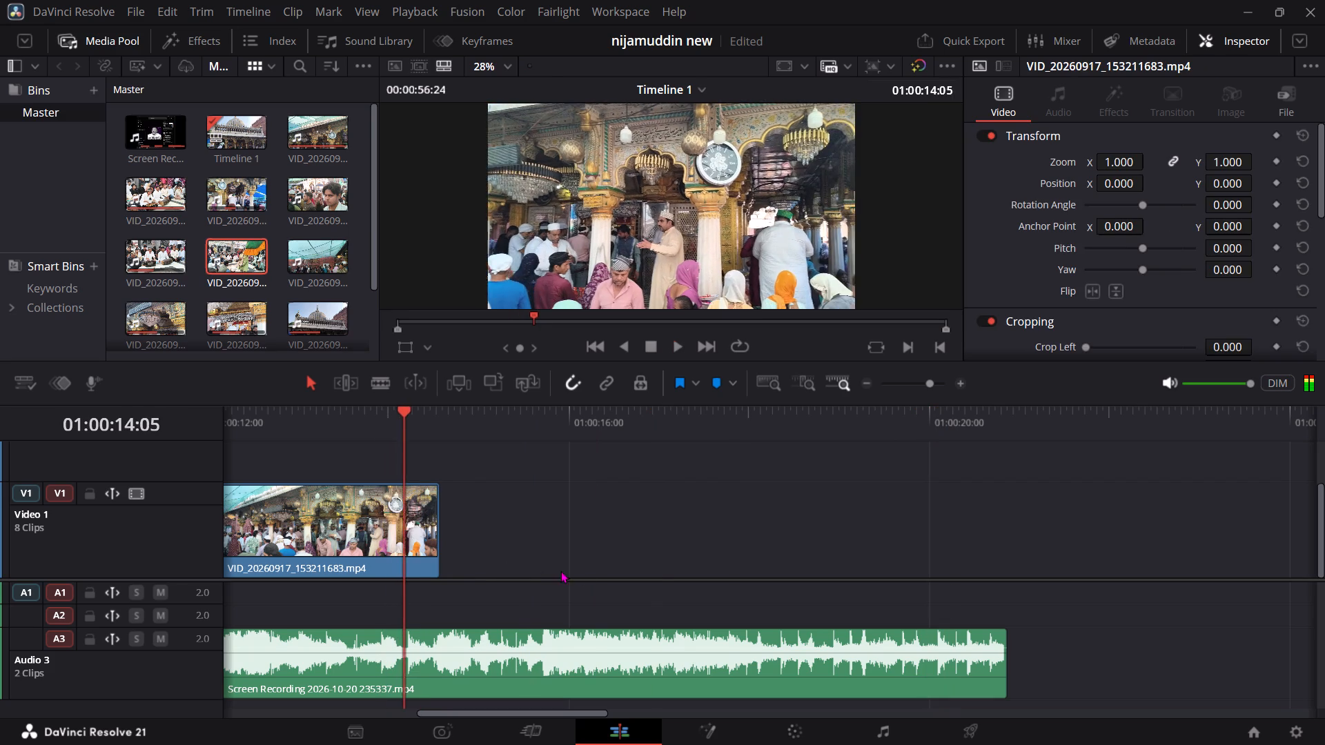
key(space)
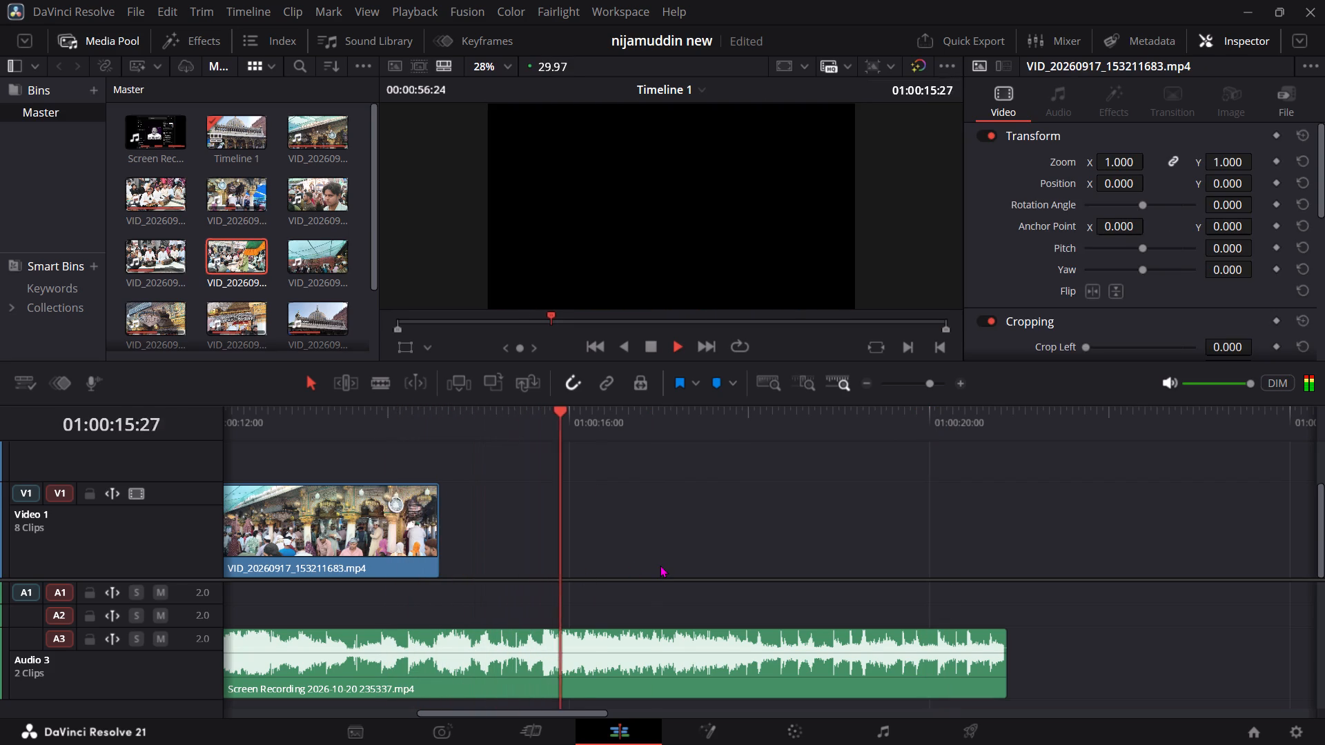
key(space)
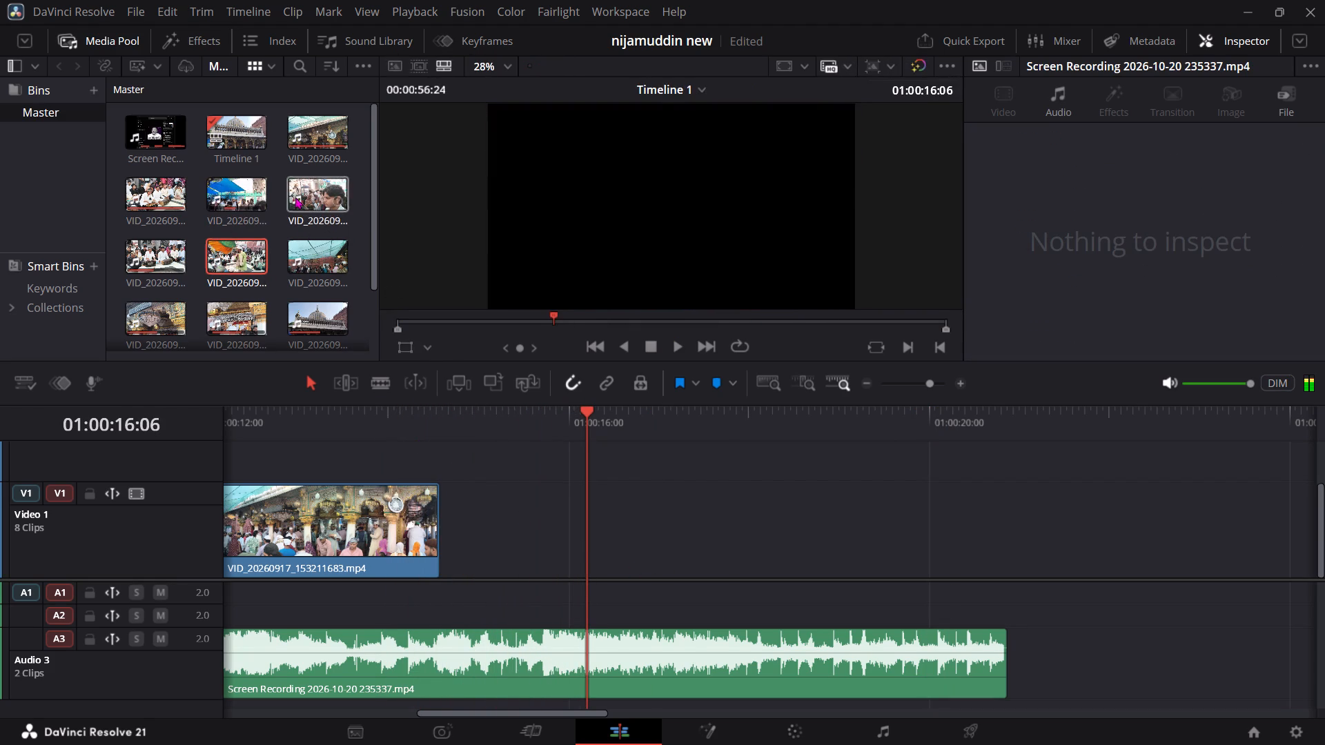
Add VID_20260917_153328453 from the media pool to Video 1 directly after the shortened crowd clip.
drag(310, 252, 534, 503)
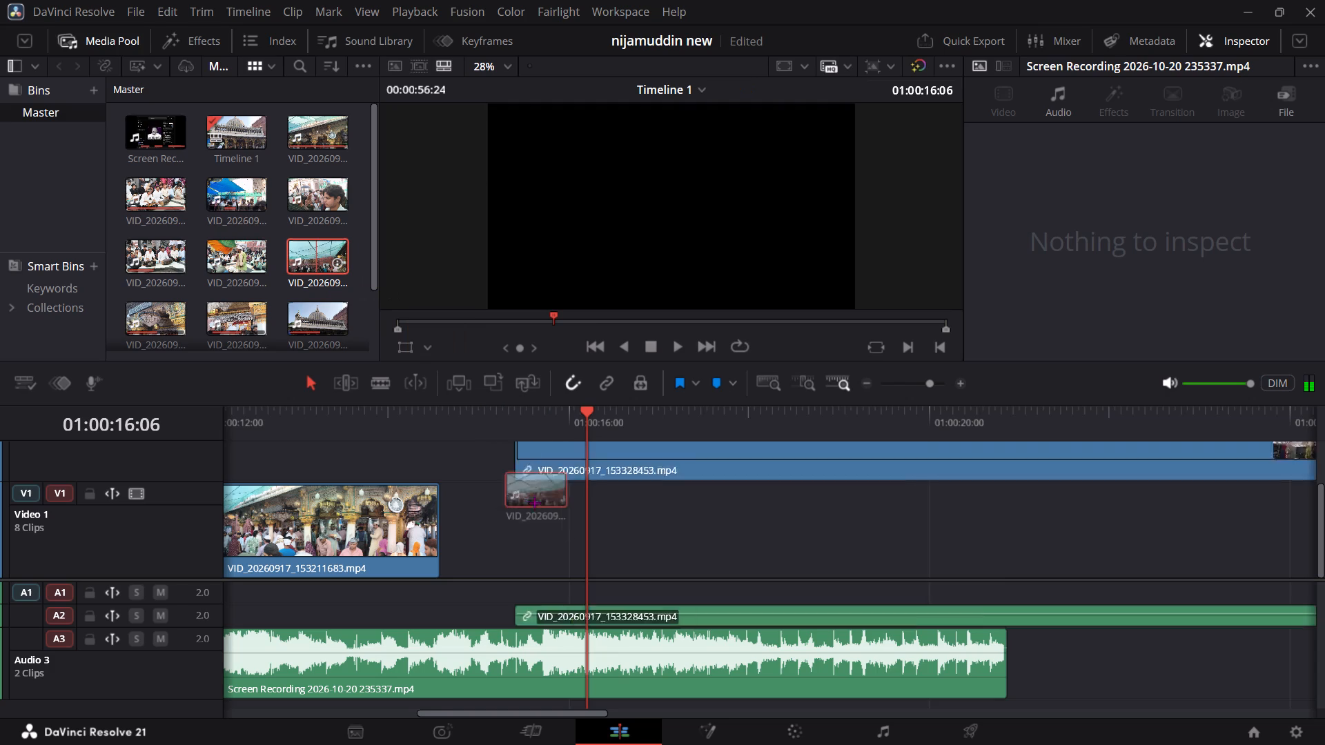
drag(534, 503, 444, 546)
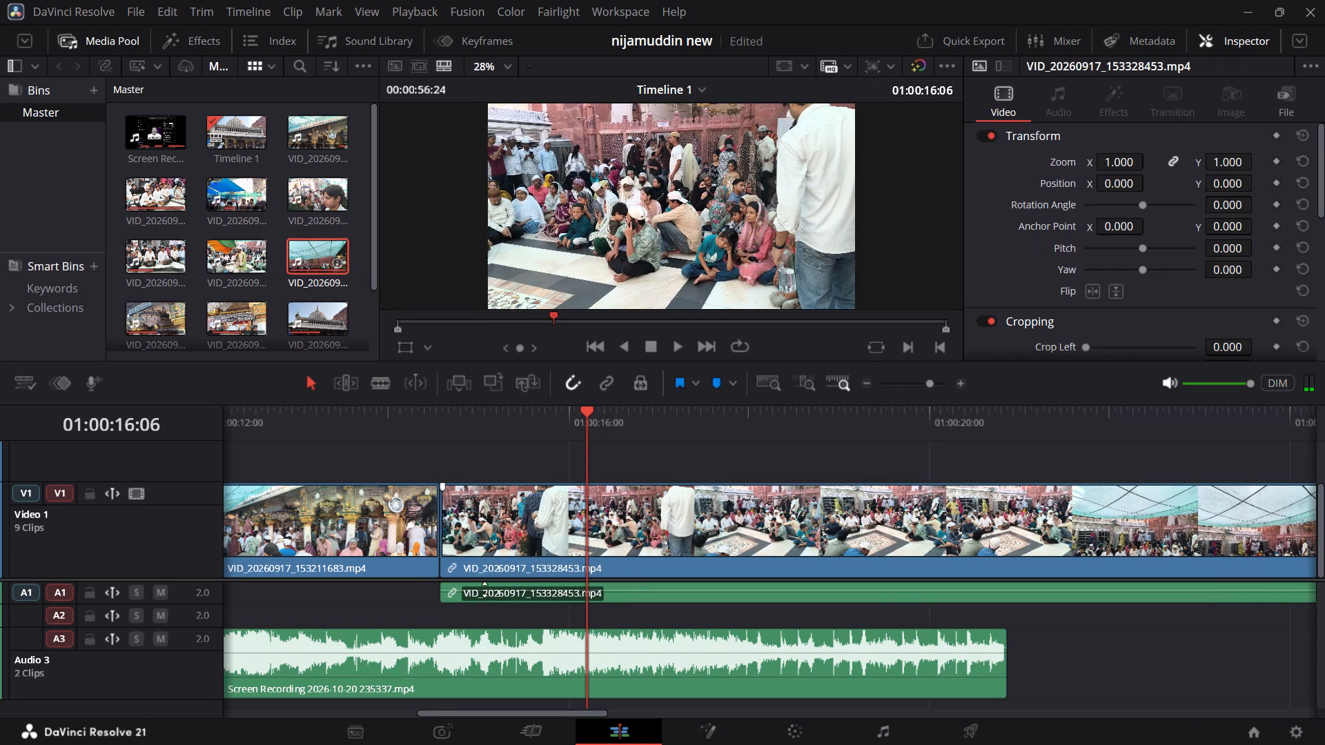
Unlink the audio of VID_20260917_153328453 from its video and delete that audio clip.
drag(402, 613, 468, 629)
click(499, 620)
drag(500, 620, 493, 570)
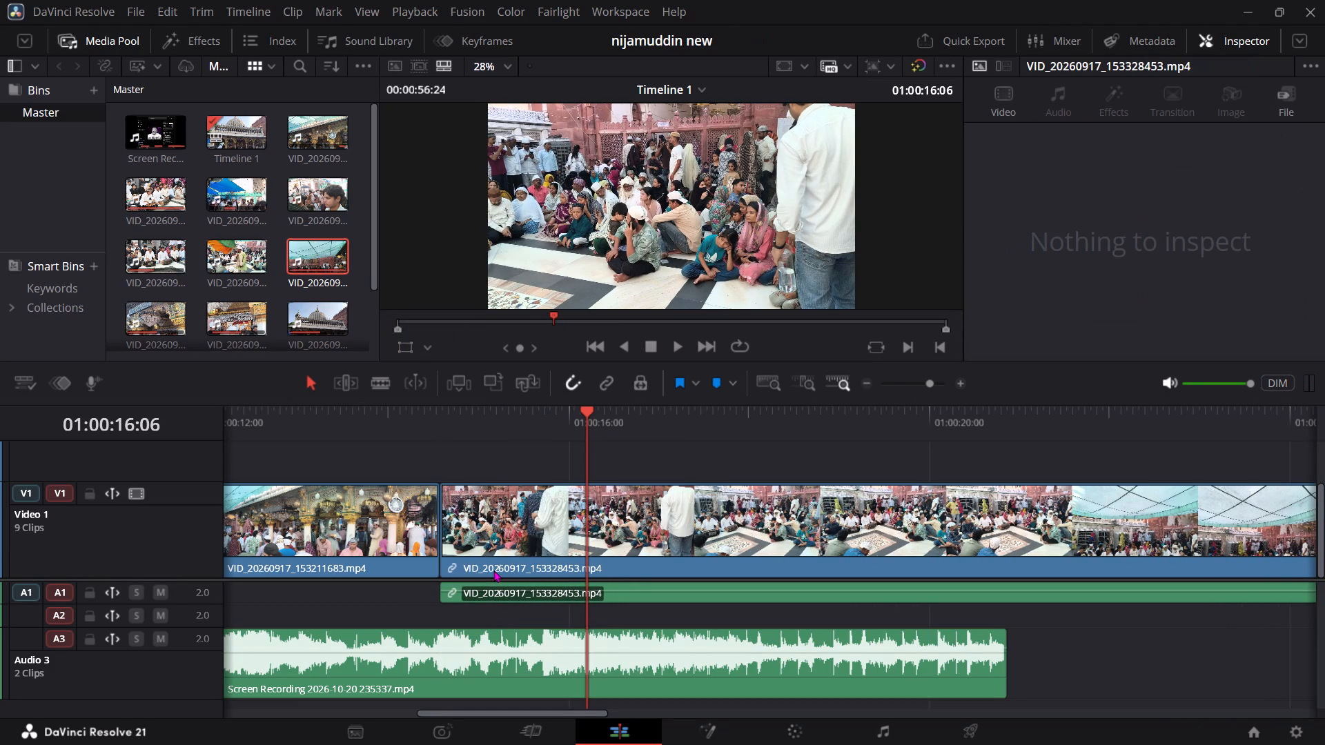
drag(493, 570, 495, 565)
drag(516, 609, 485, 550)
right_click(485, 550)
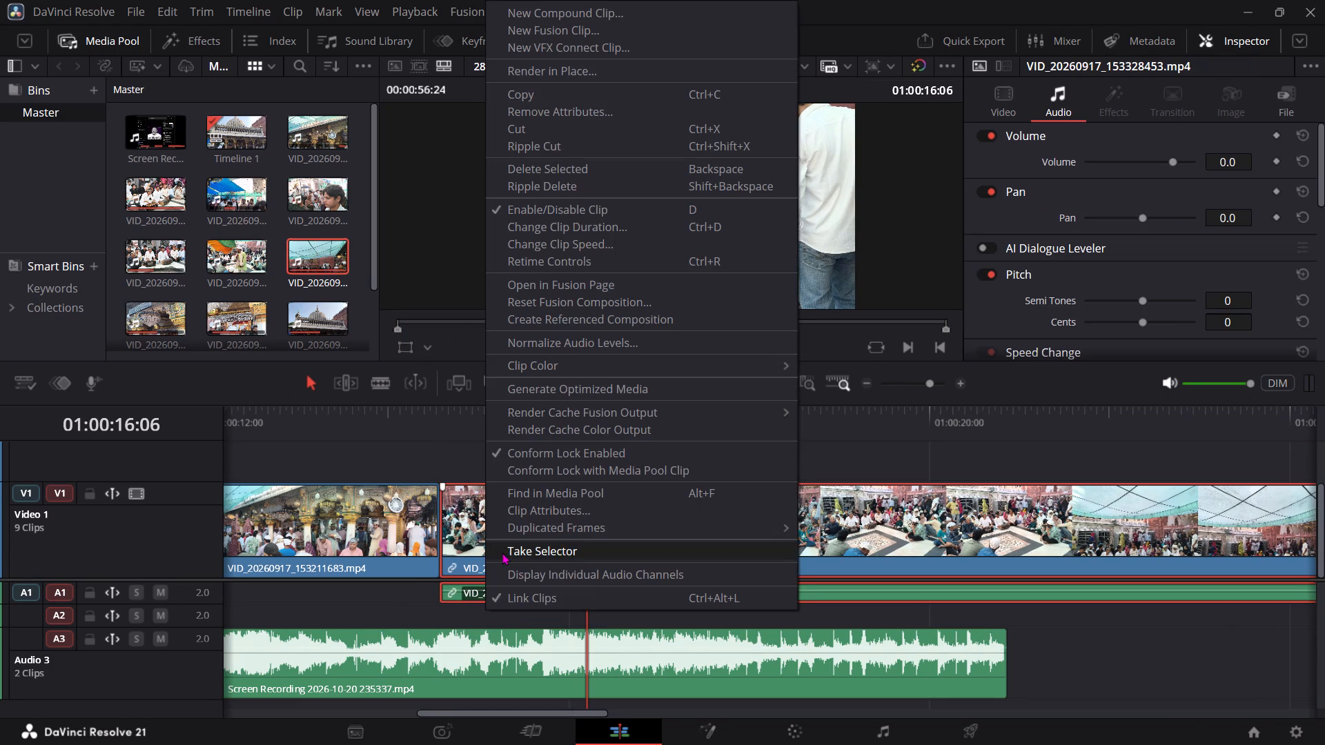
click(518, 595)
click(514, 609)
drag(513, 610, 484, 596)
drag(489, 614, 490, 597)
right_click(490, 597)
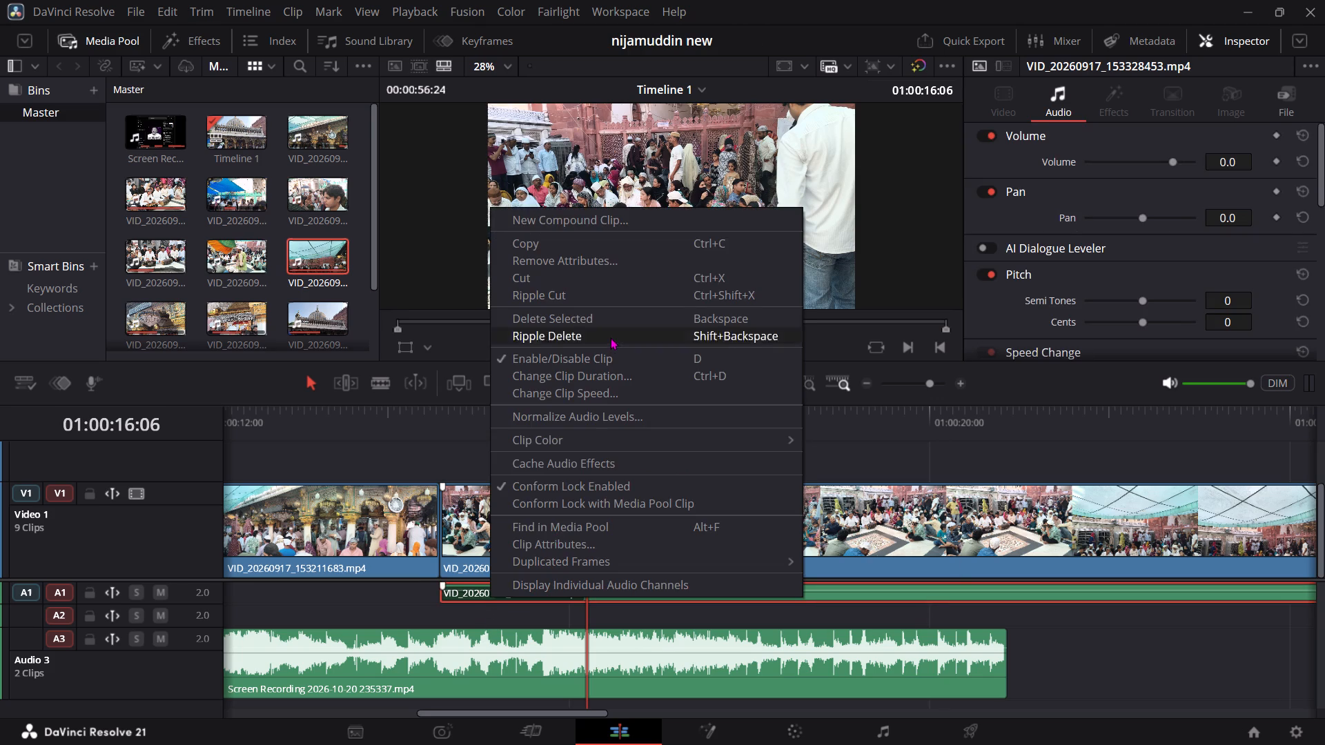
click(610, 326)
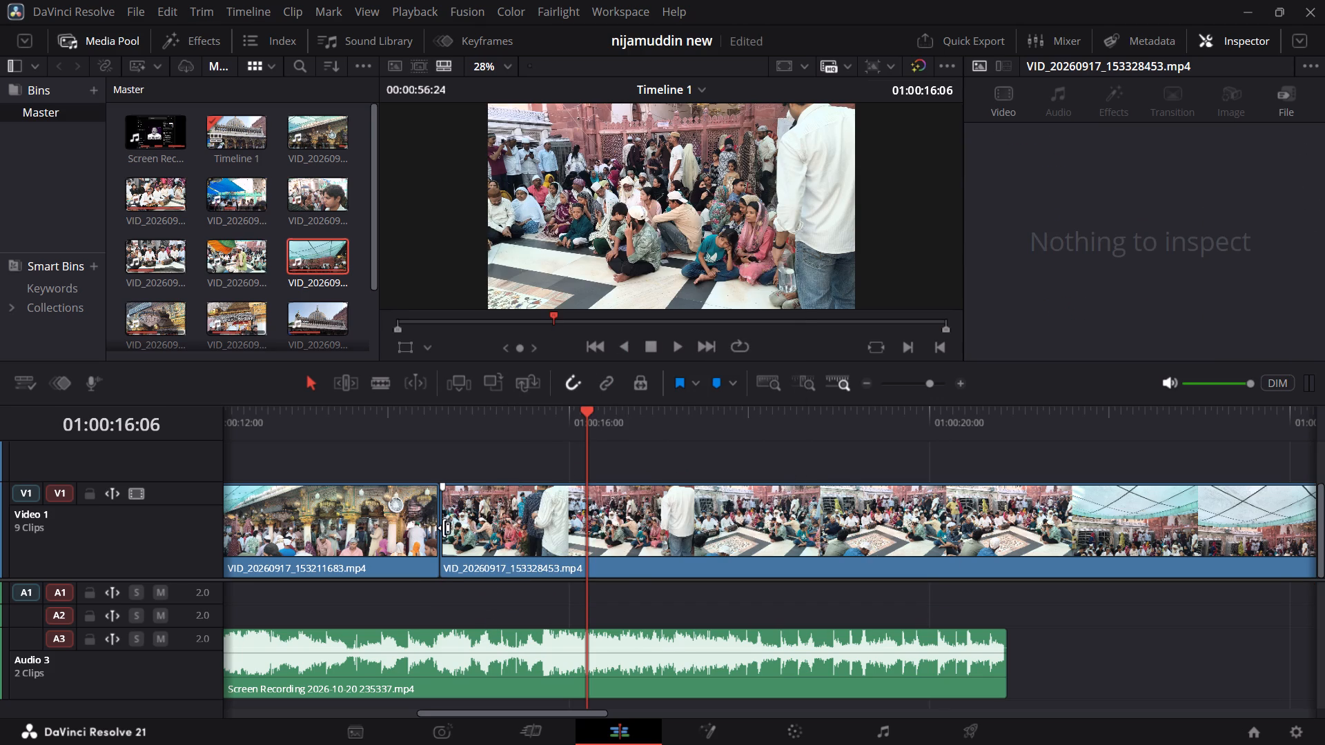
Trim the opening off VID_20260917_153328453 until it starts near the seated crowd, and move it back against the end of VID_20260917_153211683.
drag(445, 528, 979, 550)
drag(1080, 538, 1046, 539)
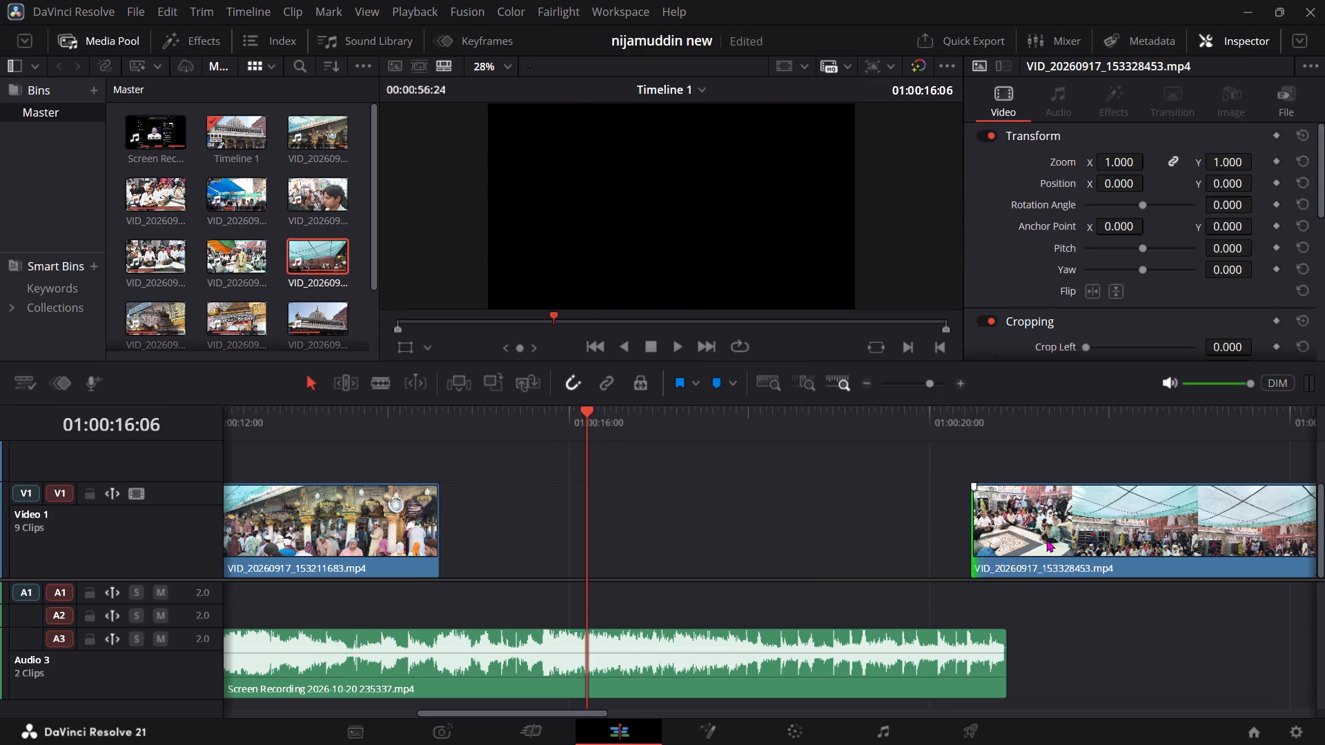
drag(1046, 539, 582, 582)
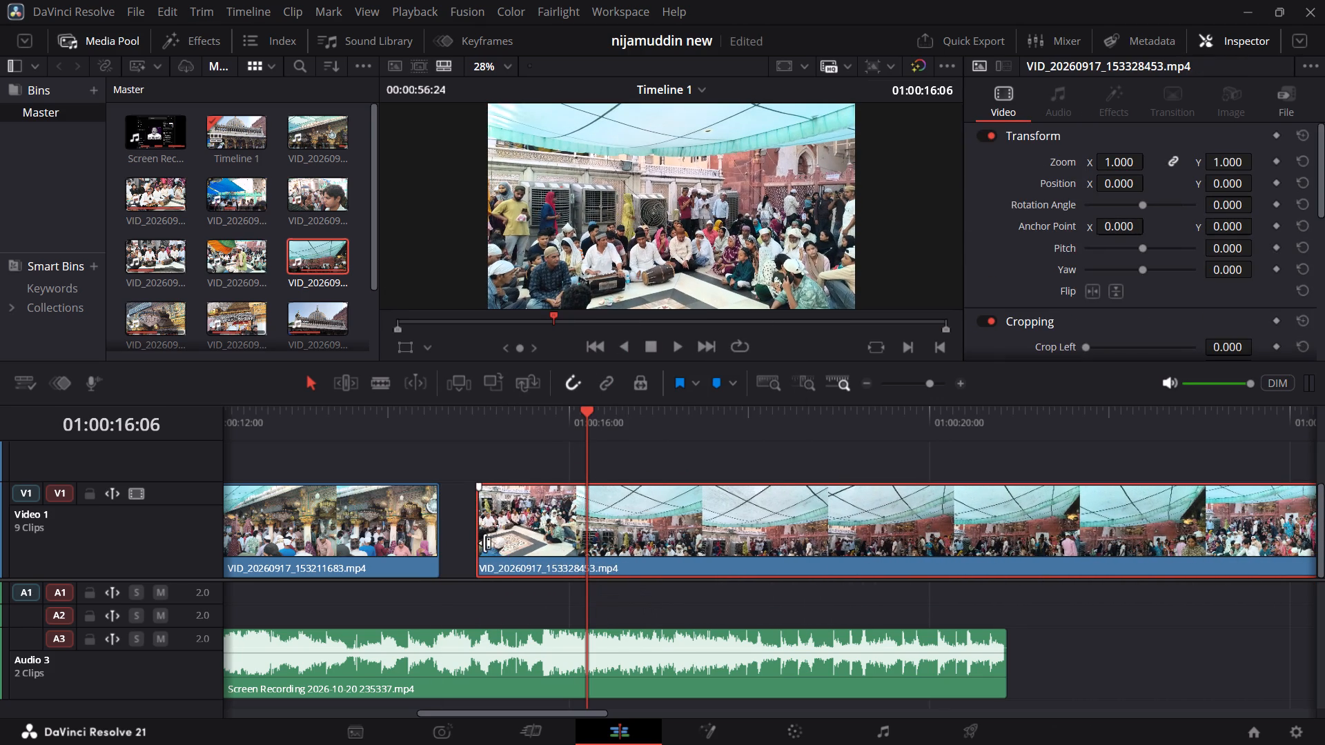
click(572, 558)
drag(477, 547, 769, 550)
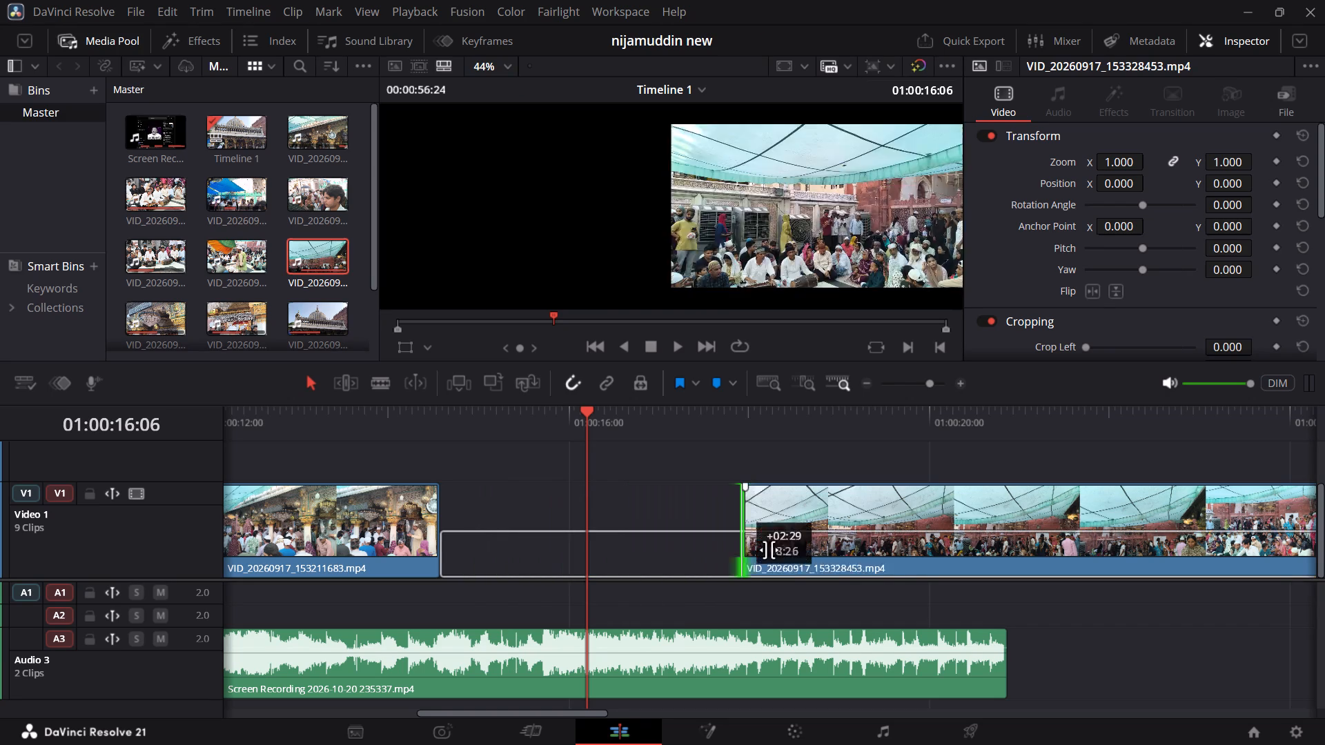
drag(769, 550, 990, 555)
drag(1015, 550, 599, 566)
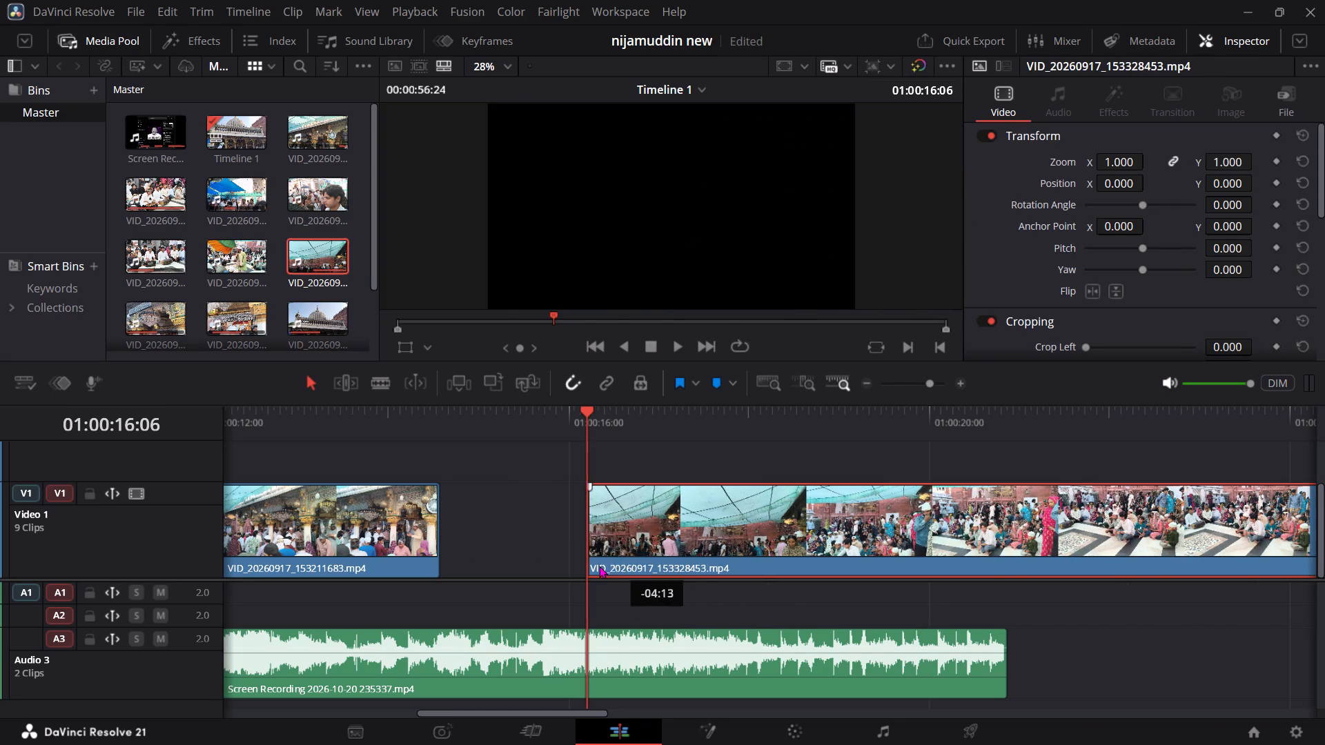
drag(599, 566, 598, 566)
click(576, 553)
drag(573, 553, 804, 554)
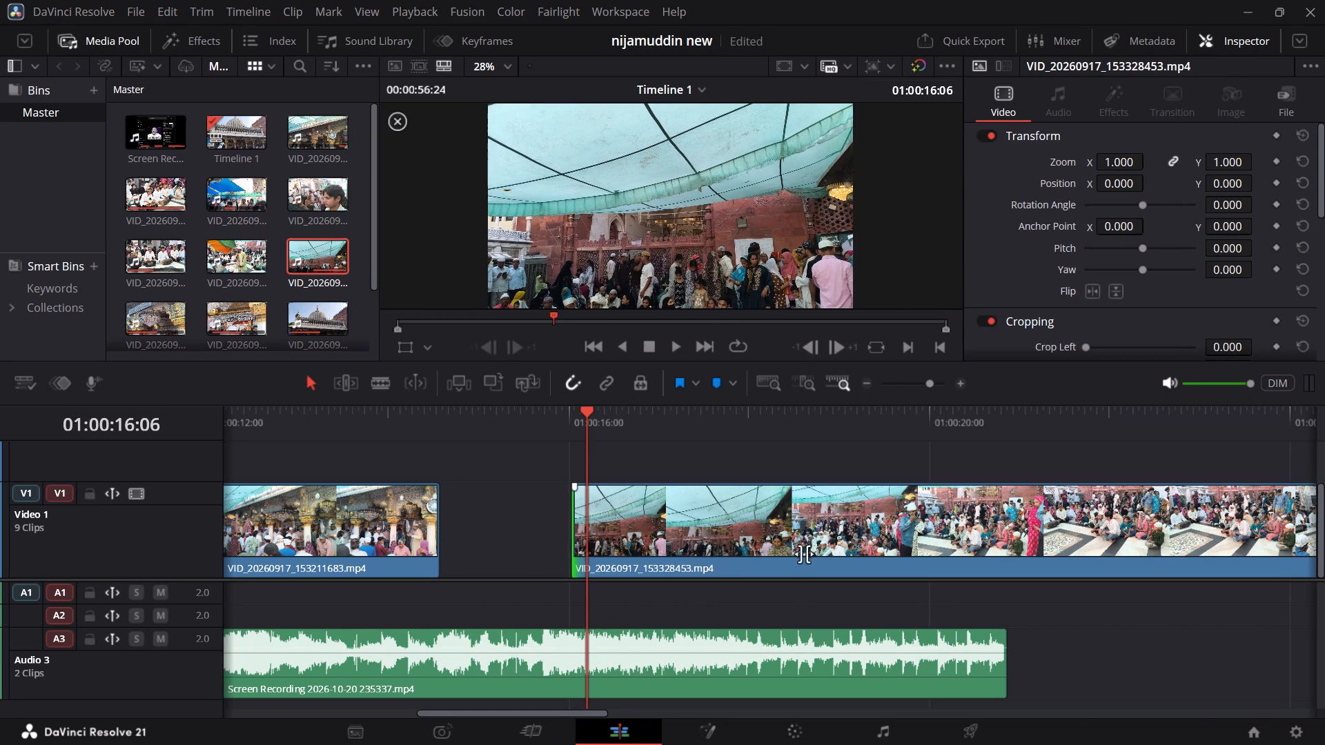
drag(804, 554, 792, 554)
drag(580, 557, 797, 559)
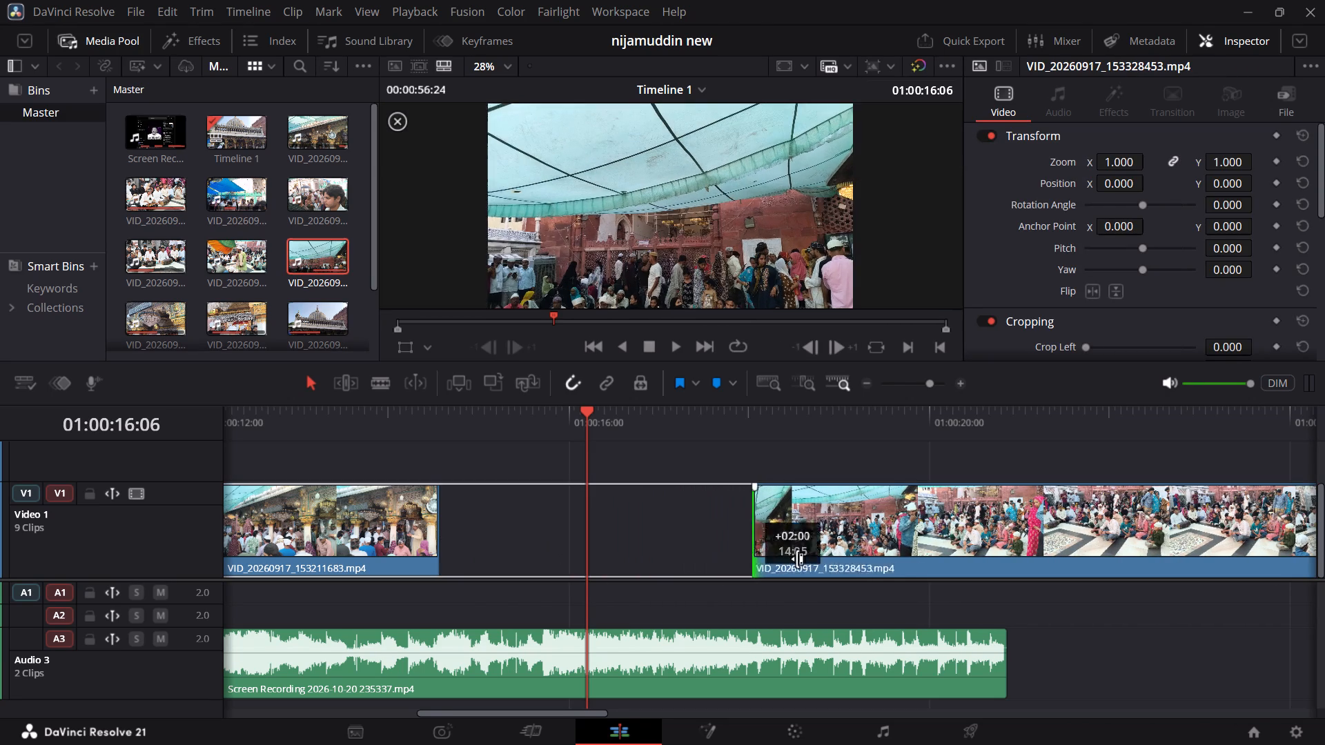
drag(797, 559, 938, 559)
drag(1007, 537, 875, 553)
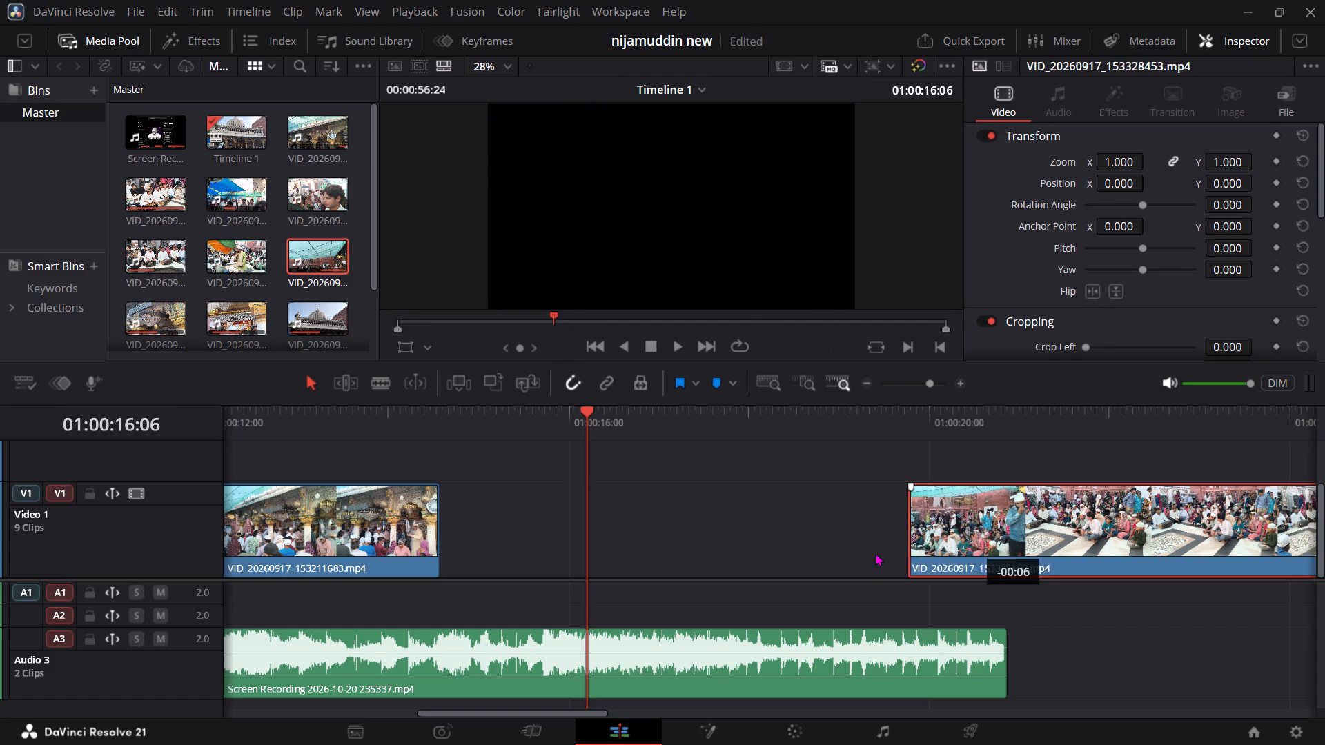
drag(875, 553, 524, 577)
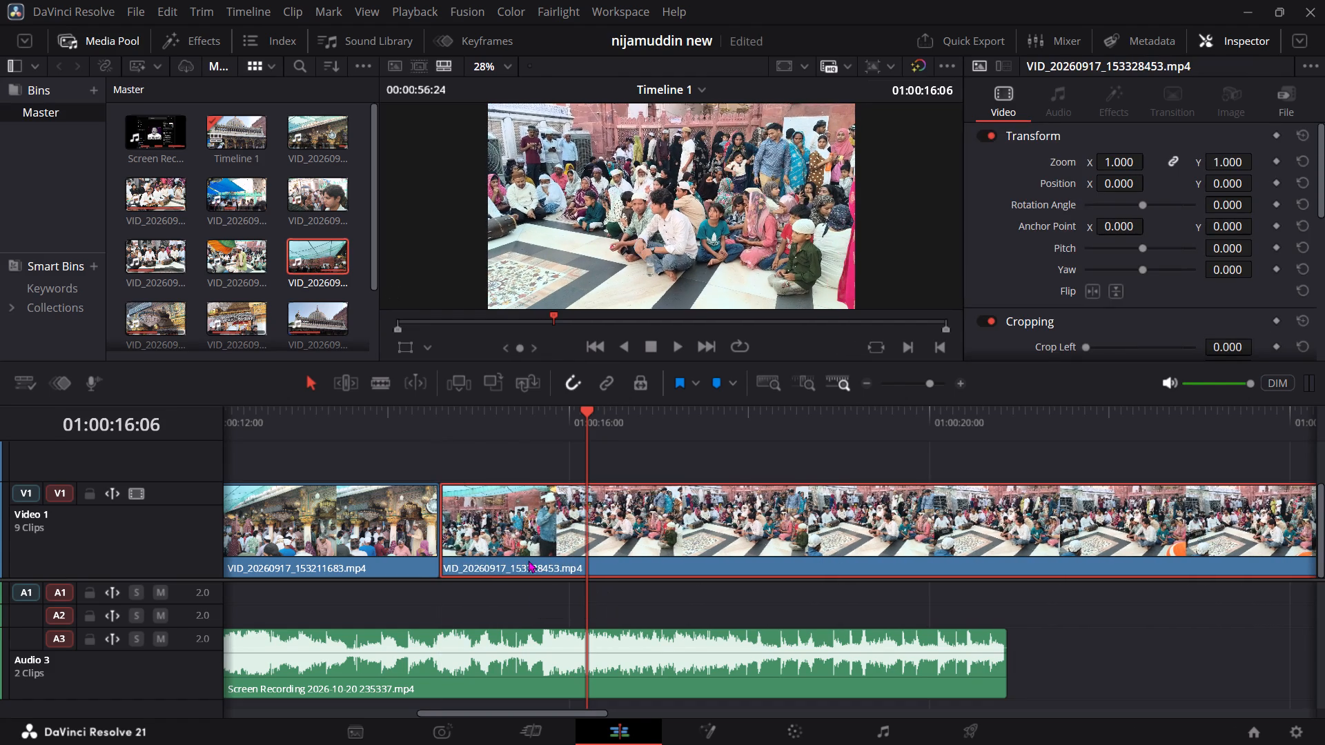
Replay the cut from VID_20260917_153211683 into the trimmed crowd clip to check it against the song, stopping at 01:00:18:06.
drag(473, 425, 387, 430)
key(space)
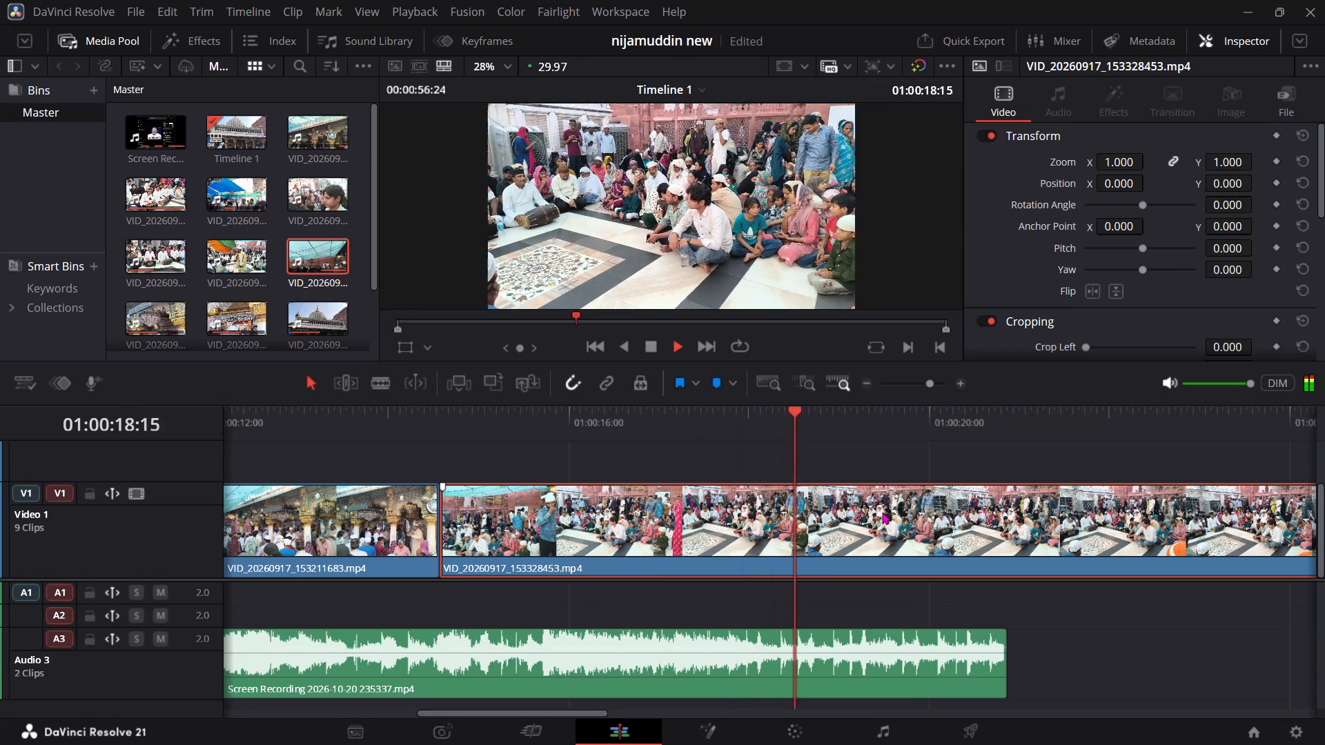
key(space)
drag(603, 436, 580, 431)
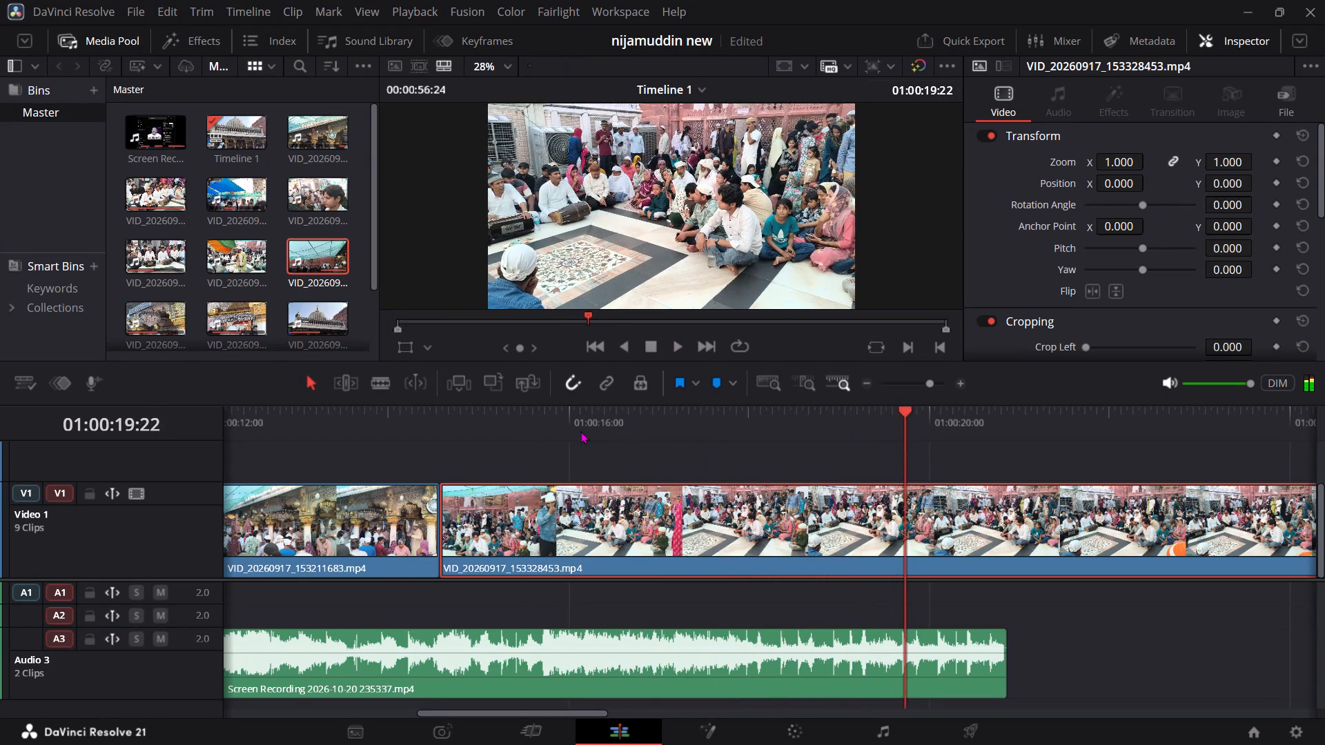
drag(580, 431, 490, 439)
key(space)
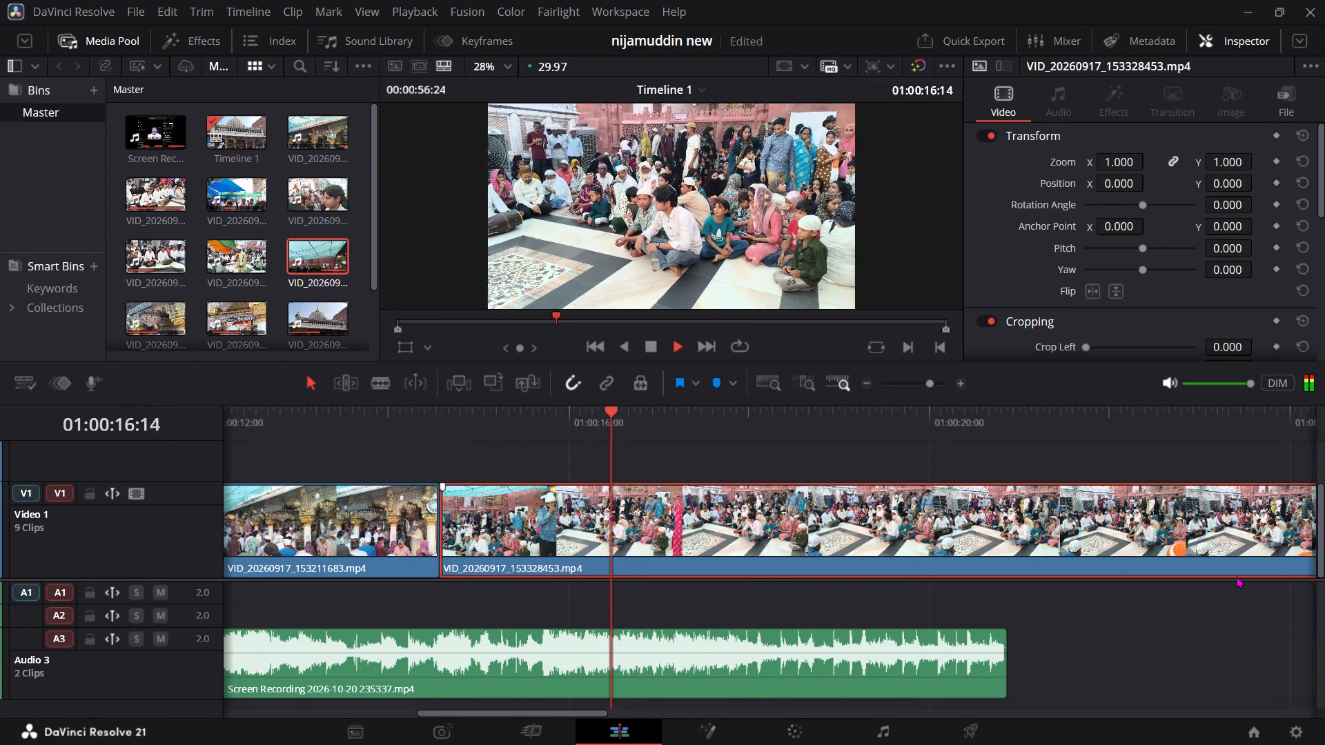
key(space)
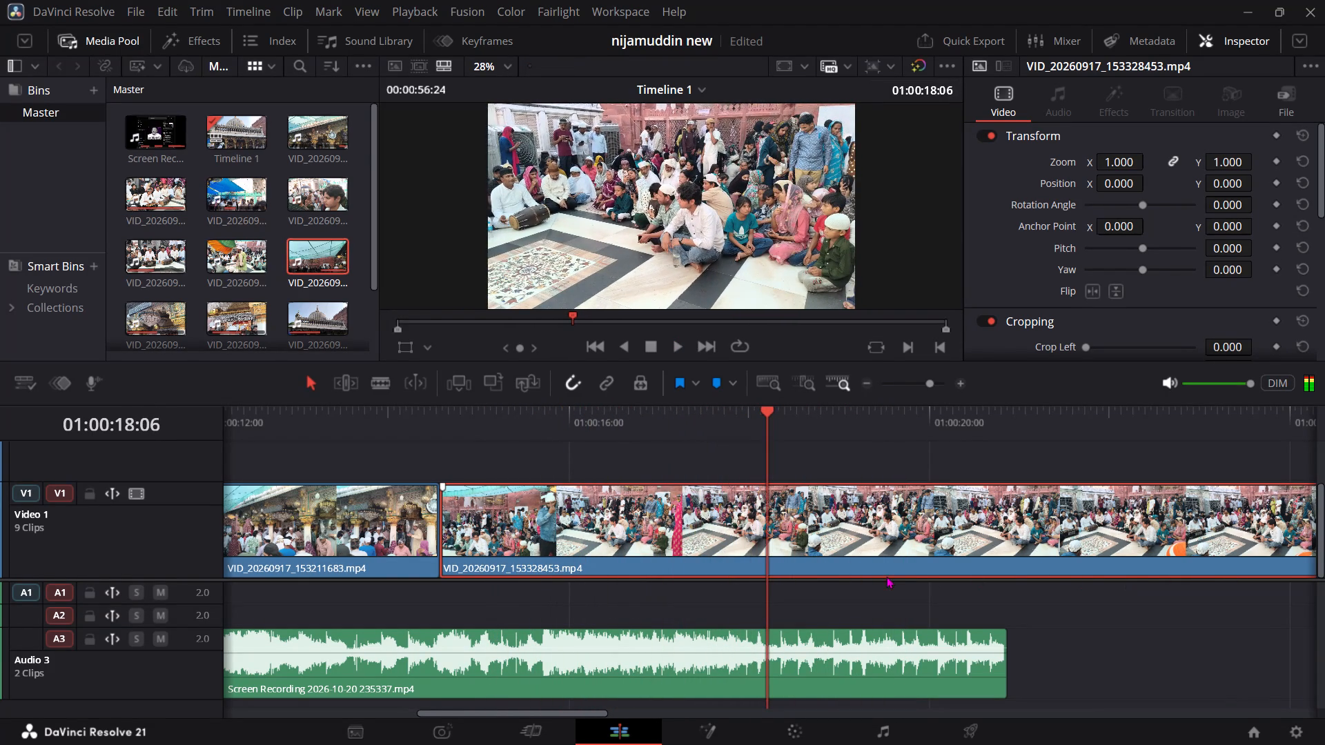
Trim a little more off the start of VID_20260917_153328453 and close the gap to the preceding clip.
drag(693, 552, 816, 559)
drag(558, 535, 507, 547)
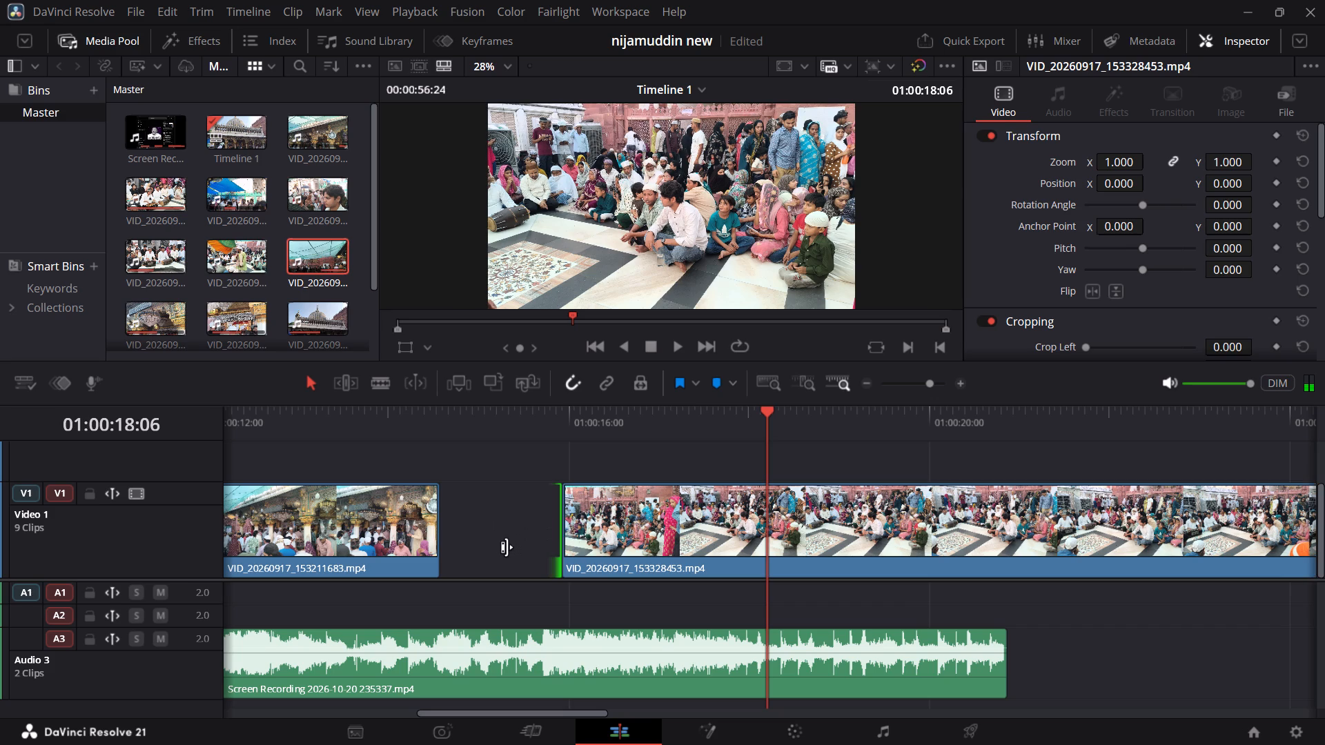
drag(507, 547, 504, 548)
drag(570, 528, 533, 539)
drag(558, 428, 526, 436)
key(space)
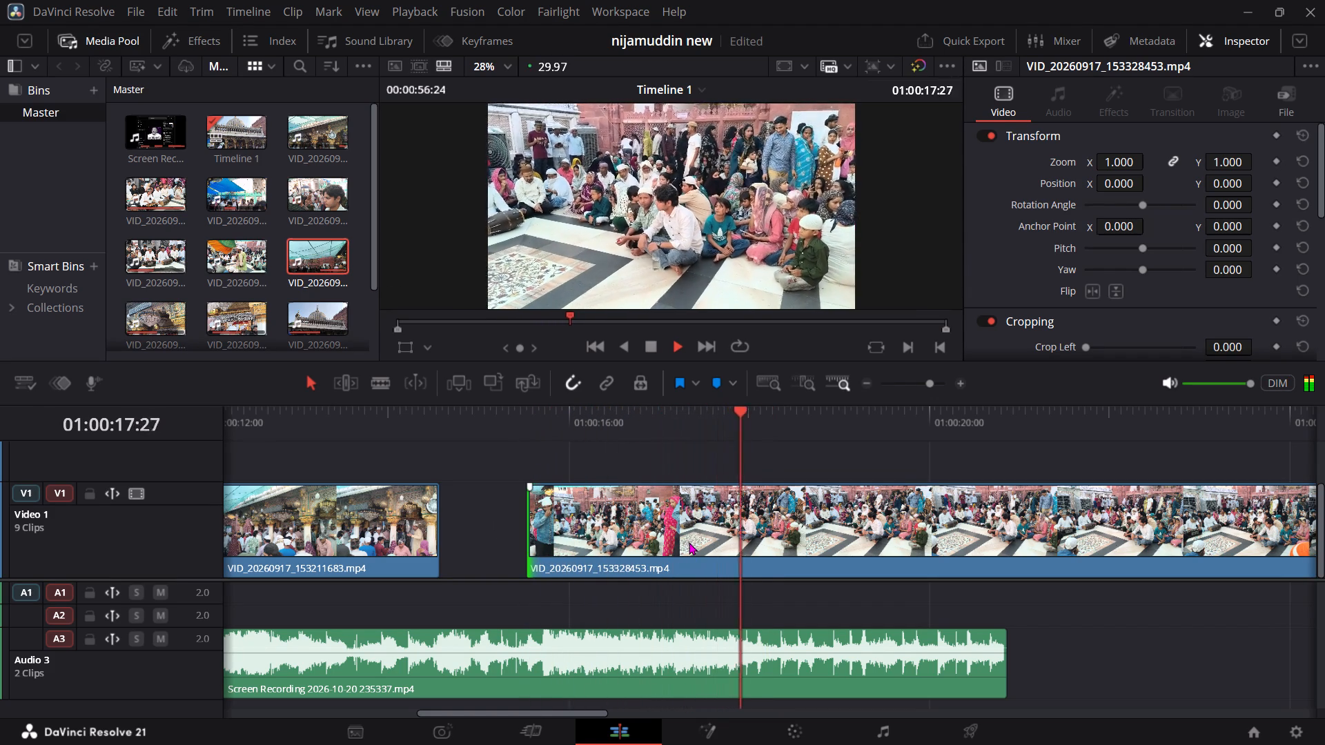
key(space)
drag(589, 538, 504, 544)
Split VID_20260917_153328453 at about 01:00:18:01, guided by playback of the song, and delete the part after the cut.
key(space)
drag(786, 433, 722, 444)
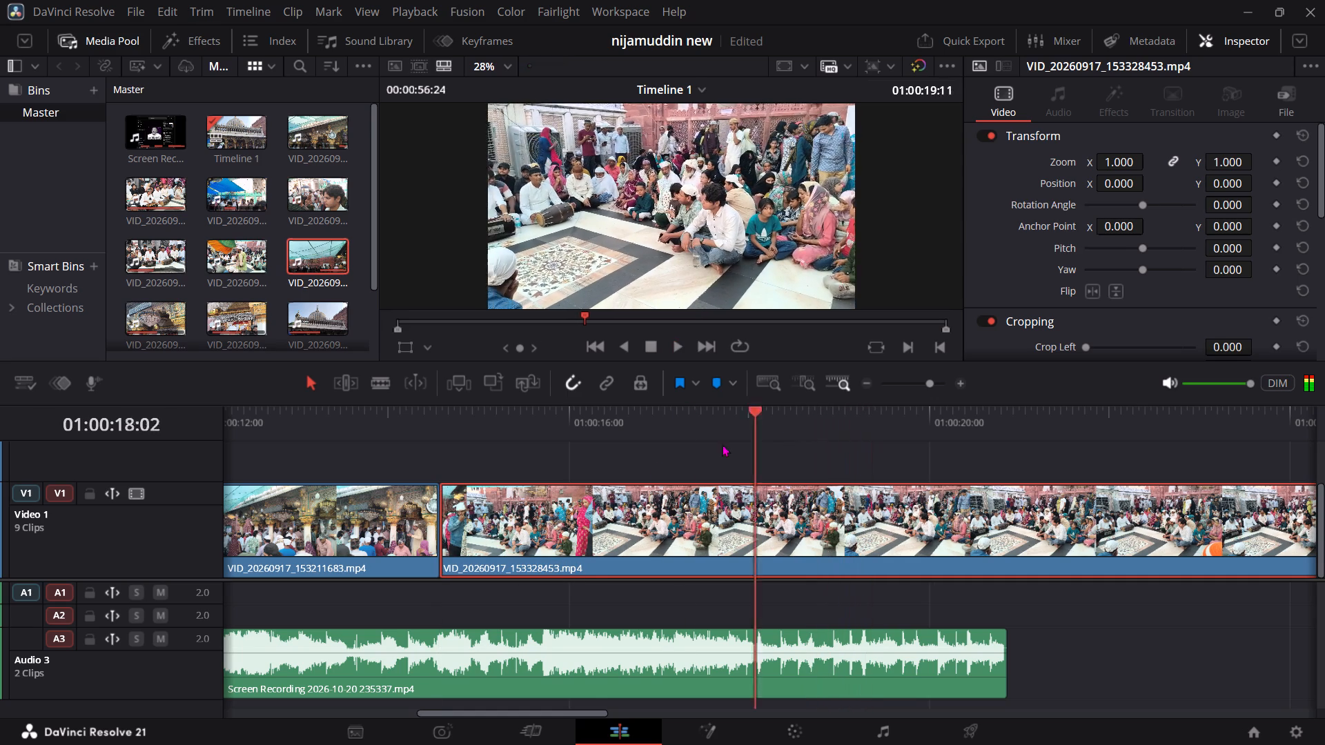
drag(722, 444, 587, 484)
key(space)
key(space)
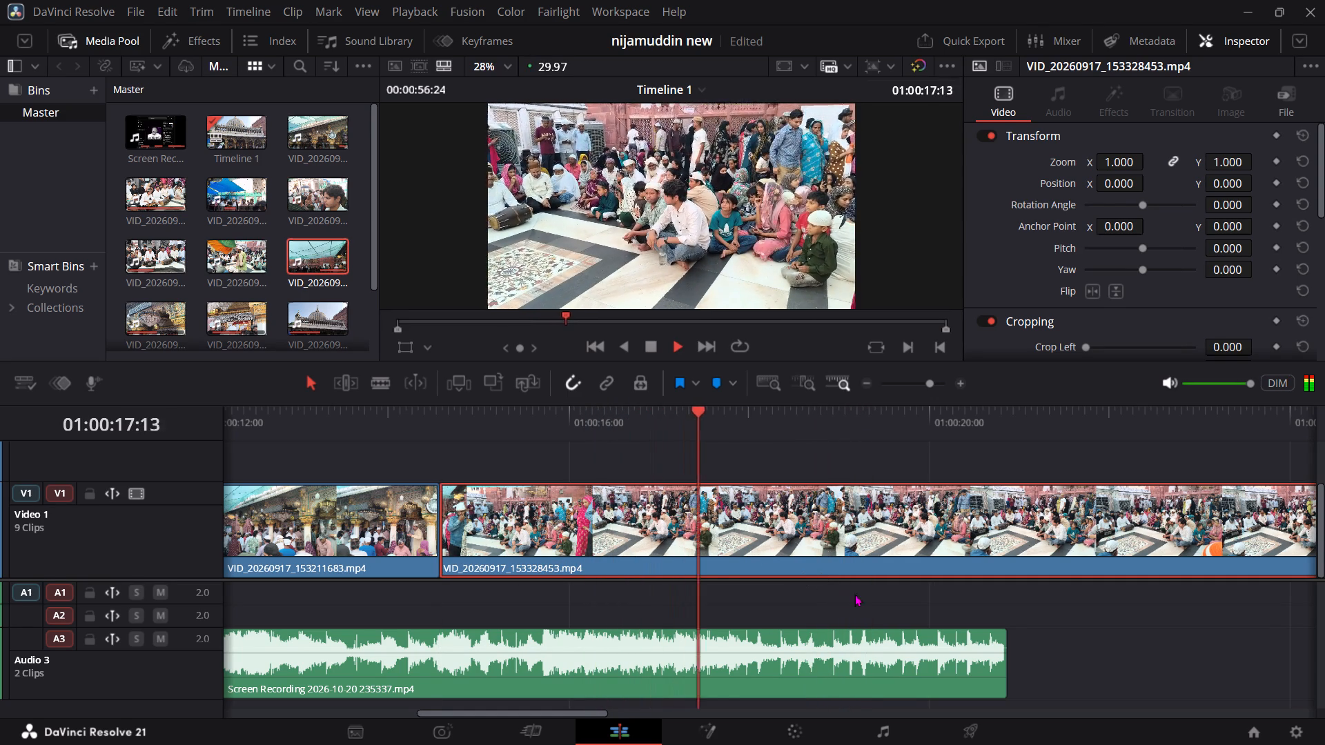
key(space)
key(b)
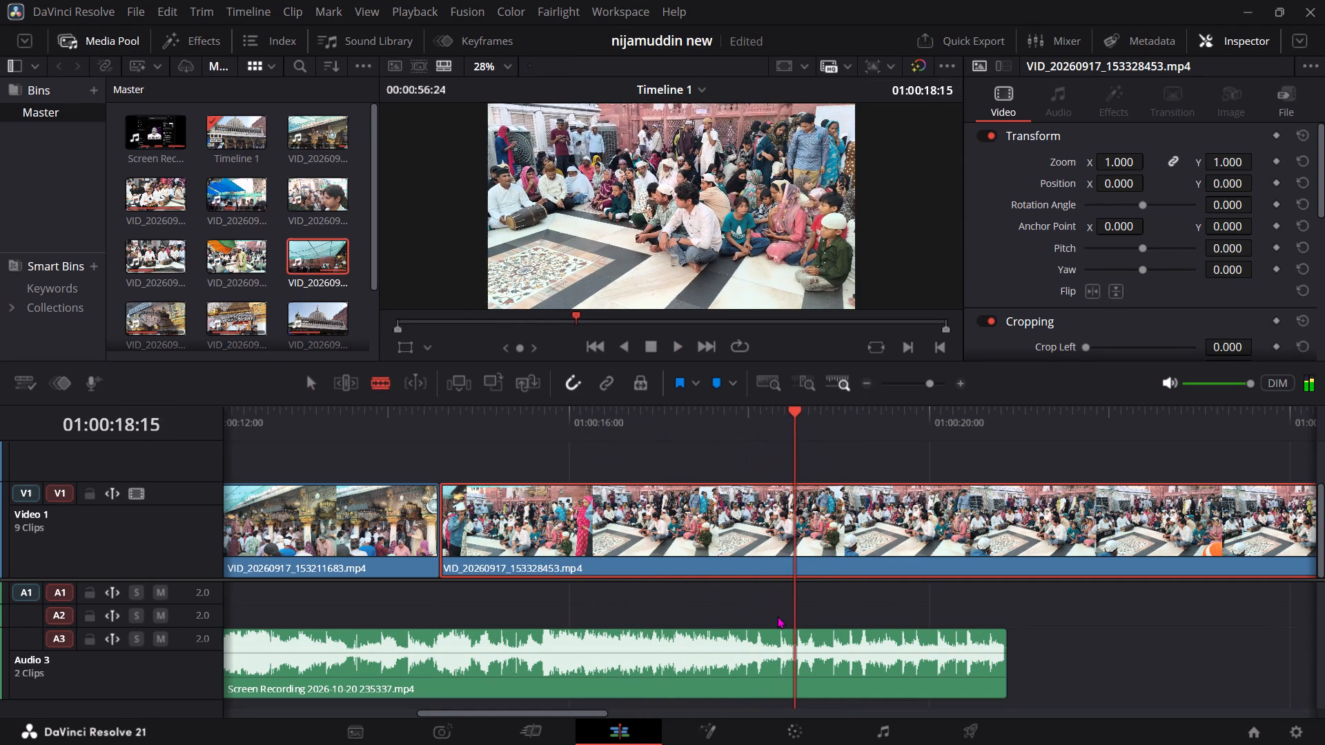
click(752, 566)
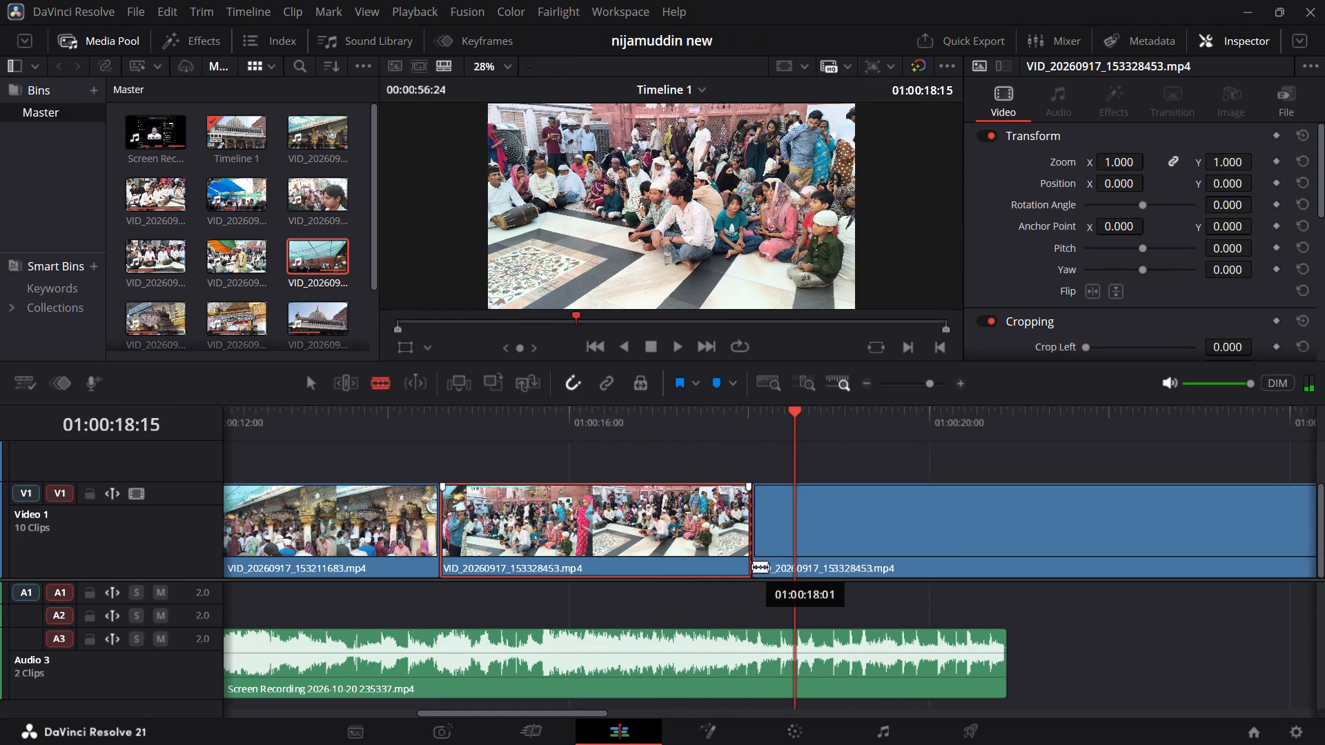
drag(834, 608, 825, 553)
right_click(825, 553)
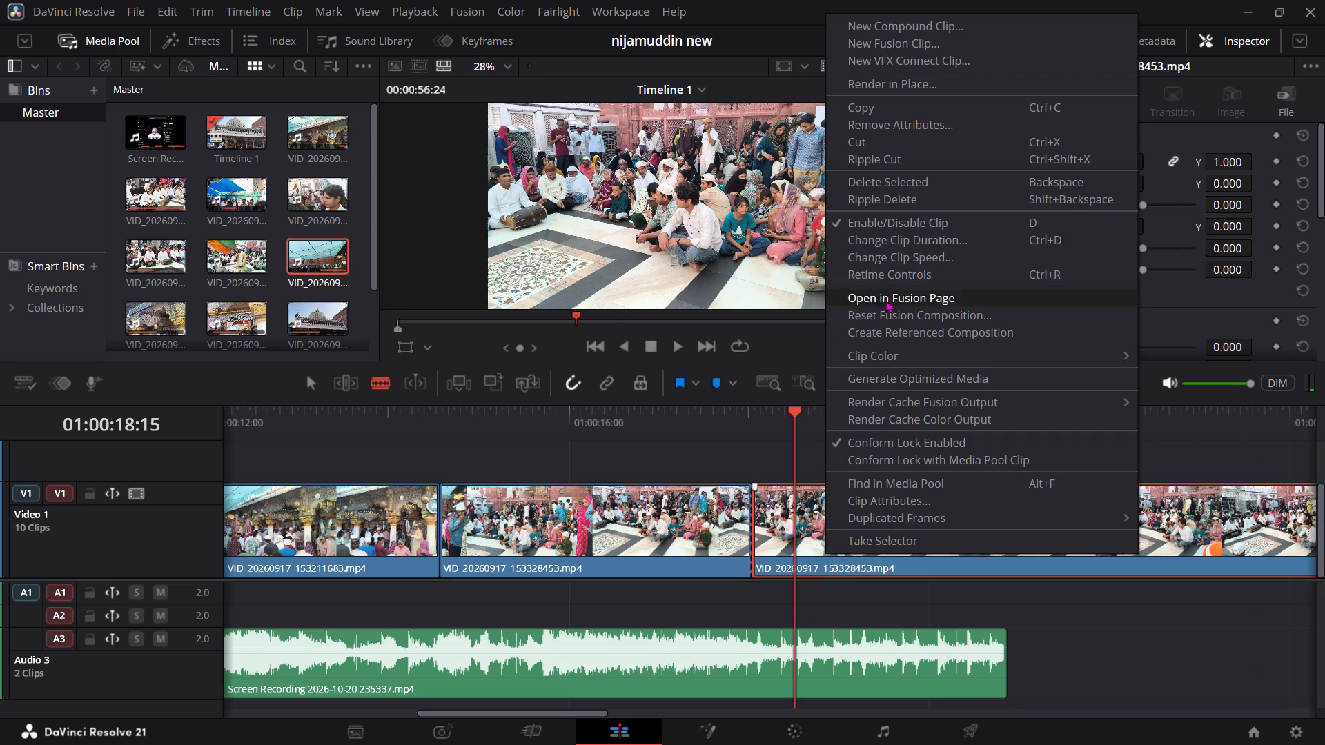
click(875, 177)
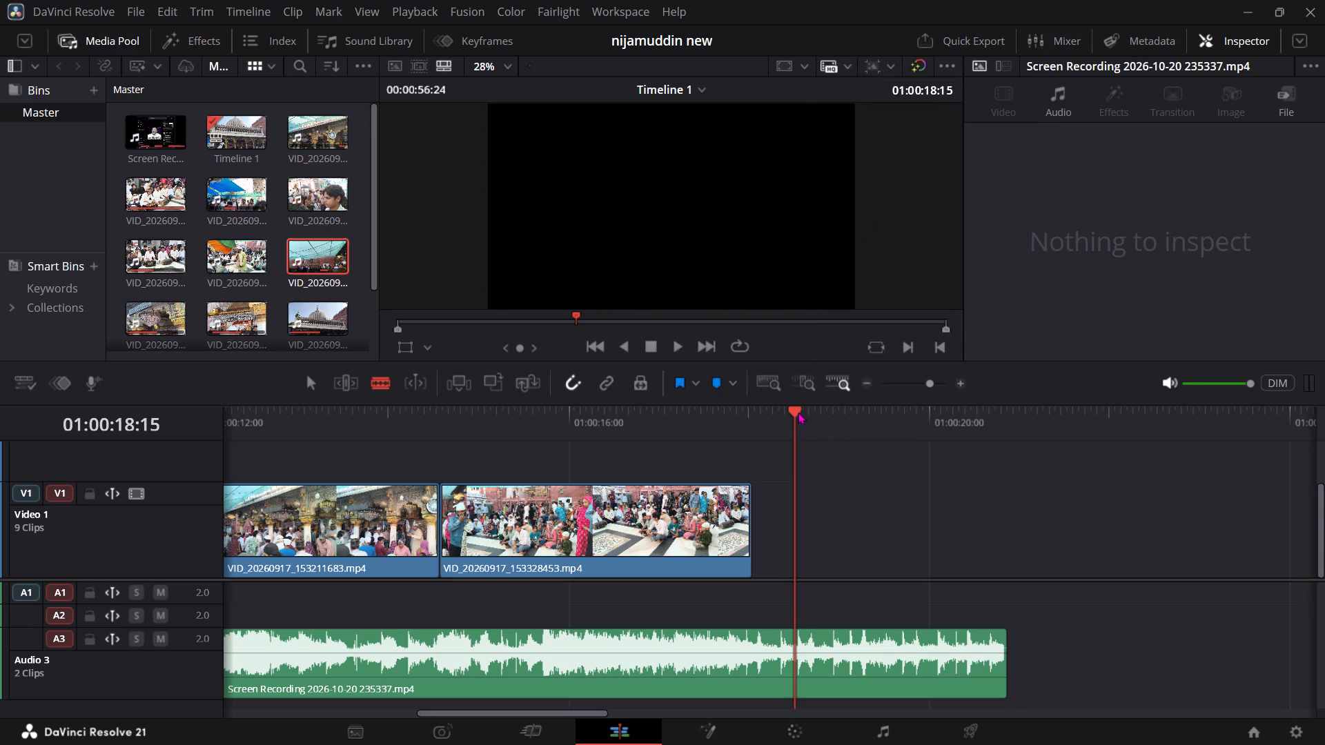
Replay the shortened crowd clip through the end of the song, stopping at 01:00:22:28.
drag(796, 414, 698, 437)
drag(629, 448, 622, 448)
drag(634, 423, 616, 426)
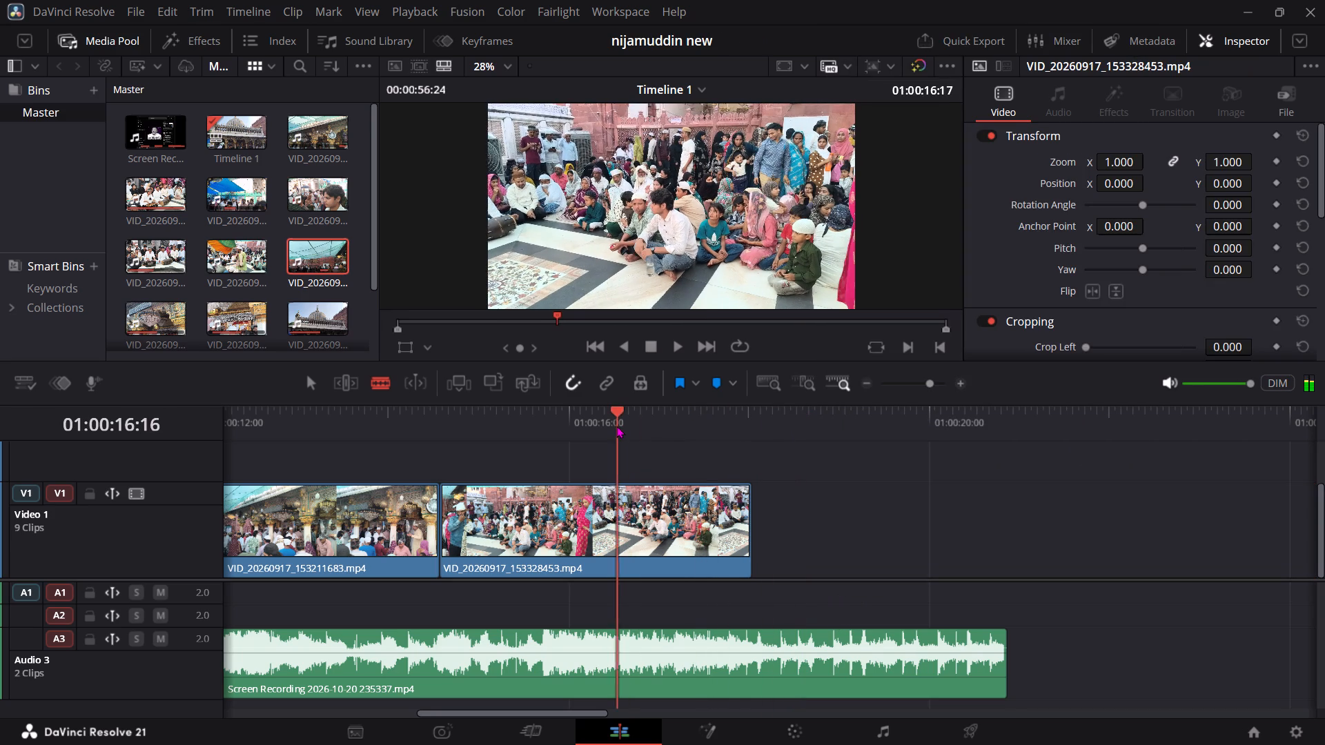
drag(616, 426, 614, 426)
key(space)
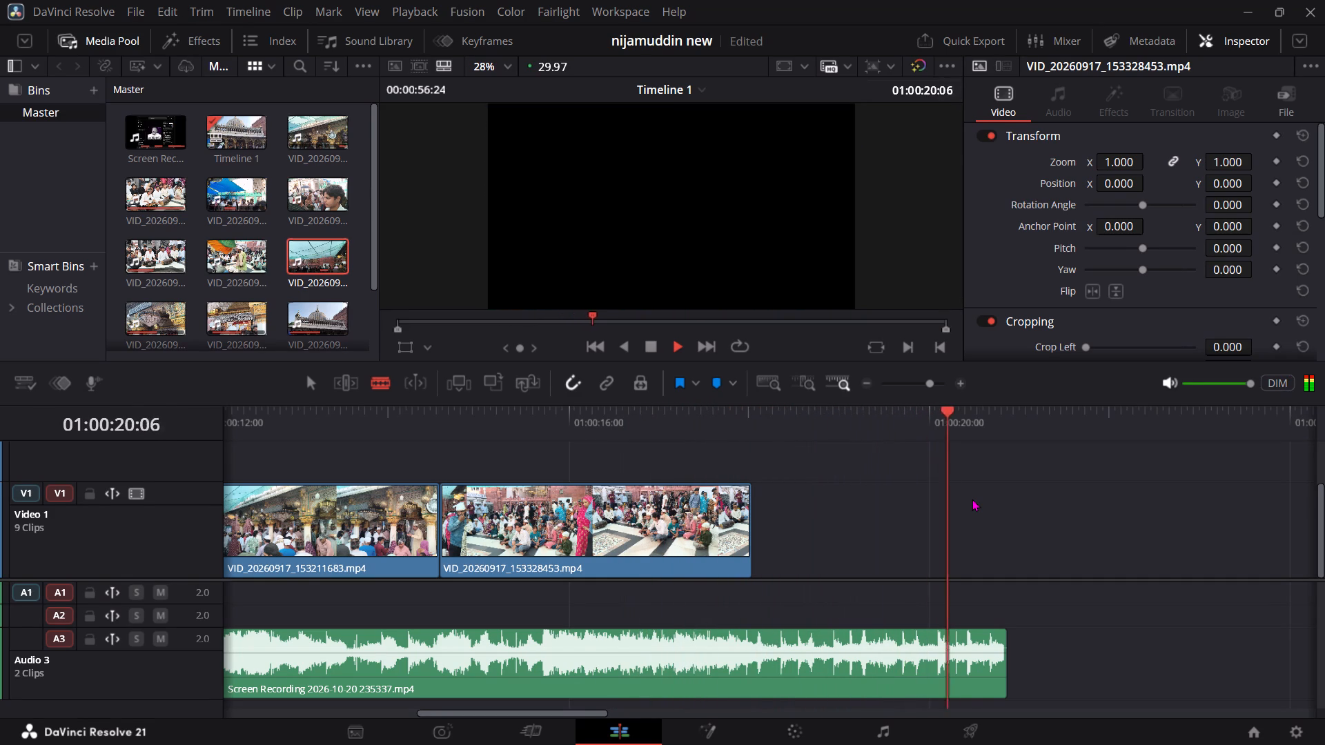
key(a)
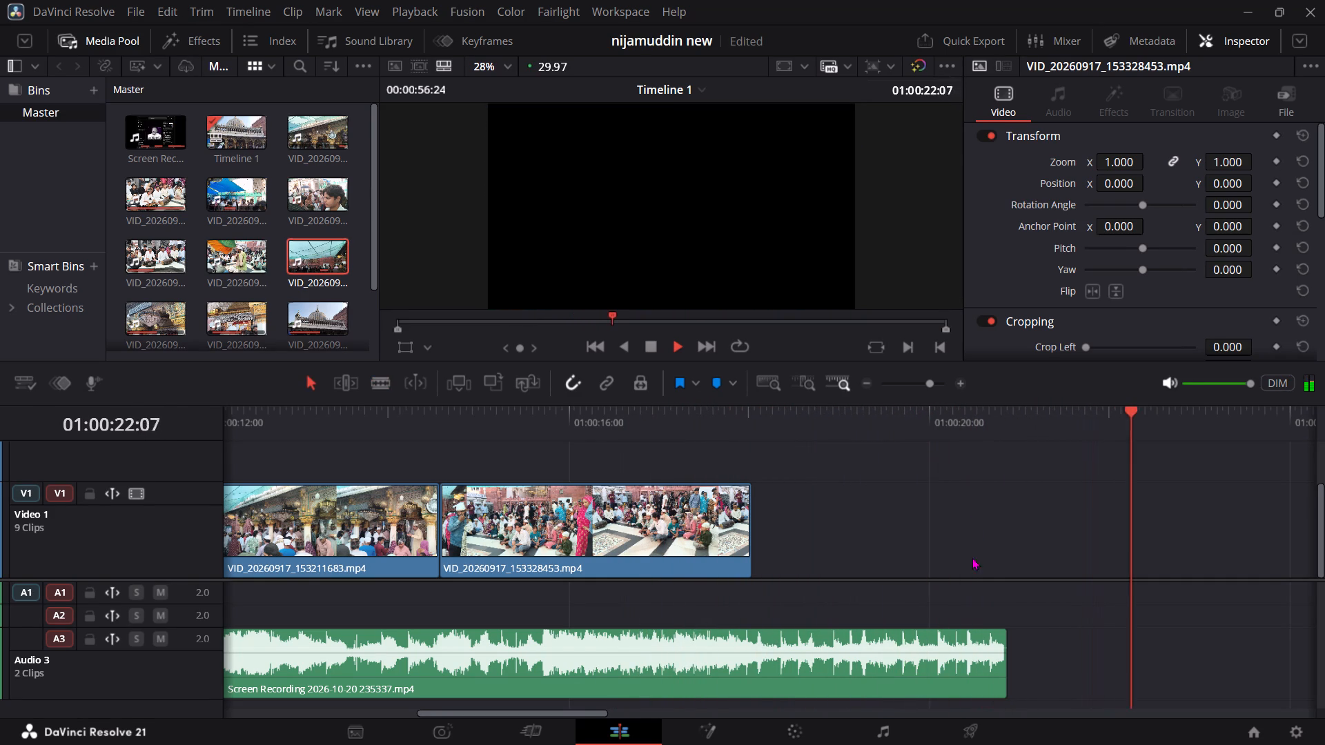
key(space)
Add a short fade-out at the end of the song clip on Audio 3.
drag(1006, 644, 1051, 663)
drag(1004, 633, 969, 633)
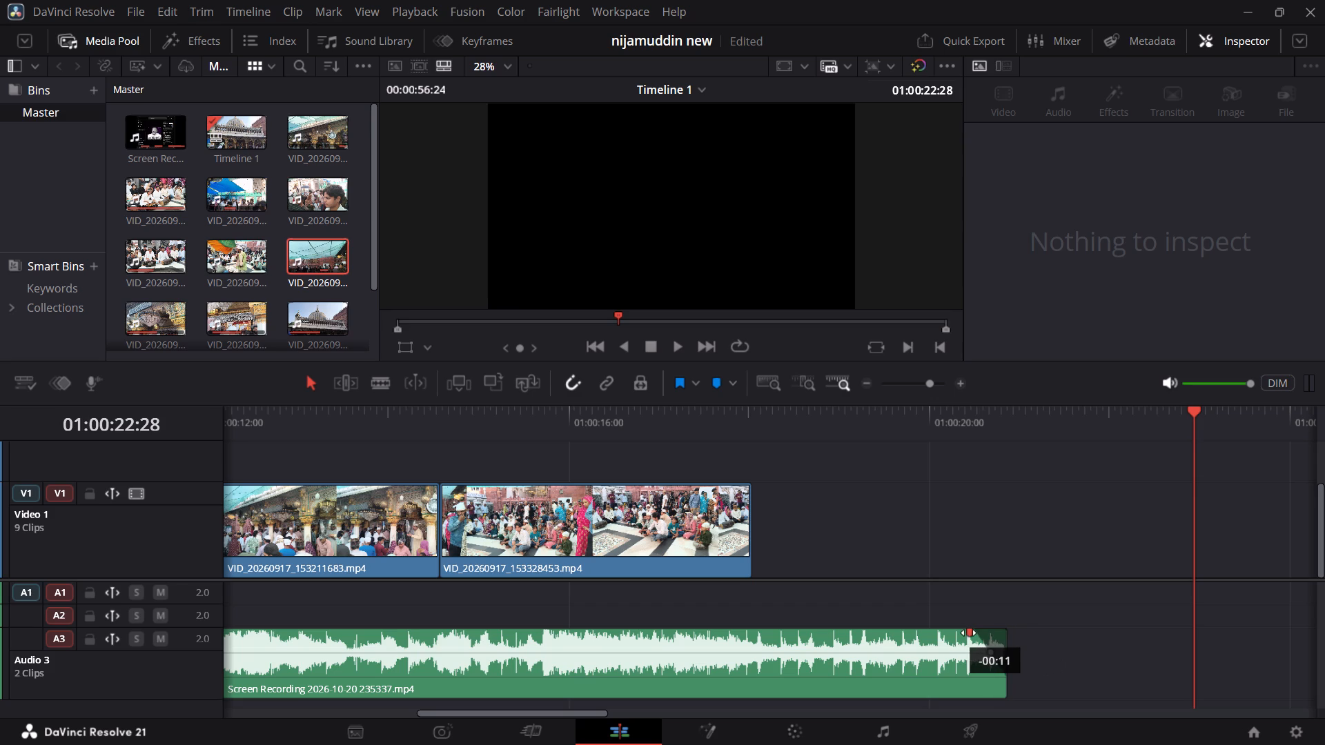
drag(969, 633, 982, 628)
Listen to the faded song ending and replay the edit from its early clips to past the last one to judge the cuts.
drag(979, 424, 902, 437)
key(space)
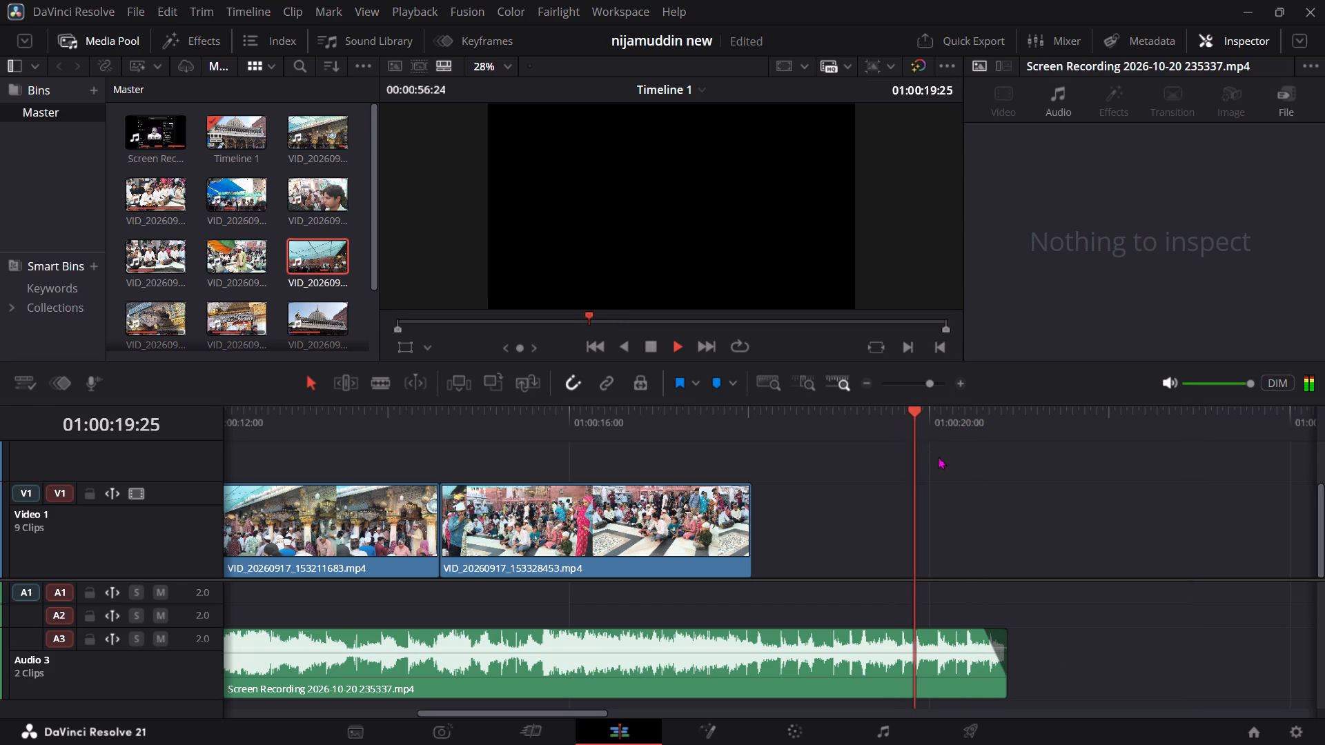
drag(983, 426, 176, 482)
key(space)
key(space)
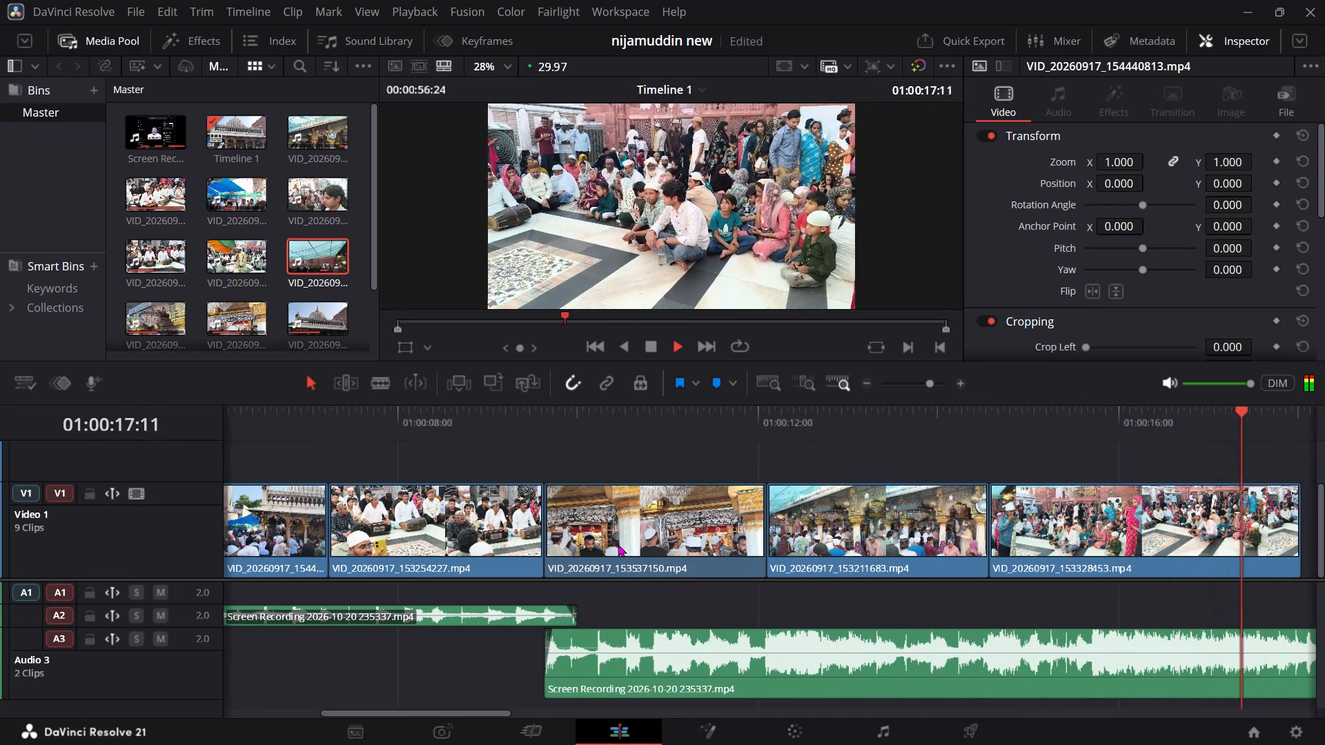
key(space)
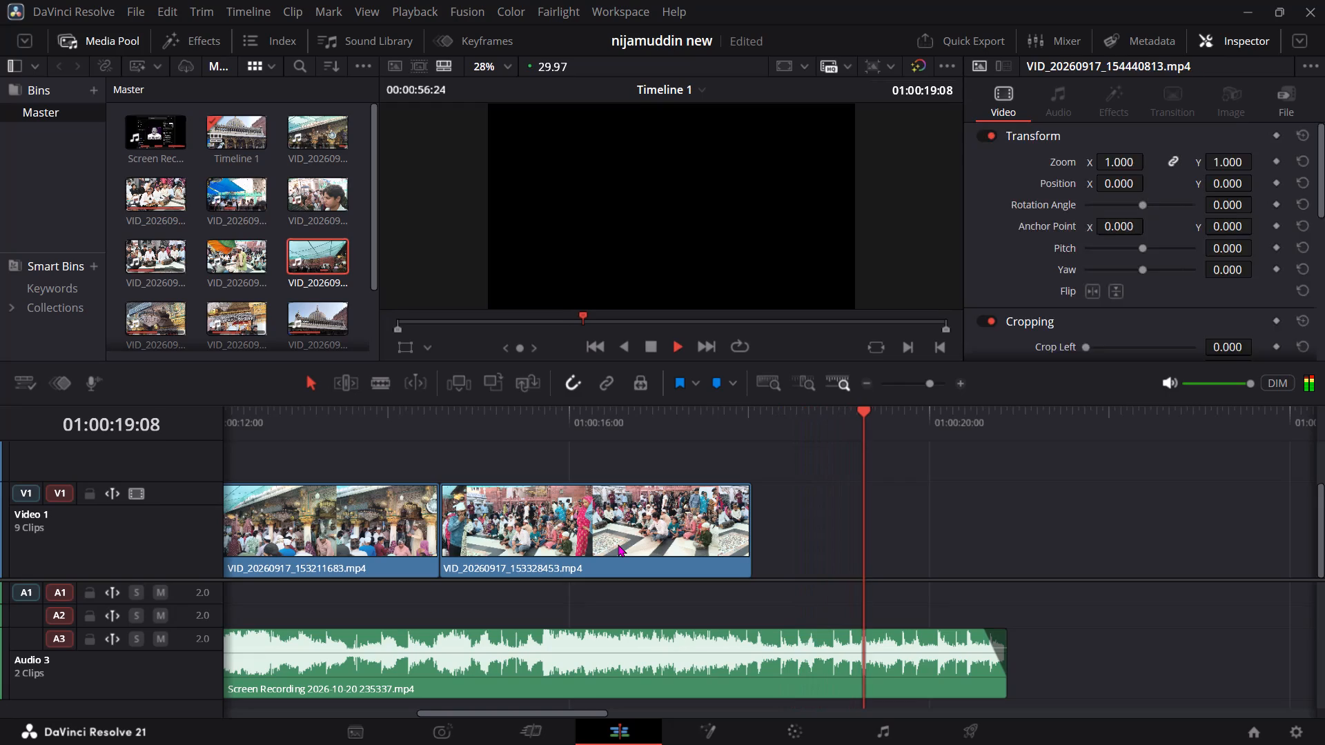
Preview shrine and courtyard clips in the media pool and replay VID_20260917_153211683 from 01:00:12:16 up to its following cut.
drag(591, 419, 275, 446)
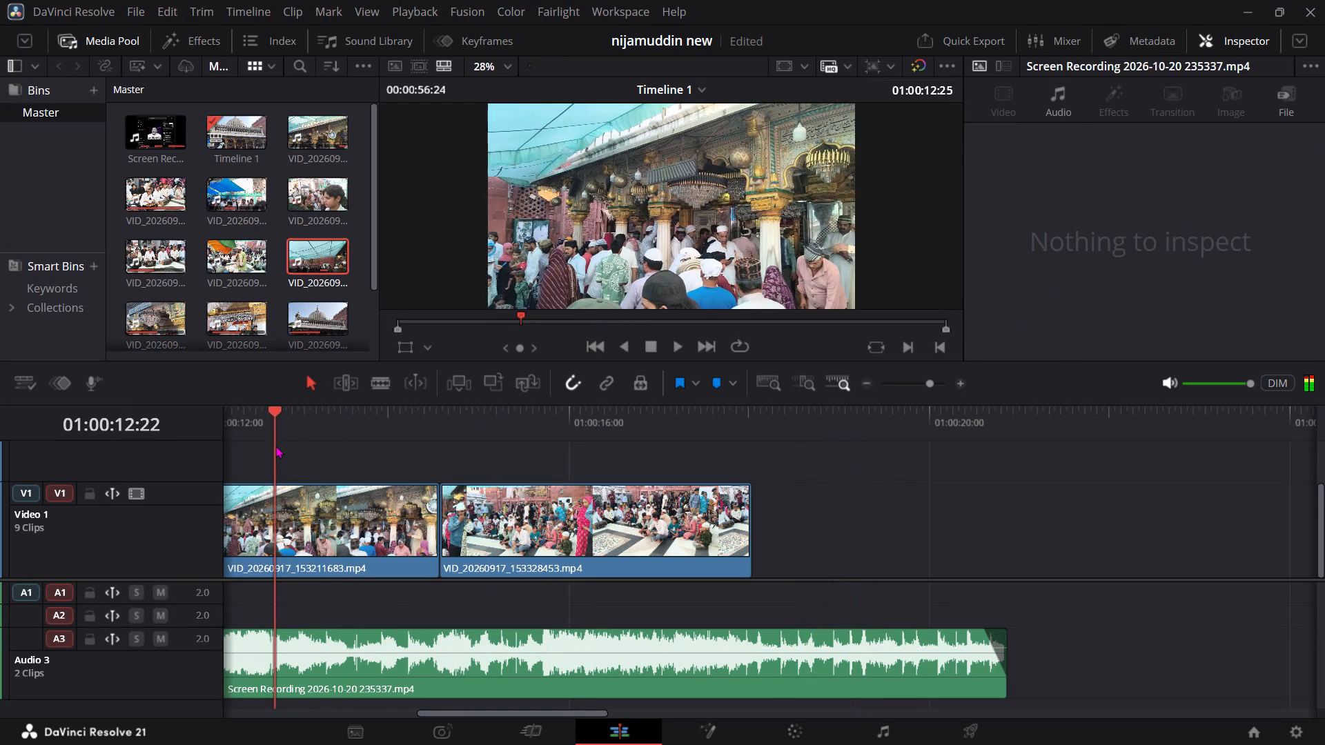
drag(275, 446, 257, 449)
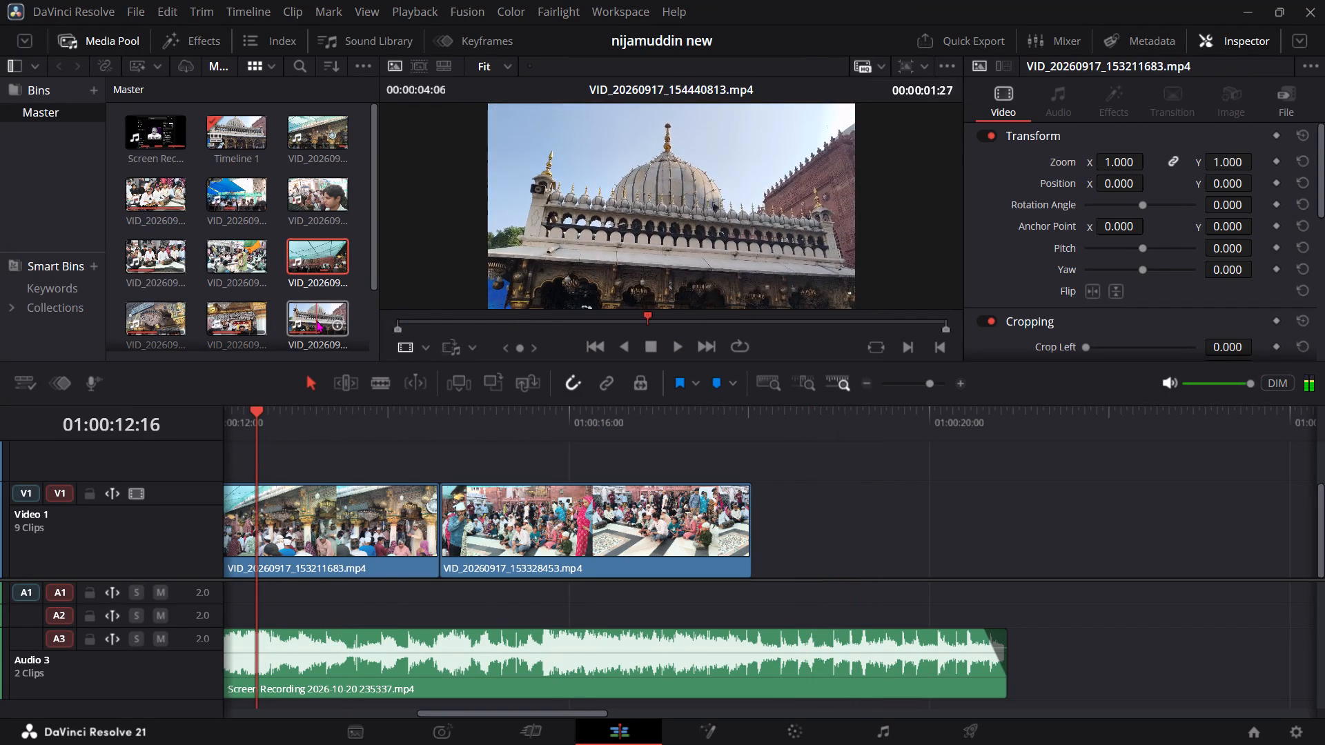
scroll(316, 320, down, 2)
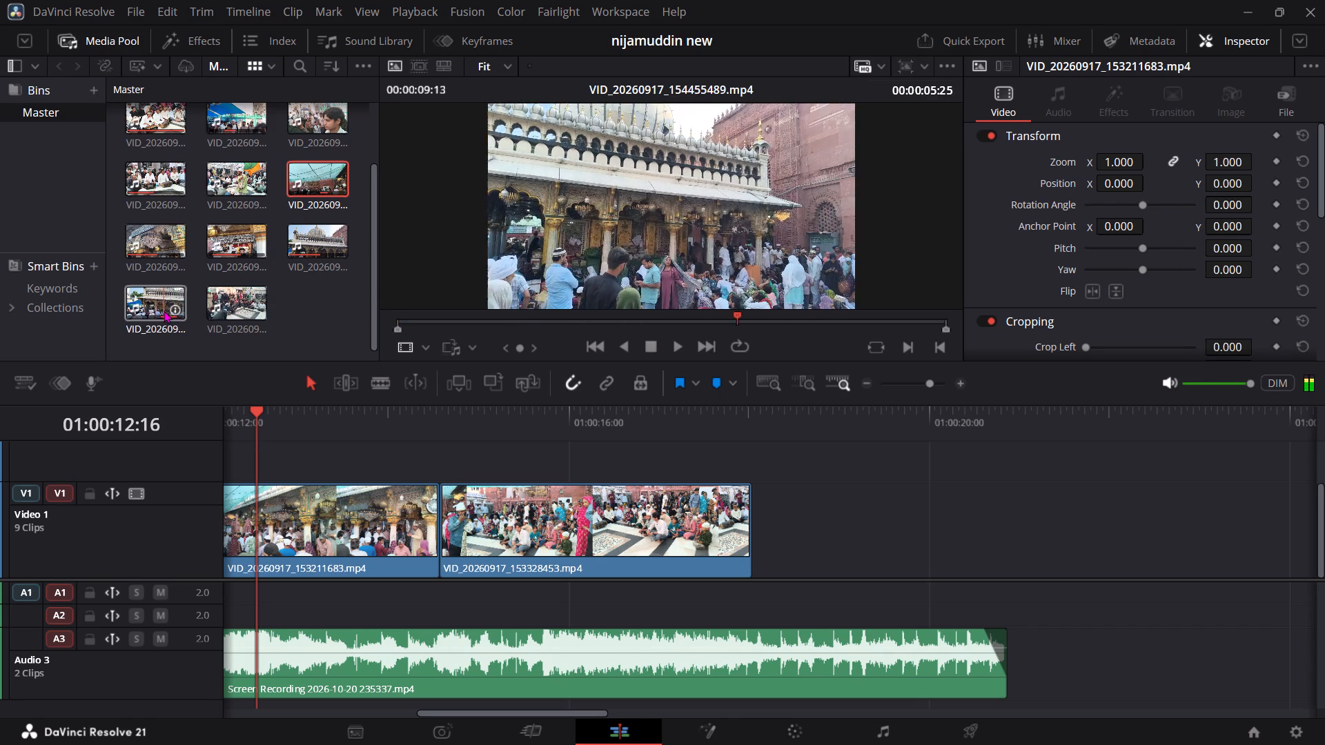
scroll(148, 254, up, 3)
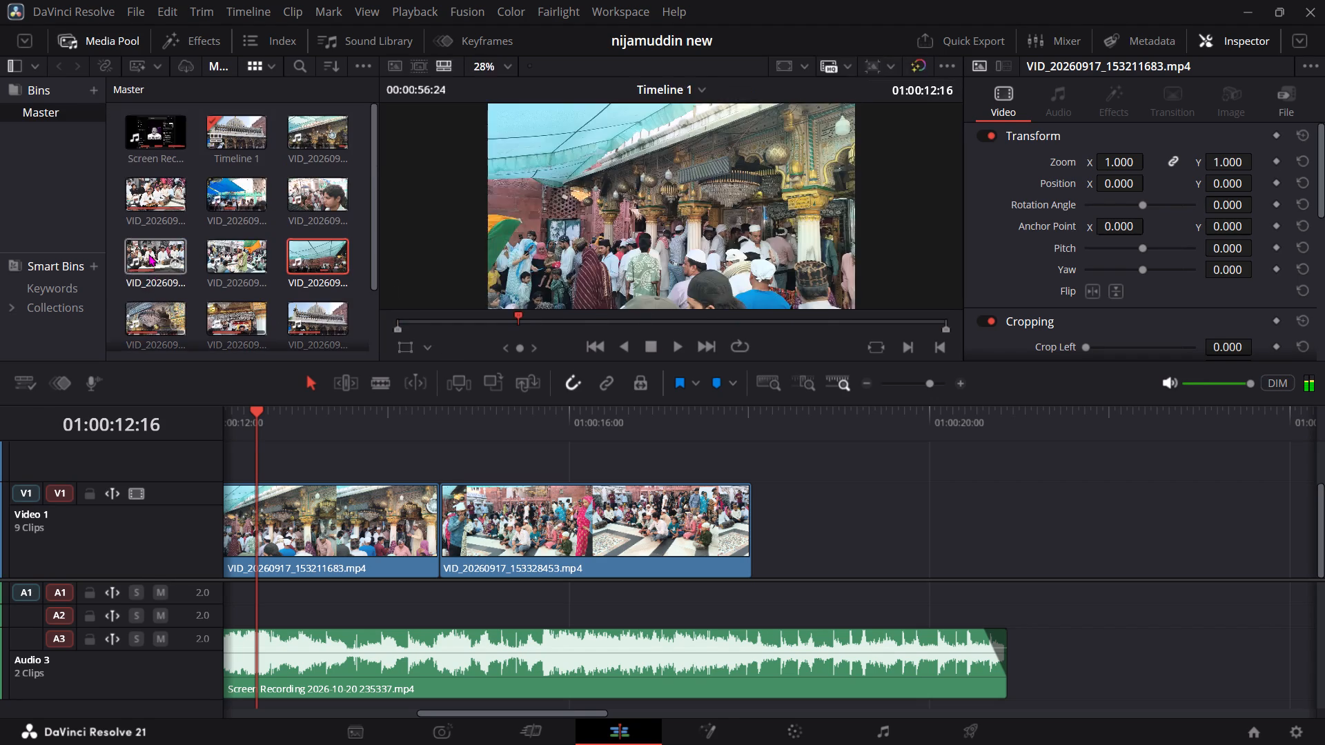
scroll(148, 254, up, 3)
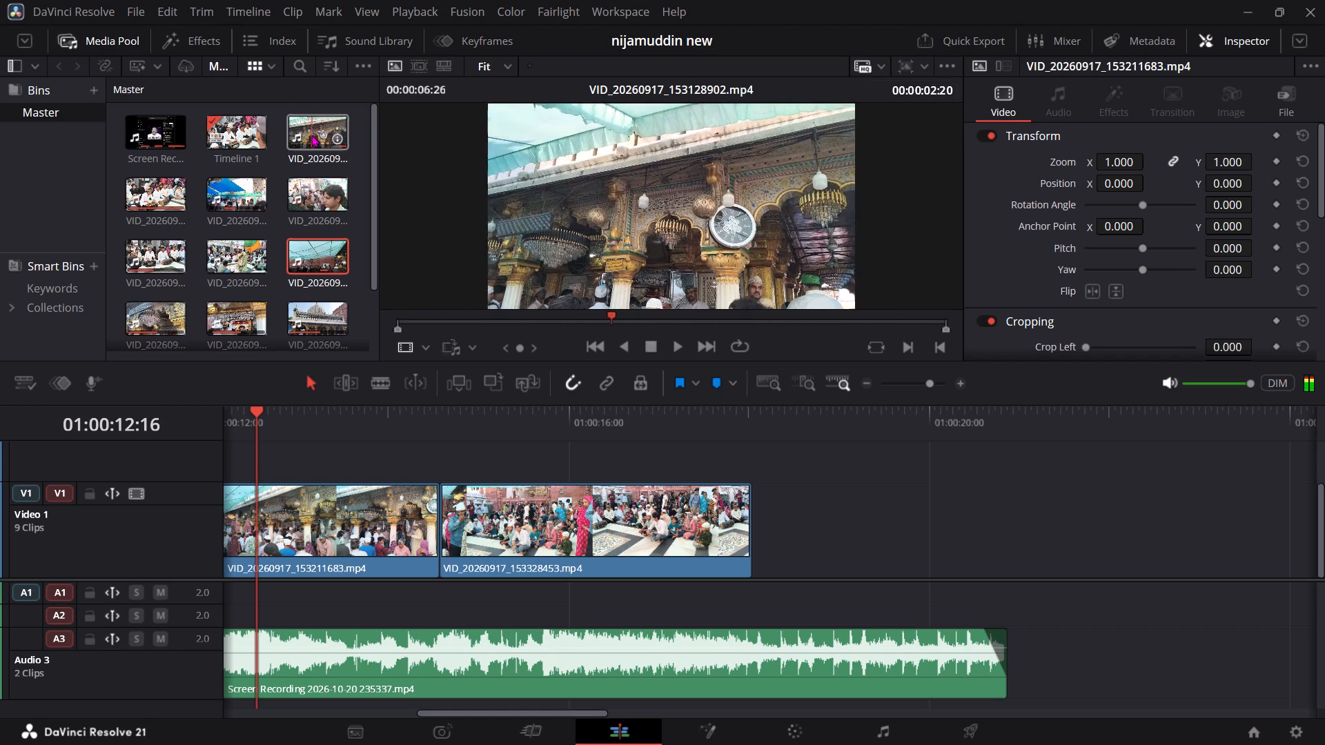
key(space)
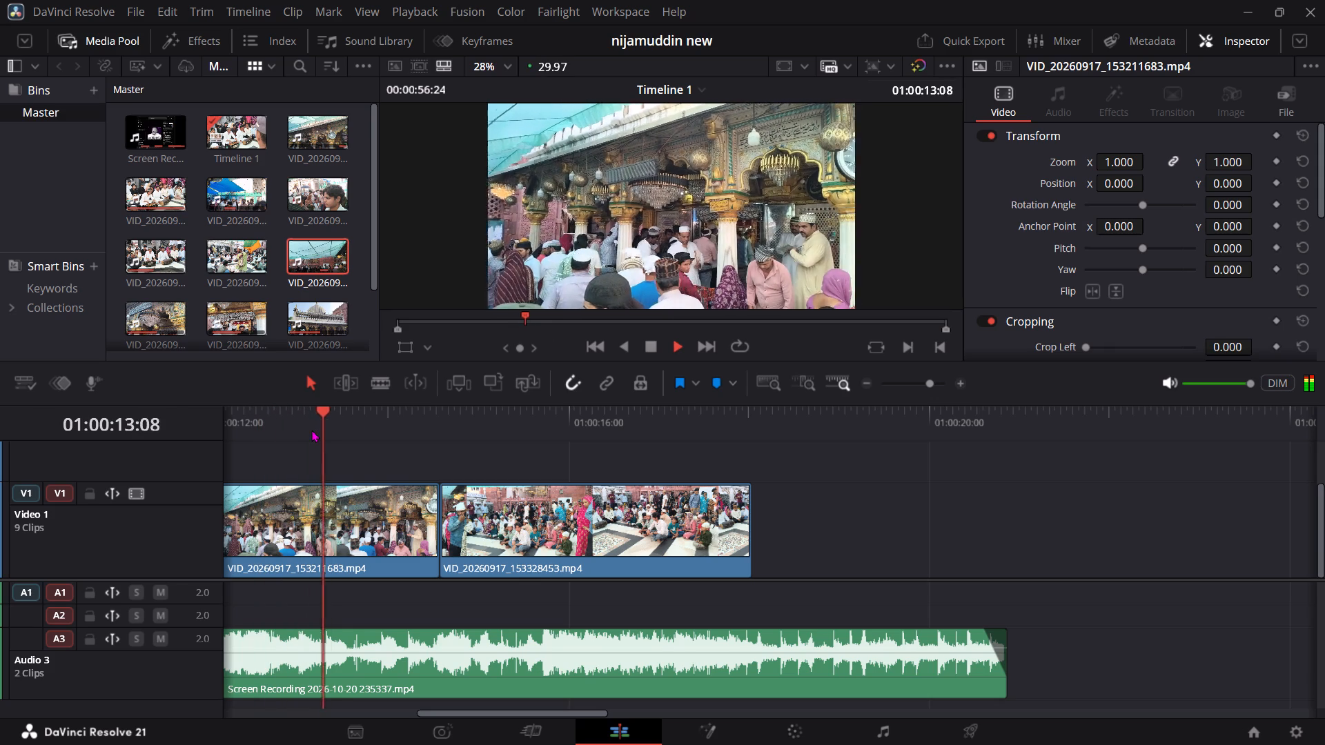
key(space)
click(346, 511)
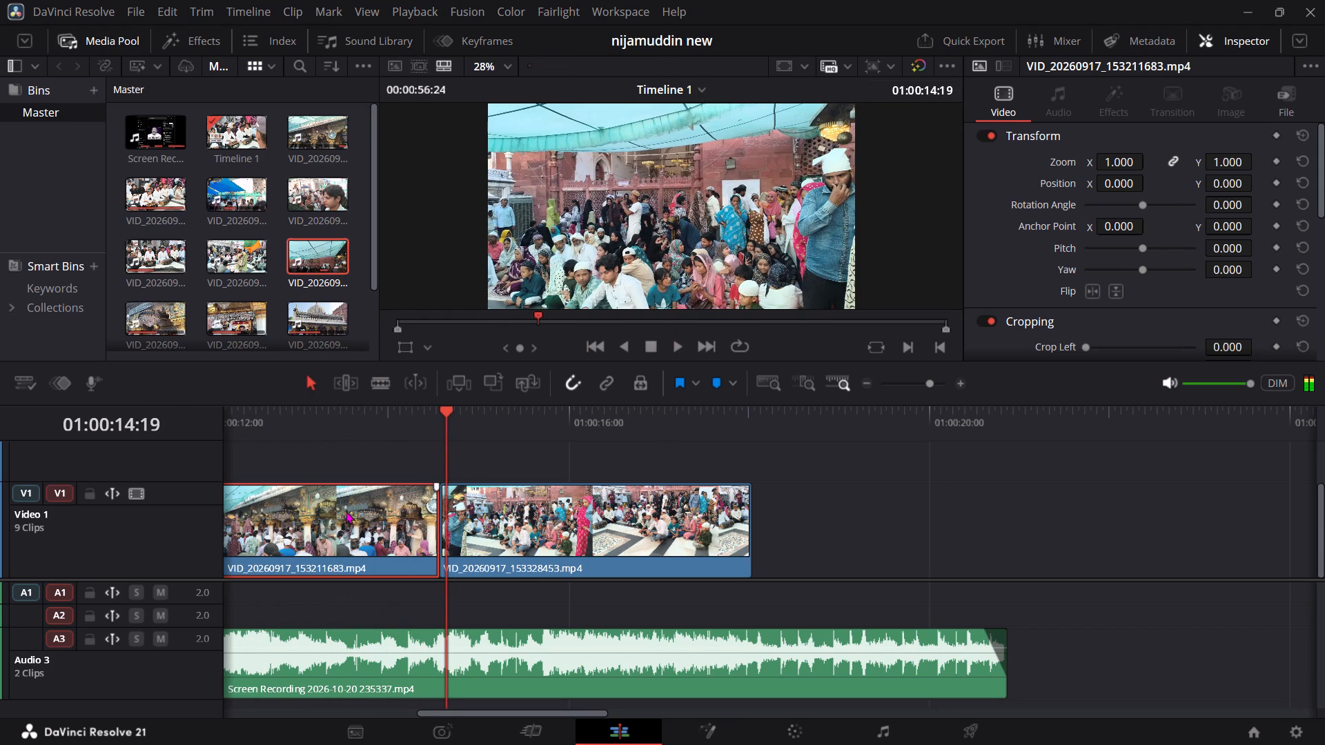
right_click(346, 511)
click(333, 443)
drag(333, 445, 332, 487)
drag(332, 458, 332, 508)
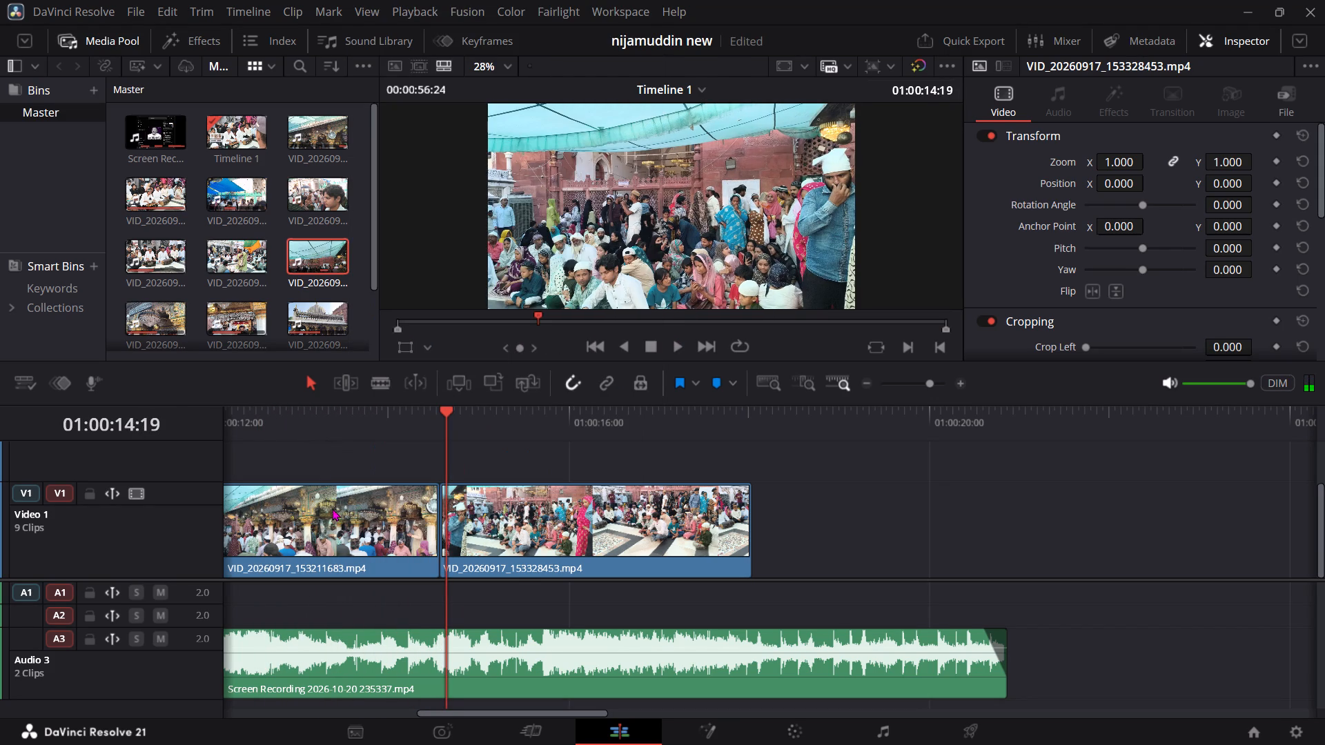
Delete VID_20260917_153211683.mp4 from Video 1, just before the crowd clip VID_20260917_153328453.mp4.
drag(332, 508, 332, 510)
drag(322, 462, 343, 533)
right_click(343, 533)
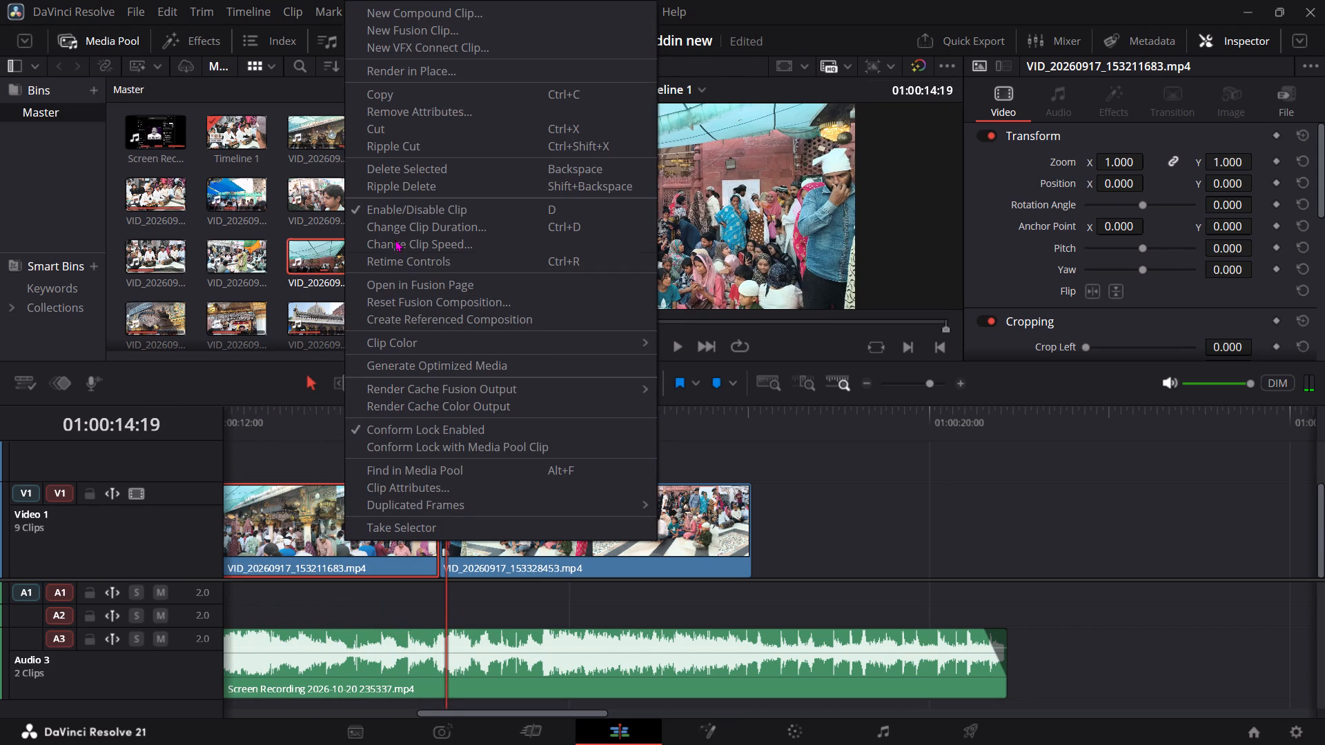
click(397, 173)
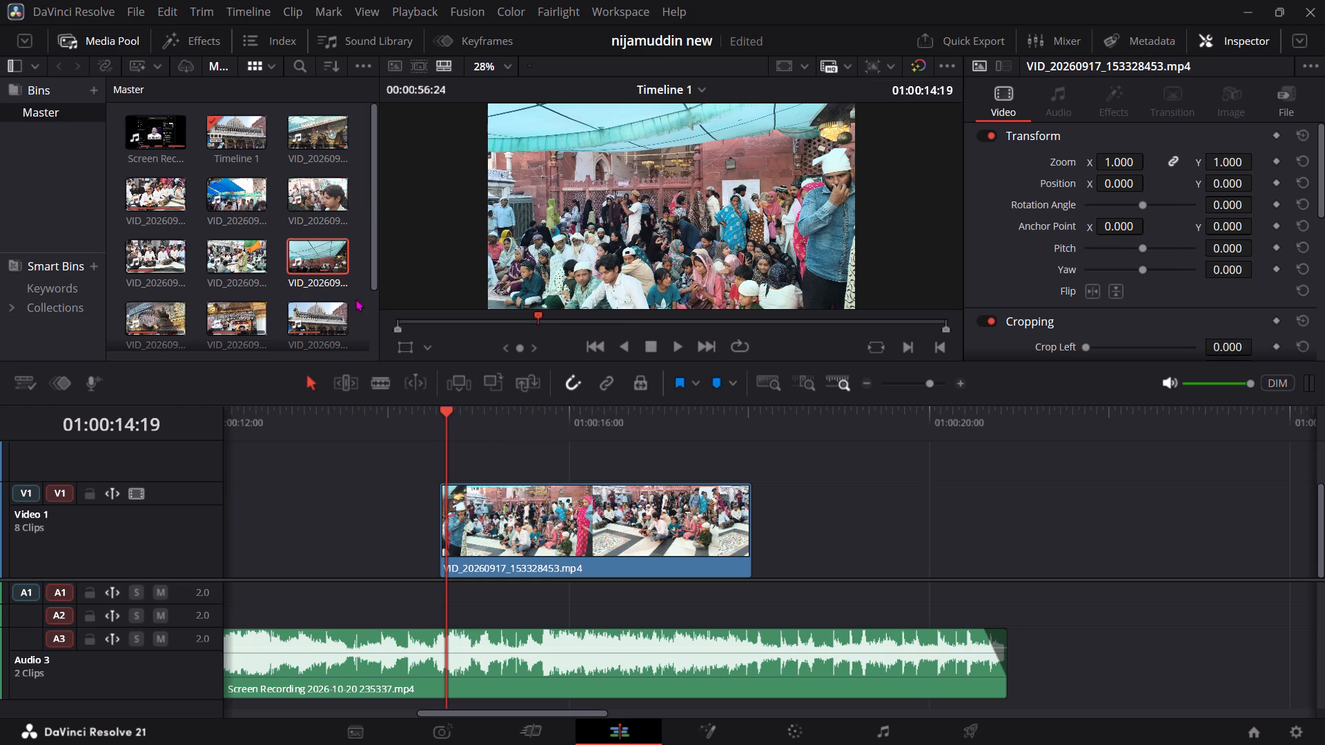
Add the shrine clip VID_20260917_153128902.mp4 on the track above Video 1, starting over the emptied gap.
drag(315, 146, 362, 277)
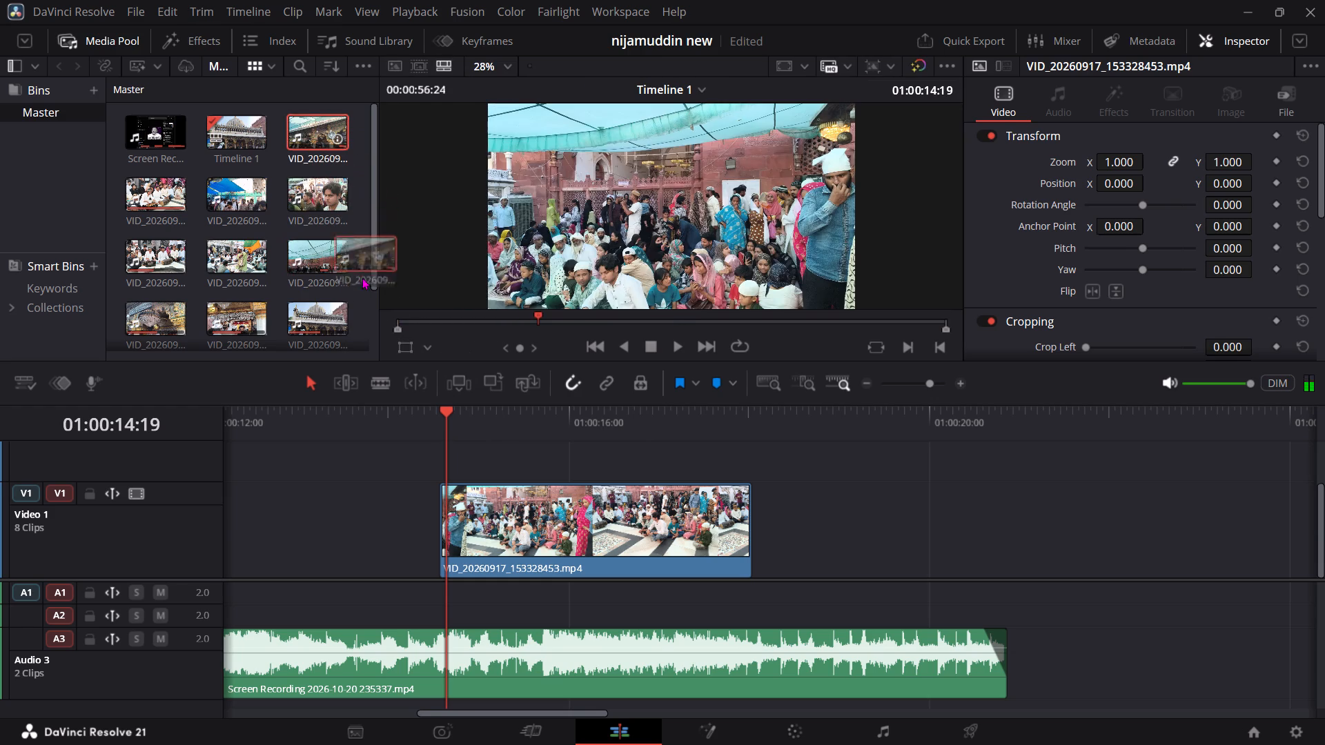
drag(362, 277, 277, 473)
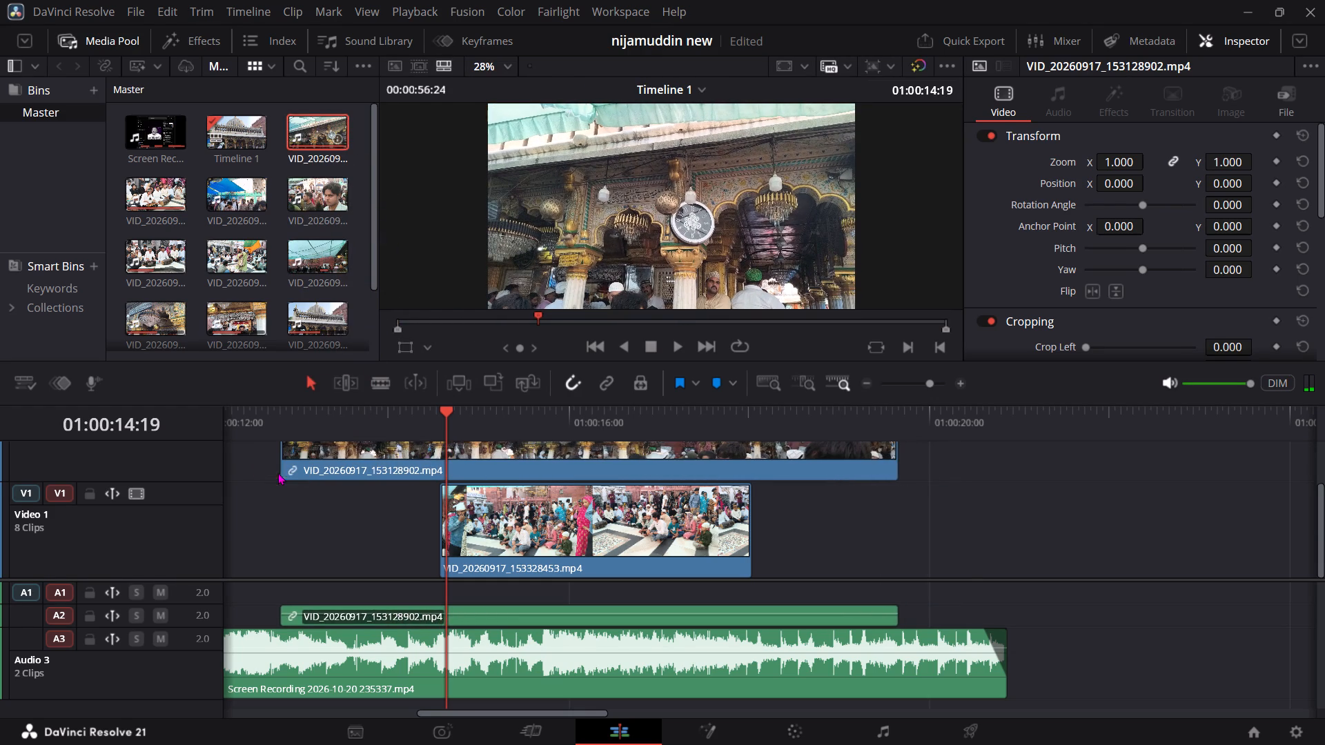
Unlink VID_20260917_153128902.mp4 from its sound and delete its audio clip from track A2.
drag(948, 484, 815, 608)
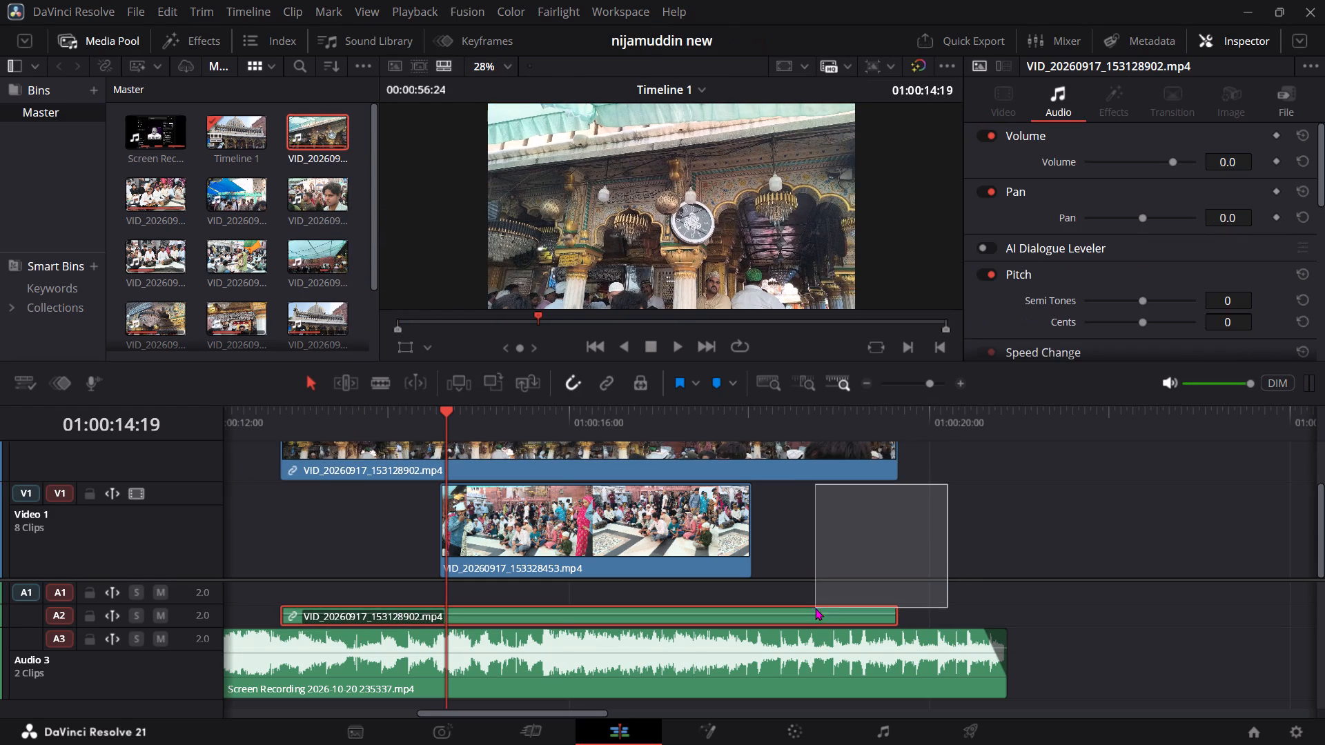
drag(815, 608, 815, 610)
right_click(827, 612)
click(805, 569)
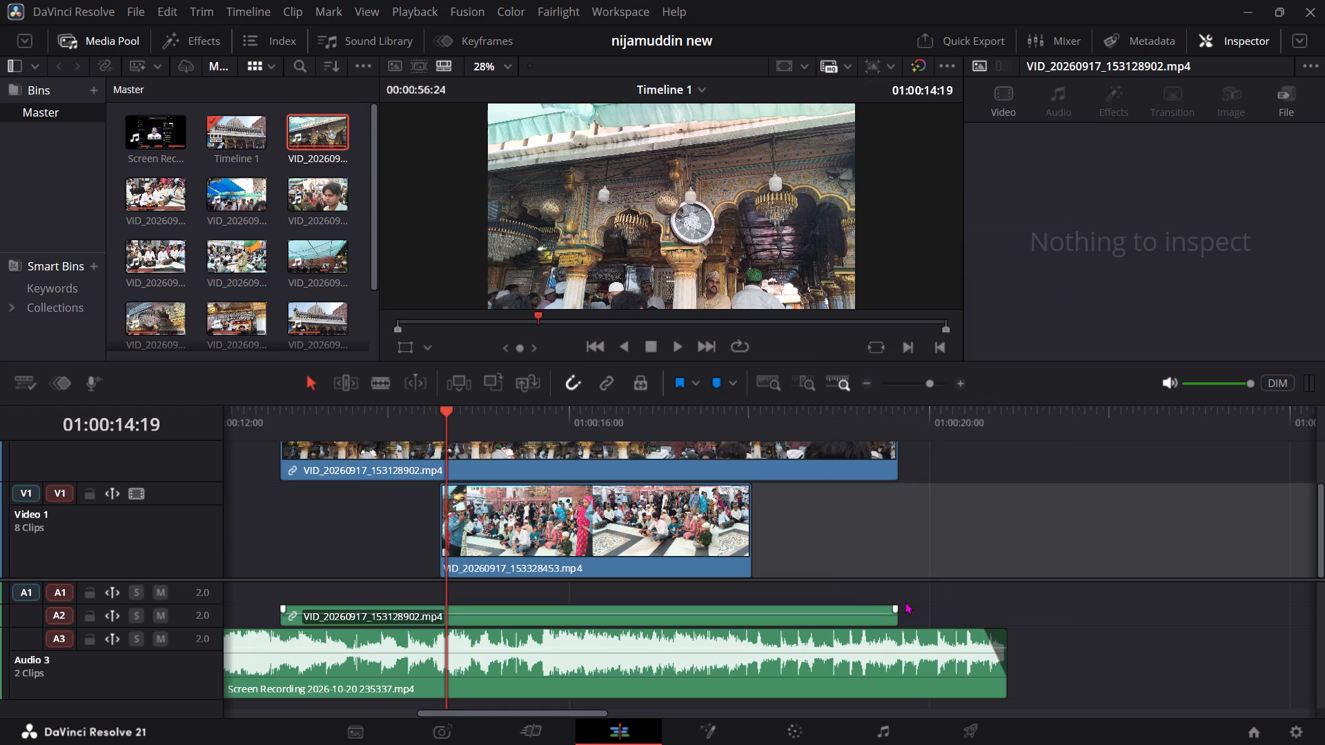
drag(938, 604, 854, 618)
right_click(854, 618)
click(870, 336)
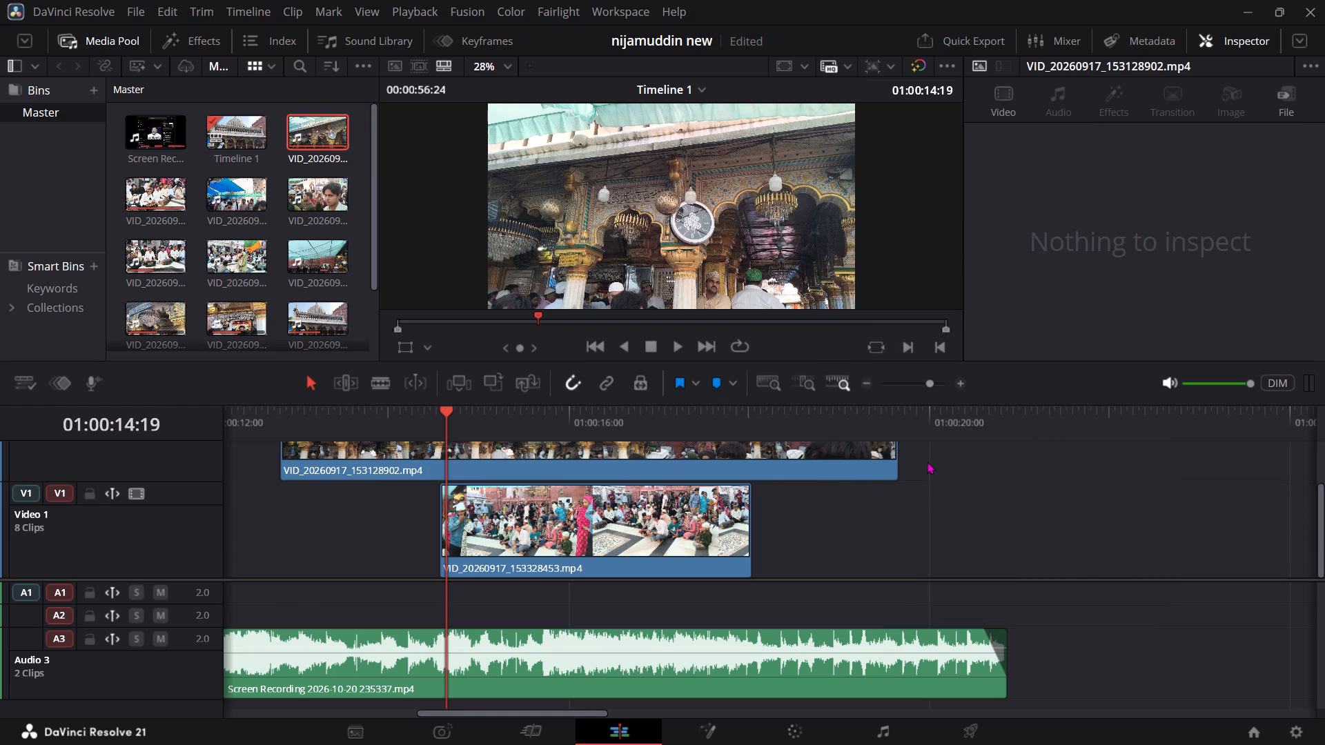
Trim the end of VID_20260917_153128902.mp4 on the upper track back to about 2.6 seconds.
drag(892, 468, 669, 470)
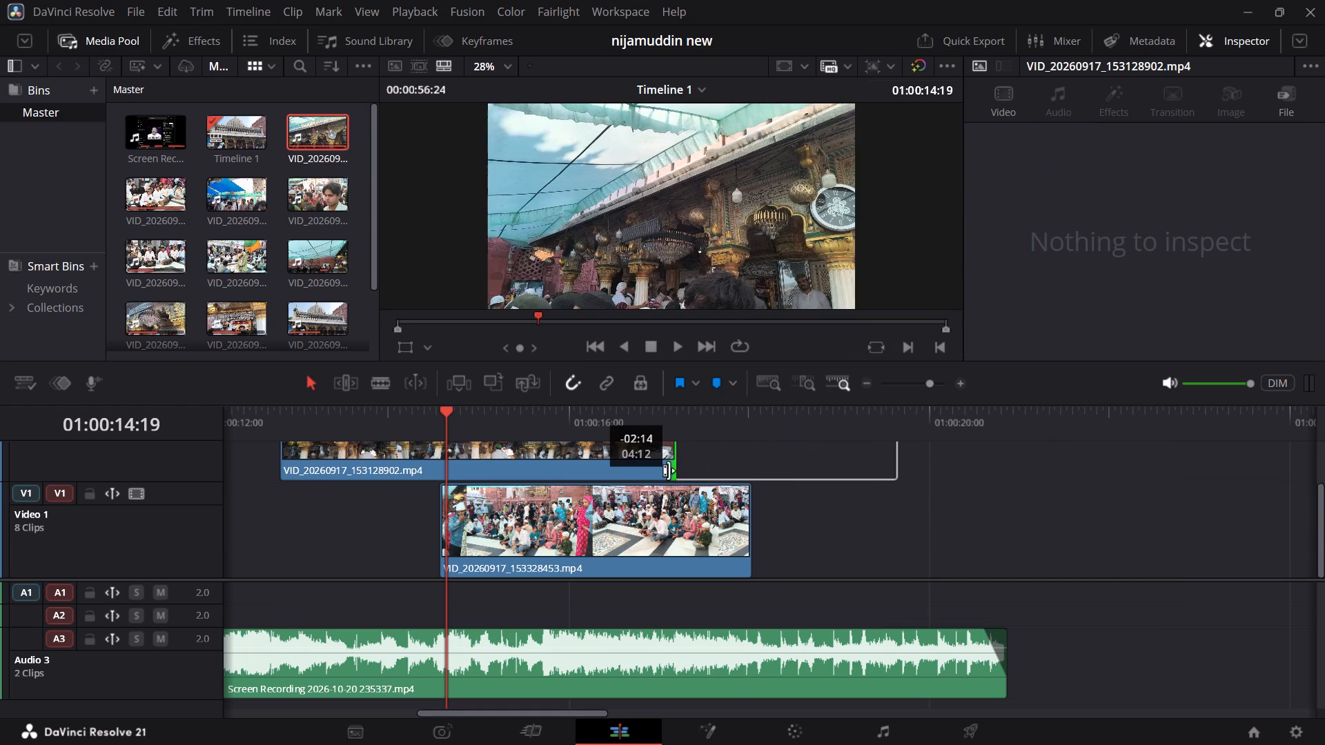
drag(669, 470, 919, 515)
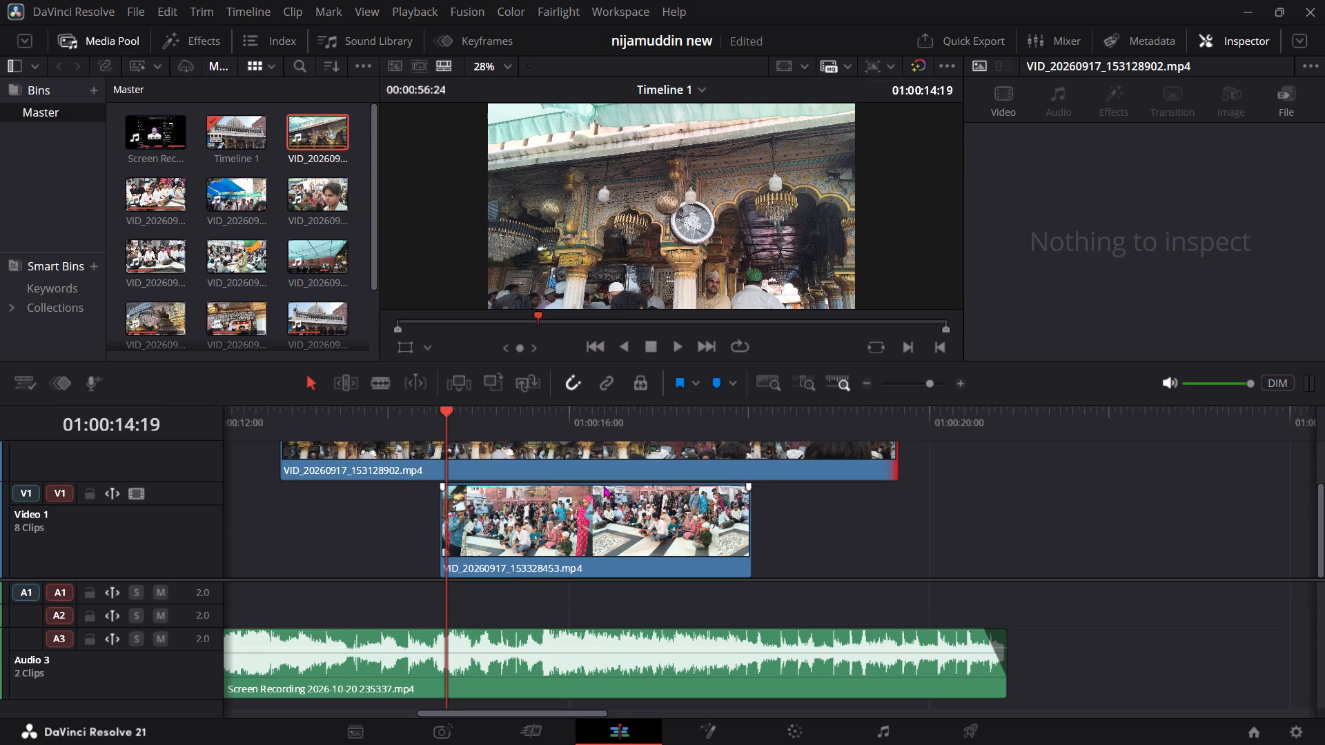
drag(893, 467, 593, 467)
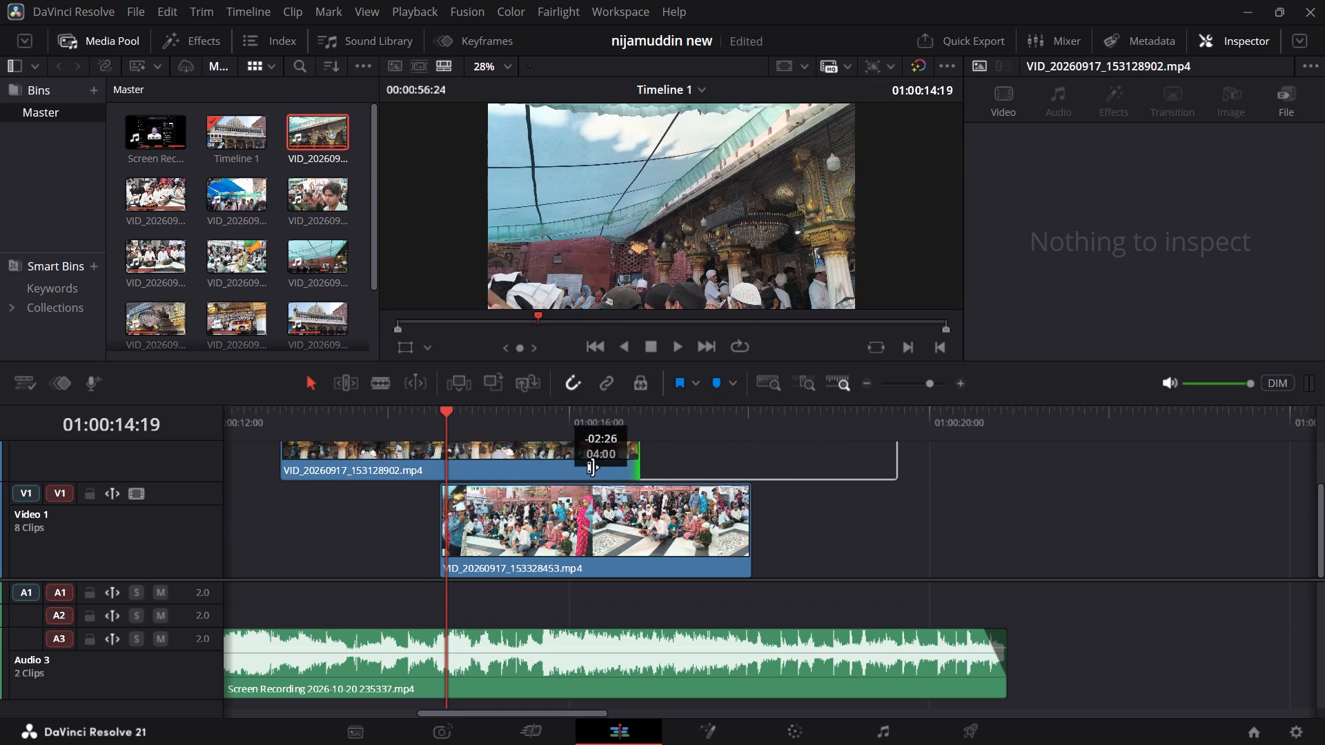
drag(593, 467, 510, 467)
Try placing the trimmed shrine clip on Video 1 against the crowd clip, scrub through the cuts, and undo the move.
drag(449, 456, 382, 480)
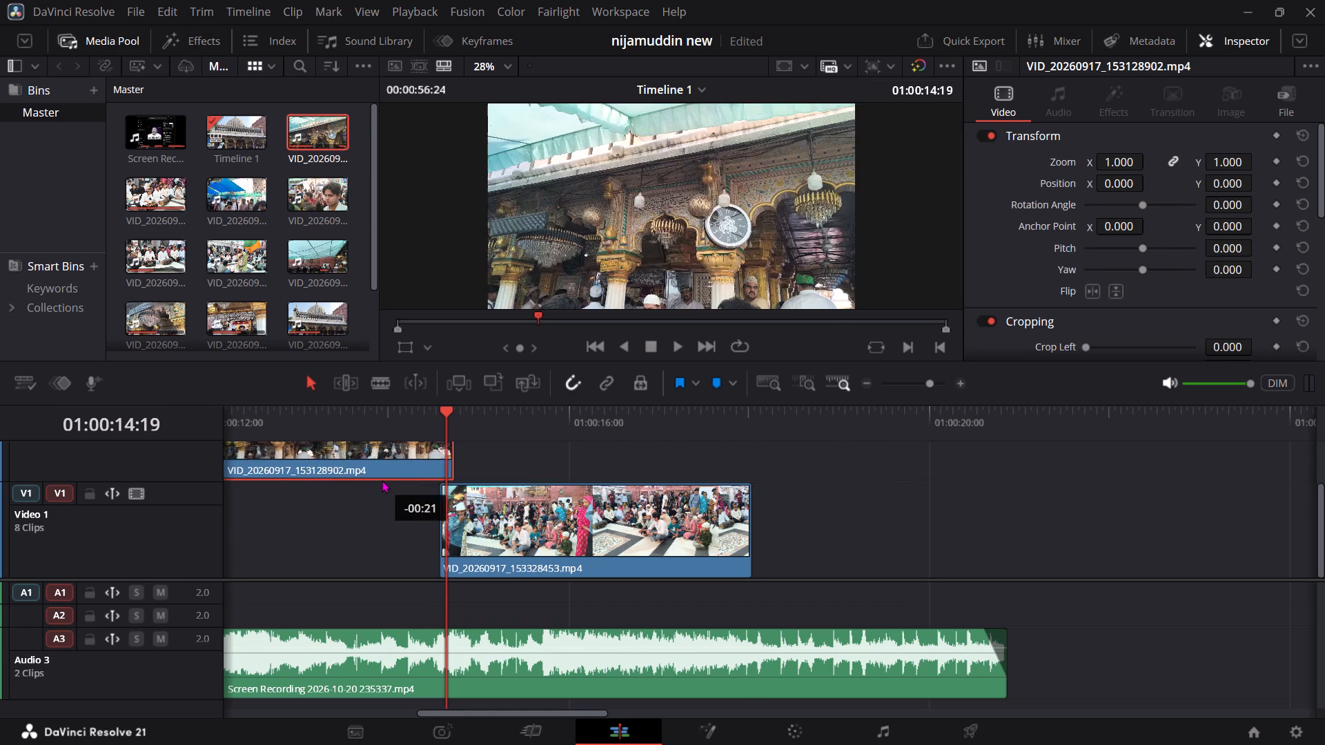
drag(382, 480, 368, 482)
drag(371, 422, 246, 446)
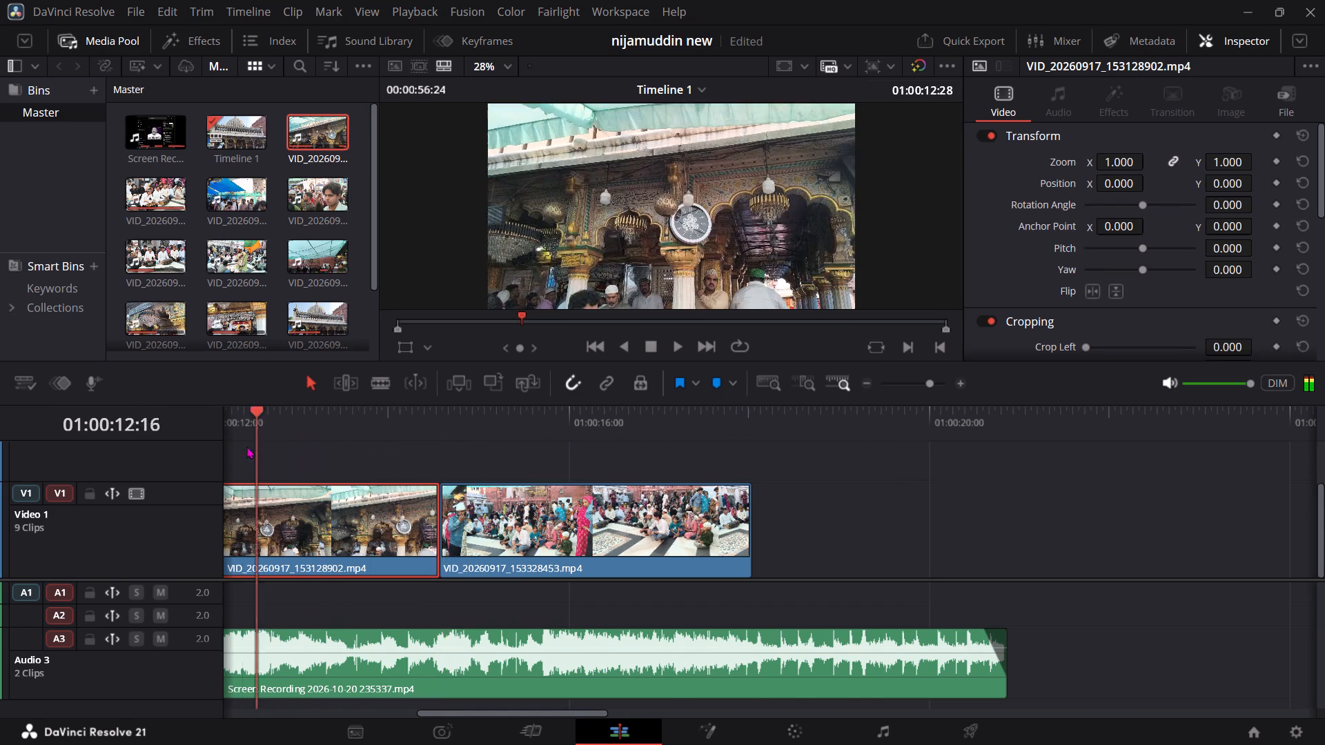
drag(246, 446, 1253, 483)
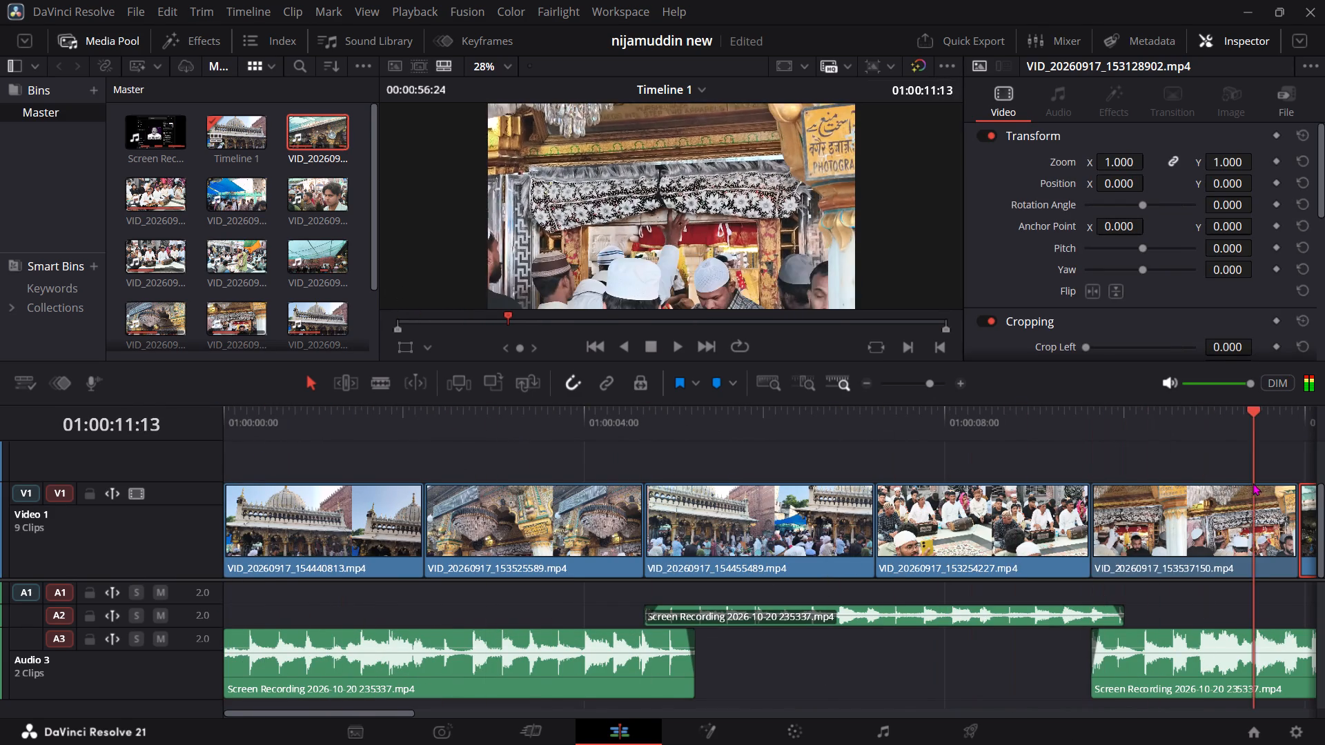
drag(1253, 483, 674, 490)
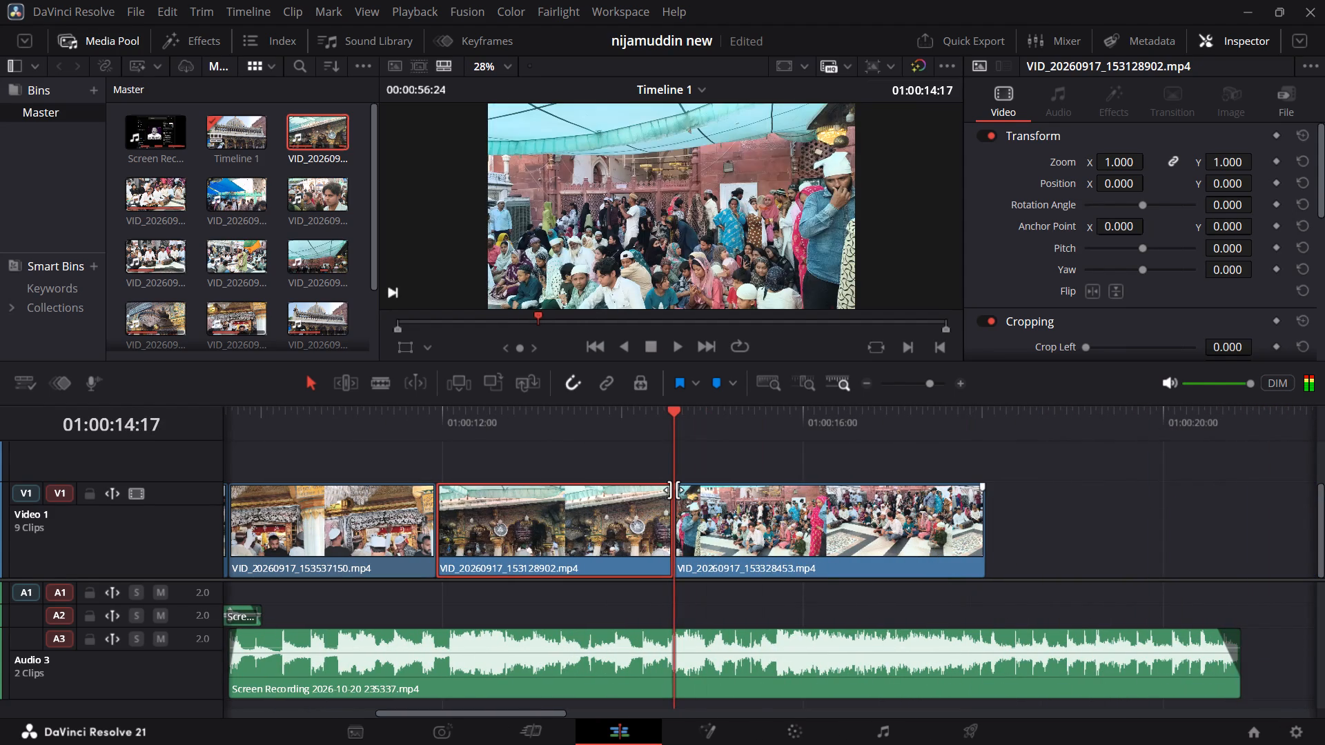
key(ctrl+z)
Fit VID_20260917_153128902.mp4 into the Video 1 gap after VID_20260917_153537150.mp4, trimming its end to about 02:14 to meet the crowd clip.
drag(624, 462, 562, 455)
drag(684, 453, 678, 456)
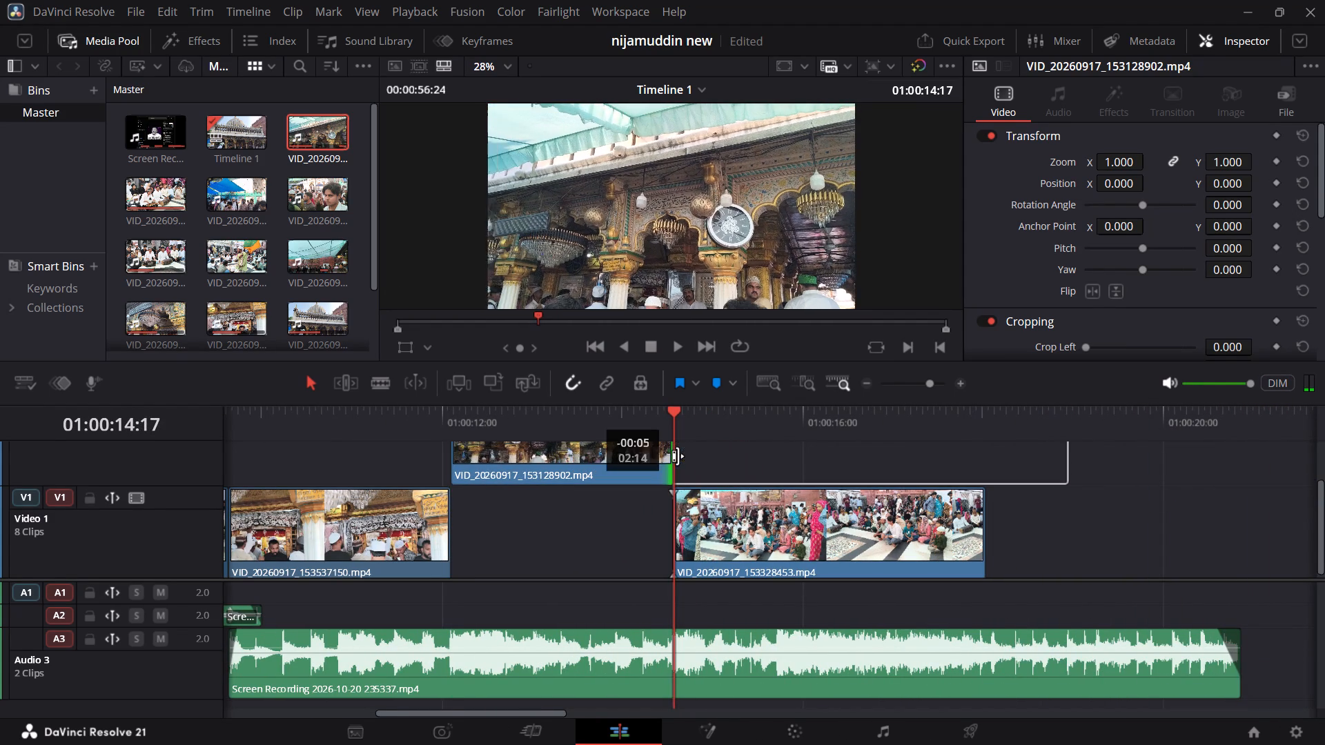
drag(678, 456, 675, 457)
drag(598, 457, 596, 510)
Replay the edit twice from just before VID_20260917_153128902.mp4 to judge the new shrine shot, stopping at 01:00:13:09.
drag(509, 430, 420, 446)
key(space)
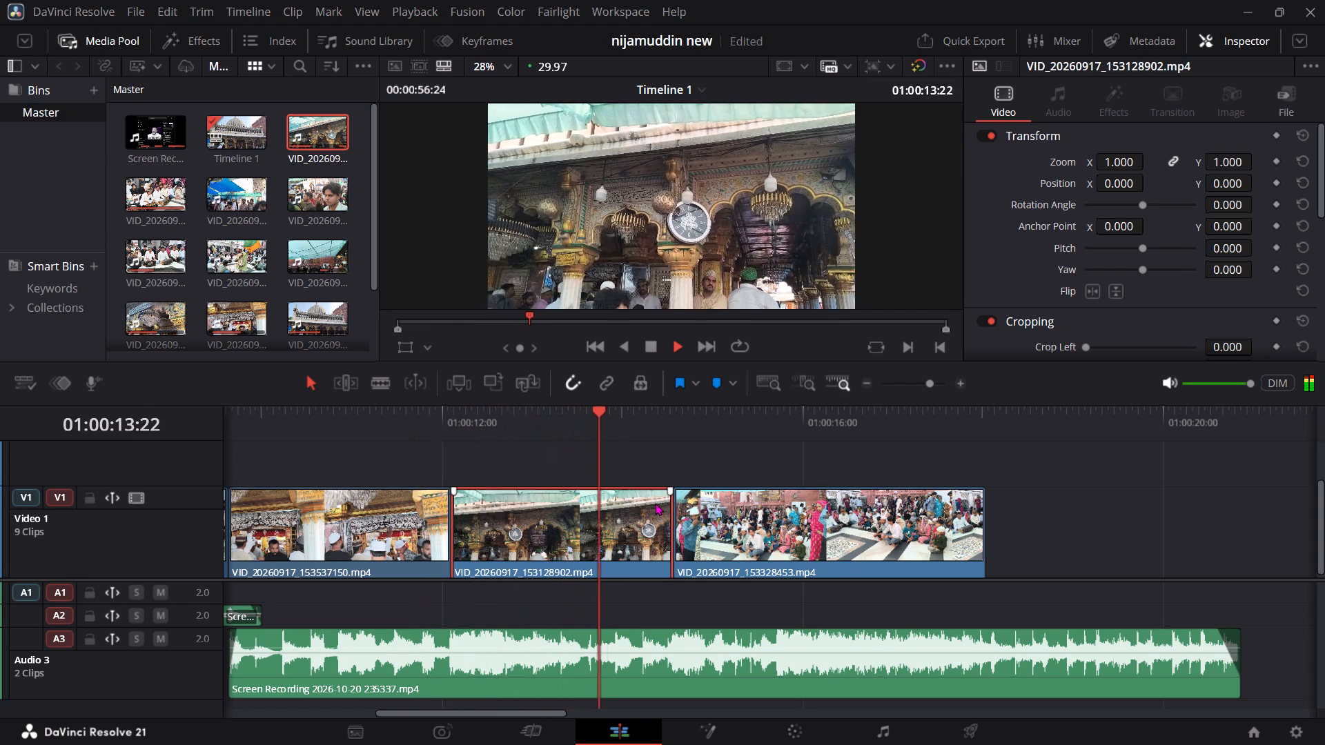
key(space)
drag(579, 418, 364, 432)
key(space)
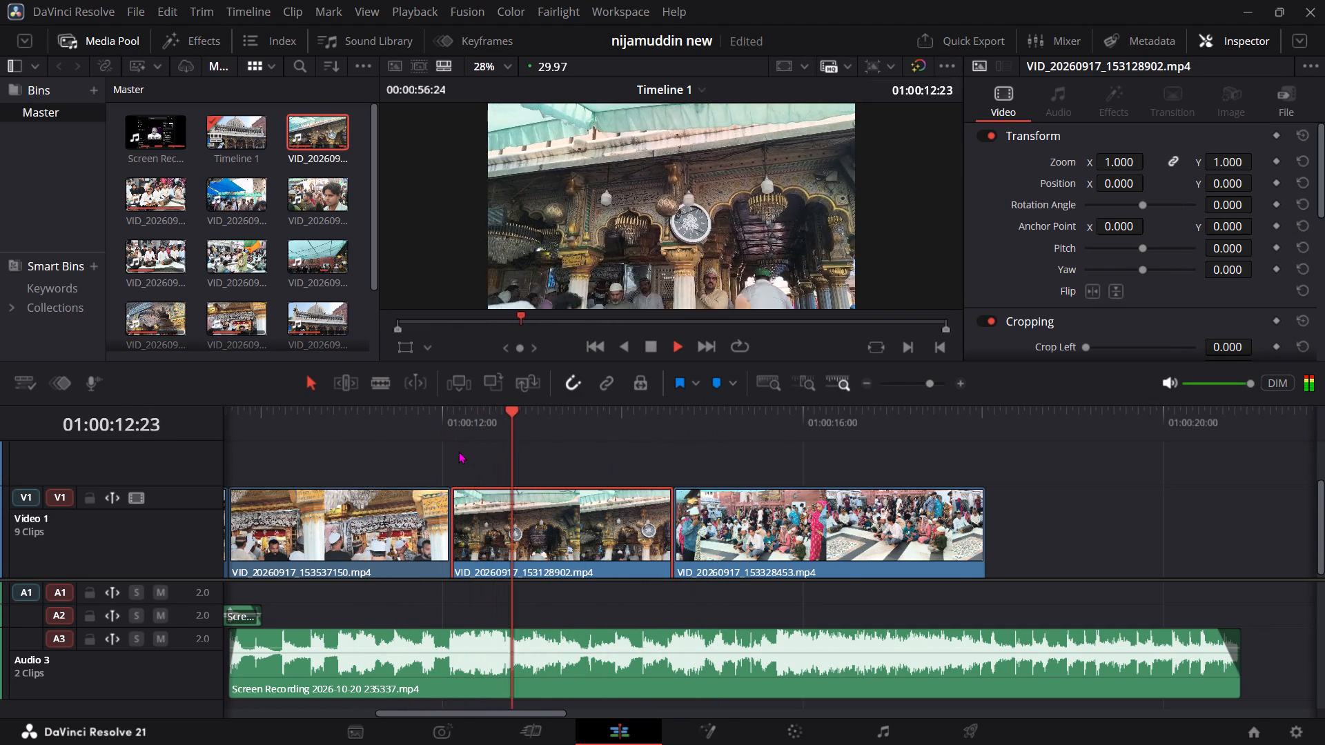
key(space)
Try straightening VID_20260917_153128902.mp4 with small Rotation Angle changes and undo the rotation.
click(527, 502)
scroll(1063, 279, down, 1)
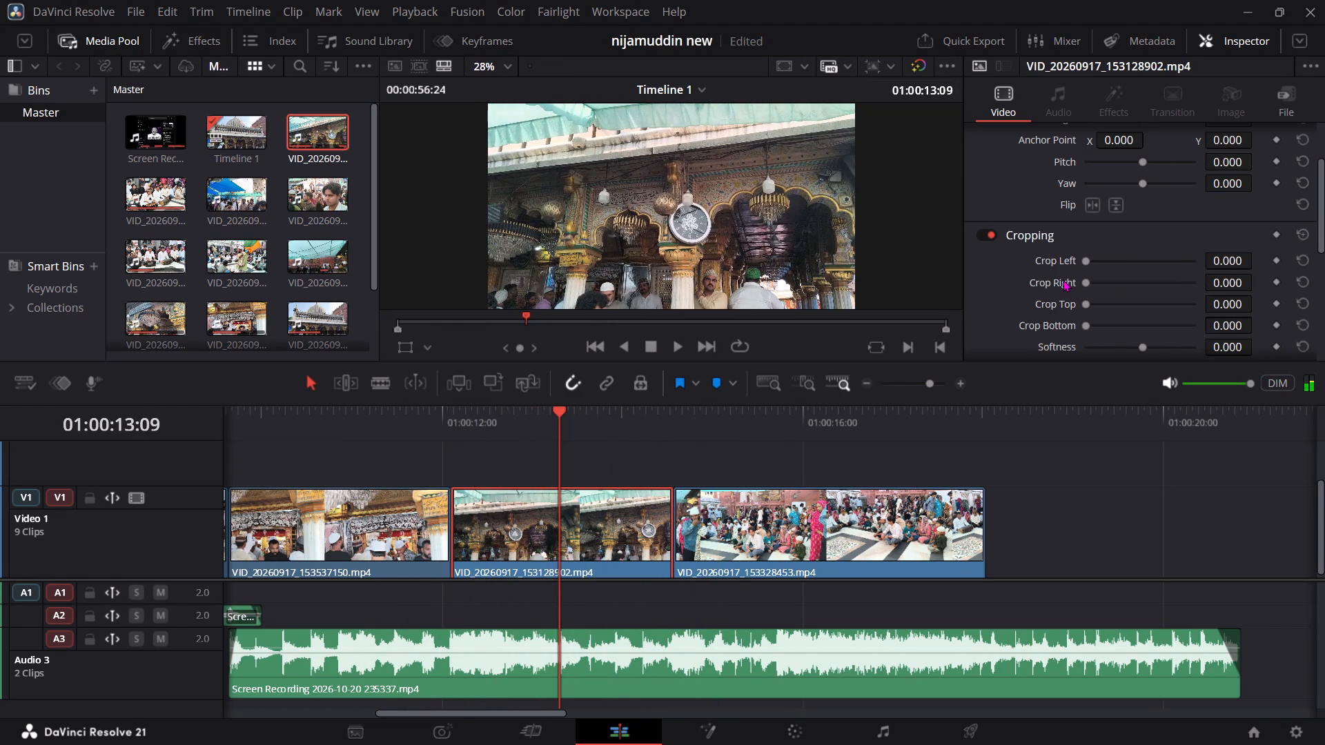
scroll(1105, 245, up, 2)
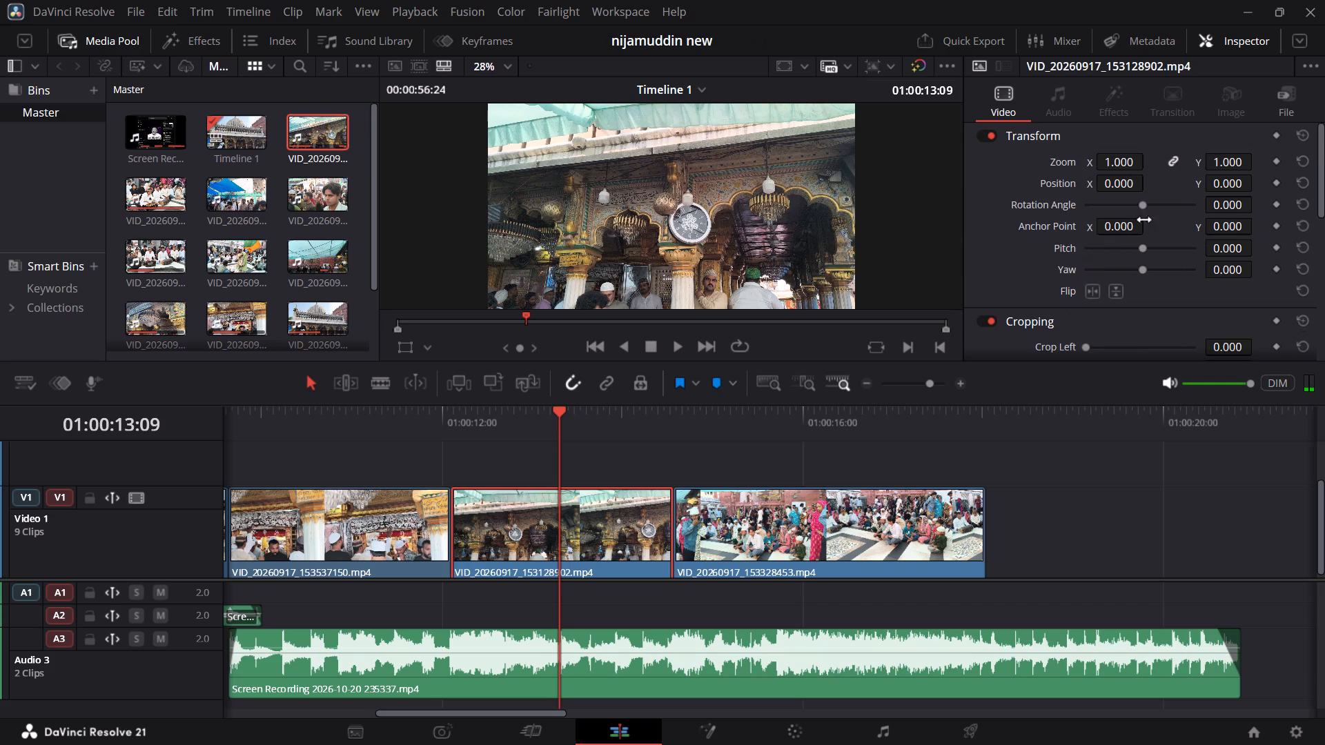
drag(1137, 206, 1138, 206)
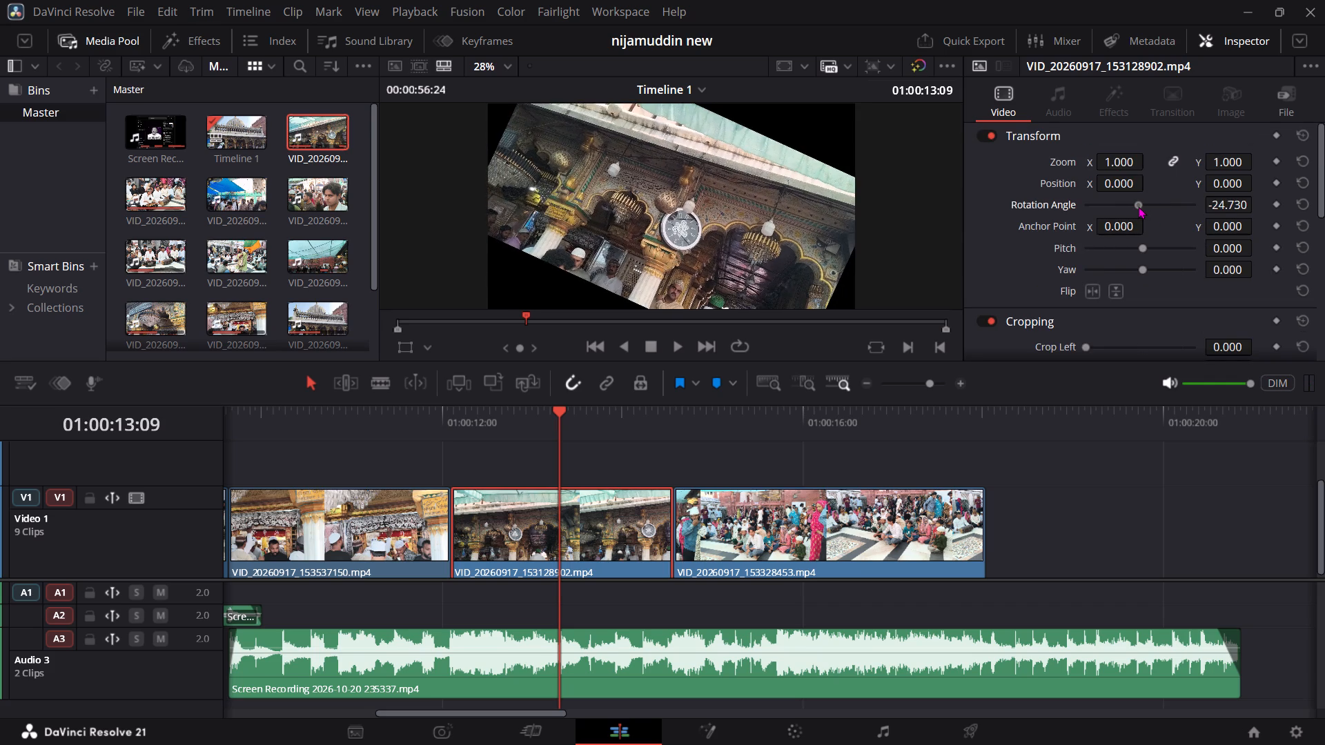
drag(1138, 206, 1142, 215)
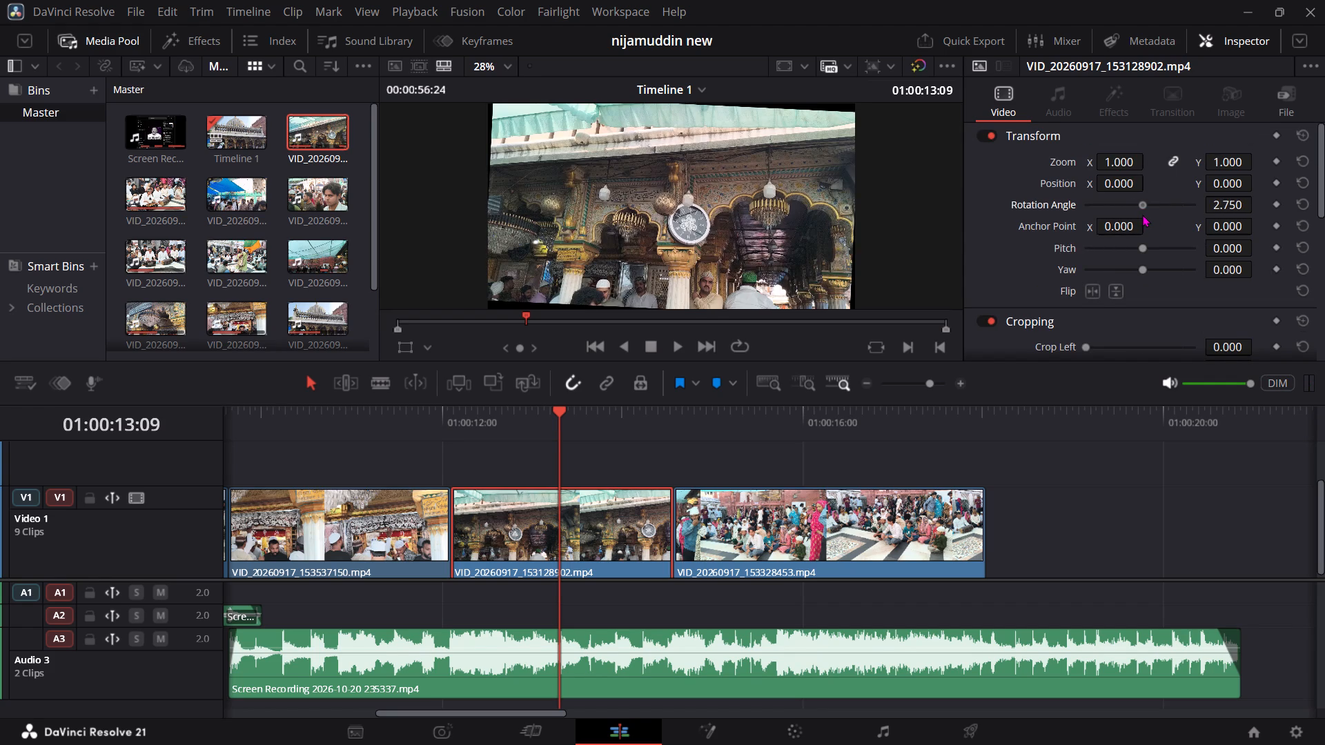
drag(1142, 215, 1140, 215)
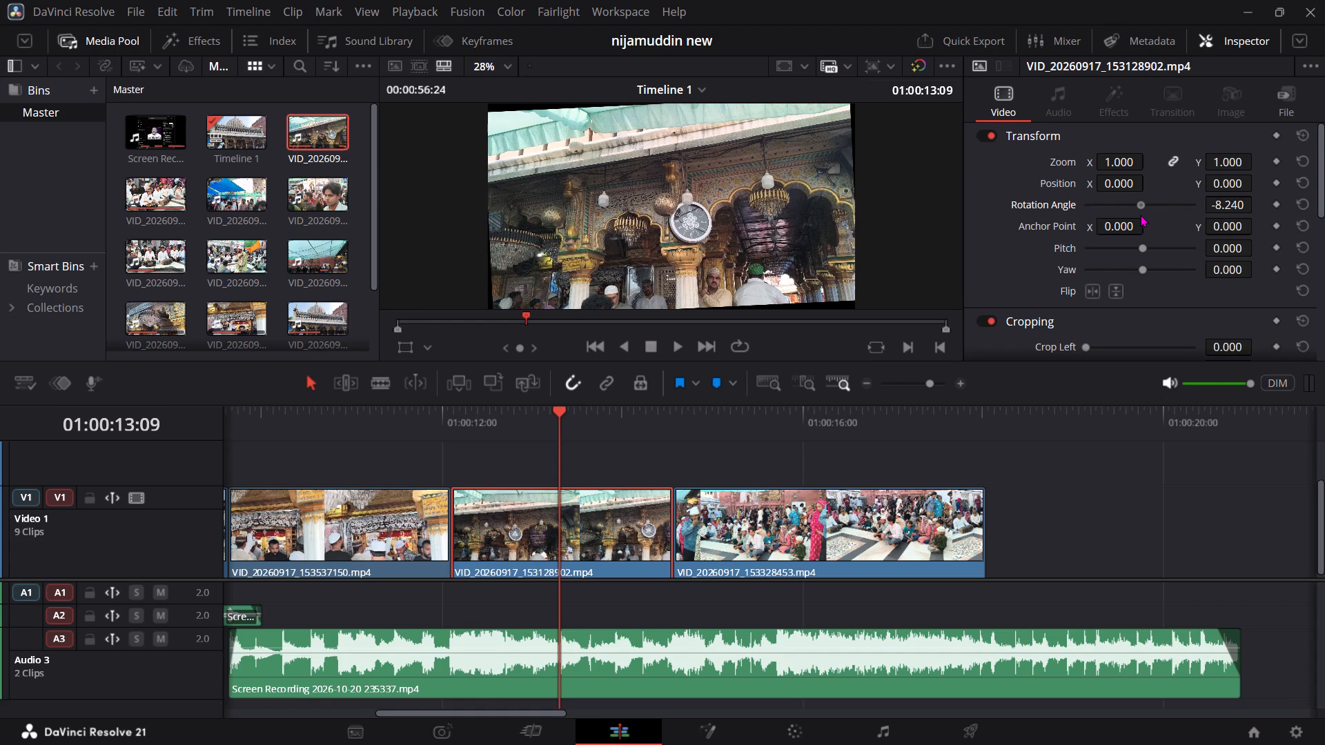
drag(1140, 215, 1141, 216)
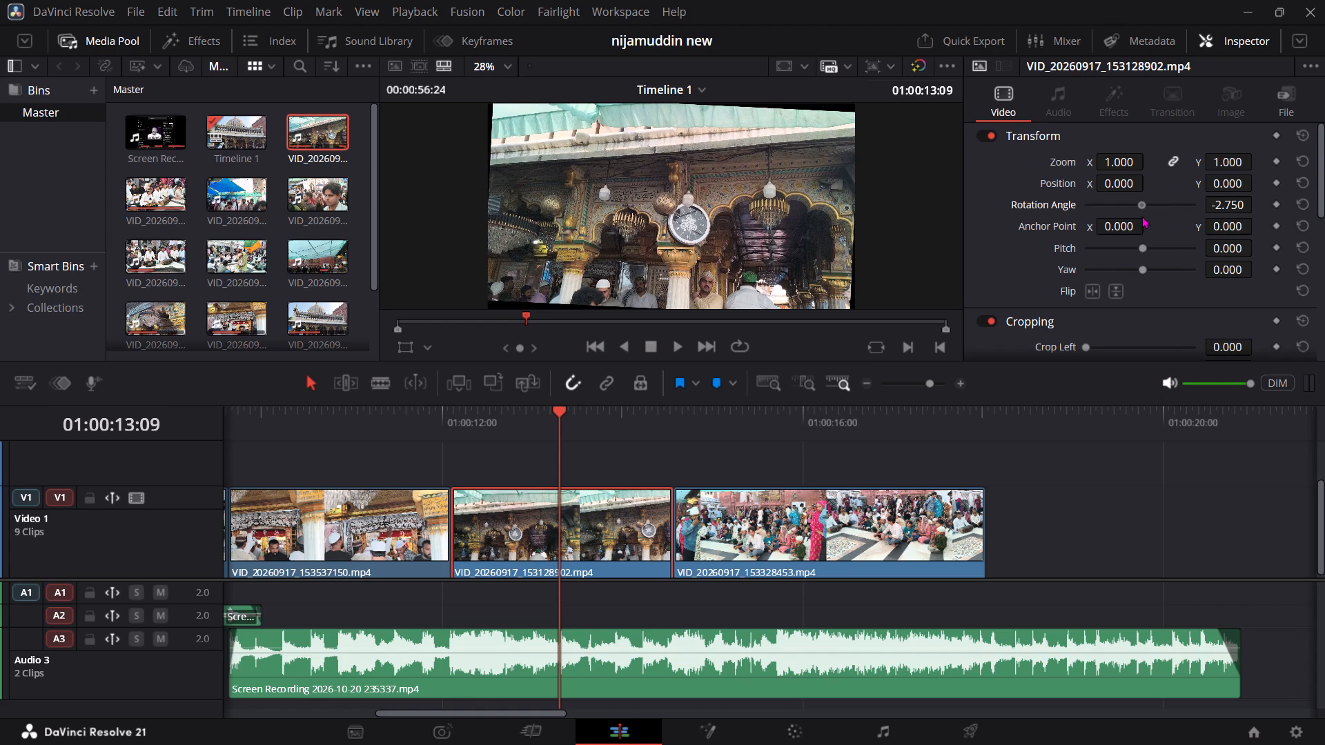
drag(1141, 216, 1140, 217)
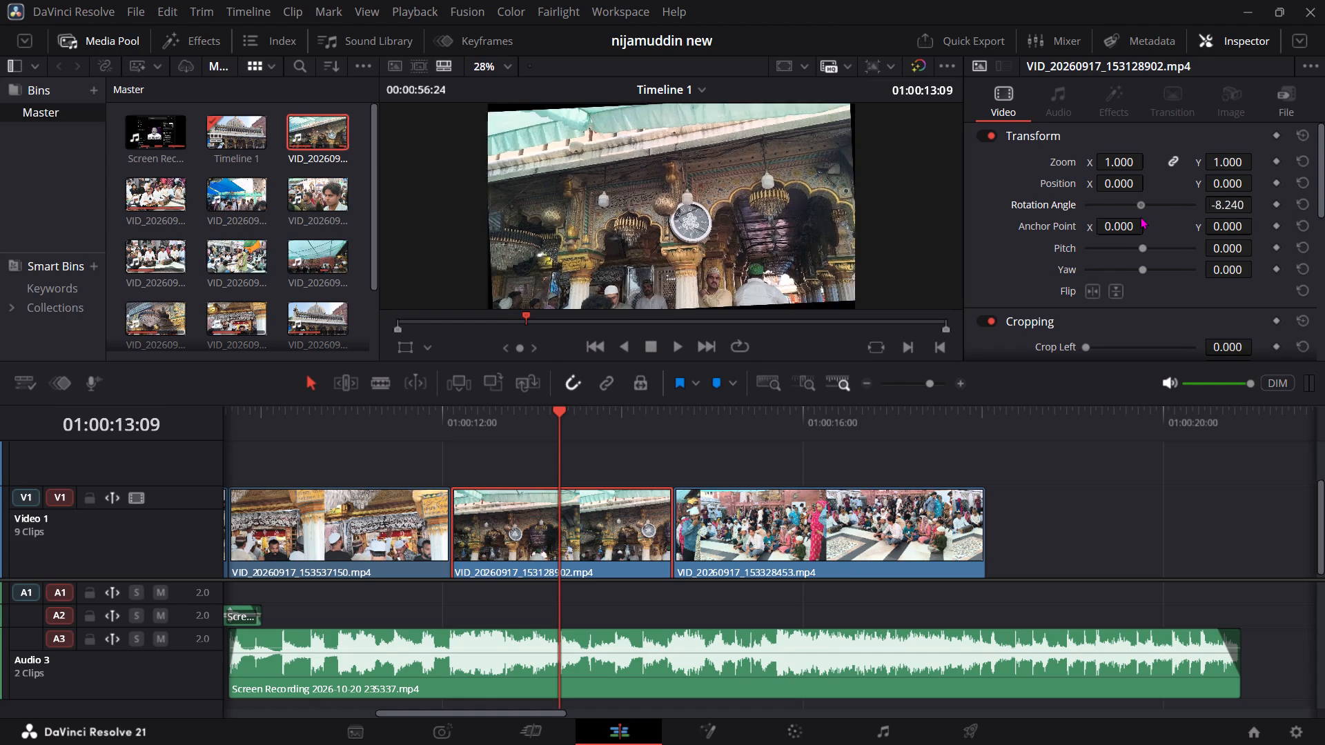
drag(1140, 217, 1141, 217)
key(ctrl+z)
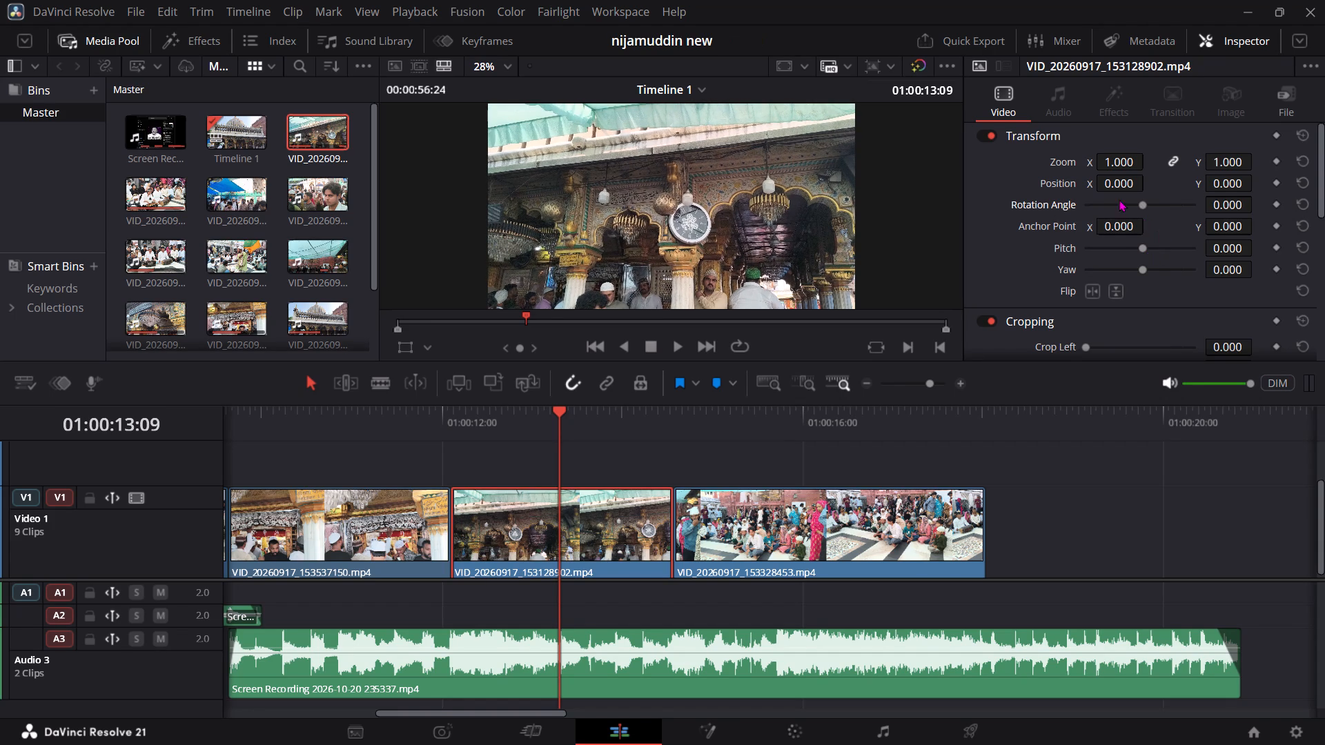
Reframe VID_20260917_153128902.mp4 with Zoom 1.530, Position X -115 and Position Y 225.
drag(1113, 169, 1135, 180)
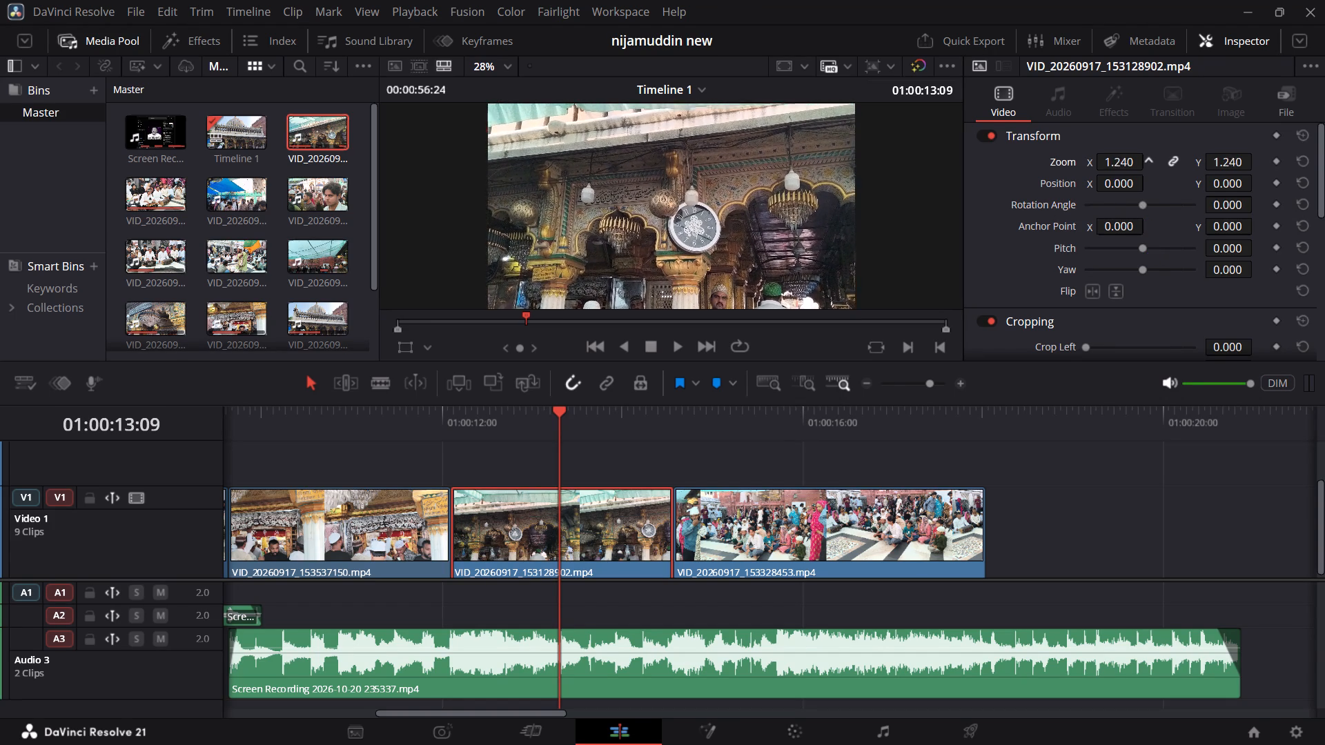
drag(1135, 180, 1146, 188)
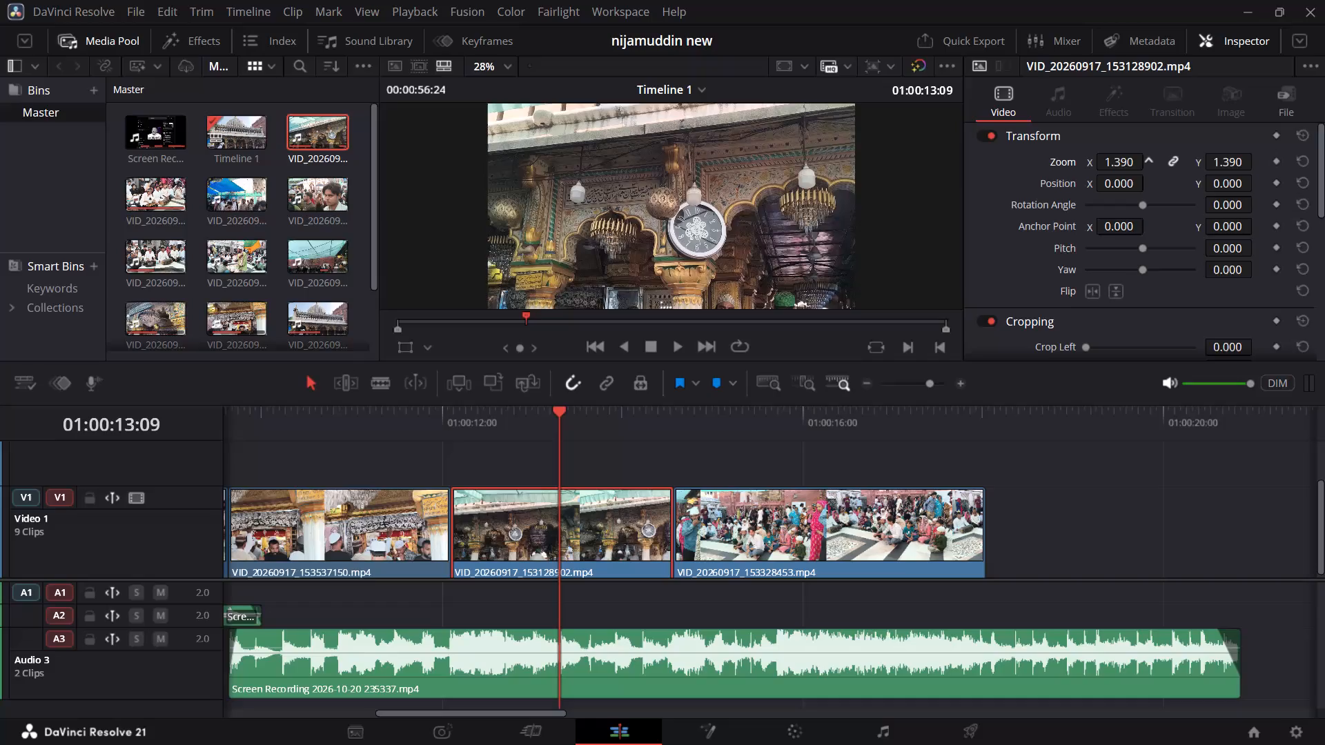
drag(1146, 188, 1153, 195)
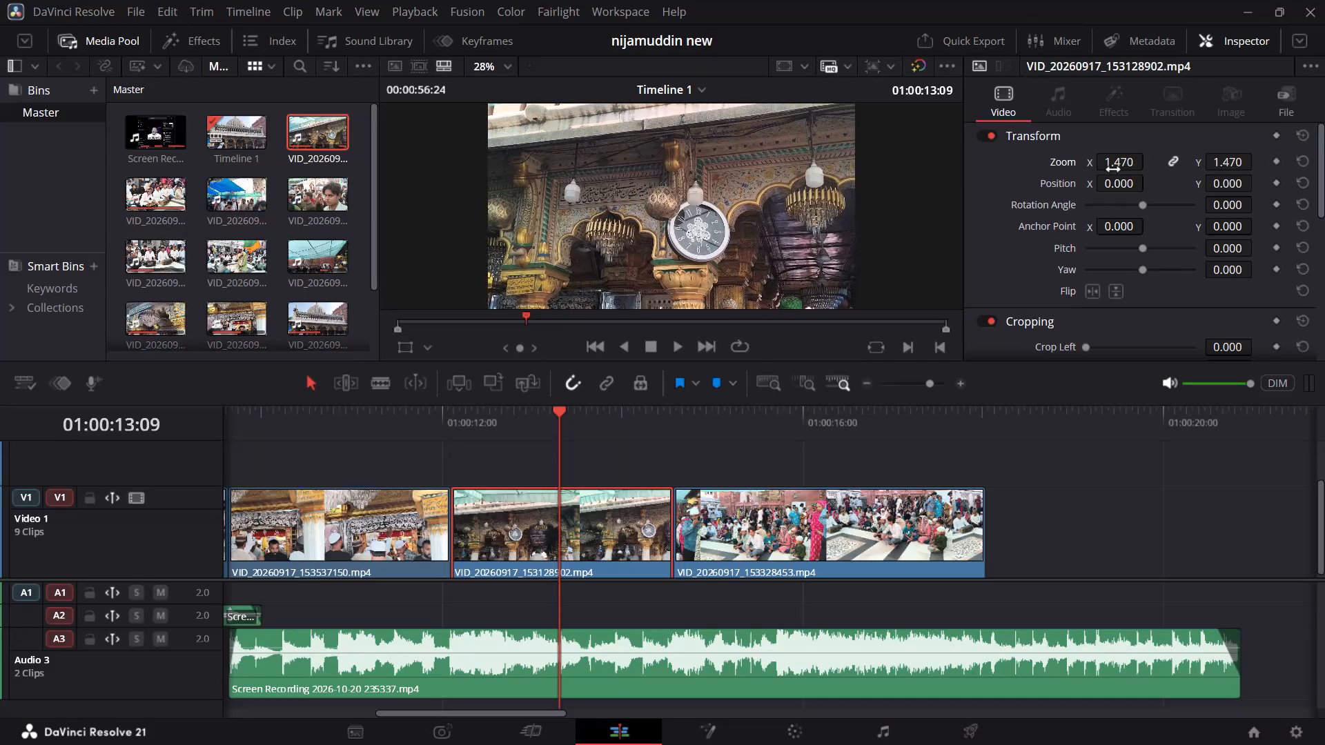
drag(1214, 183, 1215, 188)
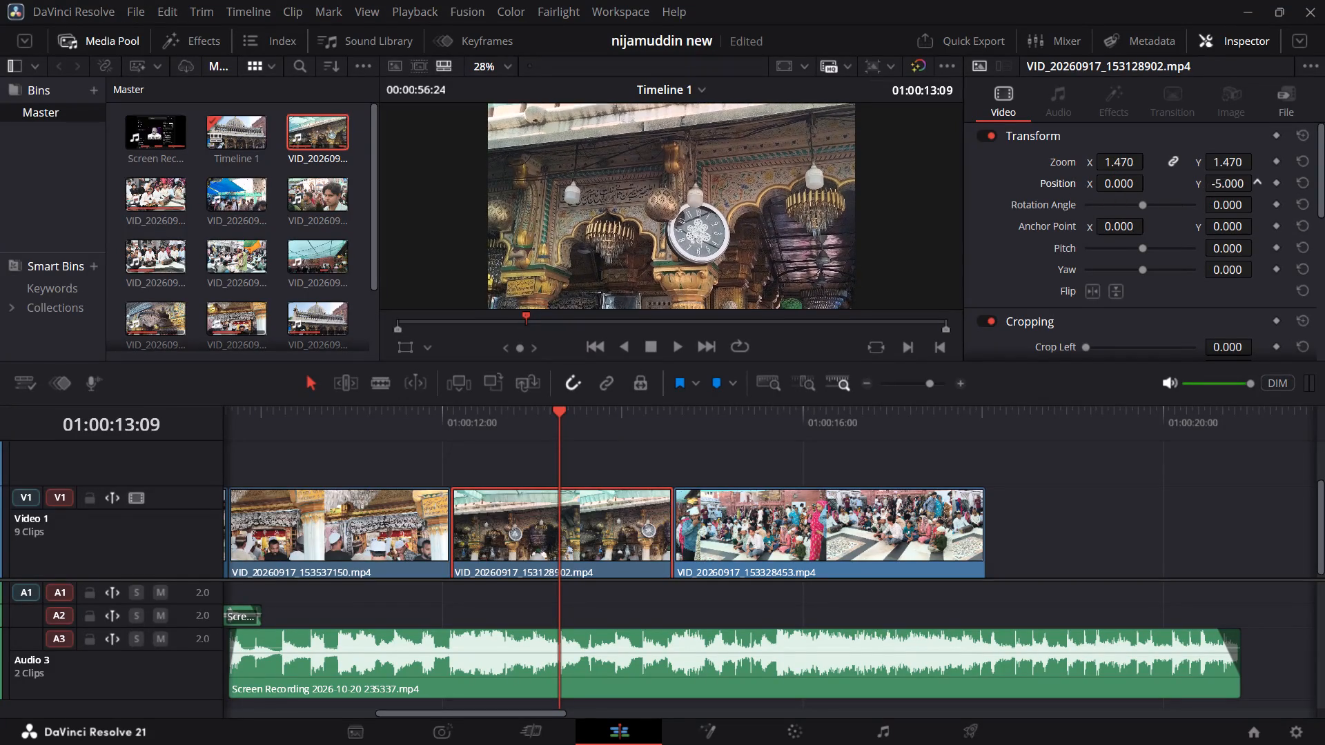
drag(1215, 188, 785, 421)
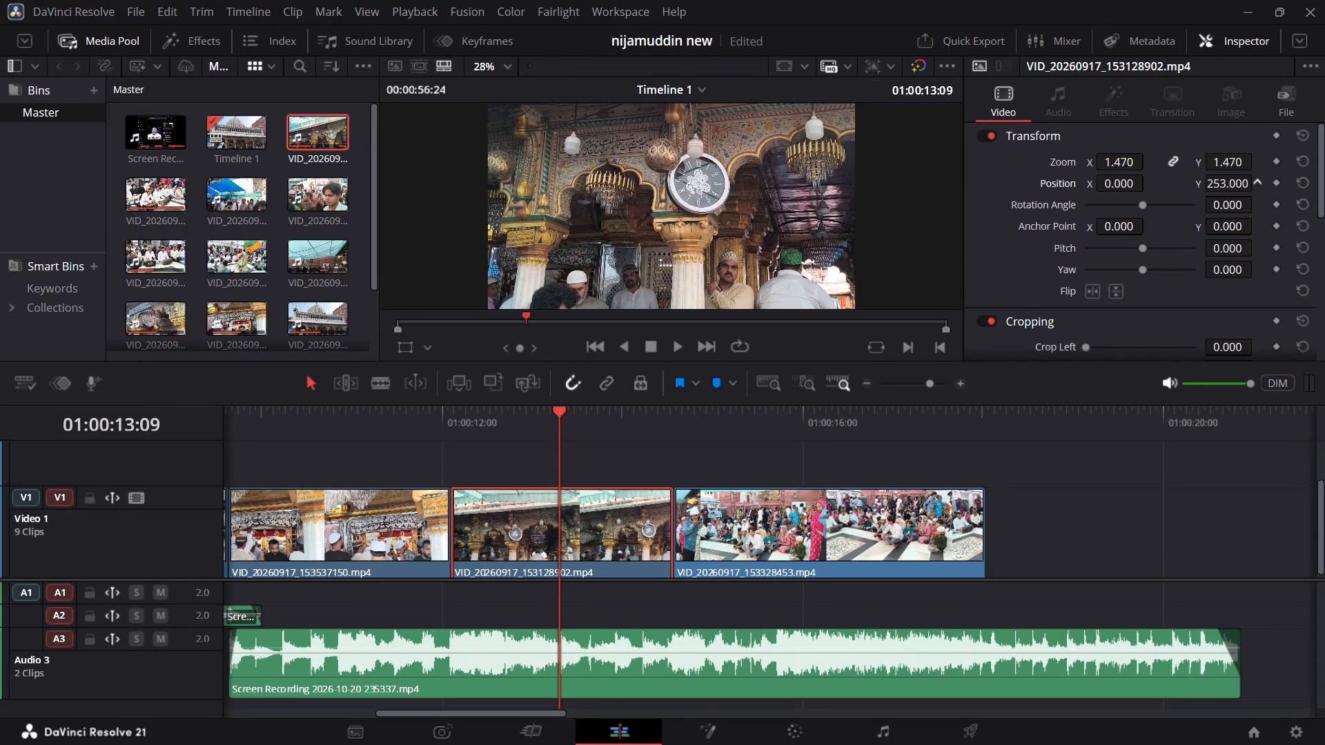
drag(785, 421, 760, 423)
click(1111, 161)
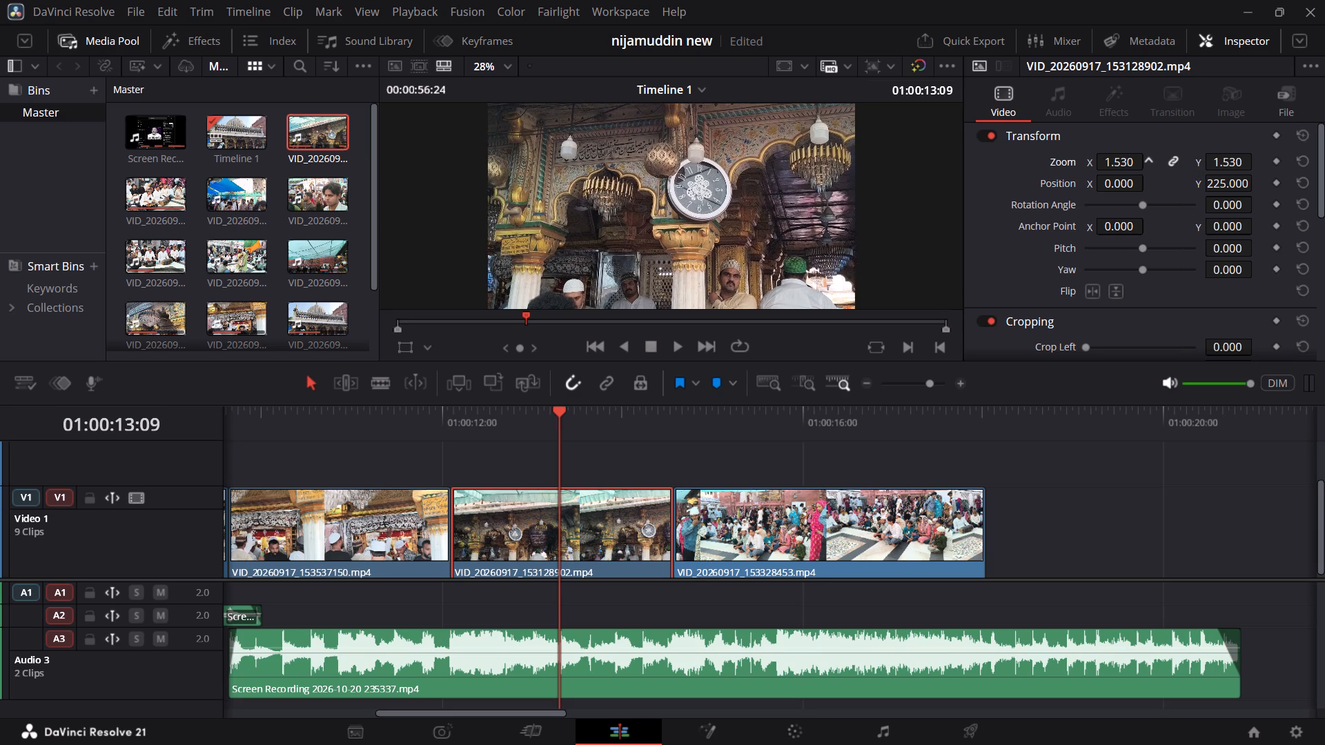
drag(1122, 186, 1091, 182)
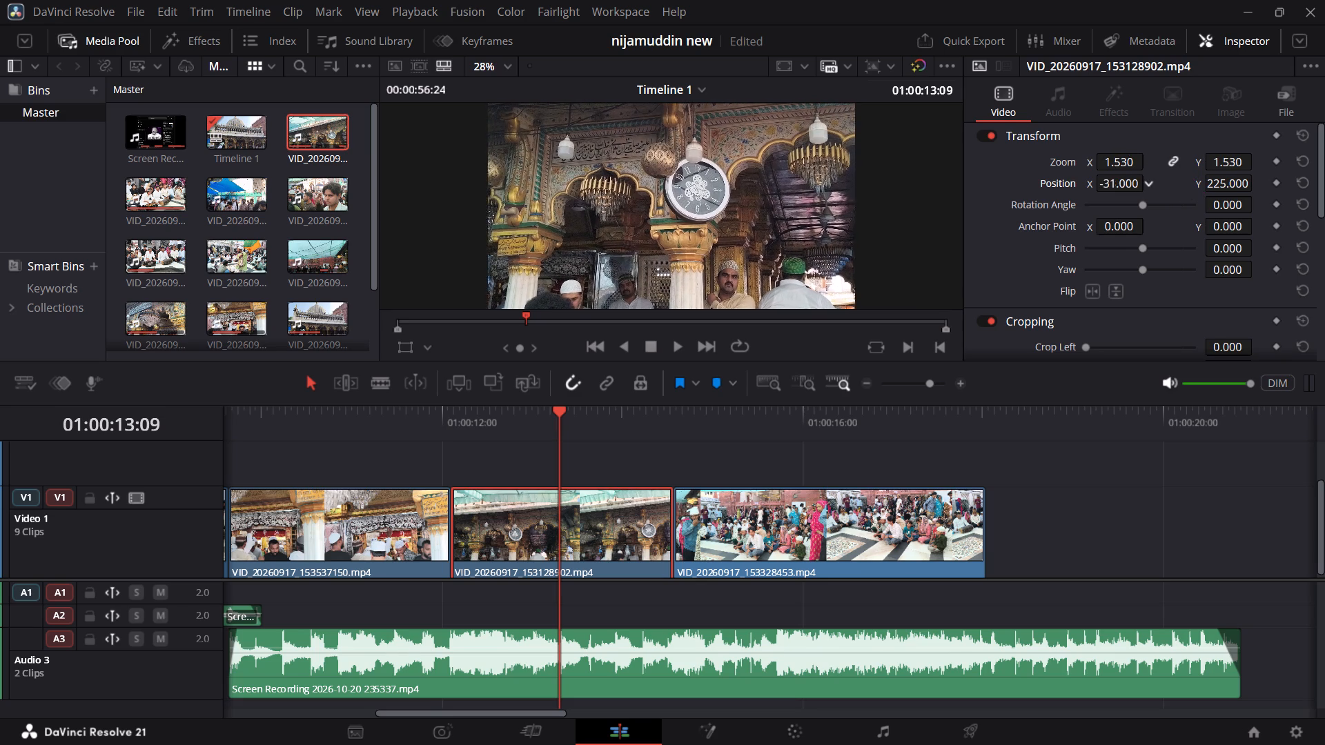
drag(1091, 182, 1023, 175)
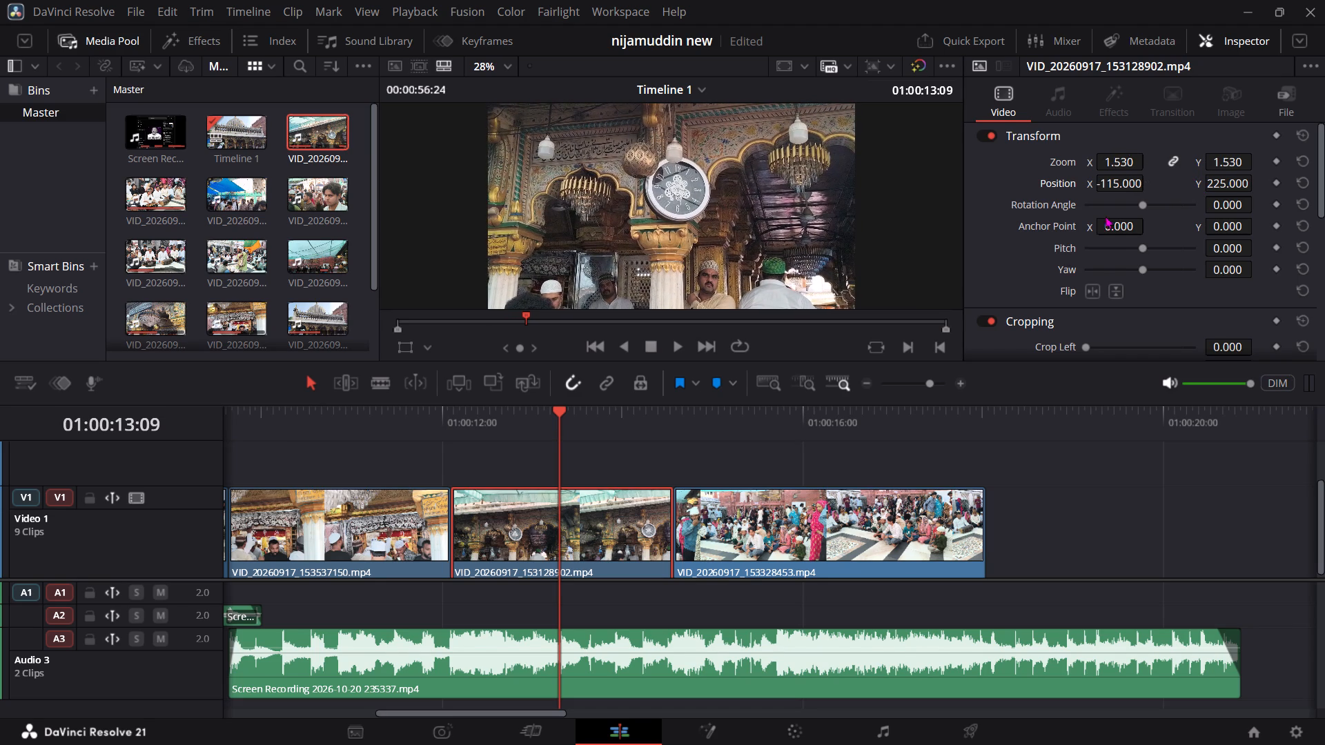
Replay the reframed shrine clip and its cut into the crowd clip, stopping at 01:00:17:09.
drag(627, 428, 375, 430)
key(space)
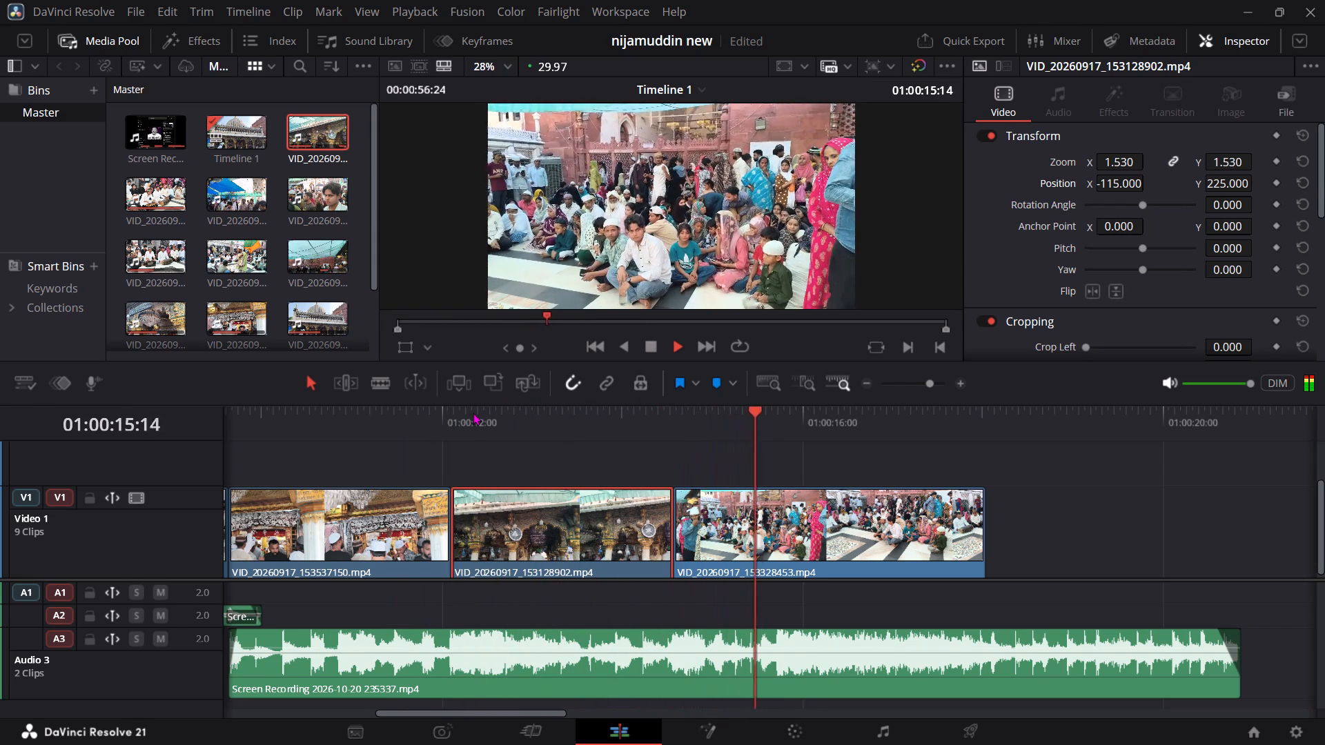
key(space)
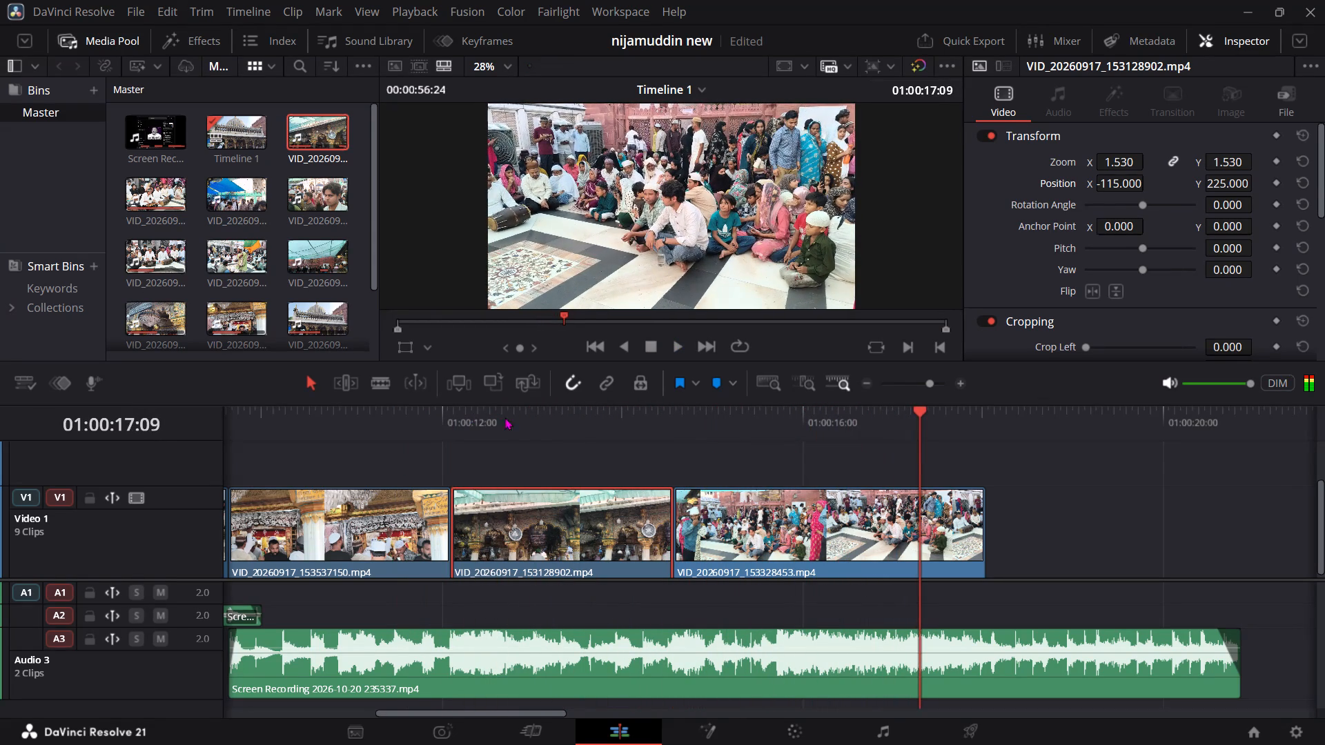
Set the Zoom of crowd clip VID_20260917_153328453.mp4 to 1.760.
click(851, 512)
drag(1117, 163, 1181, 174)
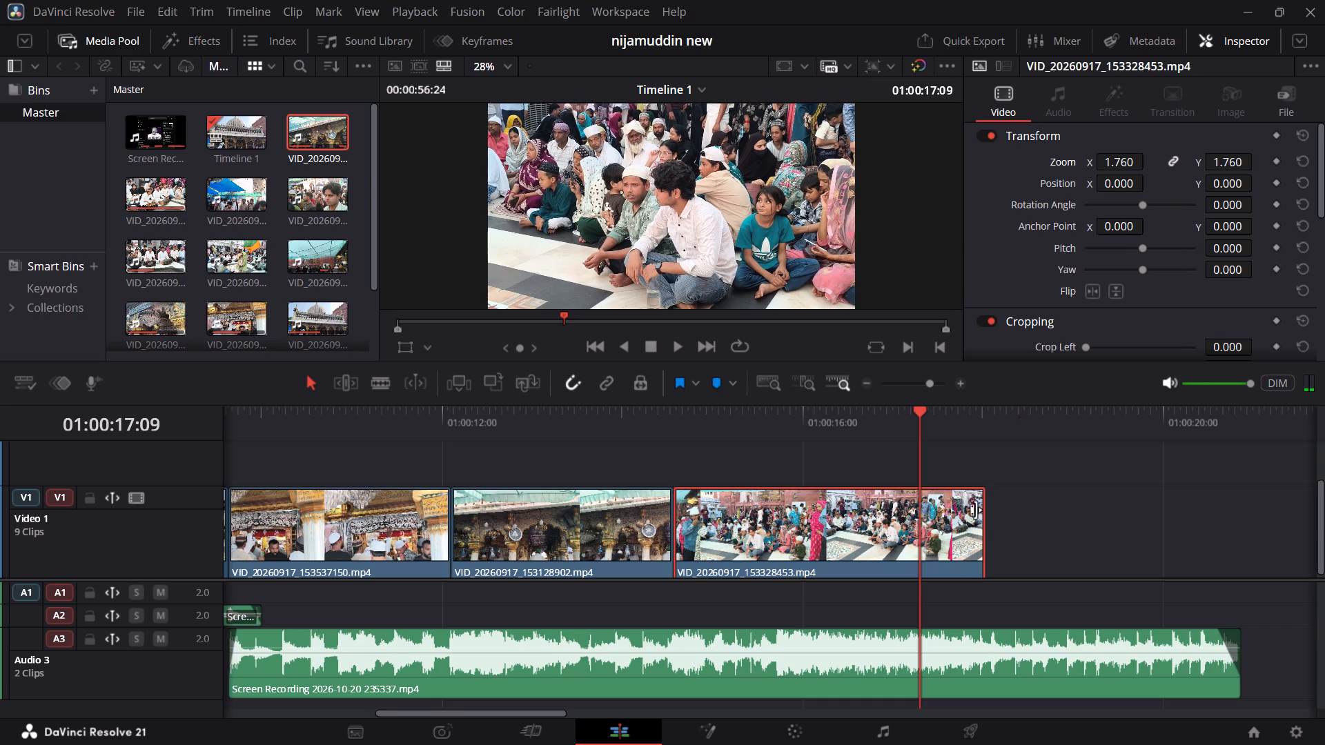
Replay the cut from the shrine clip into the zoomed crowd clip through to the crowd clip's end.
drag(818, 431, 629, 436)
key(space)
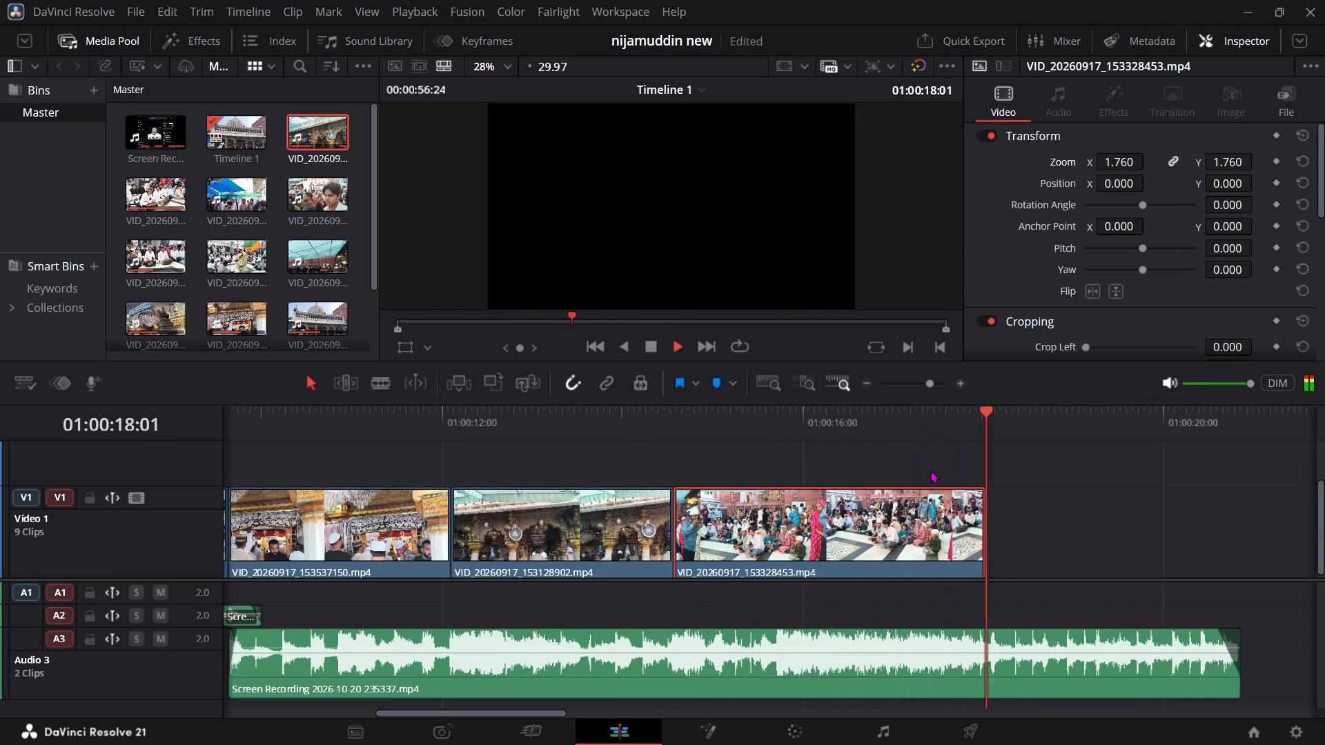
key(space)
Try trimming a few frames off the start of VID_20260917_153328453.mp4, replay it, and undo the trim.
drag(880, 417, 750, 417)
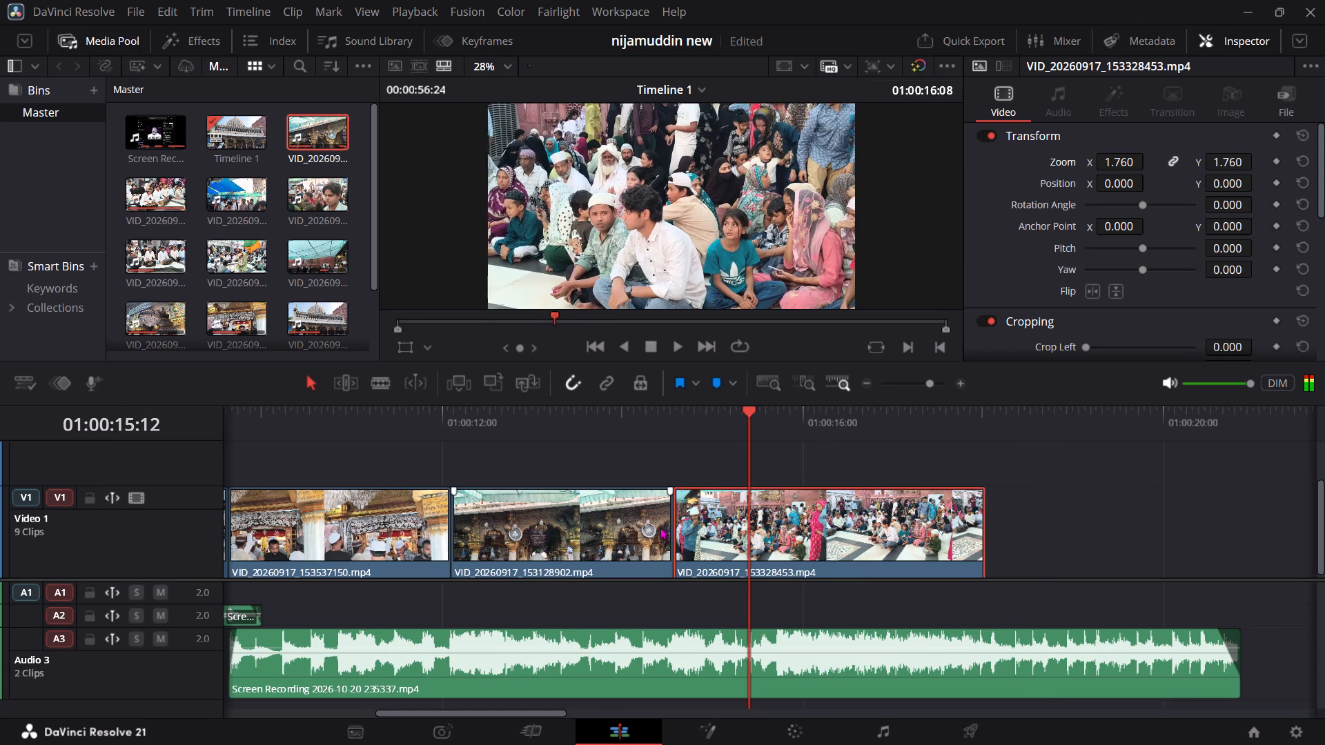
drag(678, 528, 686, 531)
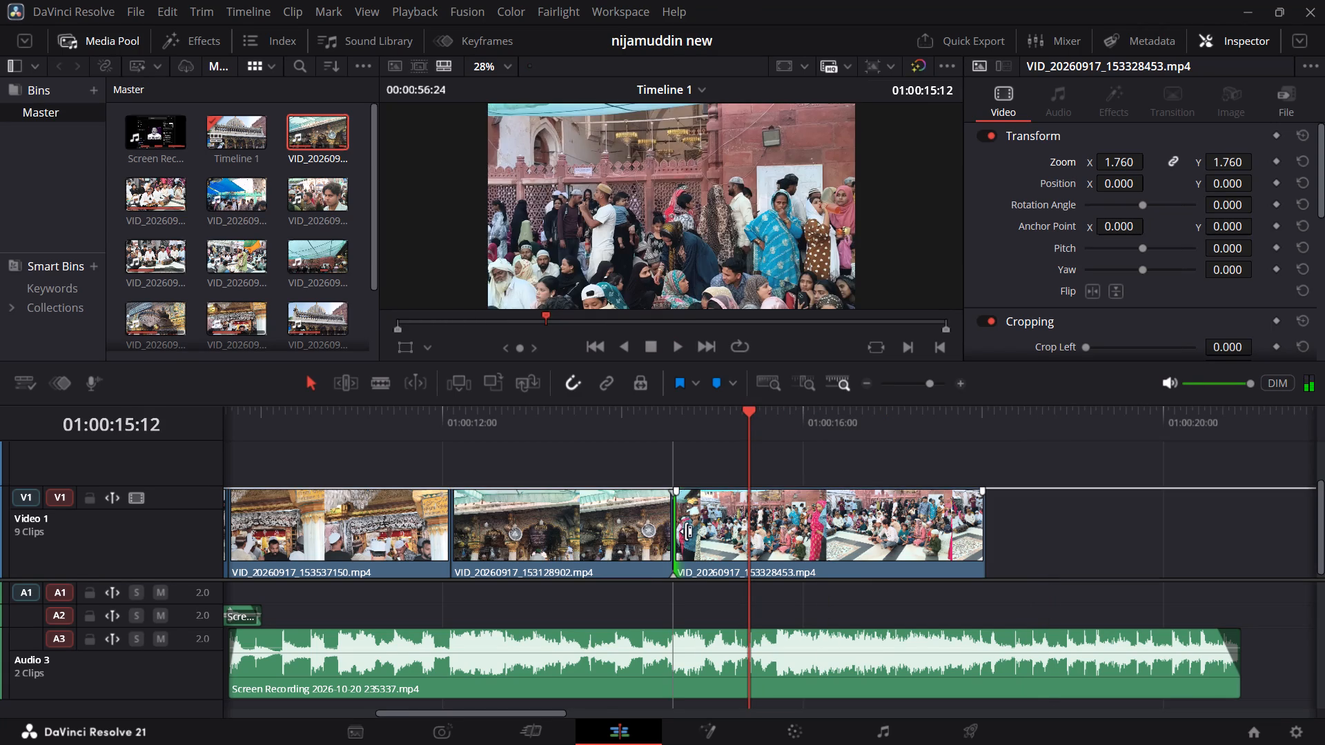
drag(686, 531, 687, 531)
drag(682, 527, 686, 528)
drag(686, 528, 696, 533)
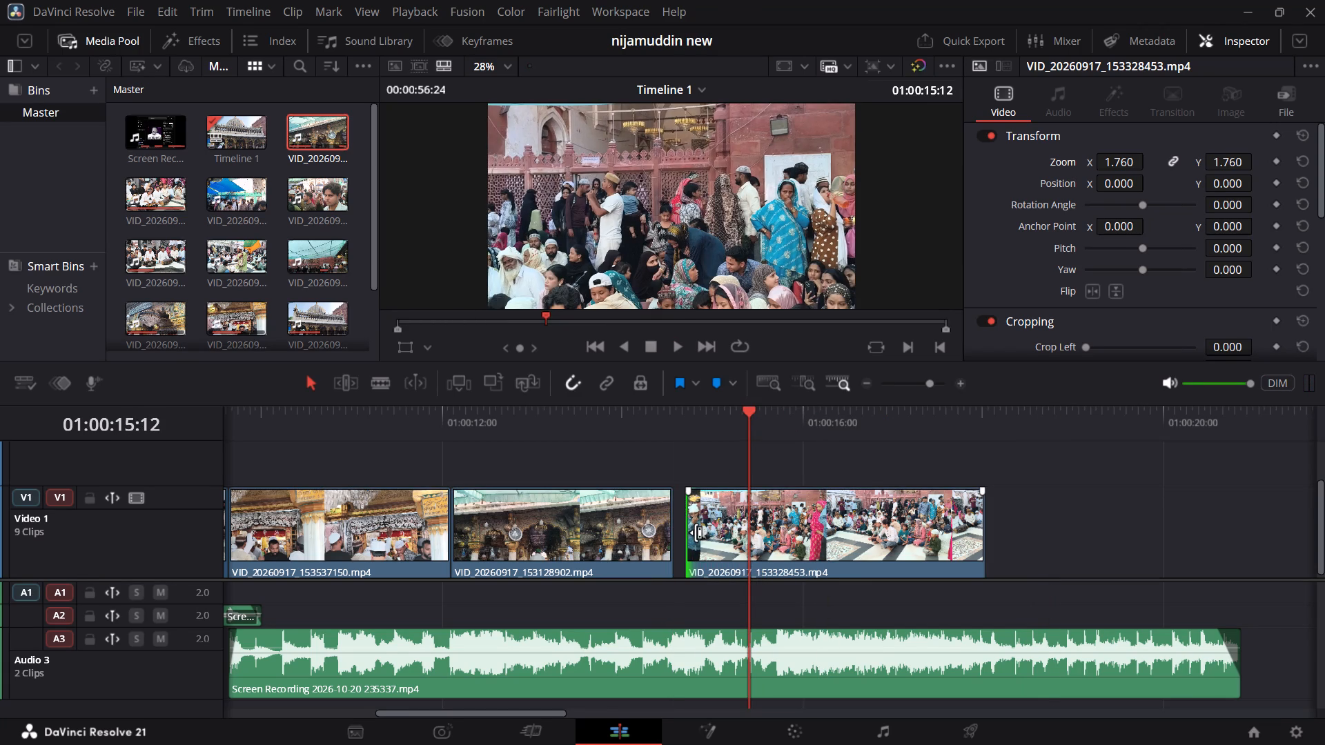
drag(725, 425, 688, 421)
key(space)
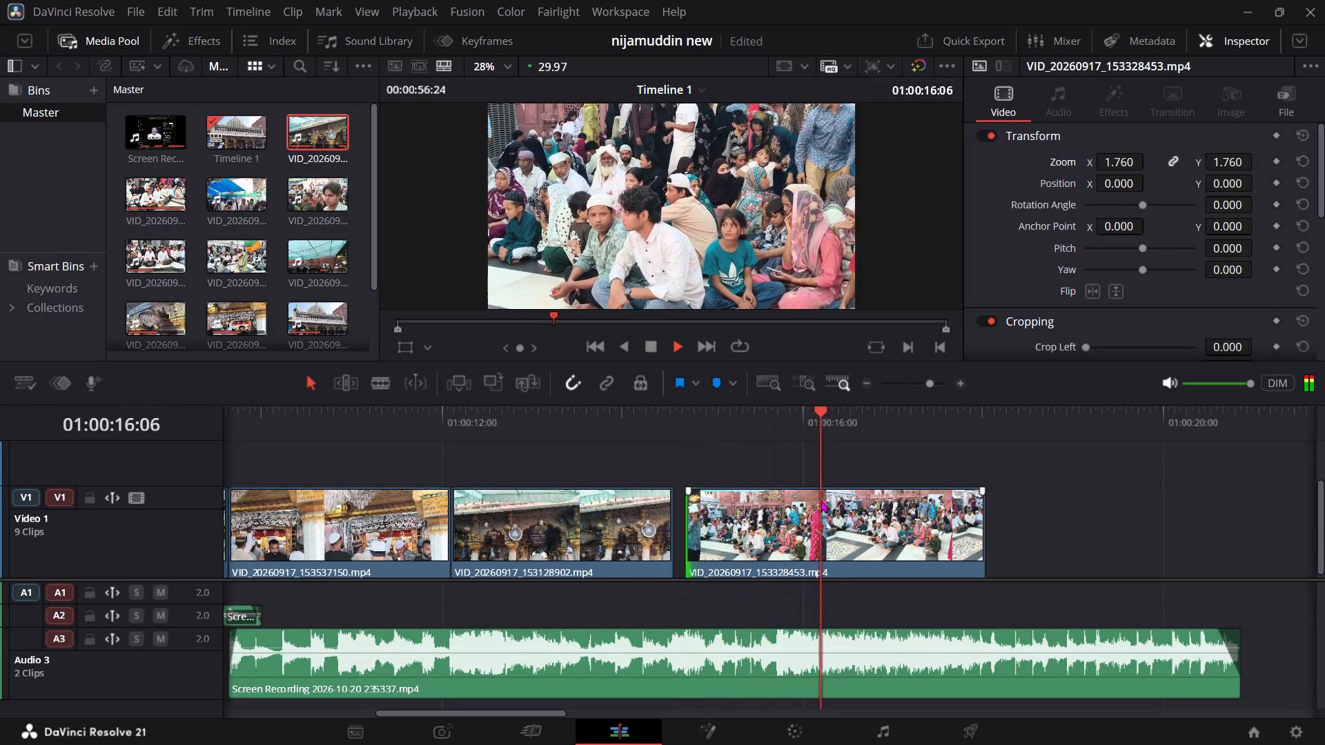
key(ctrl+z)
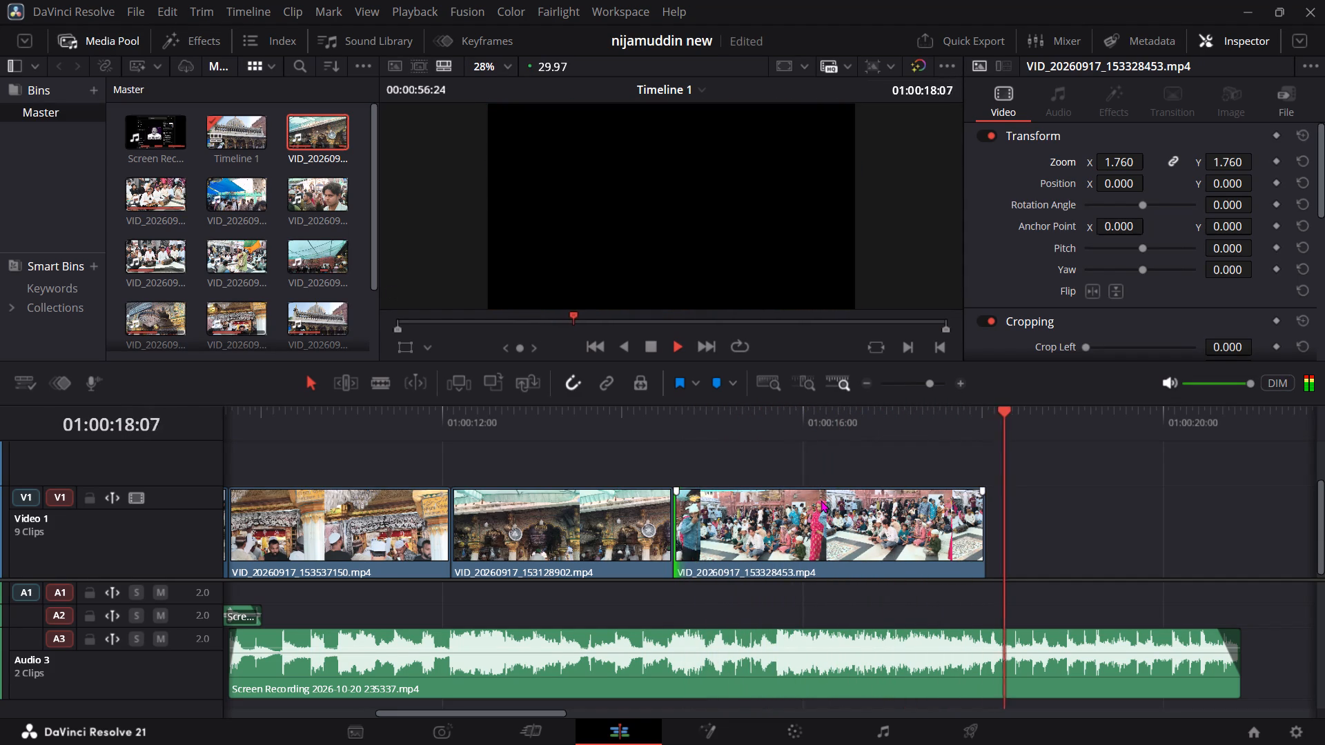
Replay from VID_20260917_153128902.mp4 through the crowd clip, and again from the timeline start, stopping at 01:00:06:25.
drag(764, 419, 585, 455)
key(space)
key(space)
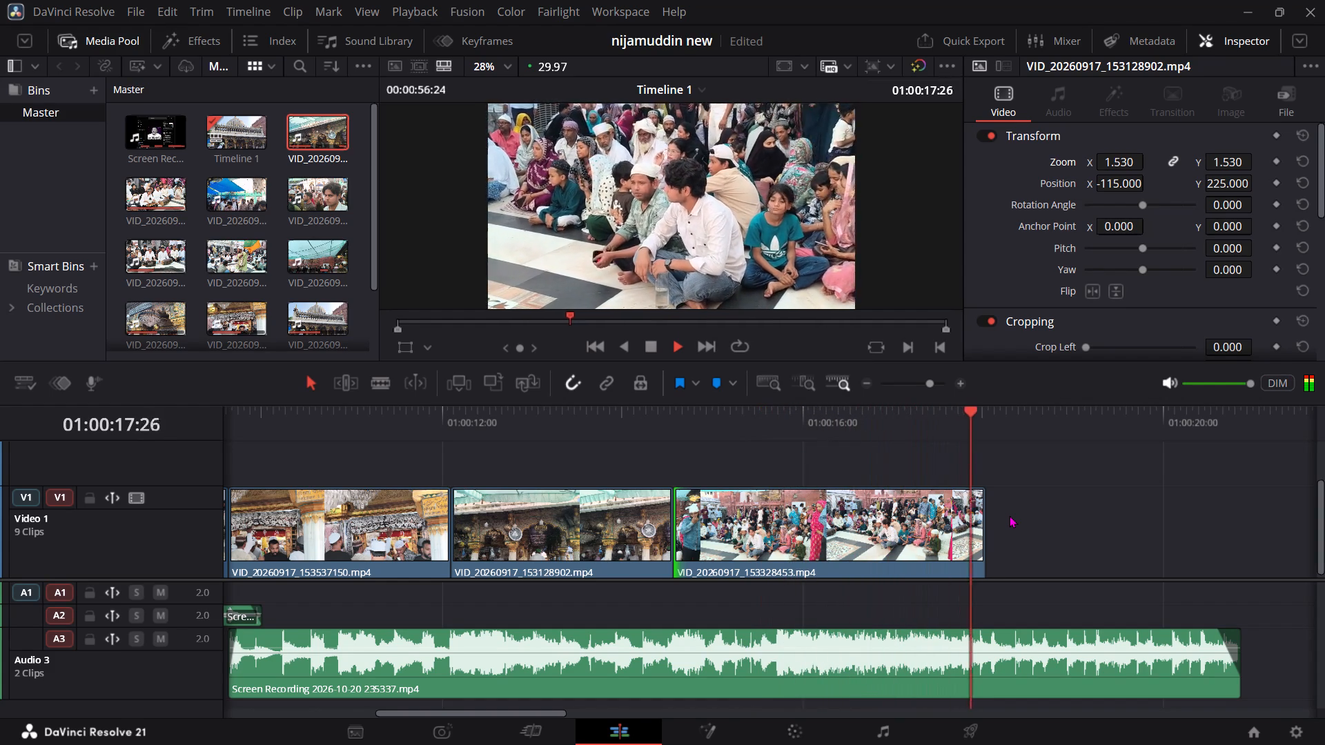
drag(934, 421, 197, 453)
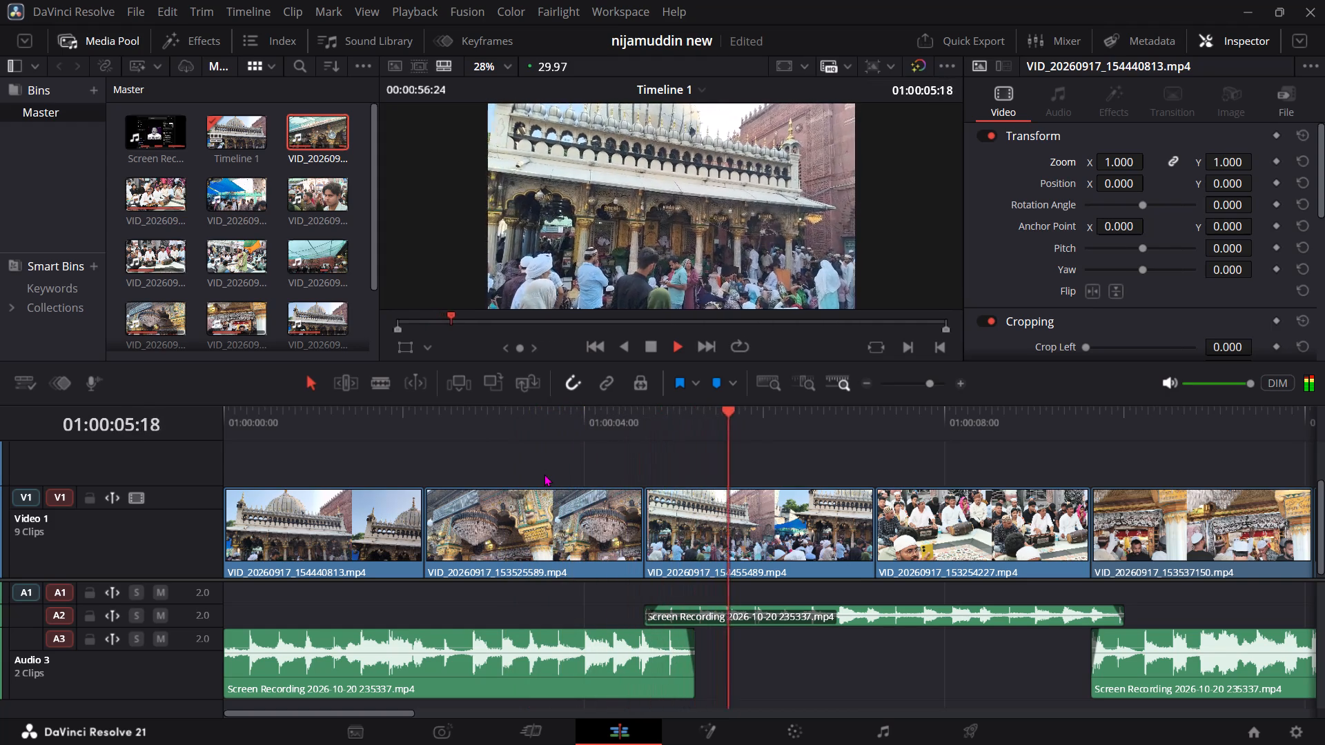
key(space)
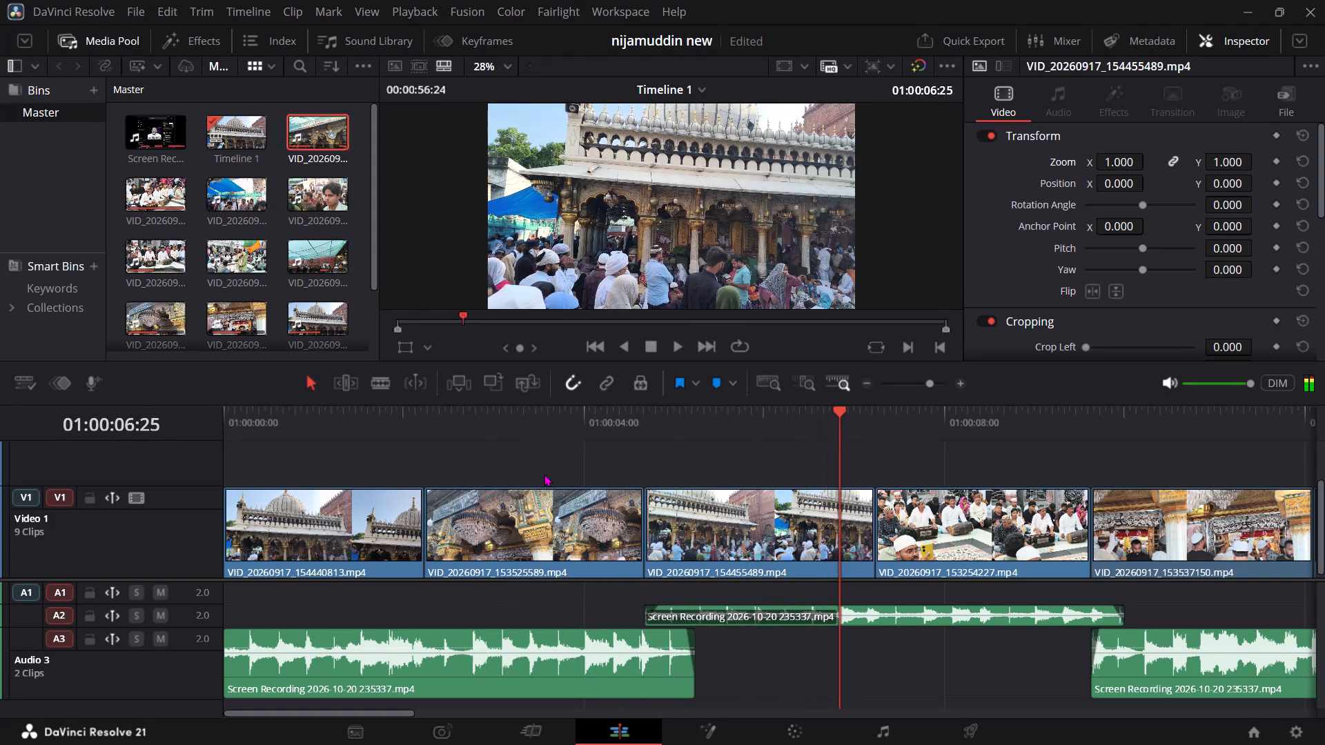
Straighten VID_20260917_154455489.mp4 with Rotation Angle 2.750 and set its Zoom to 1.400 to fill the frame.
click(764, 541)
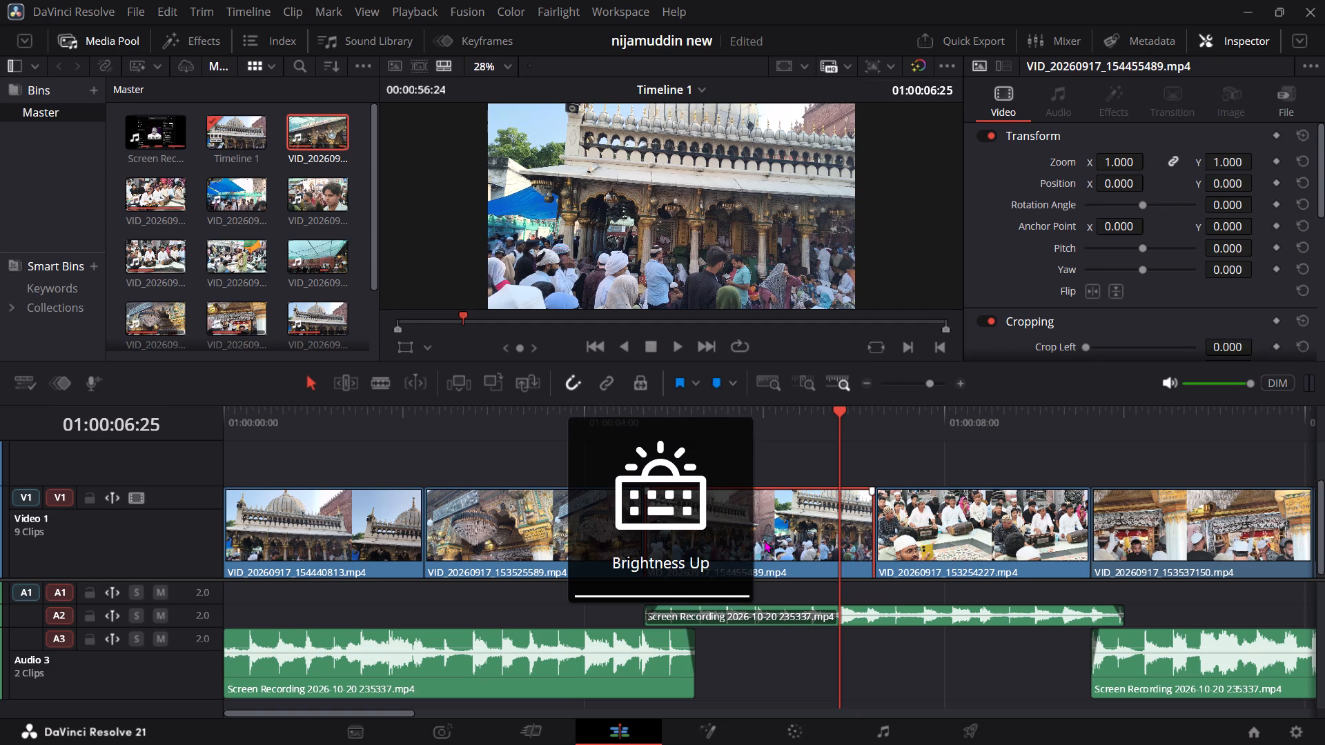
click(764, 540)
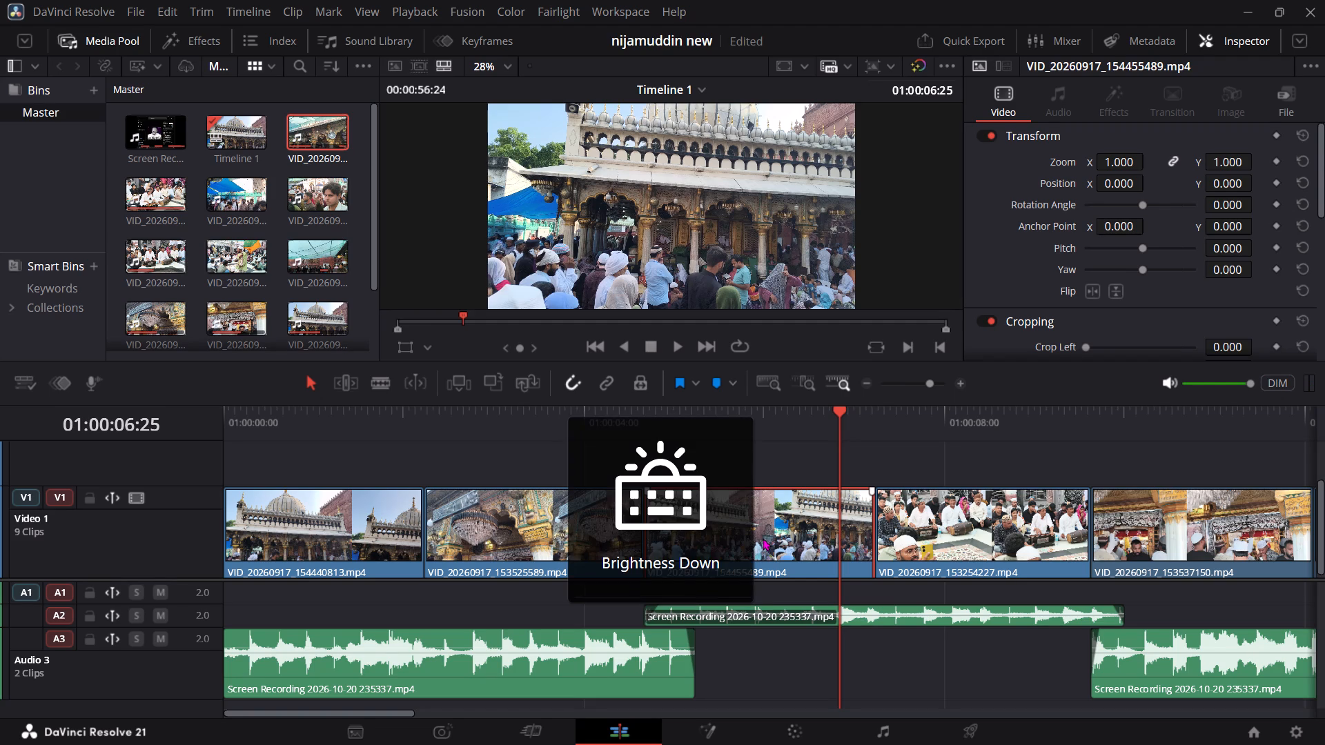
click(715, 499)
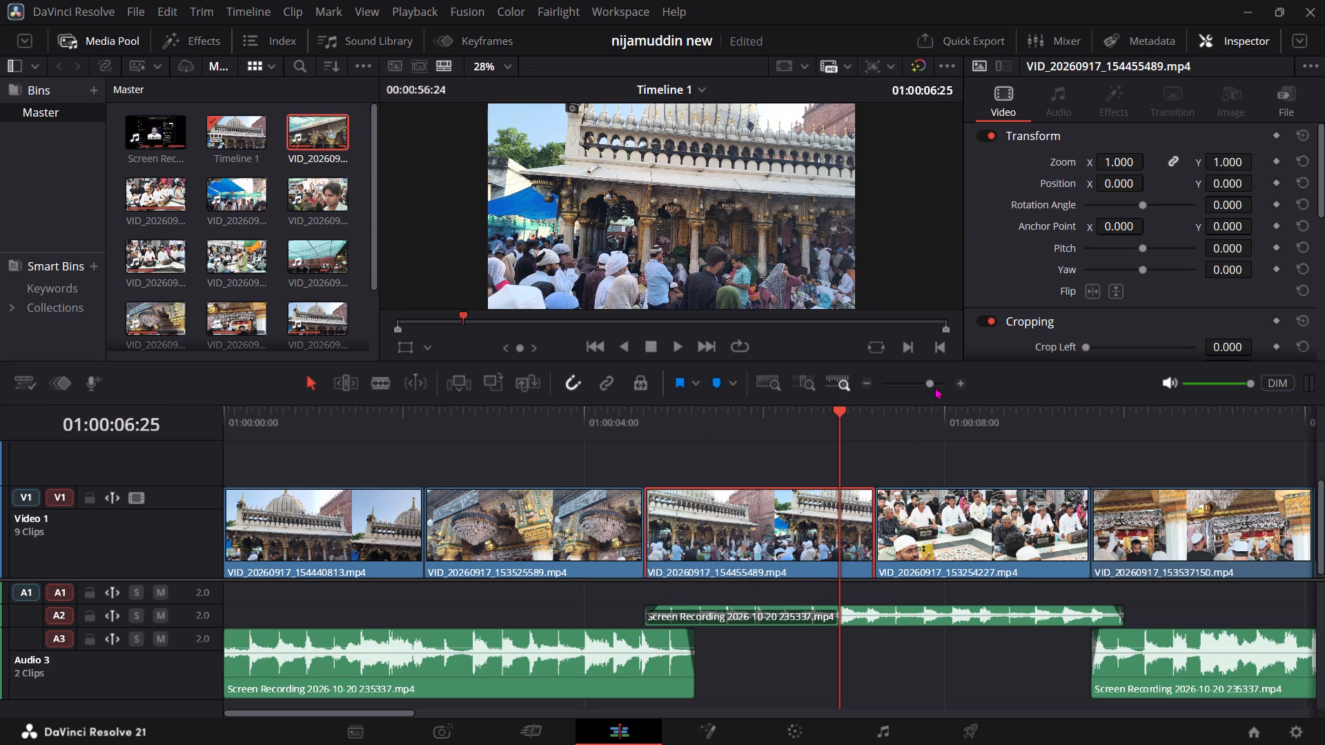
click(1144, 201)
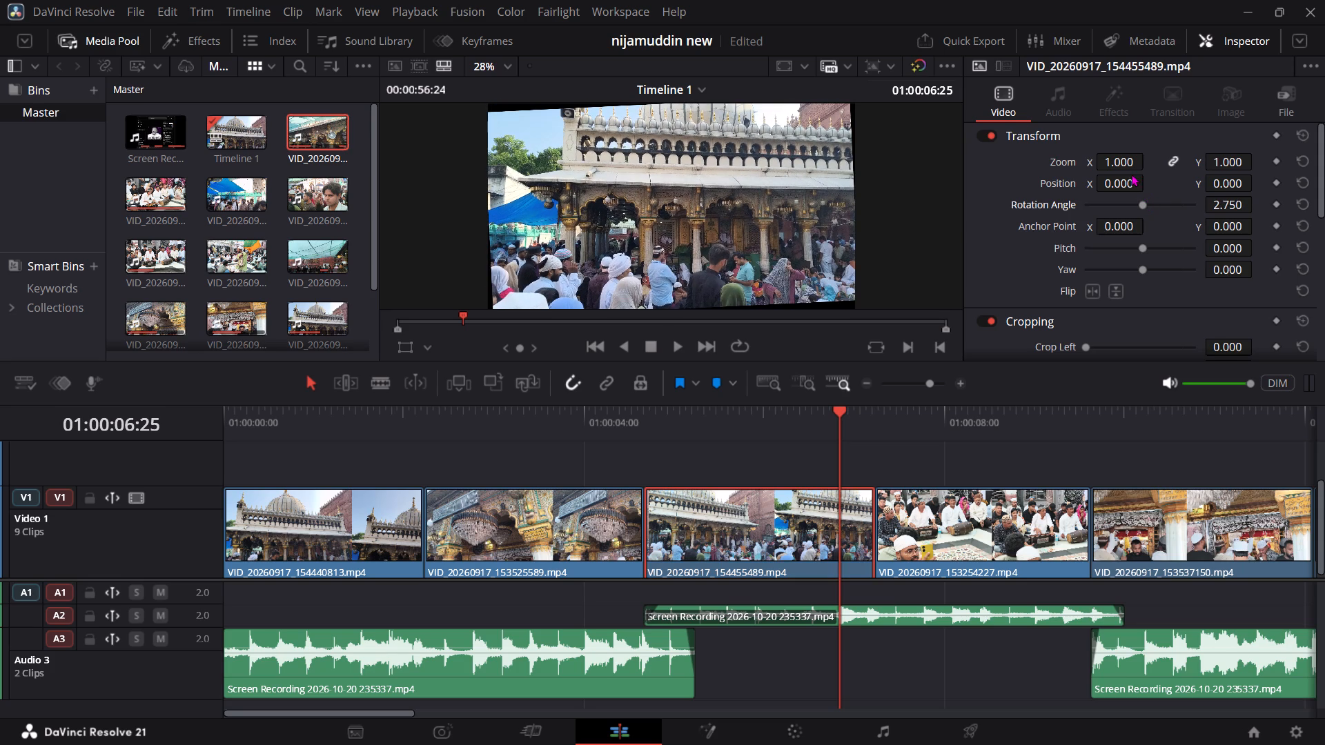
drag(1120, 166, 1134, 166)
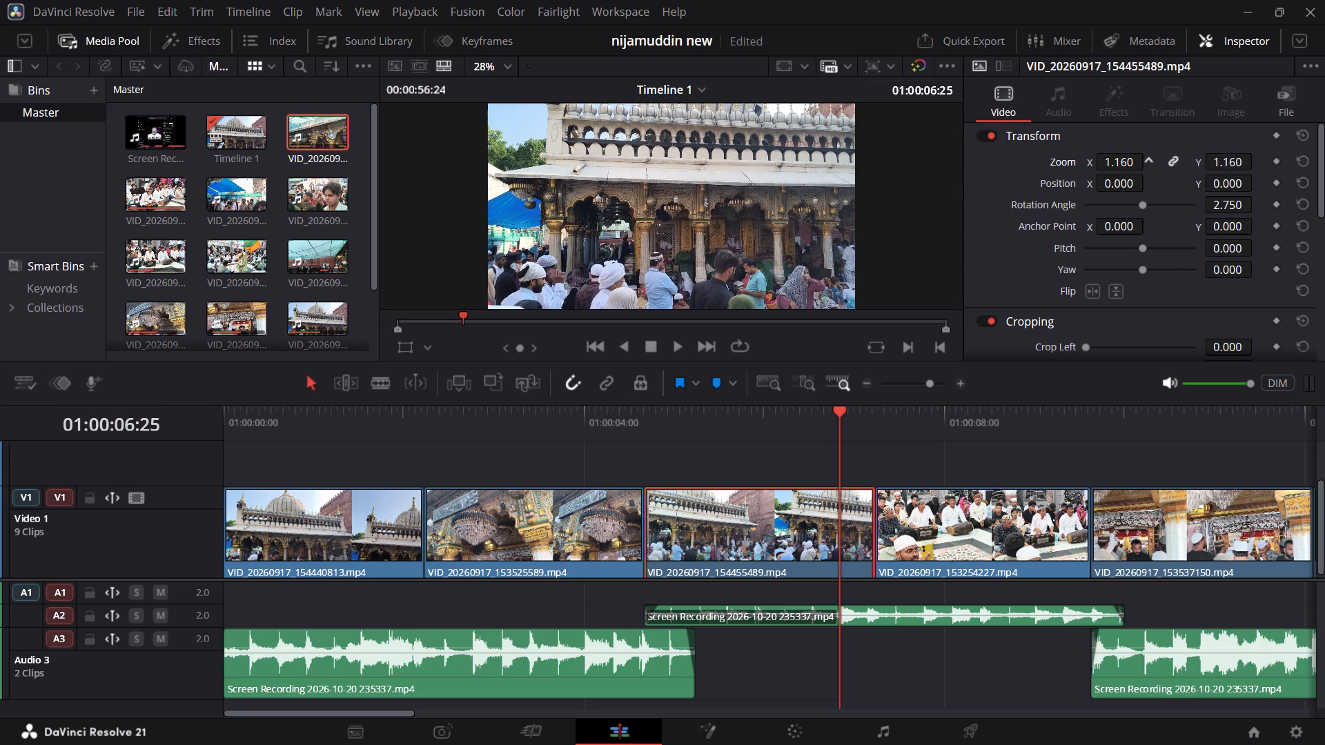
drag(1134, 166, 1145, 166)
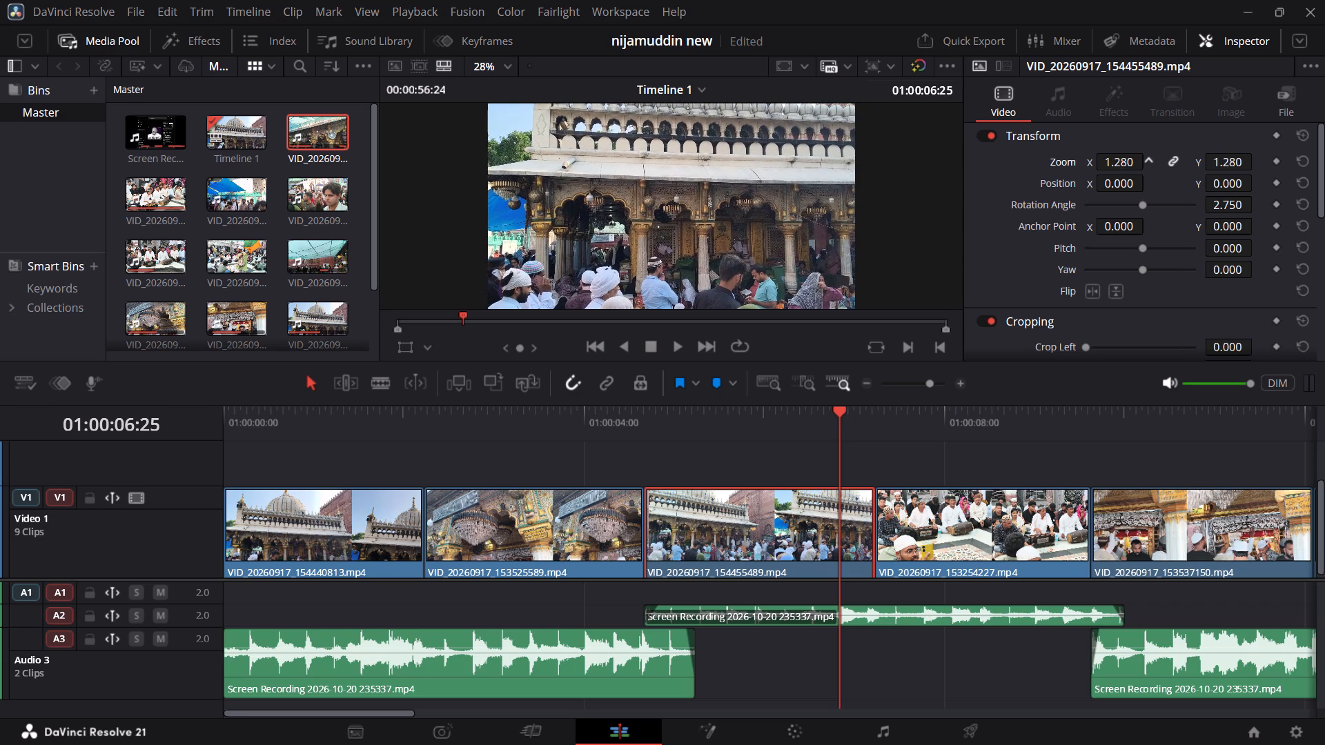
drag(1145, 166, 1155, 170)
Replay the straightened courtyard clip twice from just before its opening cut, stopping at 01:00:06:26.
drag(815, 416, 716, 420)
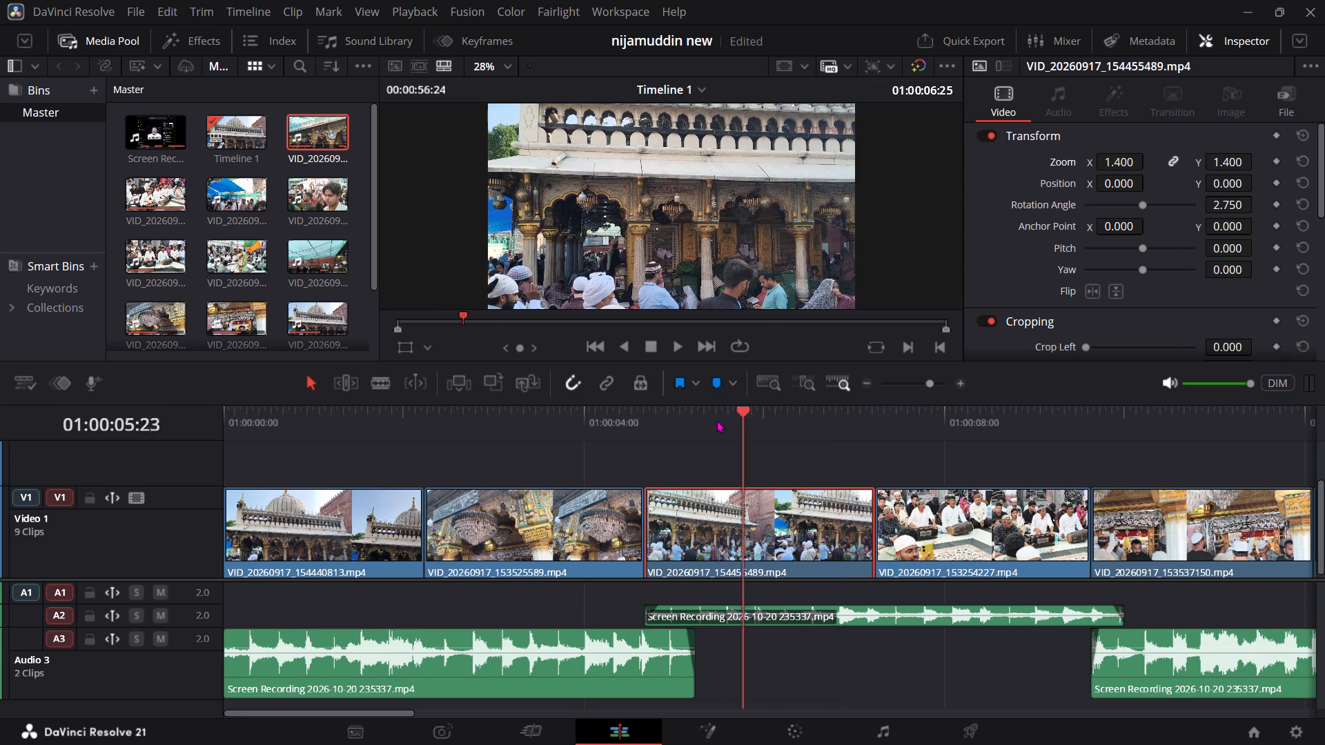
drag(716, 420, 534, 422)
key(space)
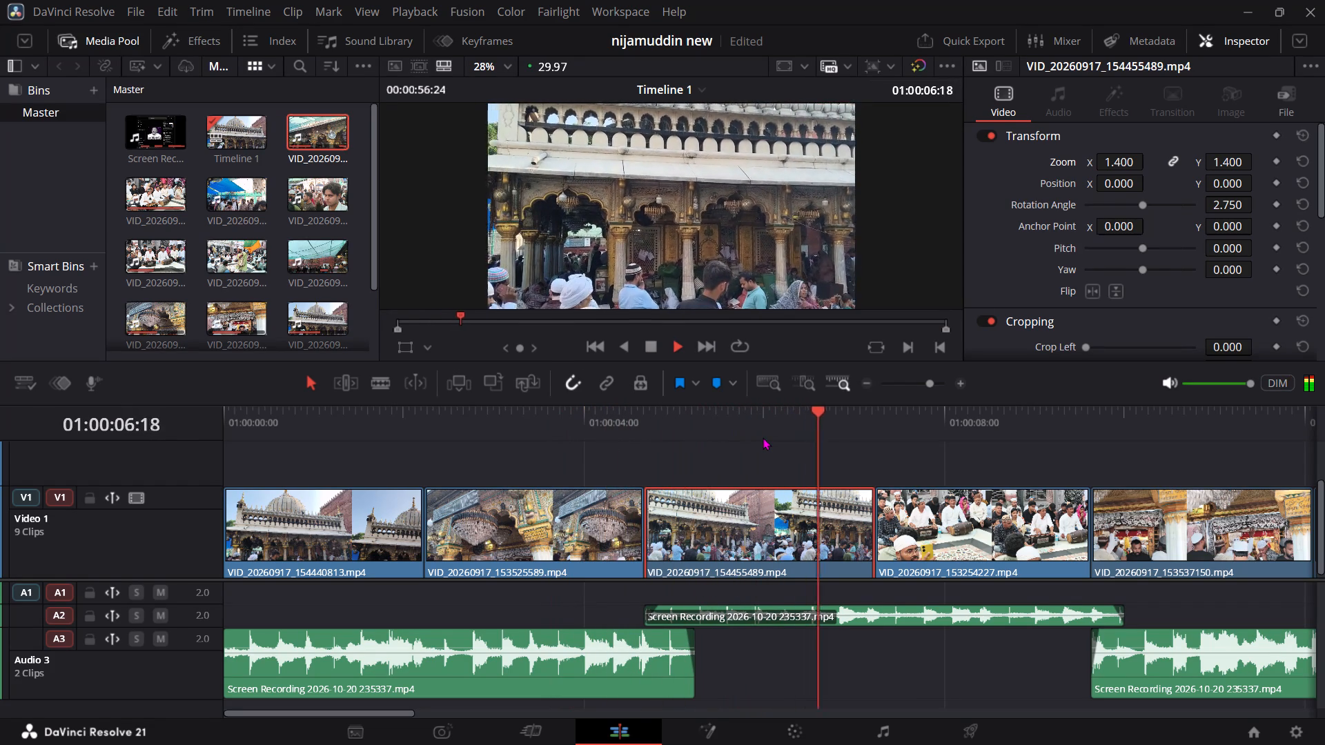
drag(763, 437, 638, 439)
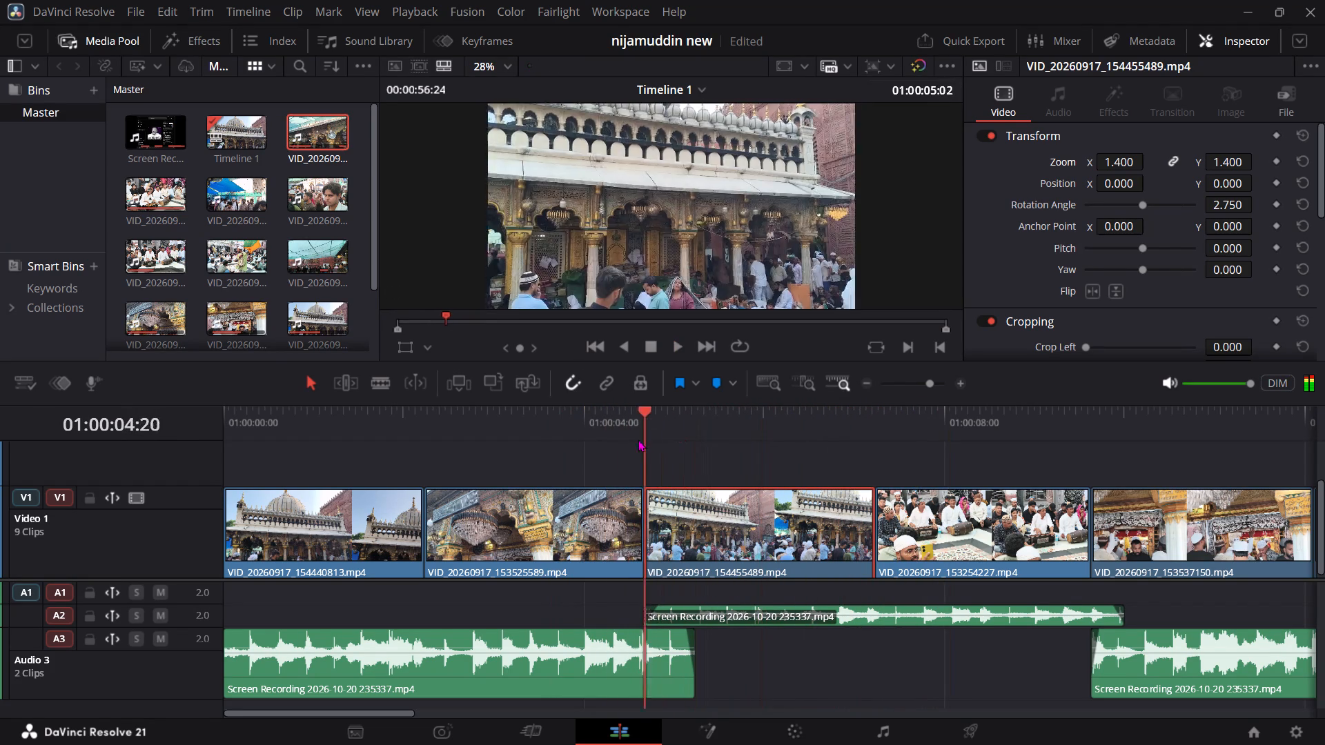
drag(638, 439, 624, 439)
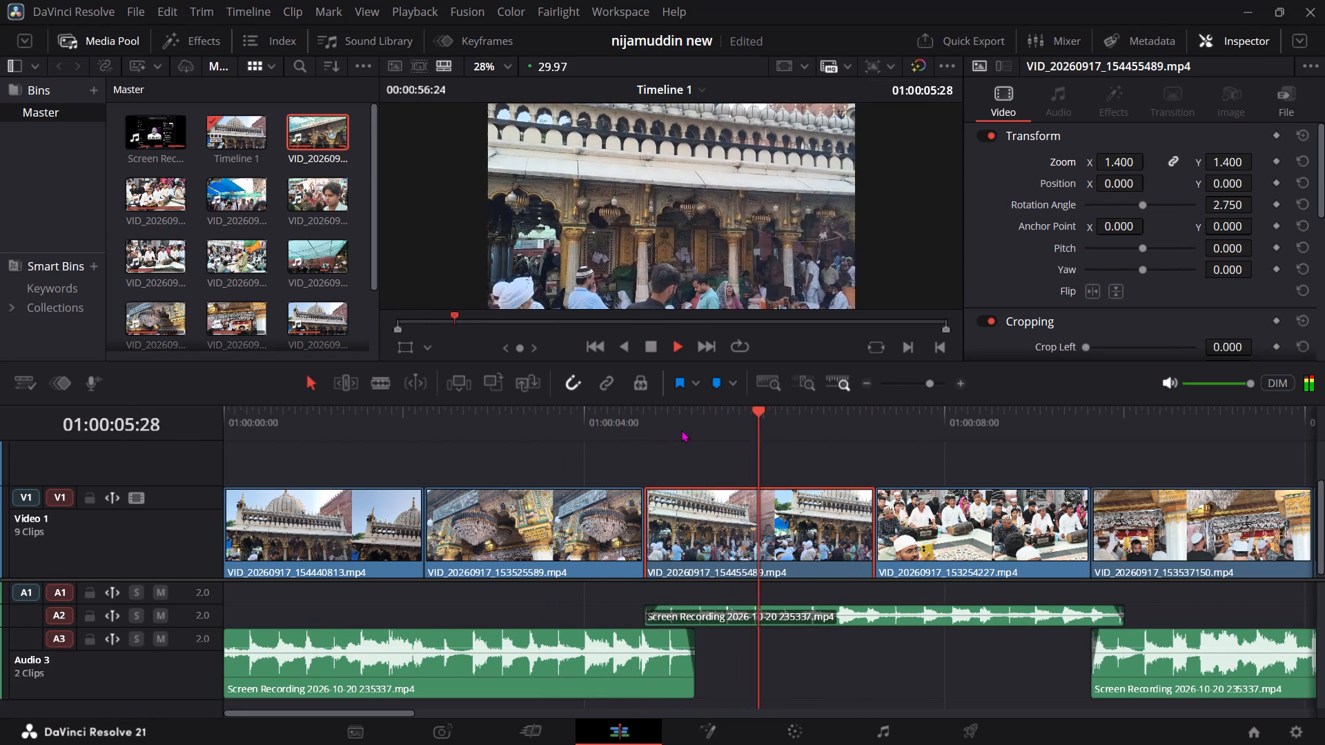
key(space)
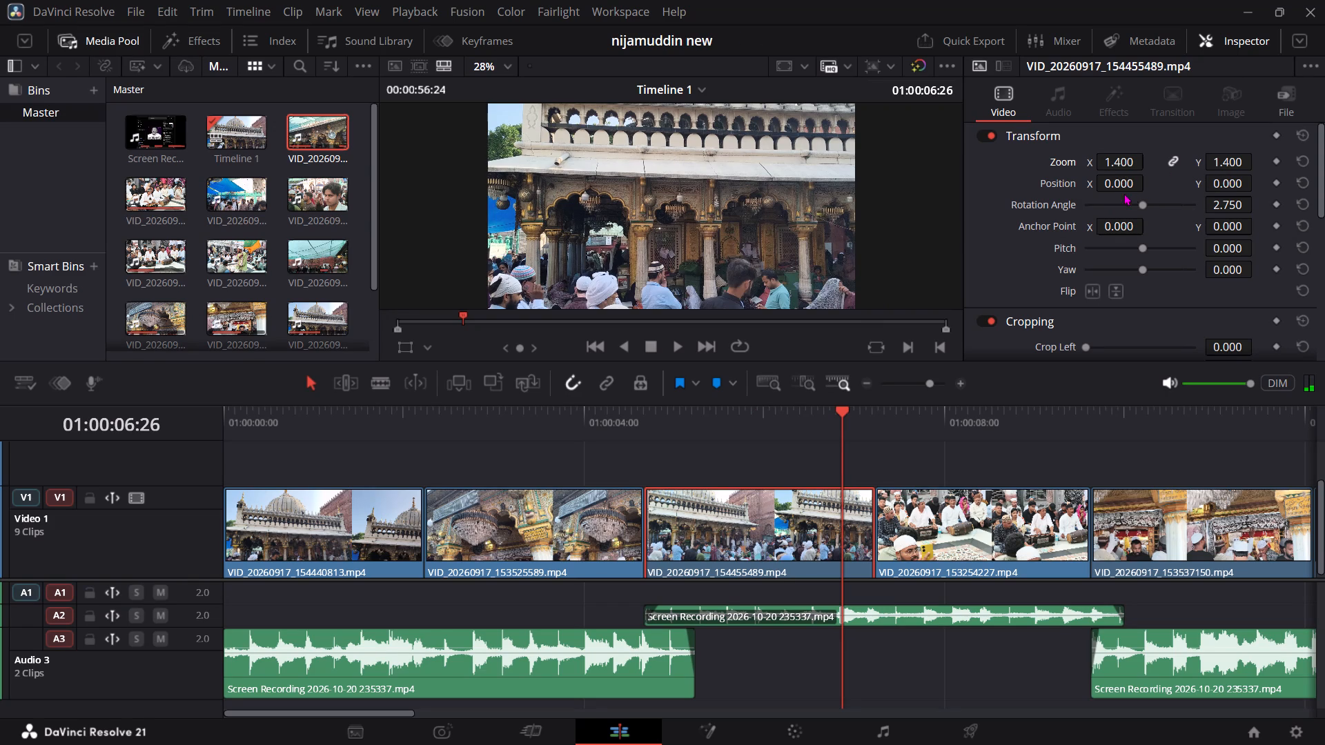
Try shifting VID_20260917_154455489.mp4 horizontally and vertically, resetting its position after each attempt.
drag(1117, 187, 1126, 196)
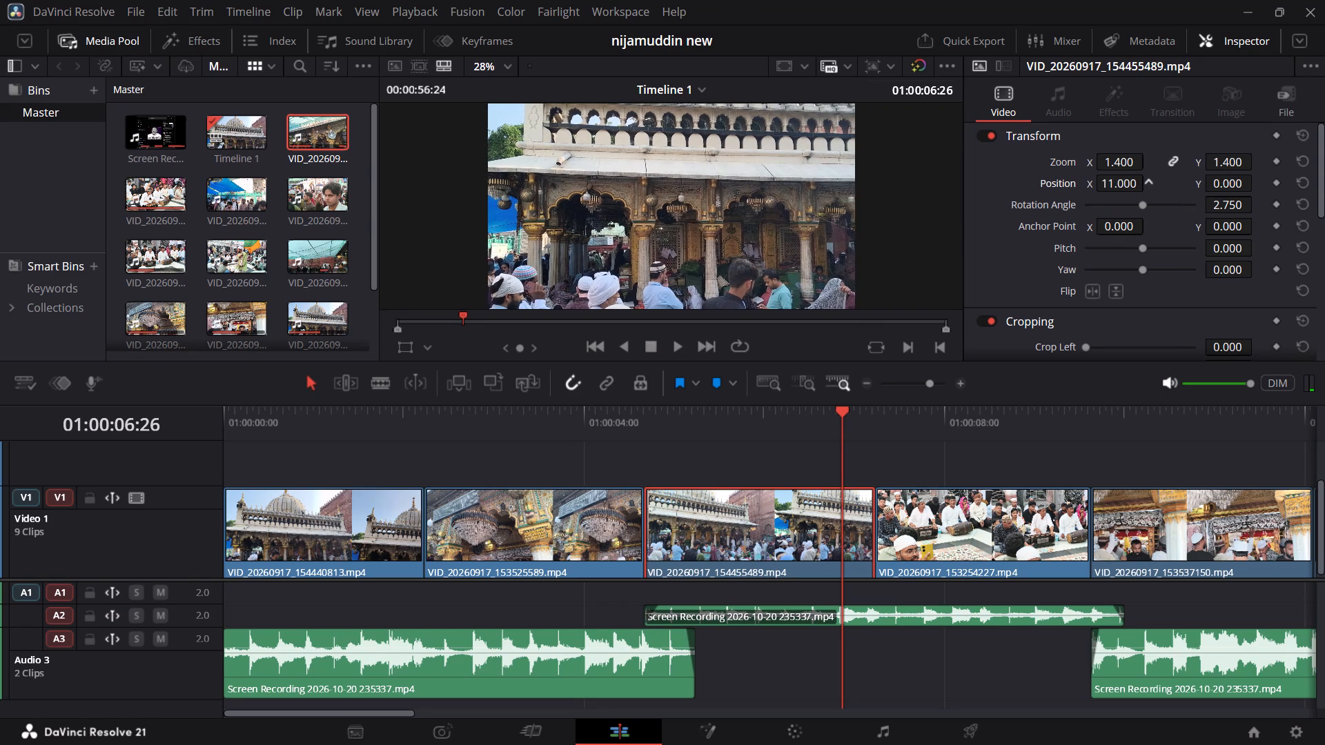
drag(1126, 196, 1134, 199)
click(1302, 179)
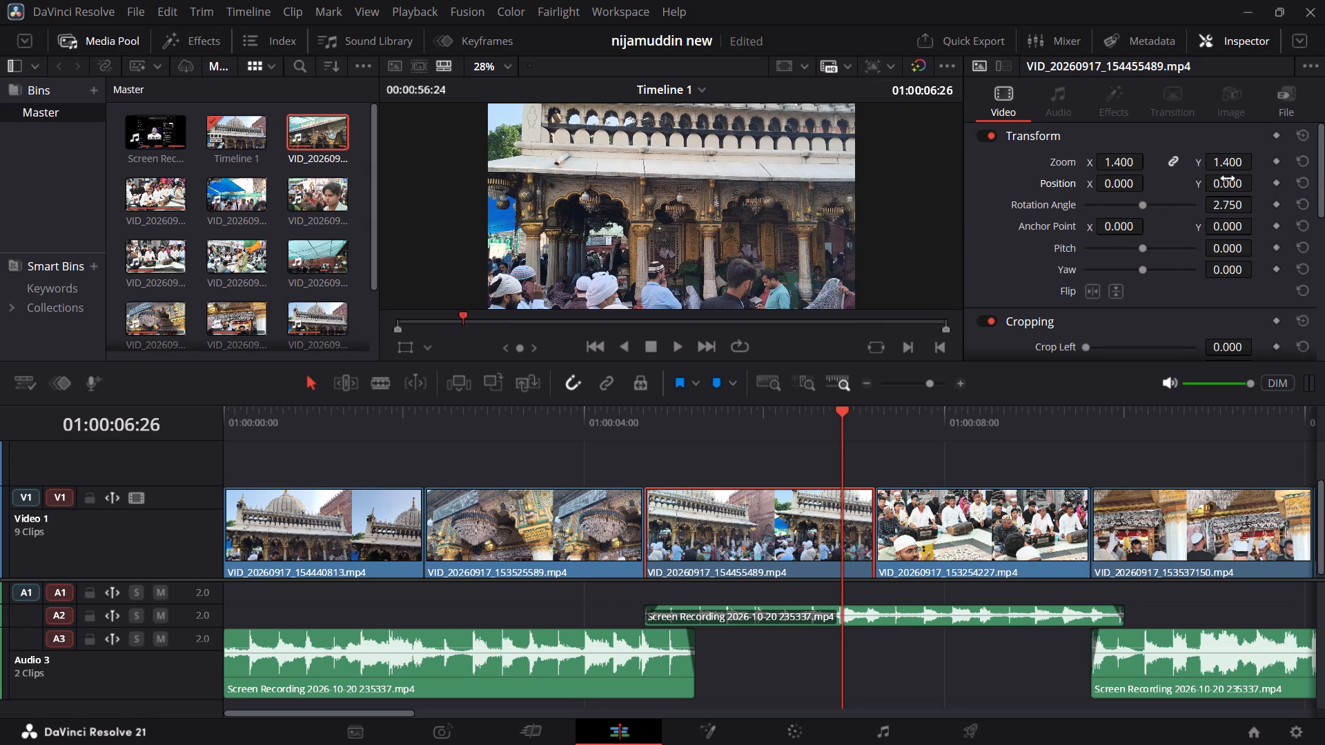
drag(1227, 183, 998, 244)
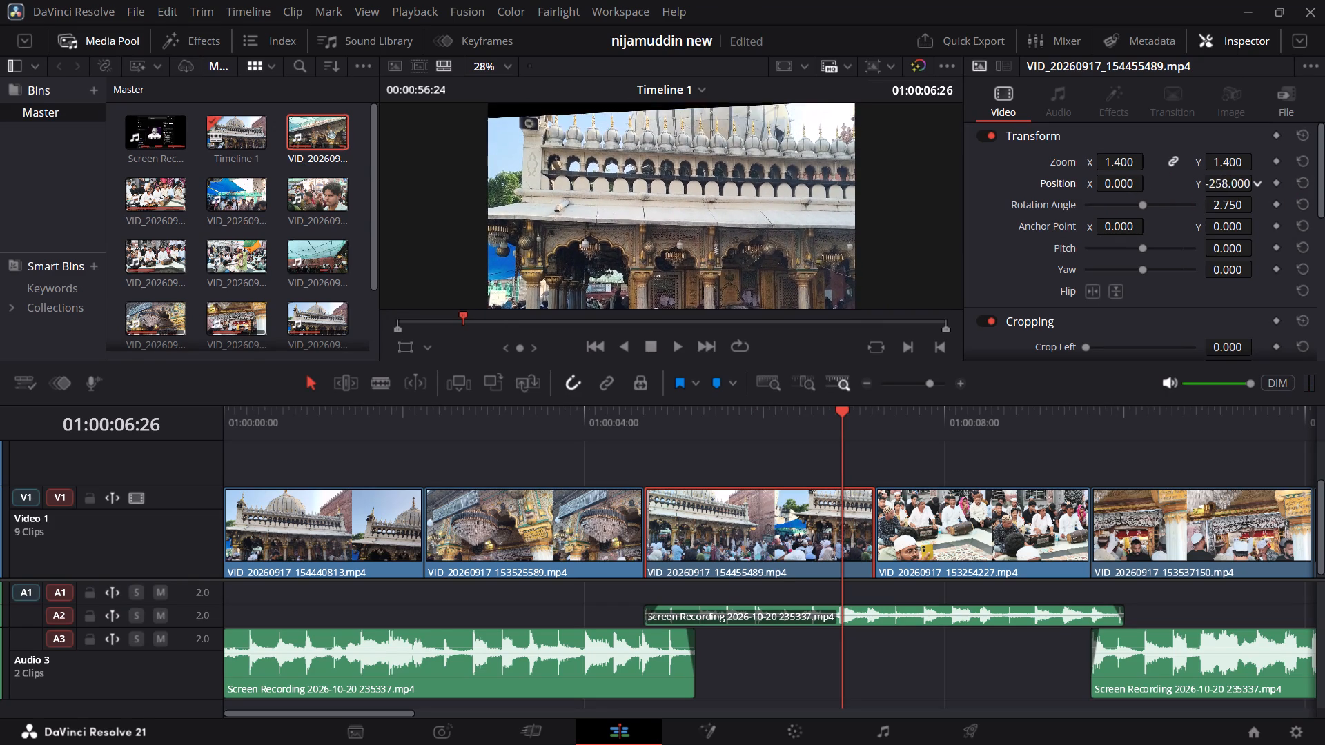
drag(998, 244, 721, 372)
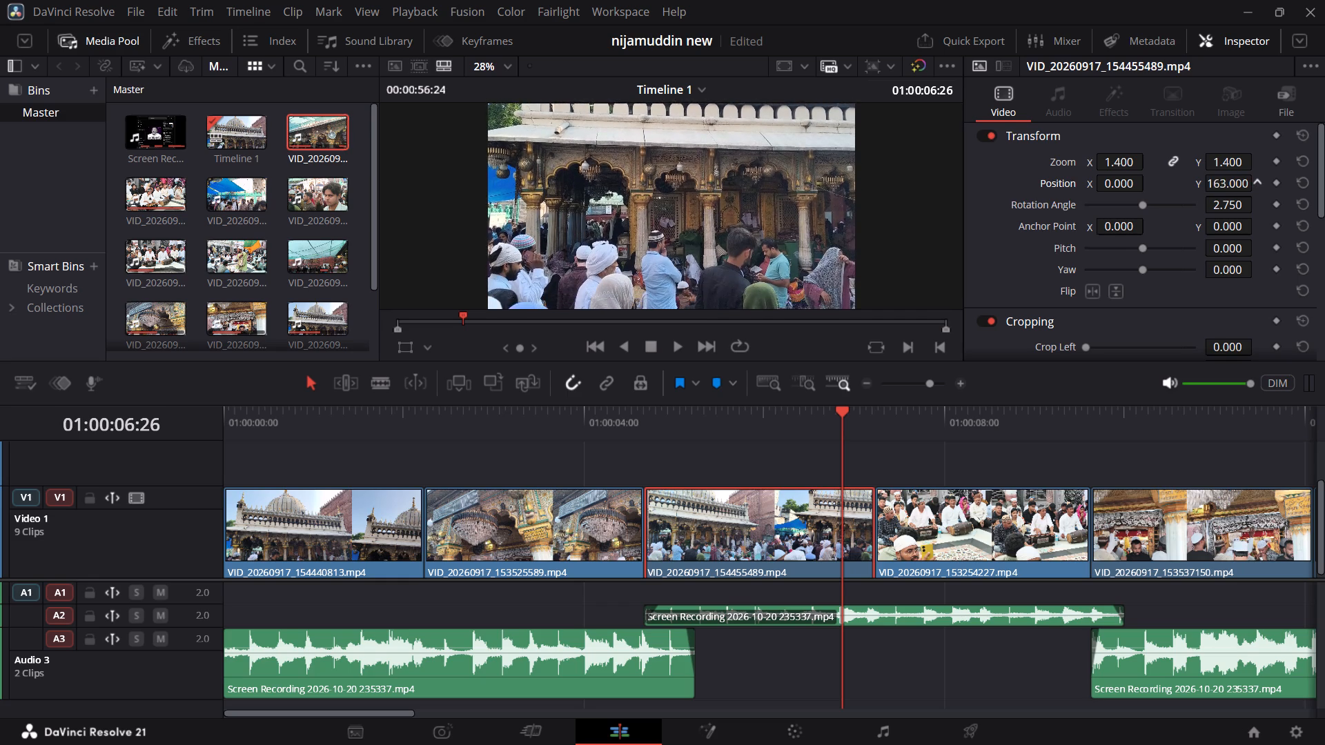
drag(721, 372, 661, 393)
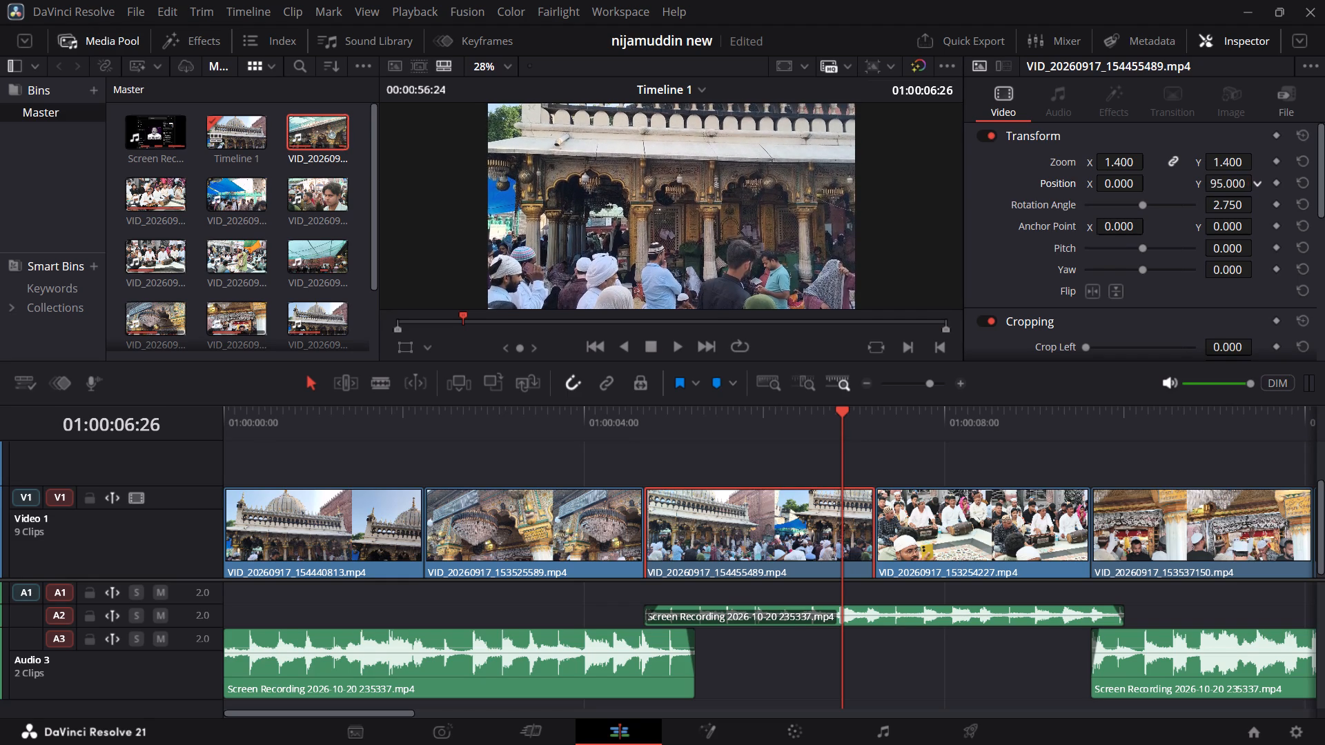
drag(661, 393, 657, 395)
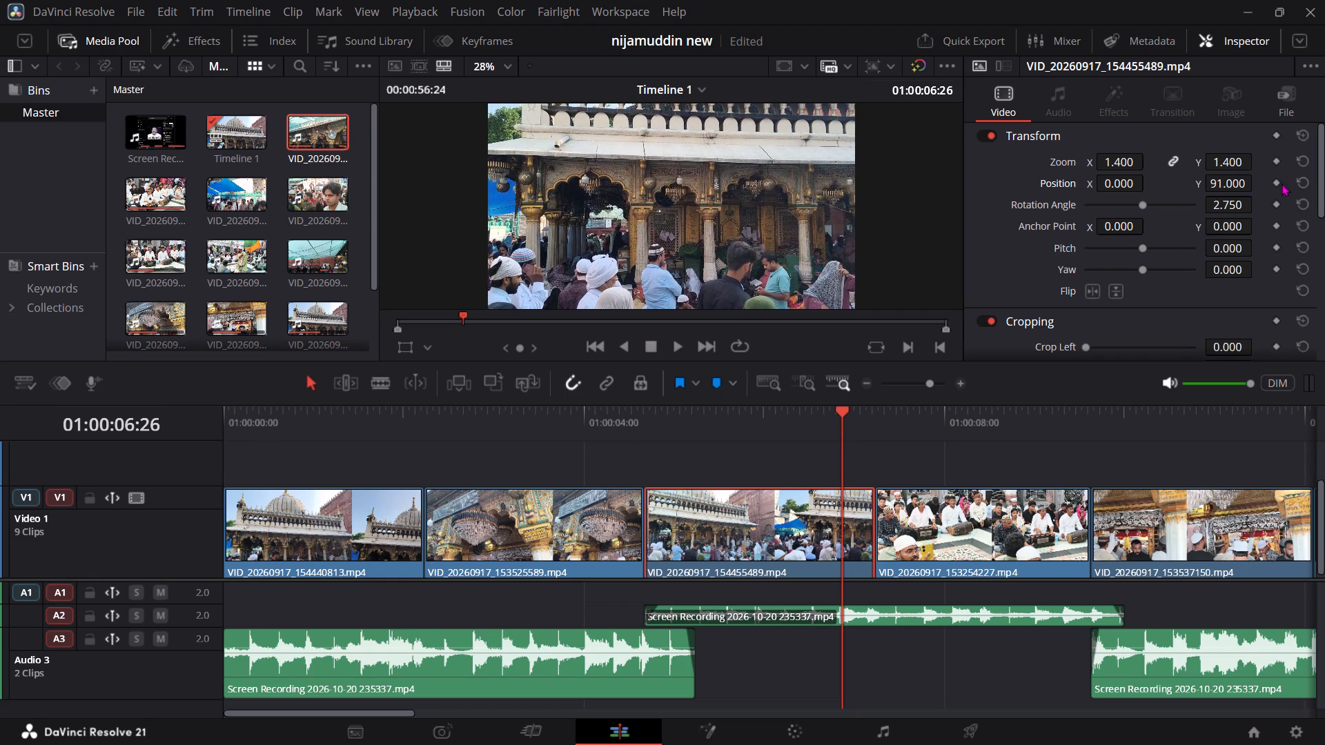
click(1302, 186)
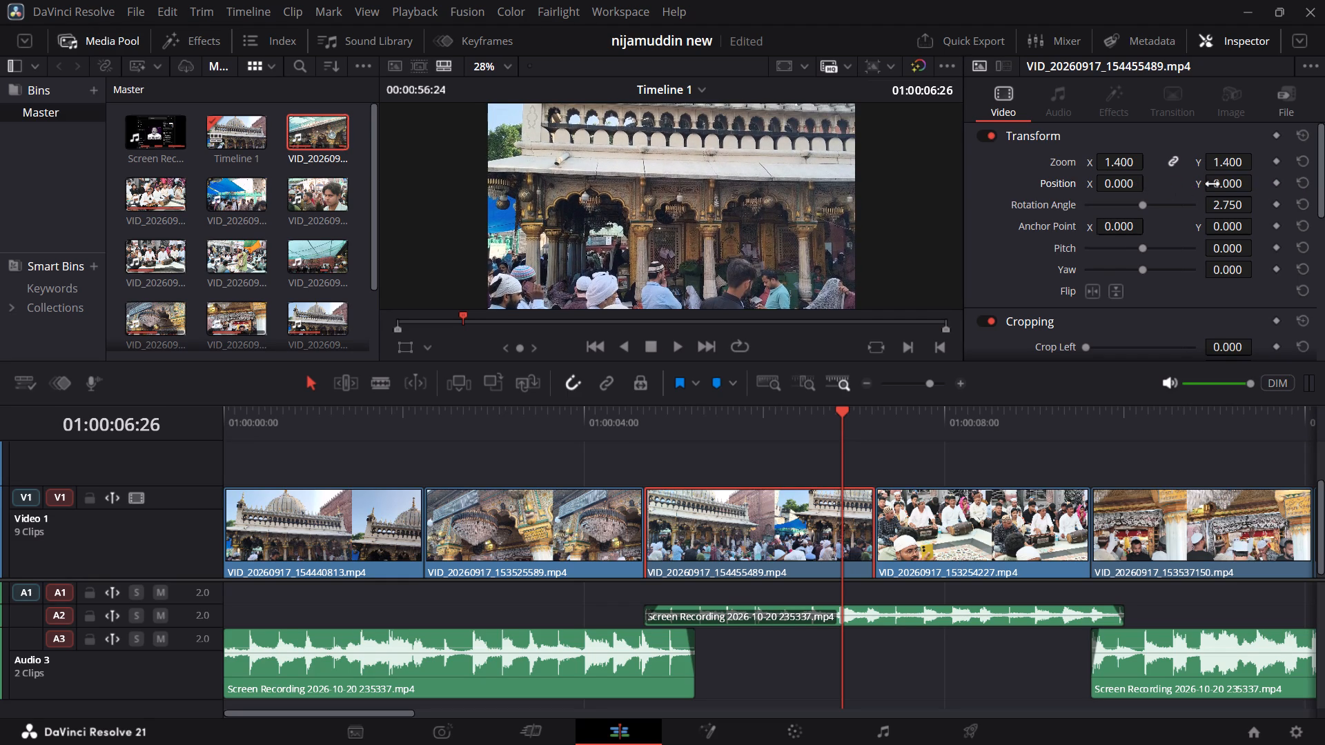
Set Position Y of VID_20260917_154455489.mp4 to 96.
drag(1235, 186, 669, 372)
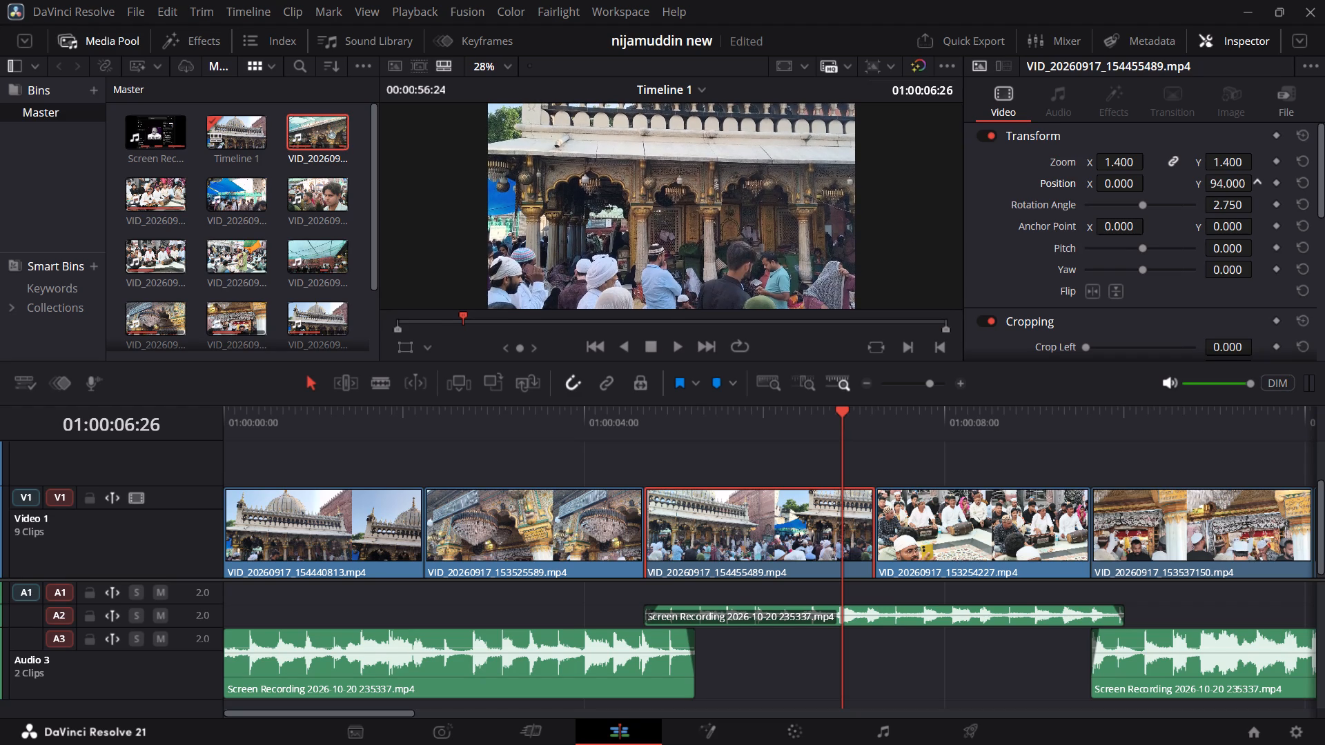
drag(669, 372, 669, 372)
Replay the timeline from about 01:00:04:03 and from its start to check the reframed courtyard clip and the following cuts.
drag(842, 414, 595, 424)
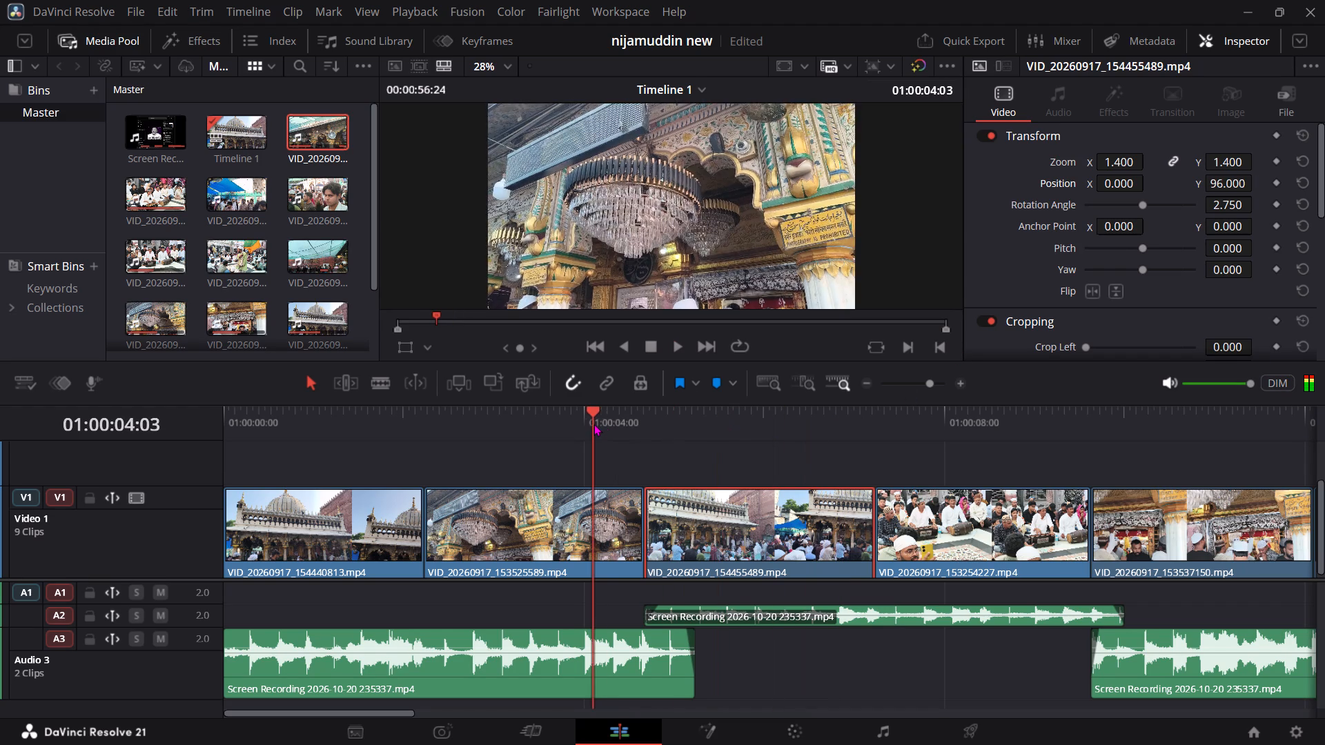
key(space)
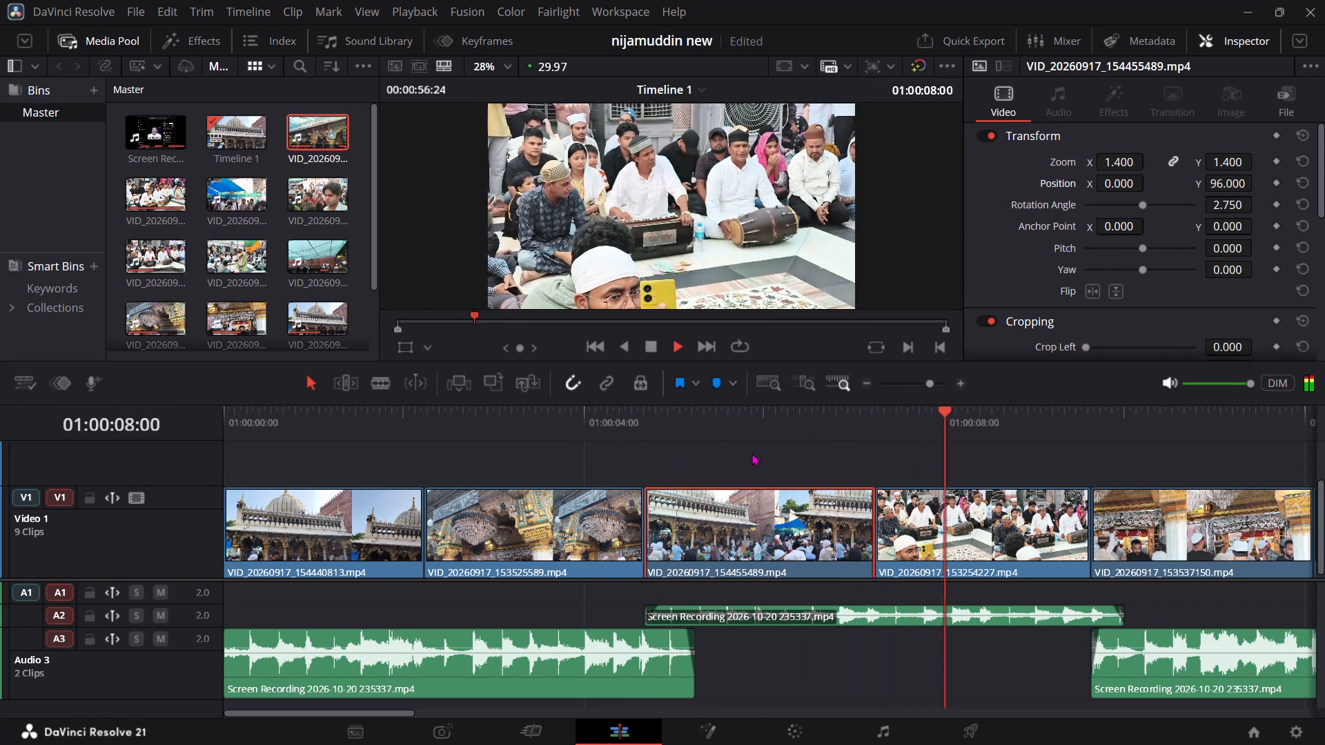
key(space)
drag(745, 432, 511, 470)
key(space)
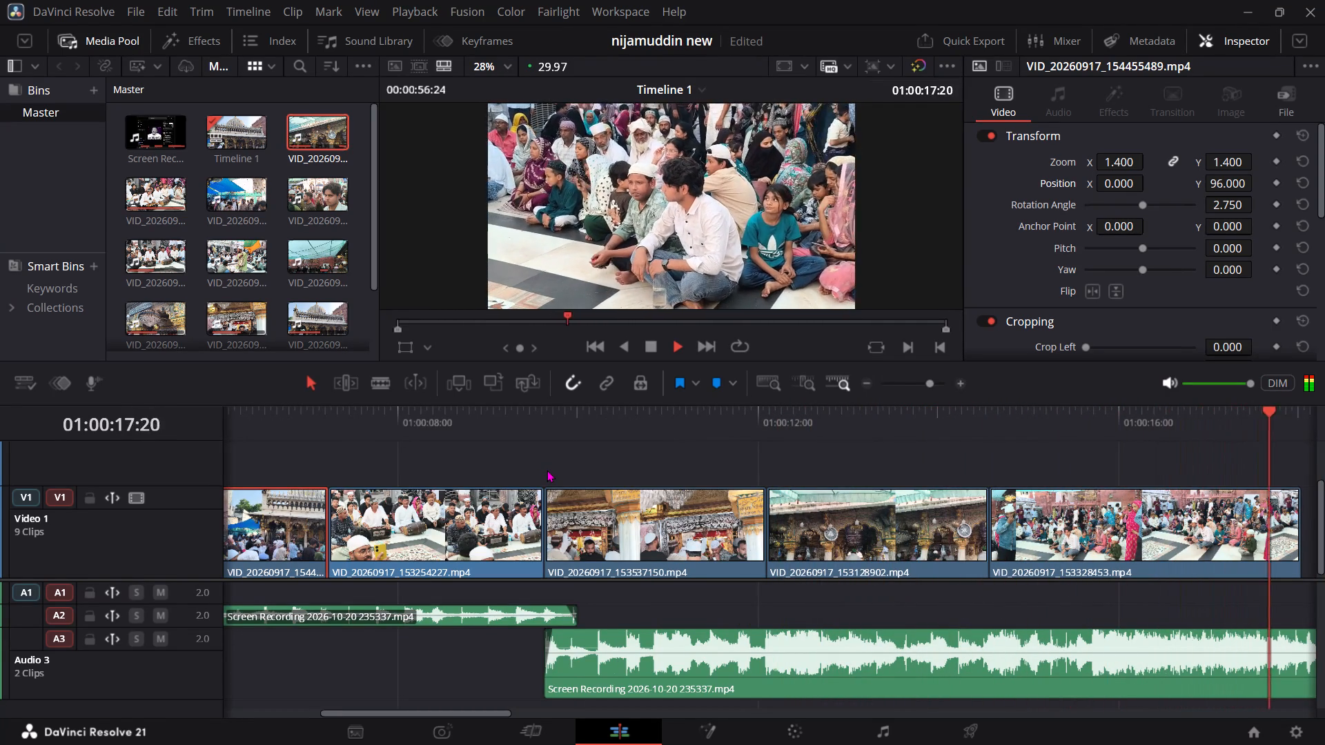
drag(638, 433, 271, 484)
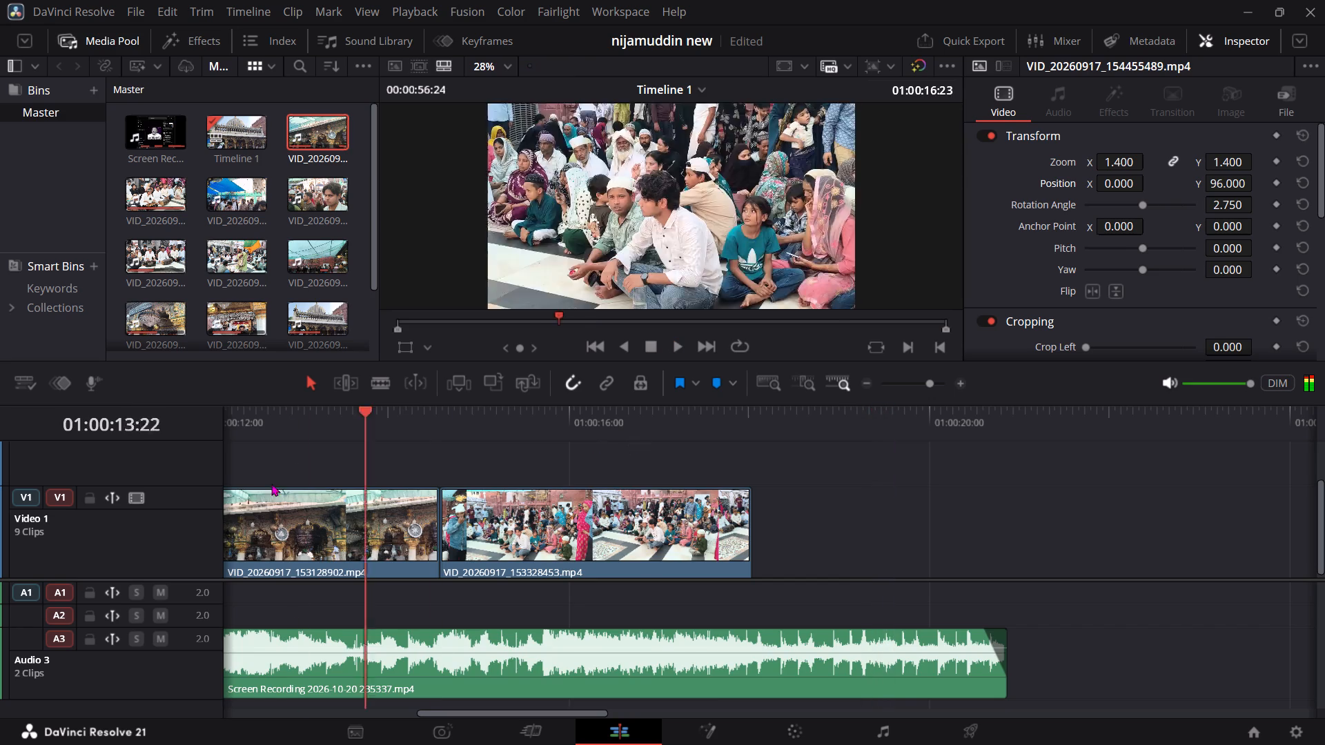
drag(271, 484, 55, 528)
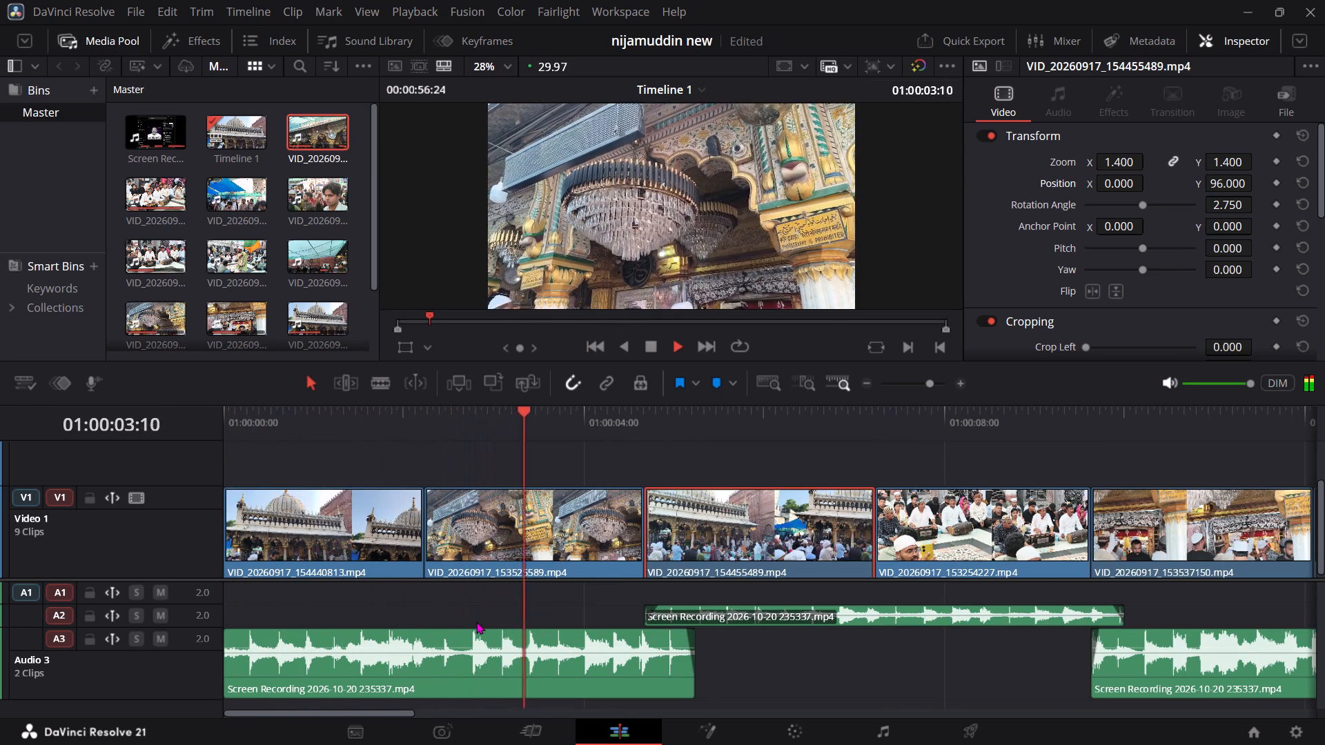
key(space)
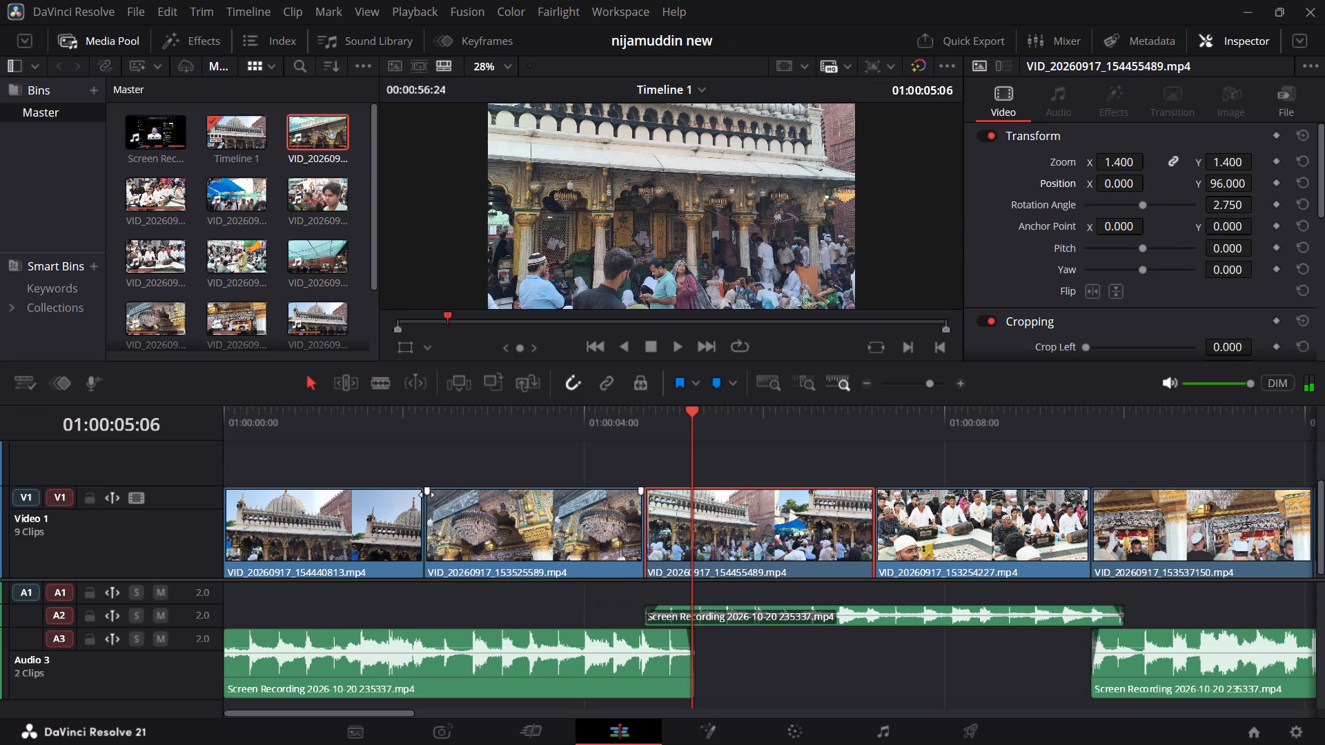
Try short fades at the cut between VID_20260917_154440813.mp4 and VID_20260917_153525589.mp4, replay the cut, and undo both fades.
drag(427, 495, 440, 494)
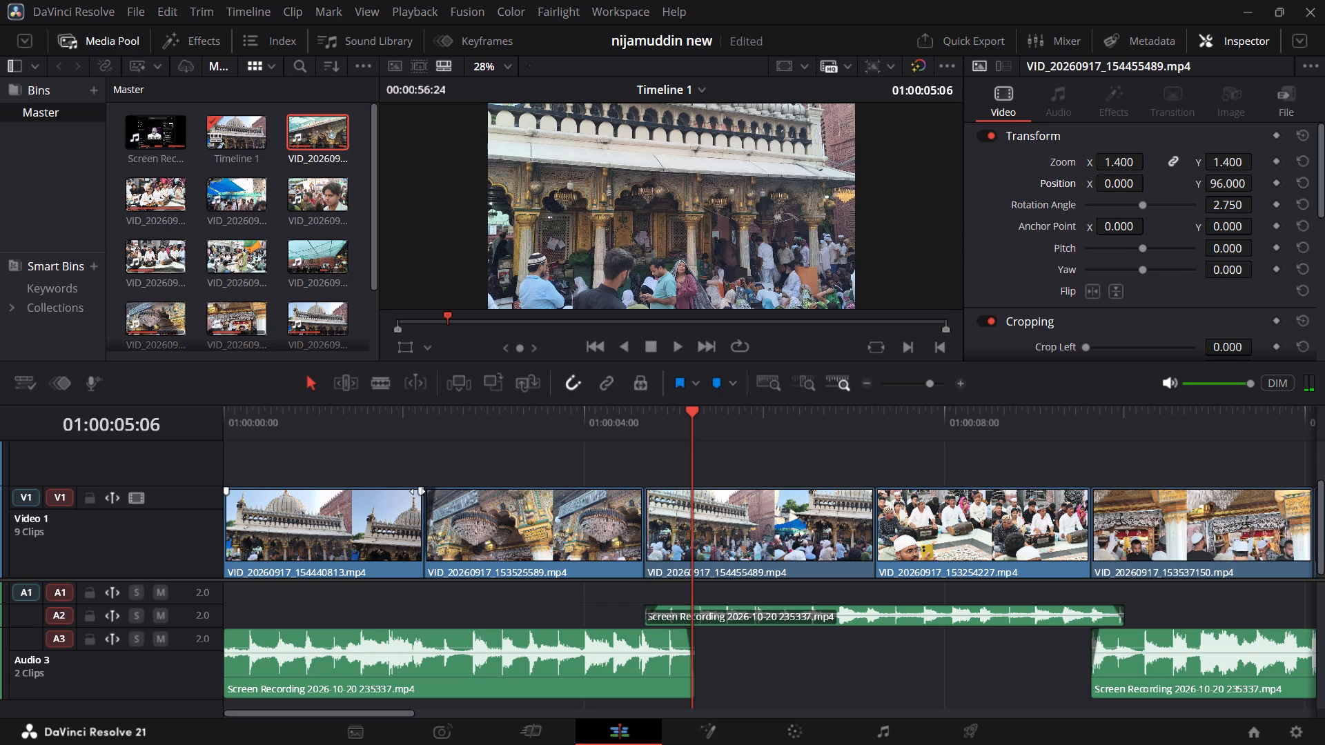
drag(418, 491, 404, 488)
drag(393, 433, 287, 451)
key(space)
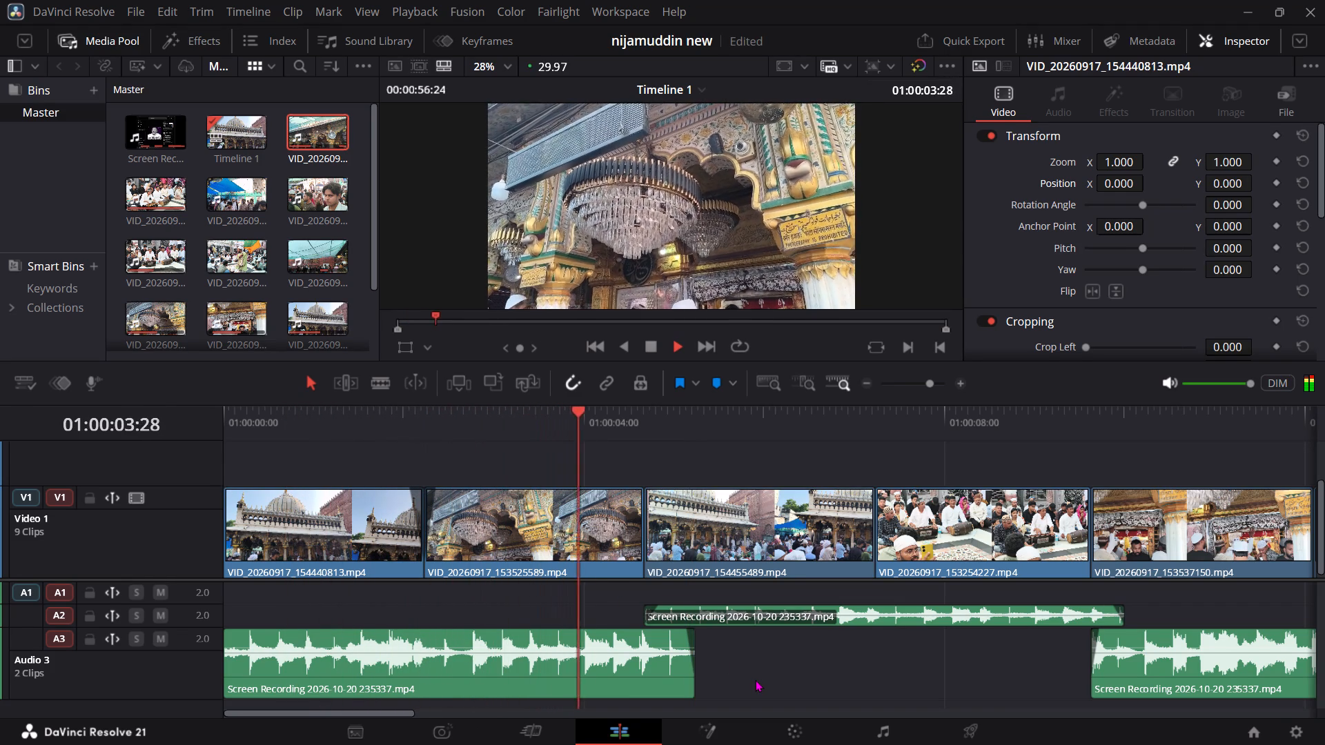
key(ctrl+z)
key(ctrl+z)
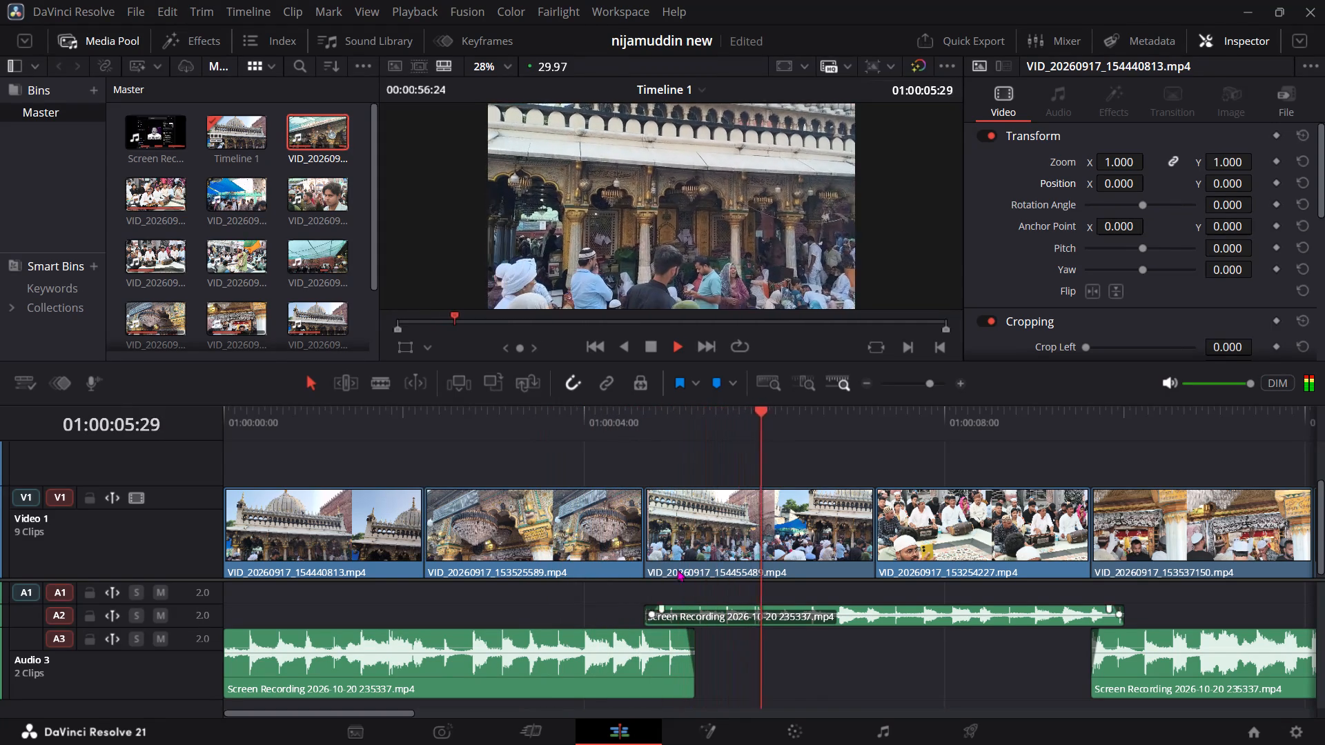
Play the timeline past the final crowd clip, stopping at 01:00:19:05 over the remaining song audio.
drag(536, 428, 213, 488)
key(space)
key(space)
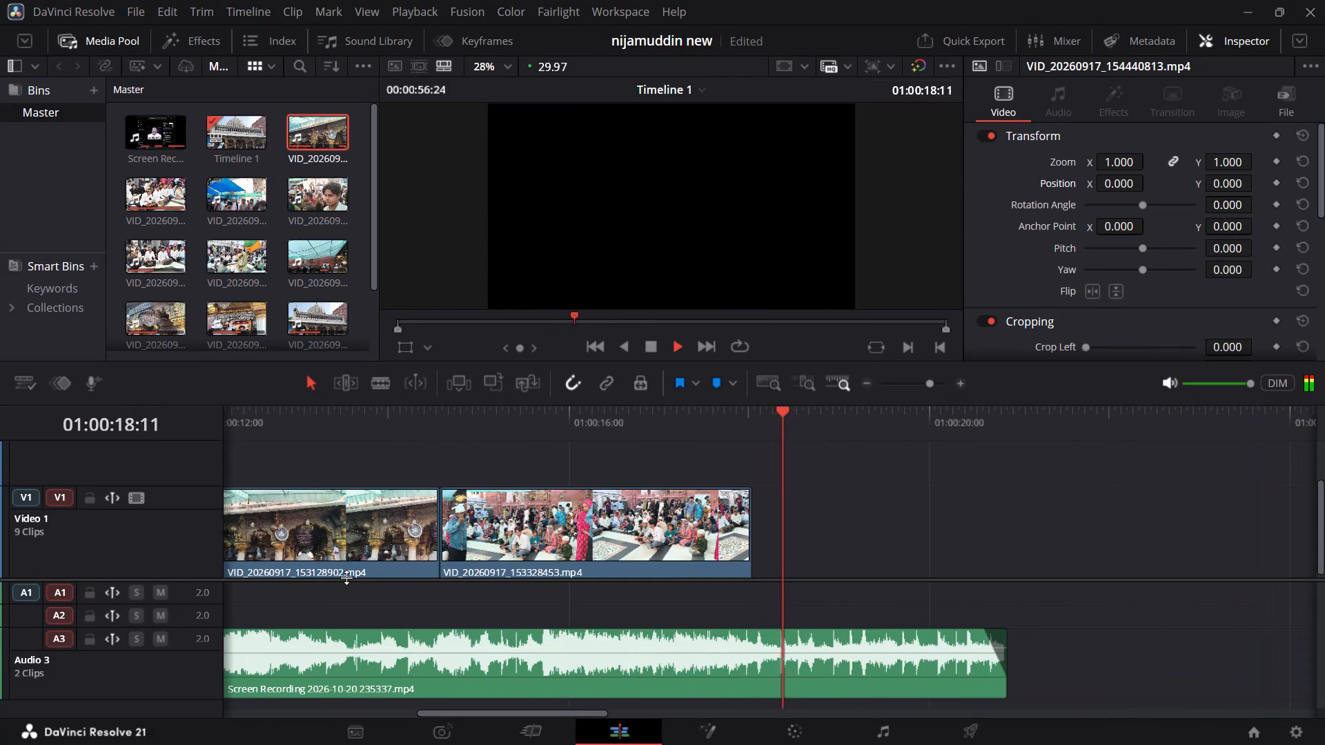
key(space)
Preview source clips VID_20260917_153211683.mp4 and VID_20260917_153154093.mp4 for footage to extend the edit.
click(248, 192)
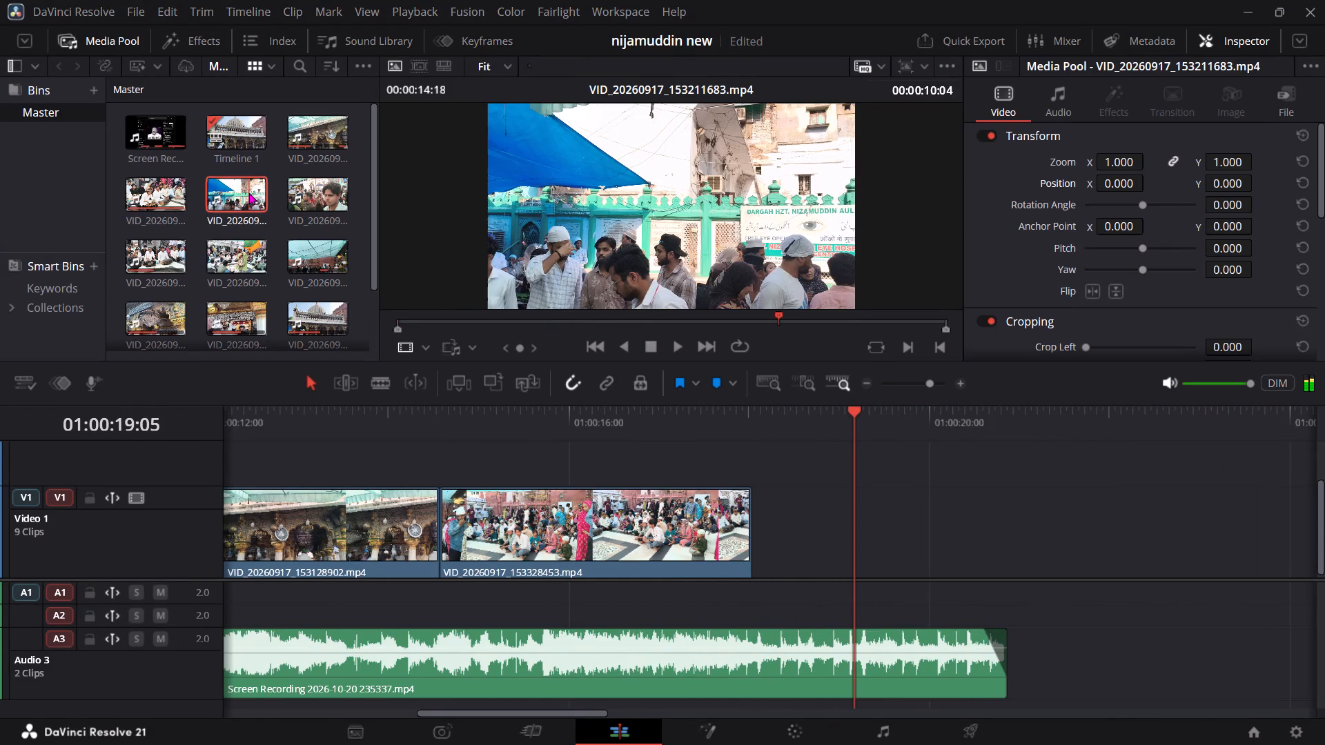
key(space)
click(157, 190)
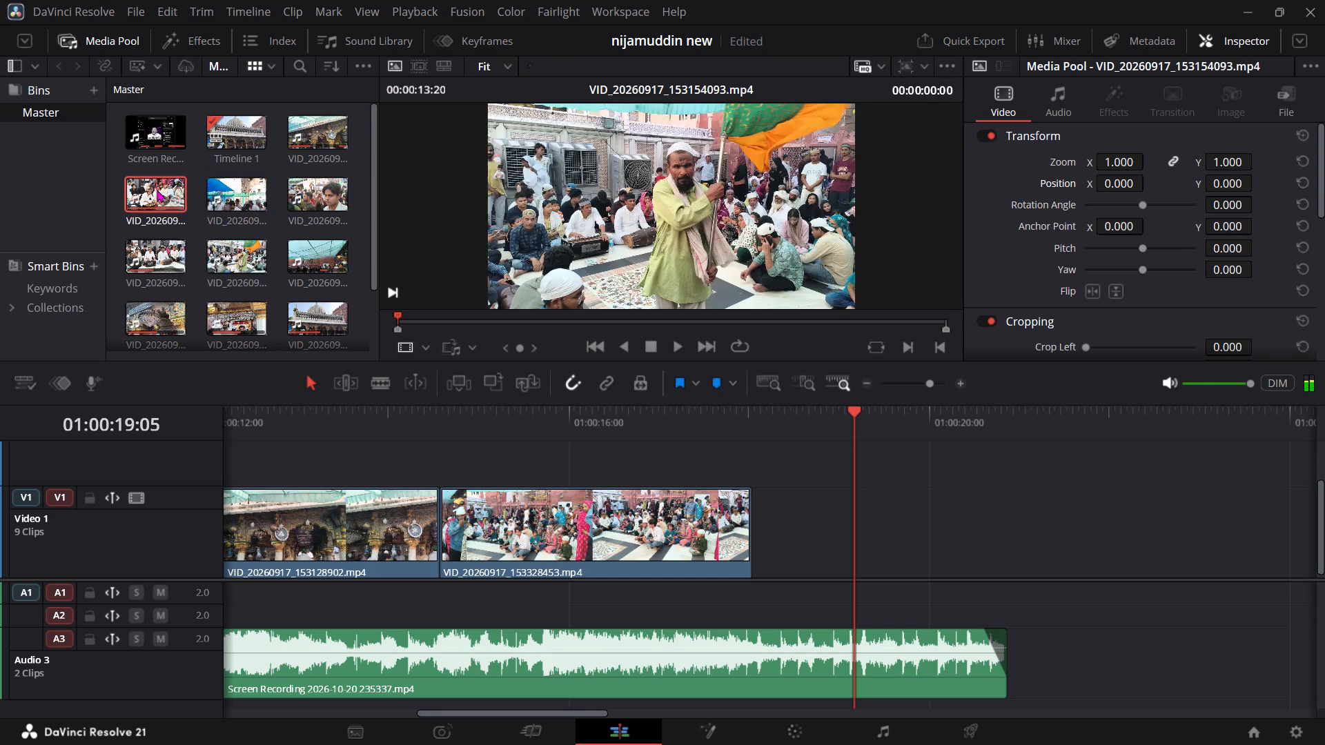
key(space)
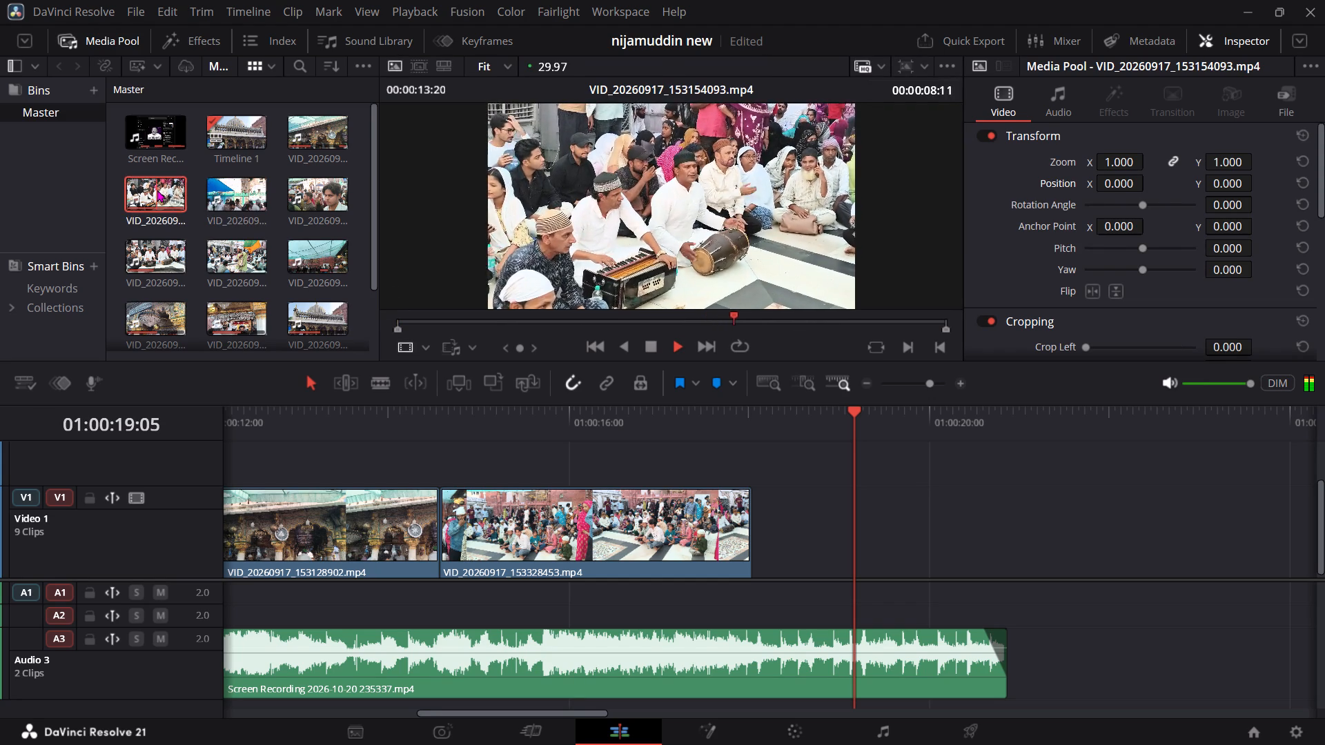
drag(584, 317, 442, 337)
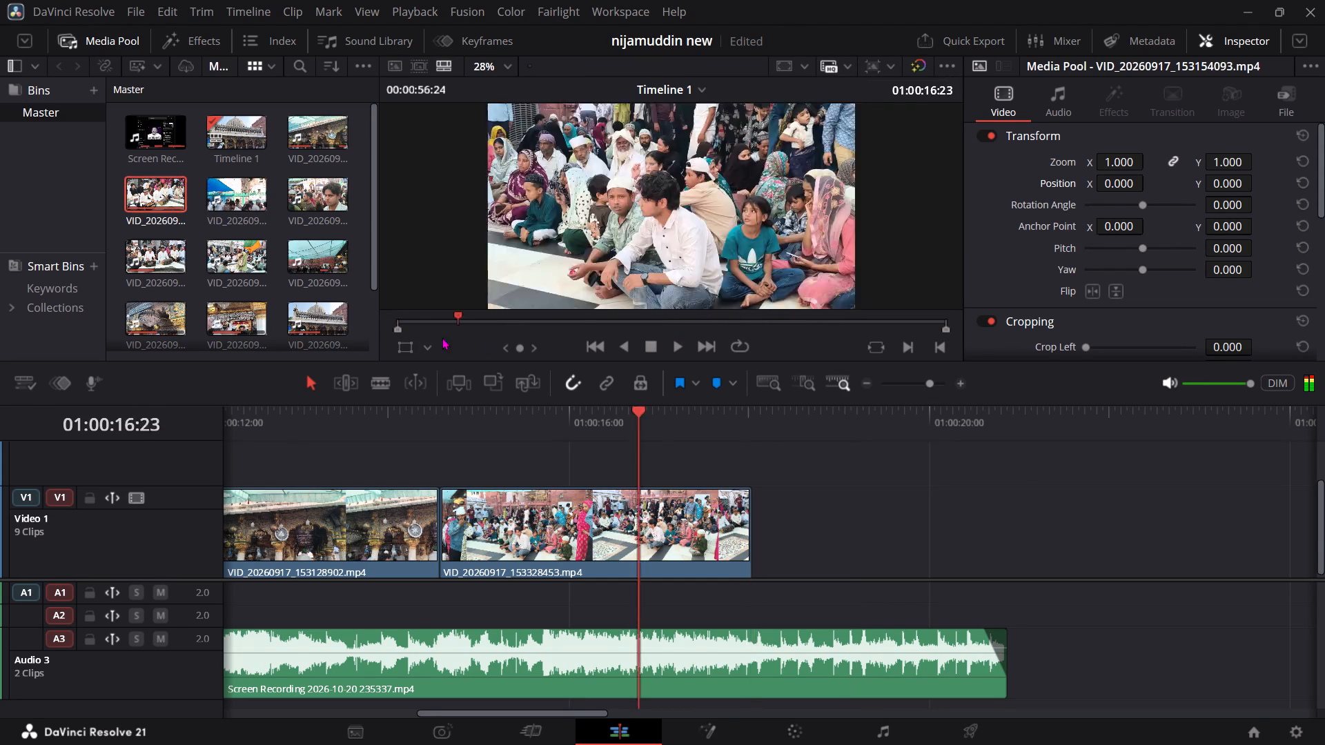
drag(442, 337, 419, 341)
click(157, 191)
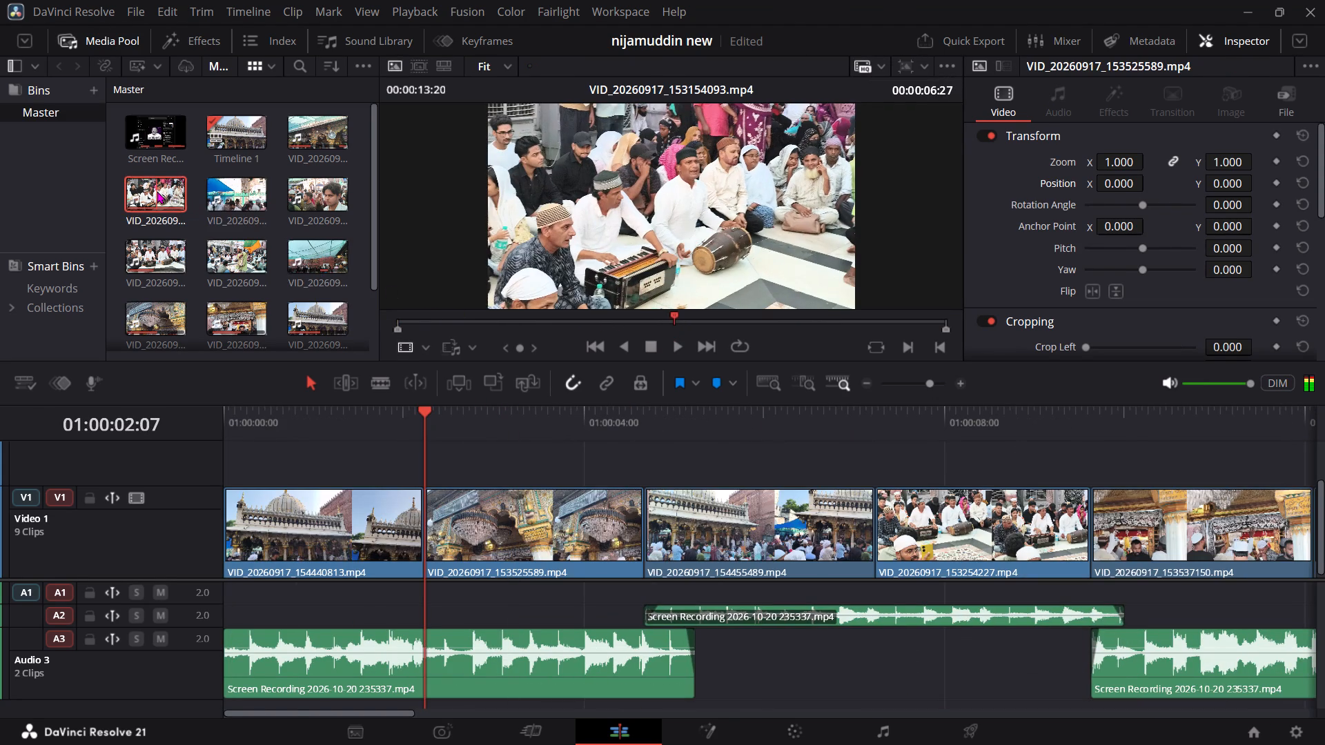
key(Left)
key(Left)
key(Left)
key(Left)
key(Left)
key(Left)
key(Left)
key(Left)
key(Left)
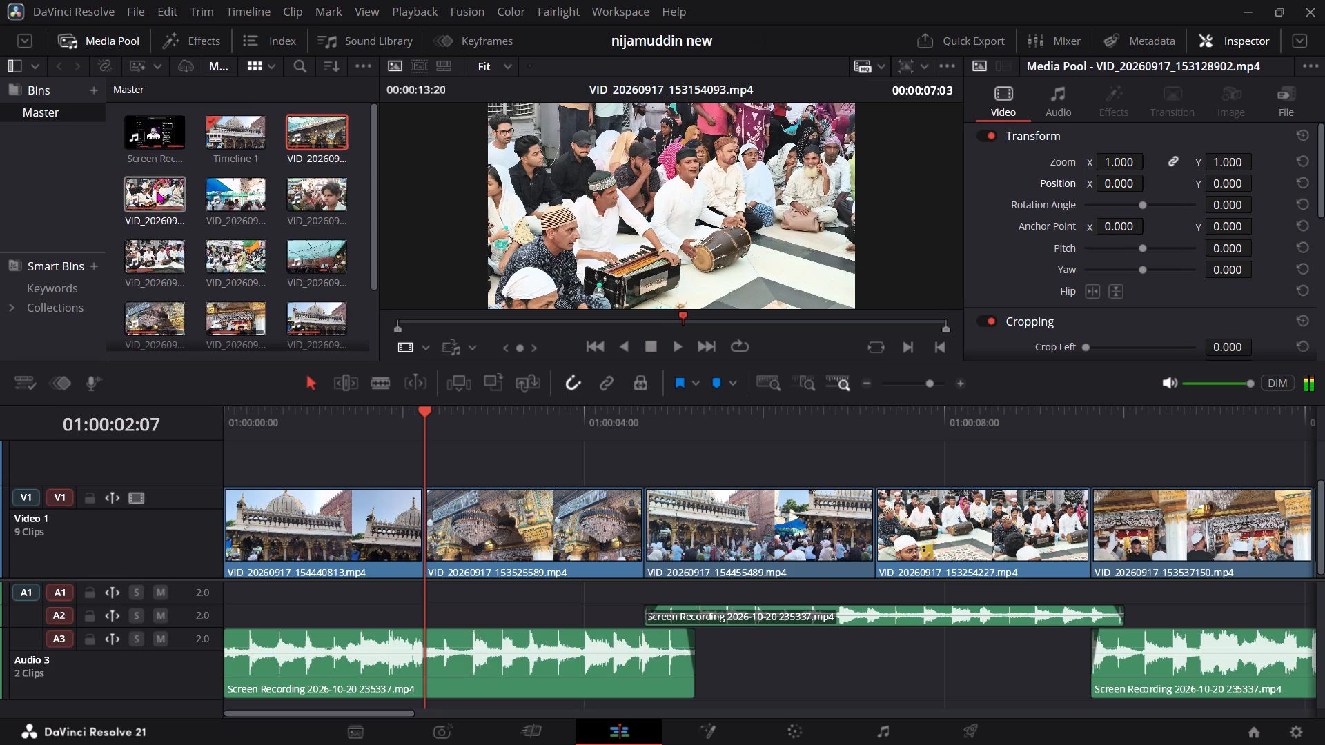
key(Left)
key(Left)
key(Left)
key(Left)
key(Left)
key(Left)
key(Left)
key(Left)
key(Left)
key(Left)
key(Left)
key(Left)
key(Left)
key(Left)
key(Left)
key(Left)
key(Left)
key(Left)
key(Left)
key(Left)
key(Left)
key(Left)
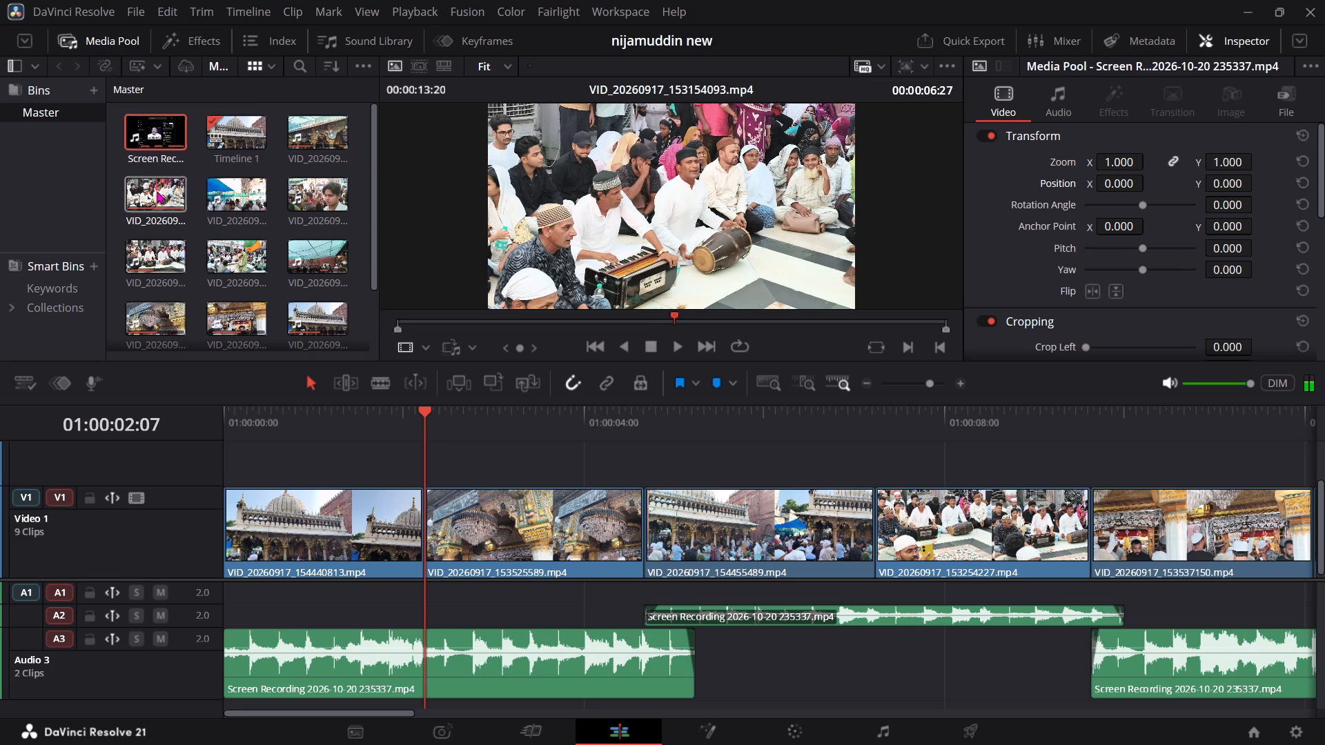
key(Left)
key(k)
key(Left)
Review the source footage of VID_20260917_153154093.mp4, VID_20260917_153211683.mp4 and VID_20260917_153233576.mp4.
key(space)
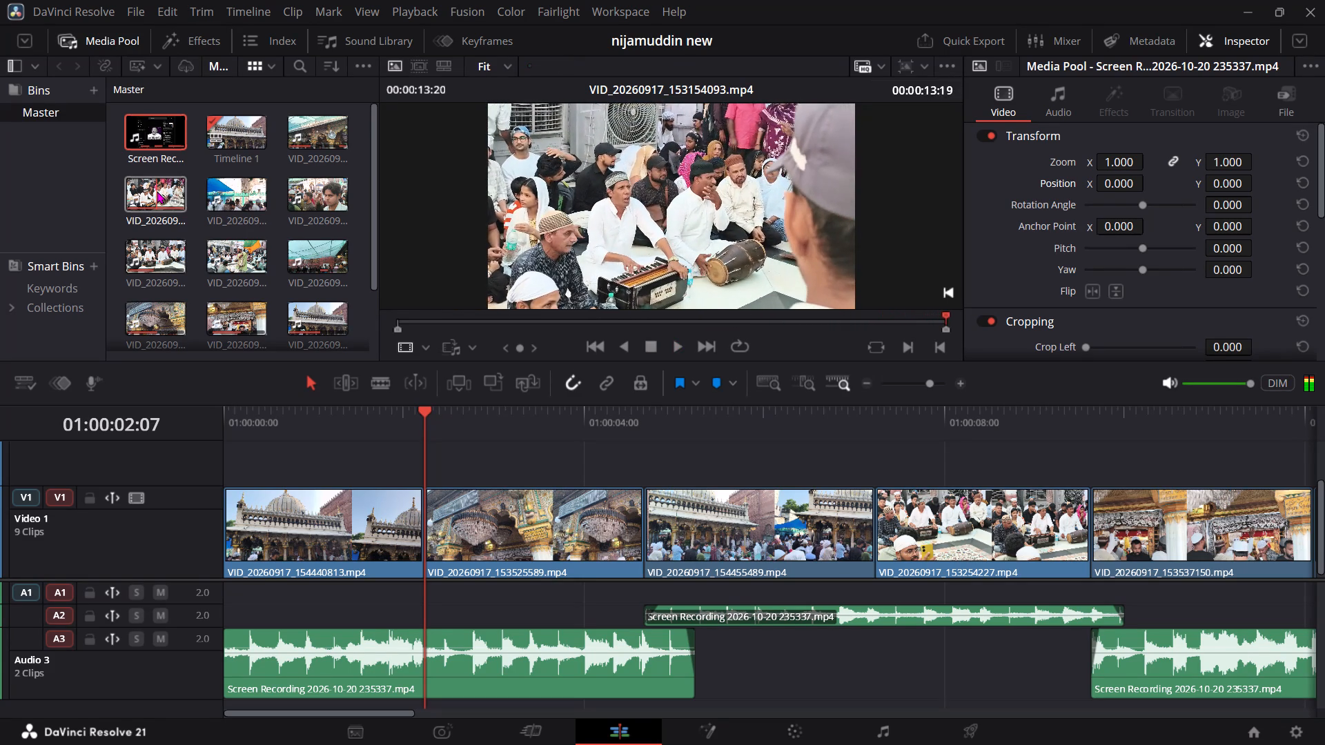
key(space)
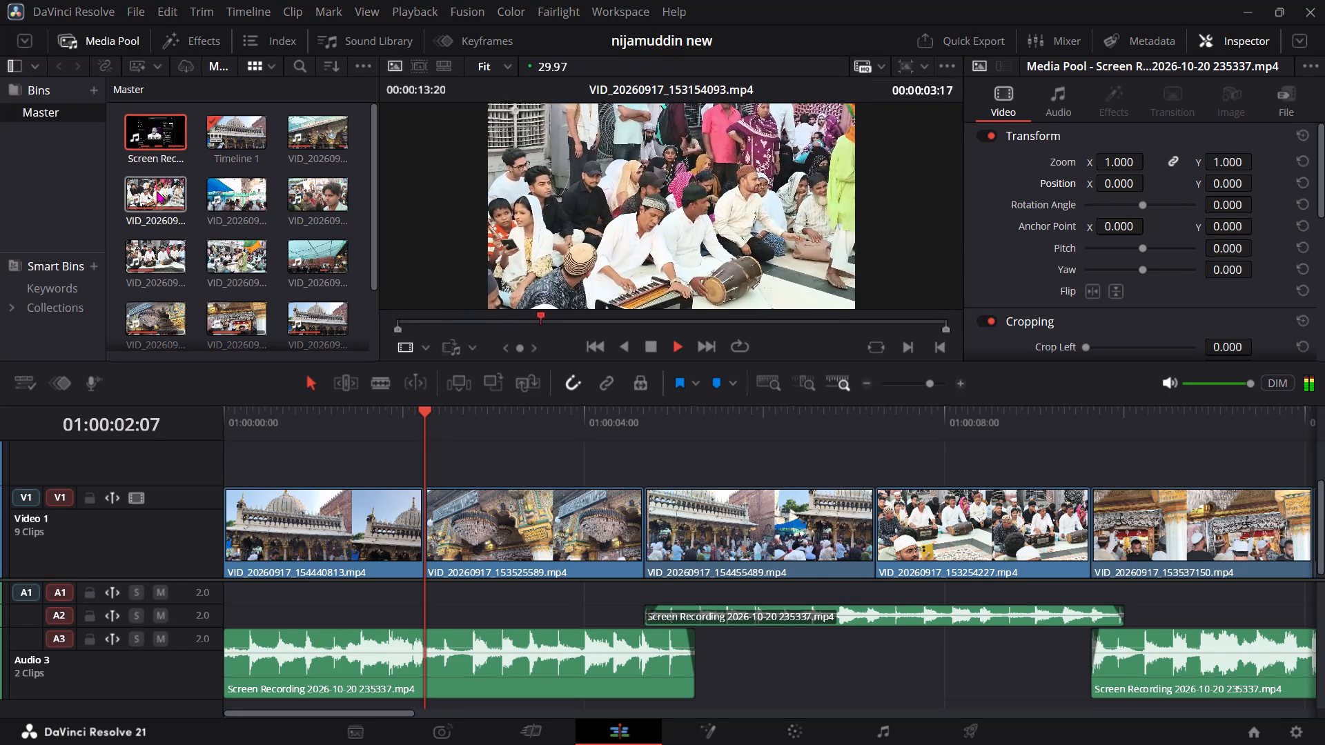
click(248, 182)
key(space)
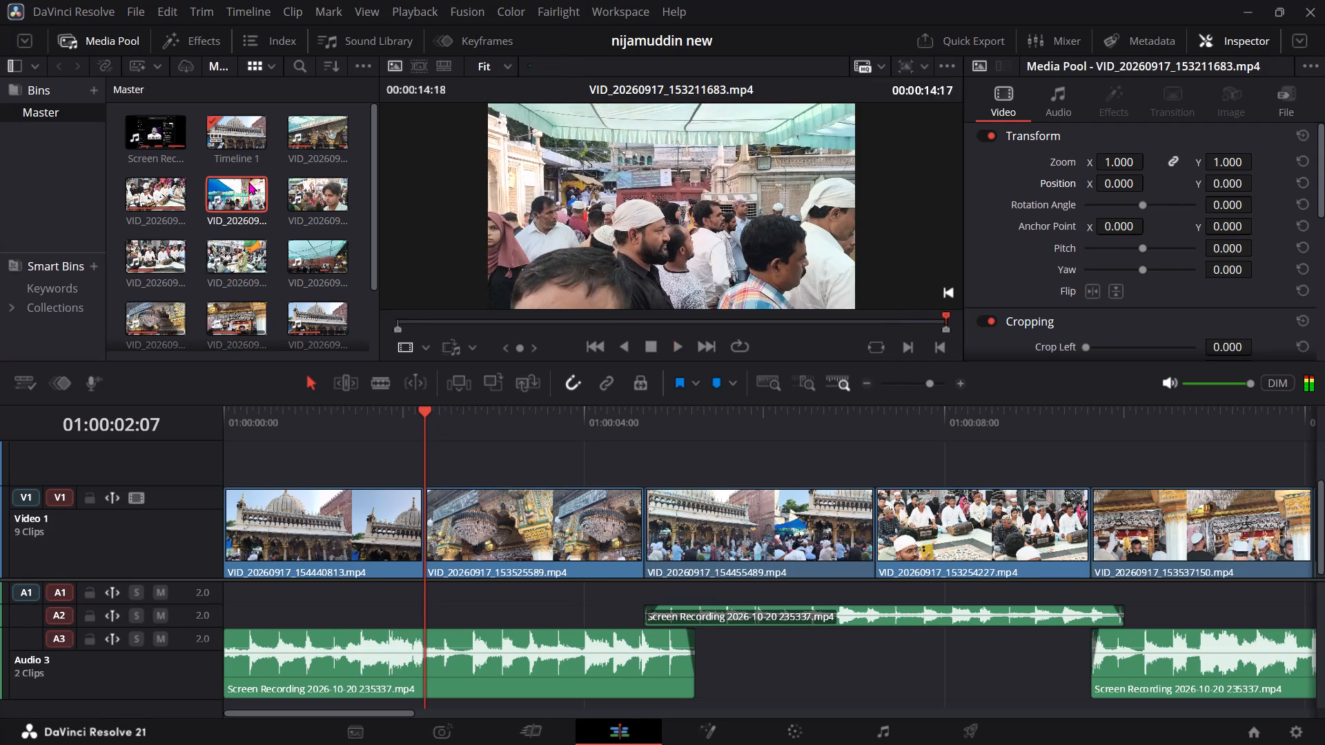
key(space)
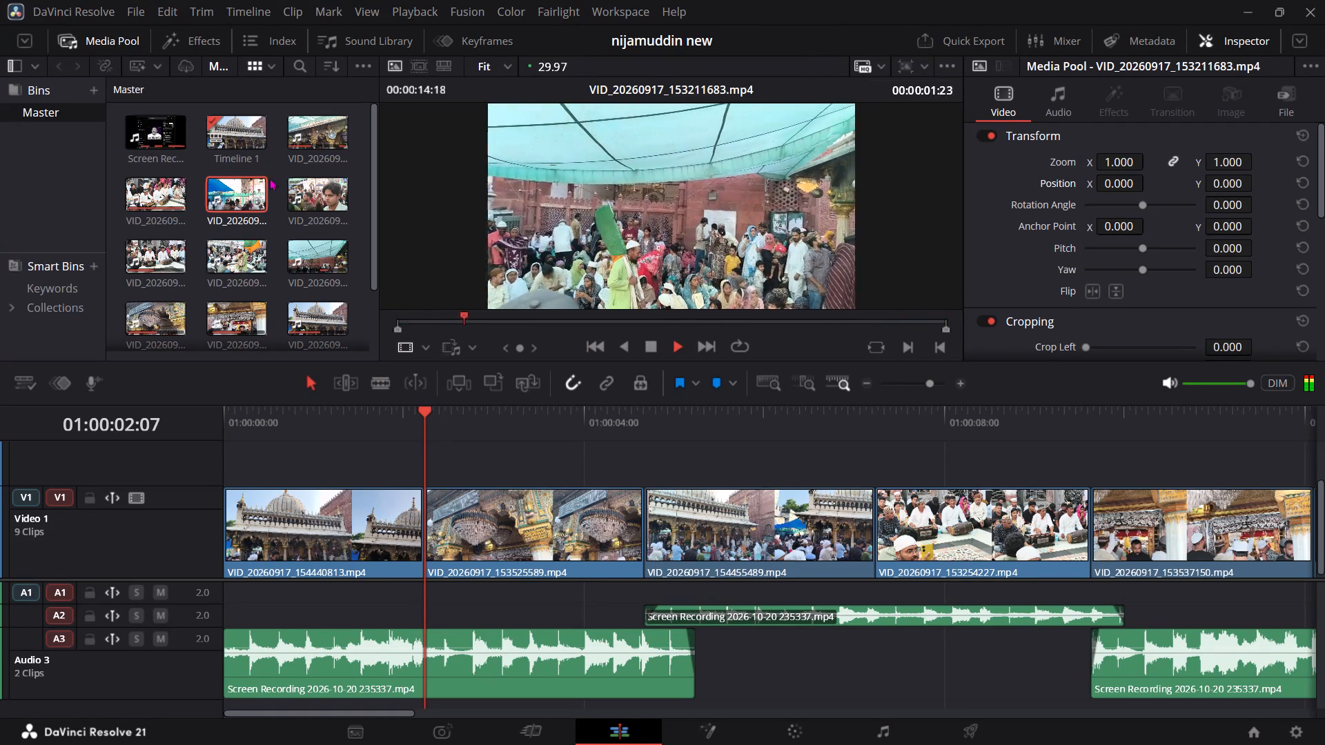
click(330, 184)
key(space)
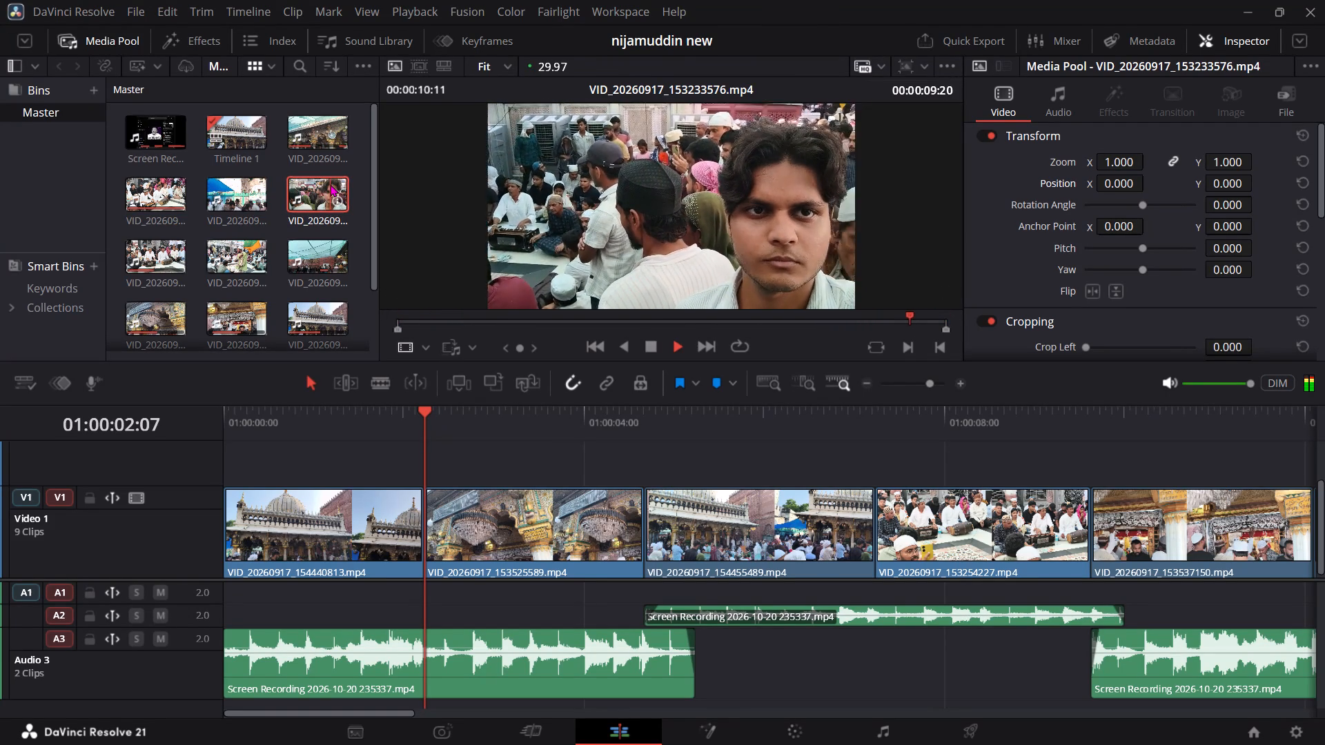
key(space)
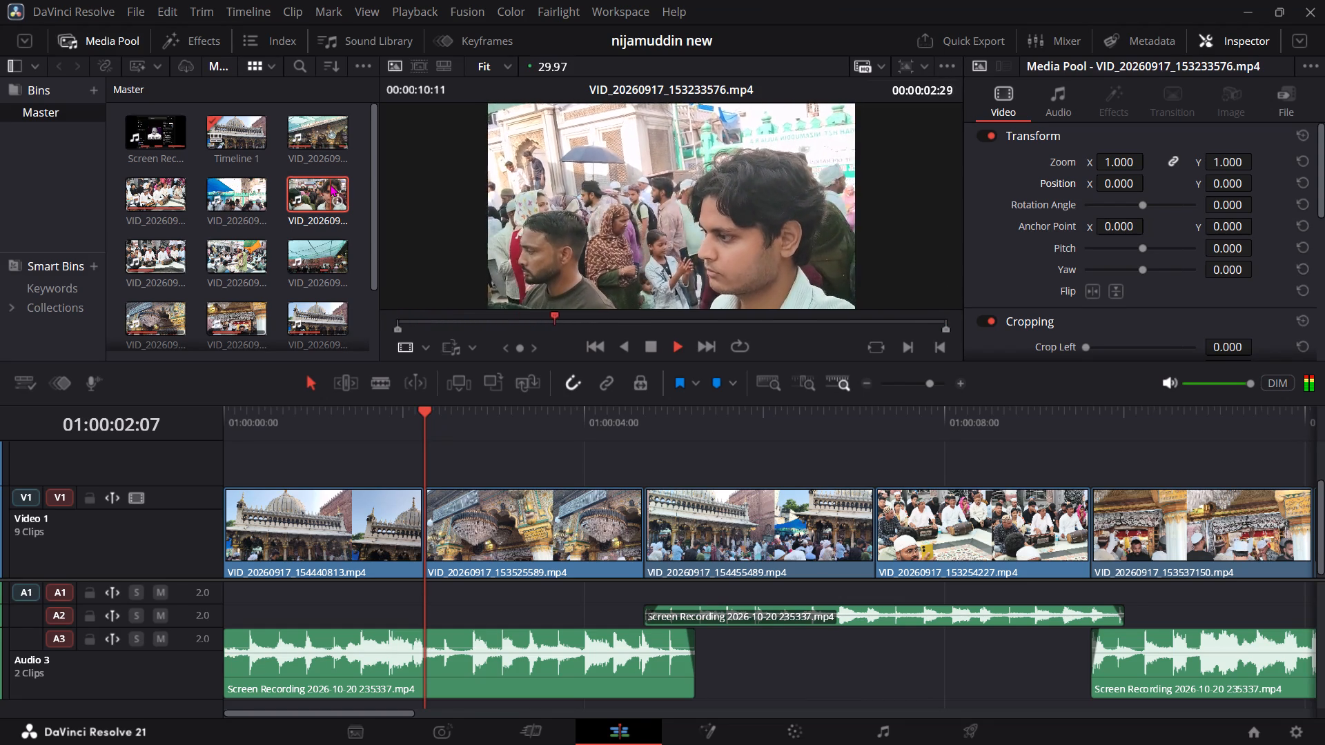
Preview source clips VID_20260917_153328453.mp4, VID_20260917_153304000.mp4 and VID_20260917_153254227.mp4 for footage to cover the song's ending.
click(319, 249)
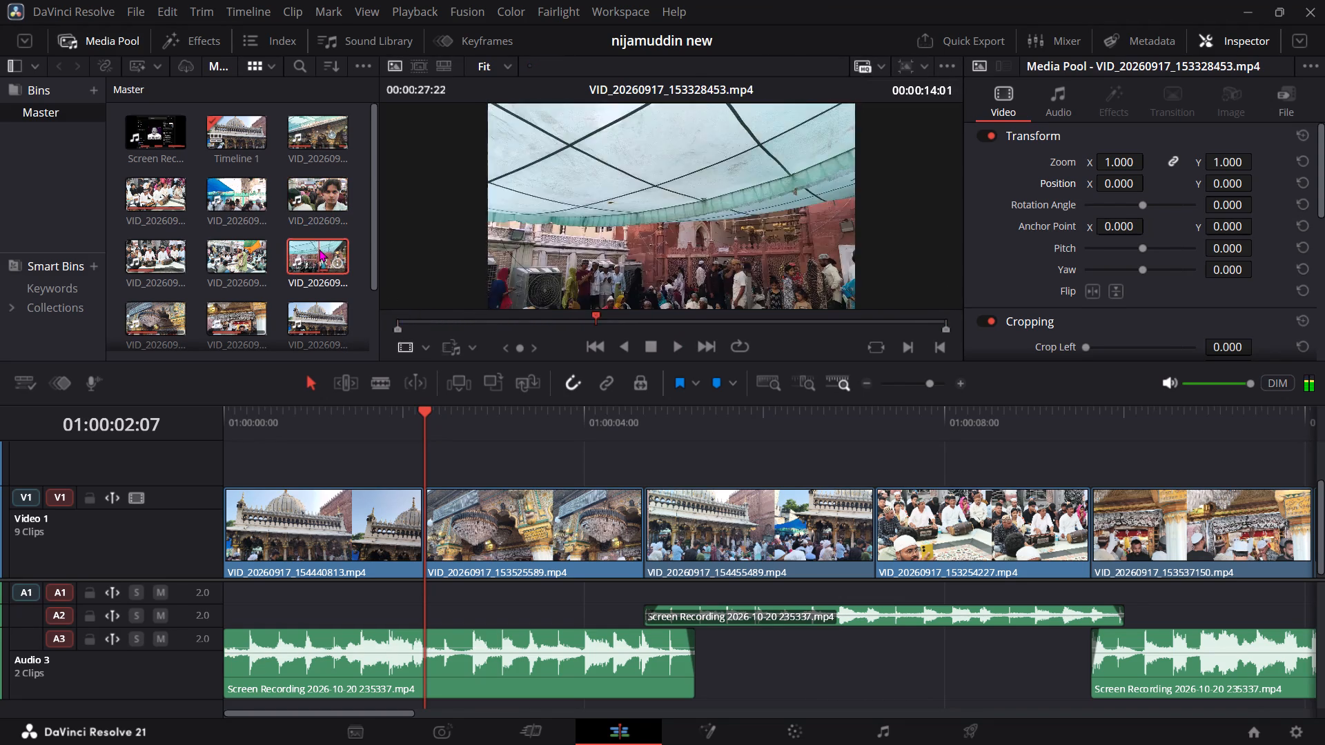
key(space)
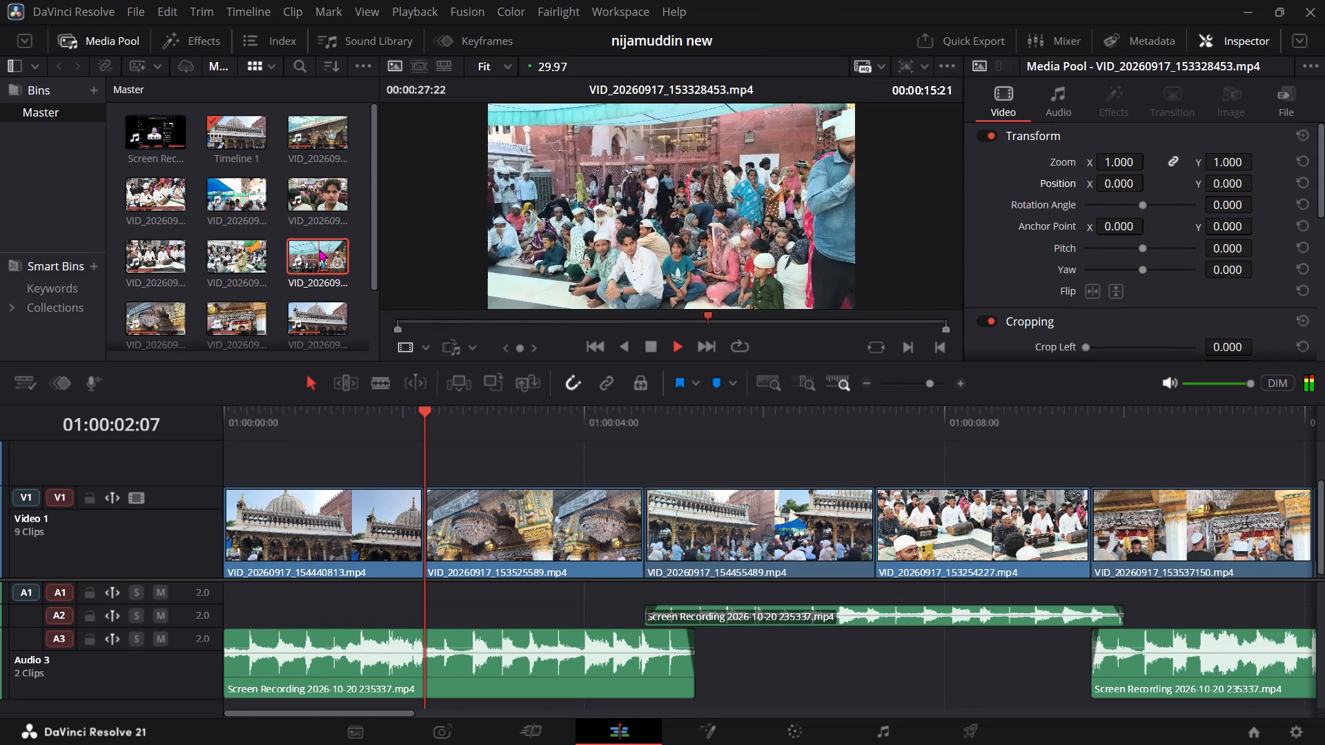
click(262, 252)
key(space)
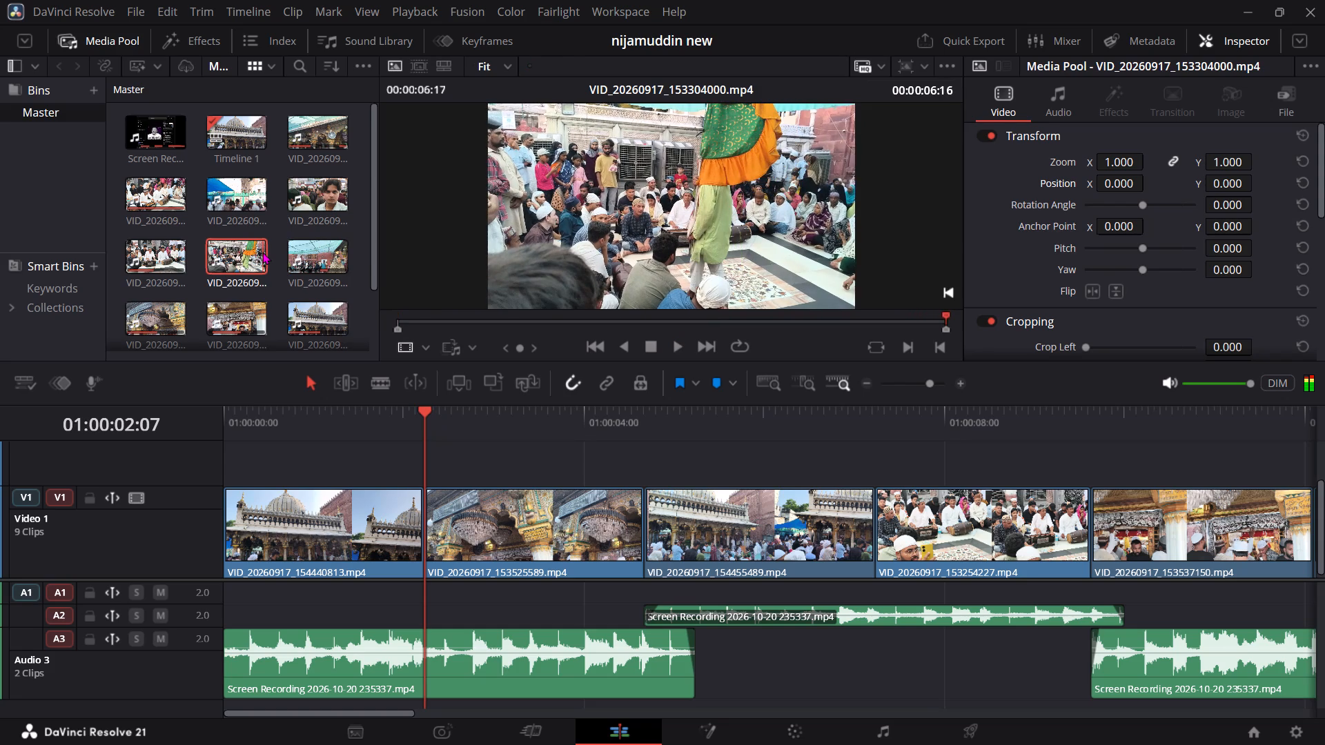
key(space)
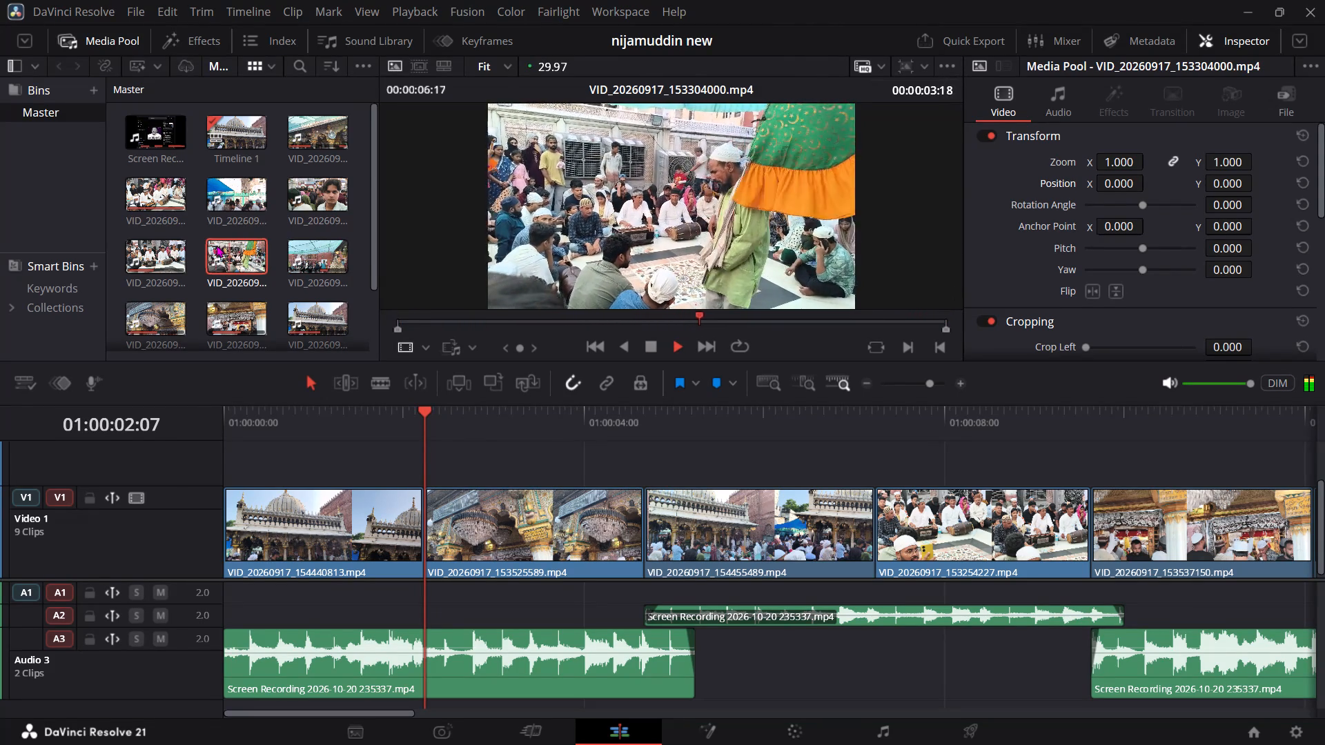
click(164, 247)
key(space)
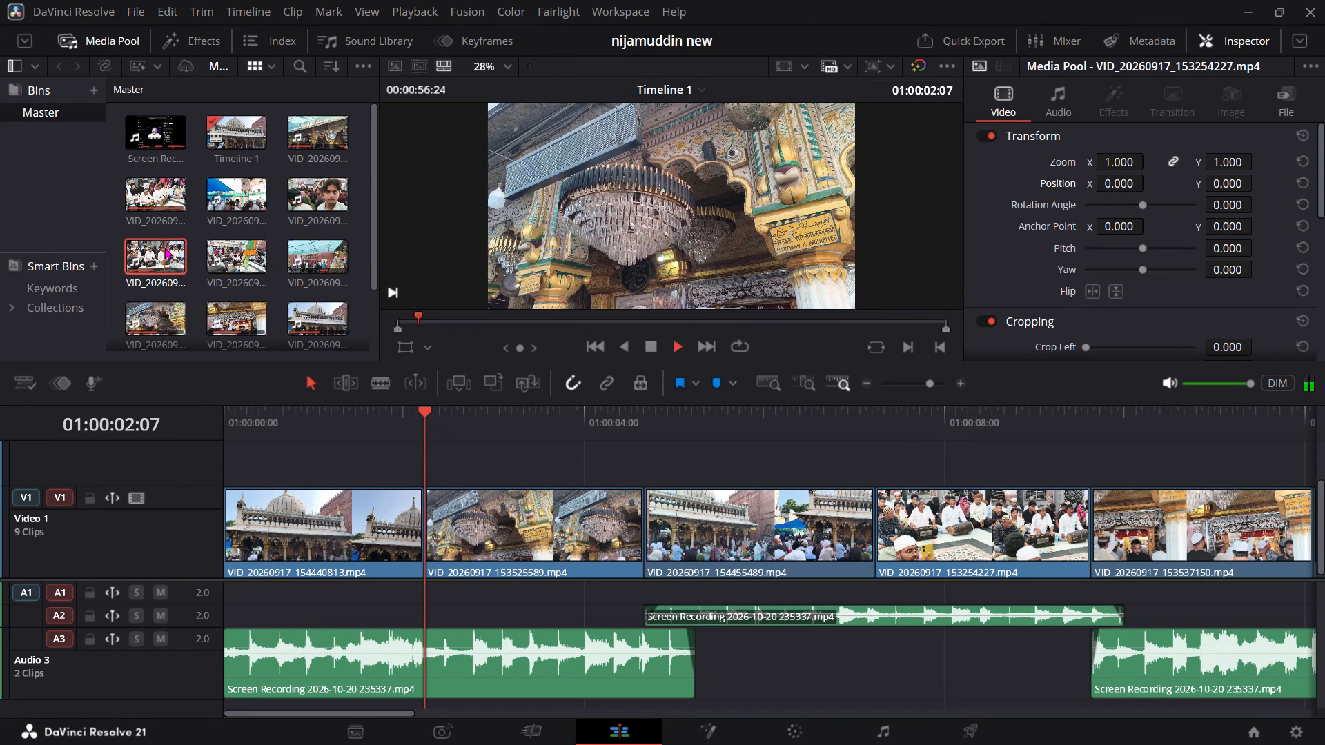
click(158, 252)
click(158, 310)
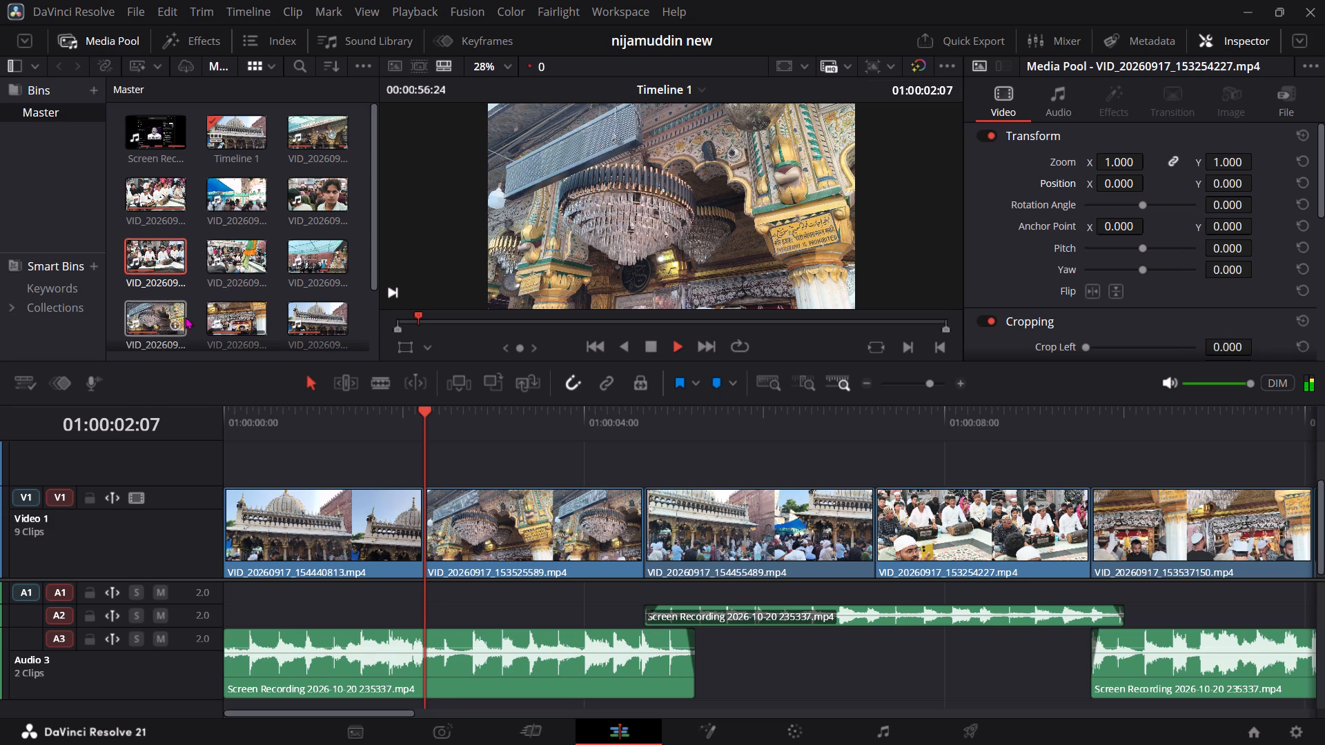
click(150, 254)
key(space)
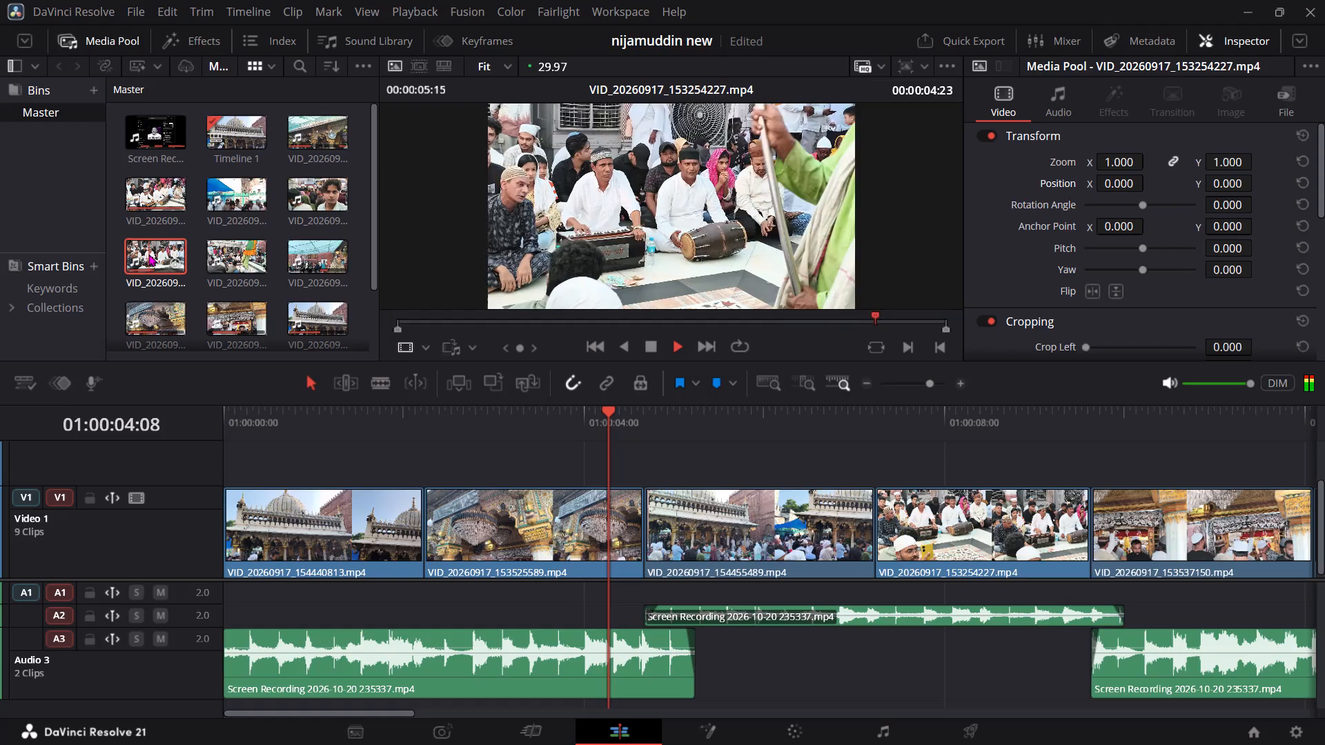
key(space)
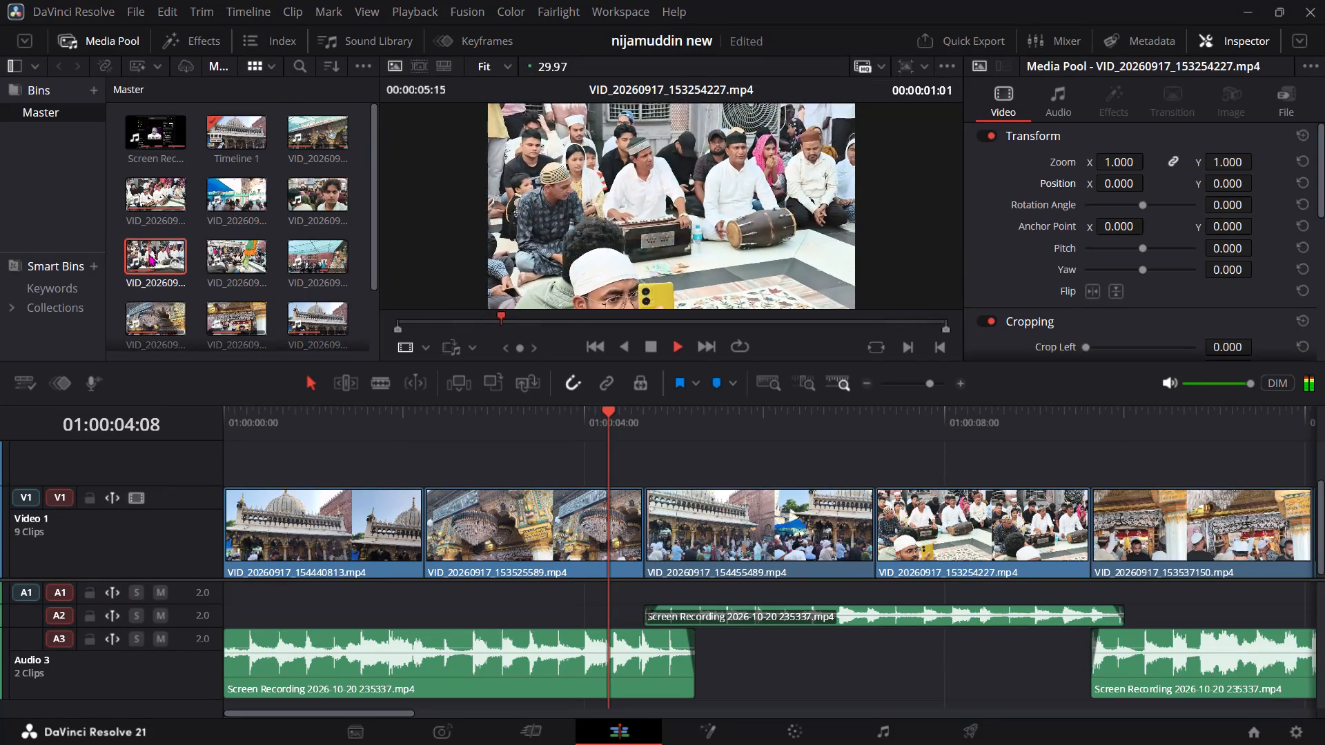
Review the source footage of VID_20260917_154831084.mp4.
scroll(148, 254, down, 1)
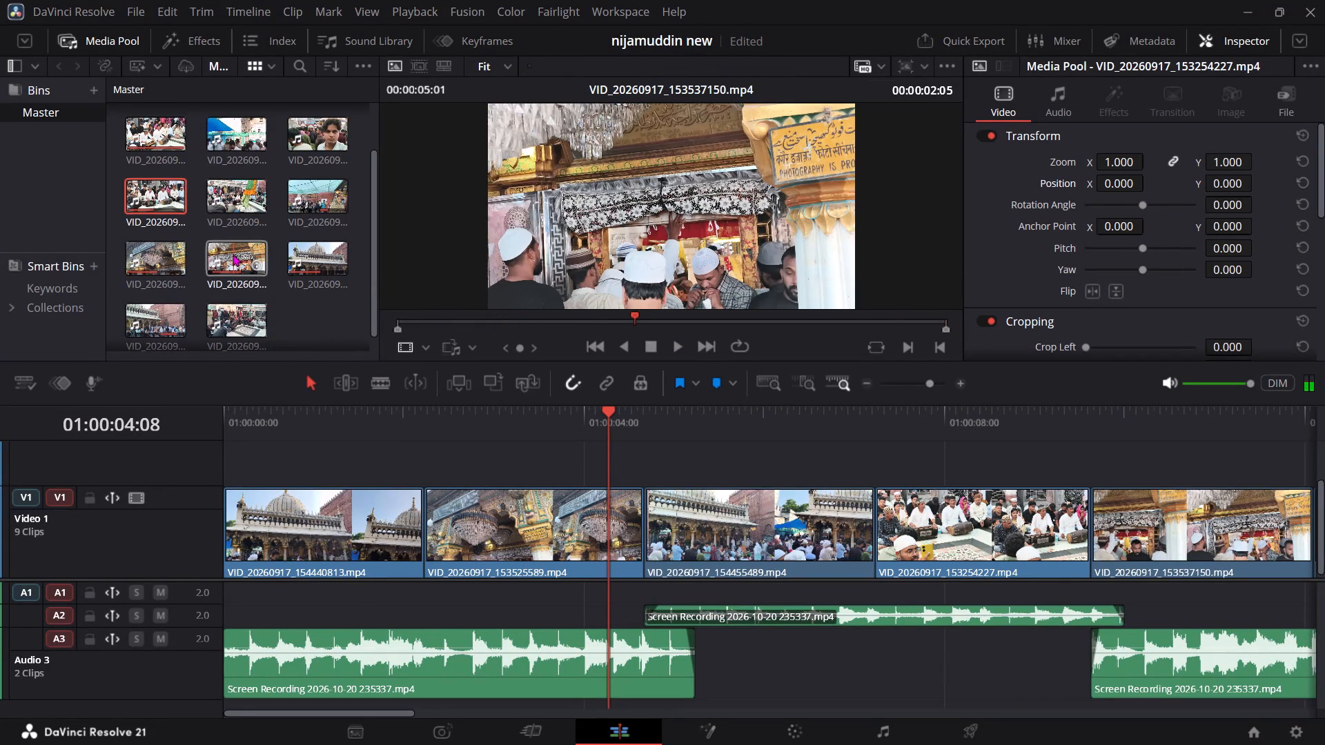
click(250, 313)
key(space)
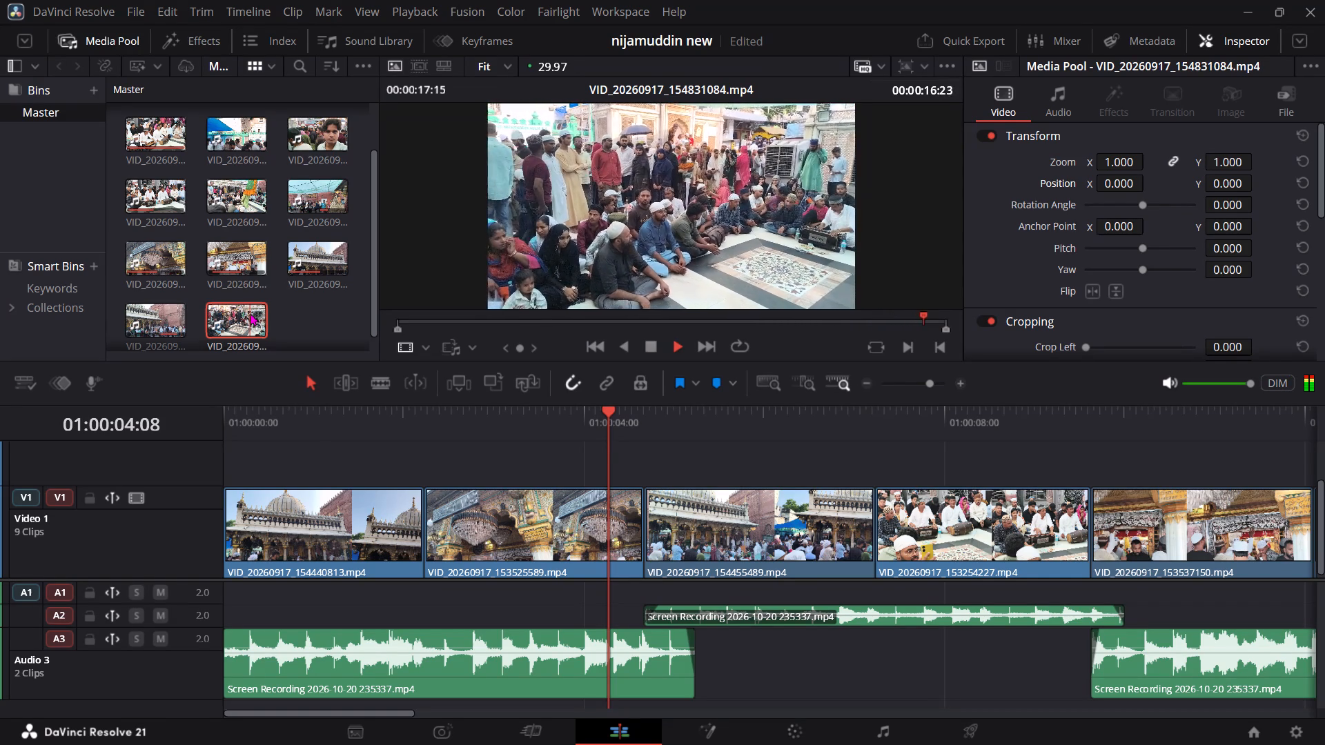
key(space)
key(space)
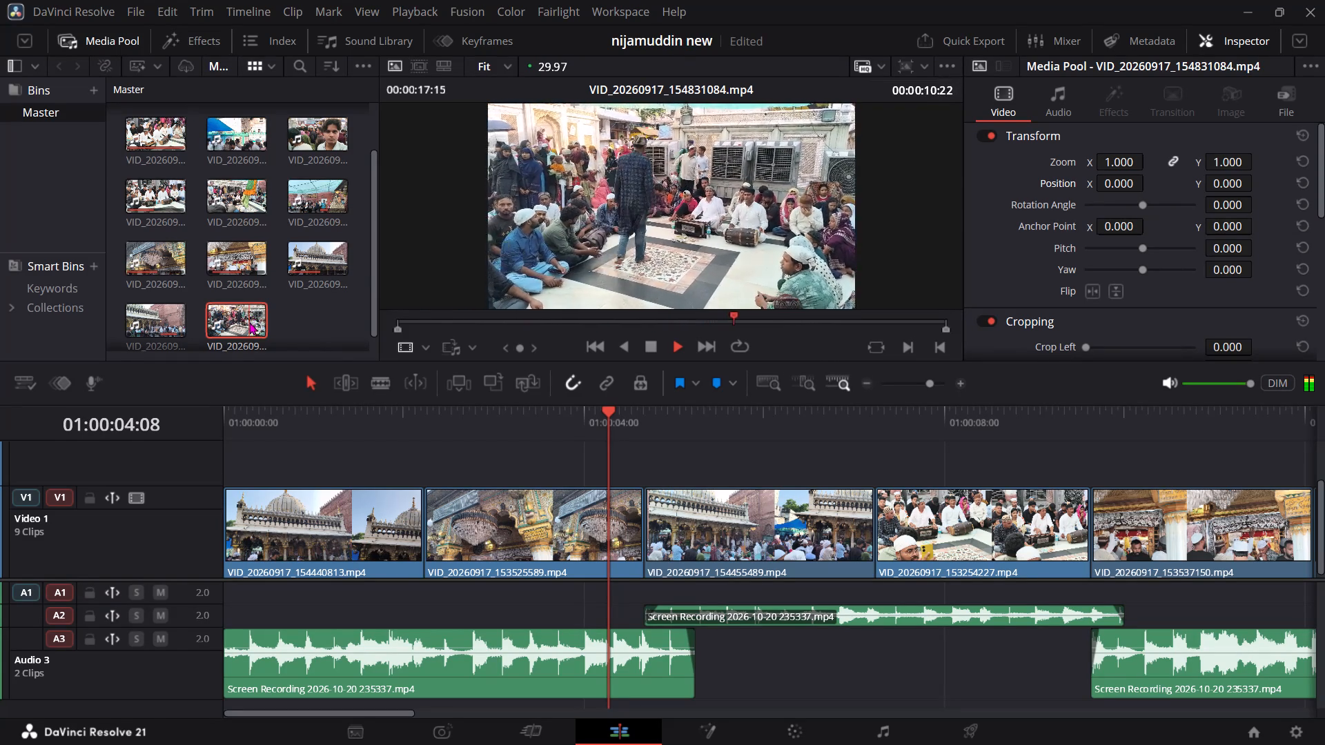
Replay the timeline from its start, reviewing the shrine, musician and crowd clips against the song.
drag(375, 415, 119, 456)
key(space)
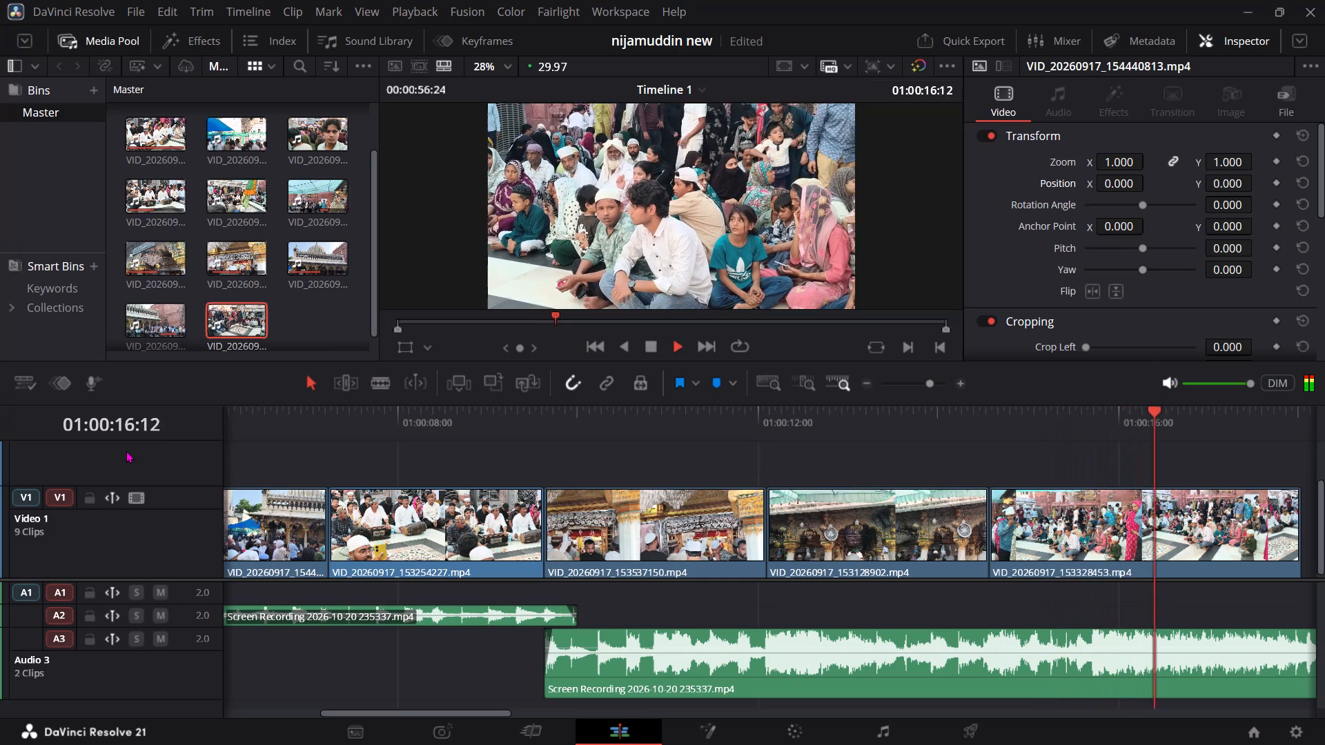
drag(238, 430, 171, 440)
key(space)
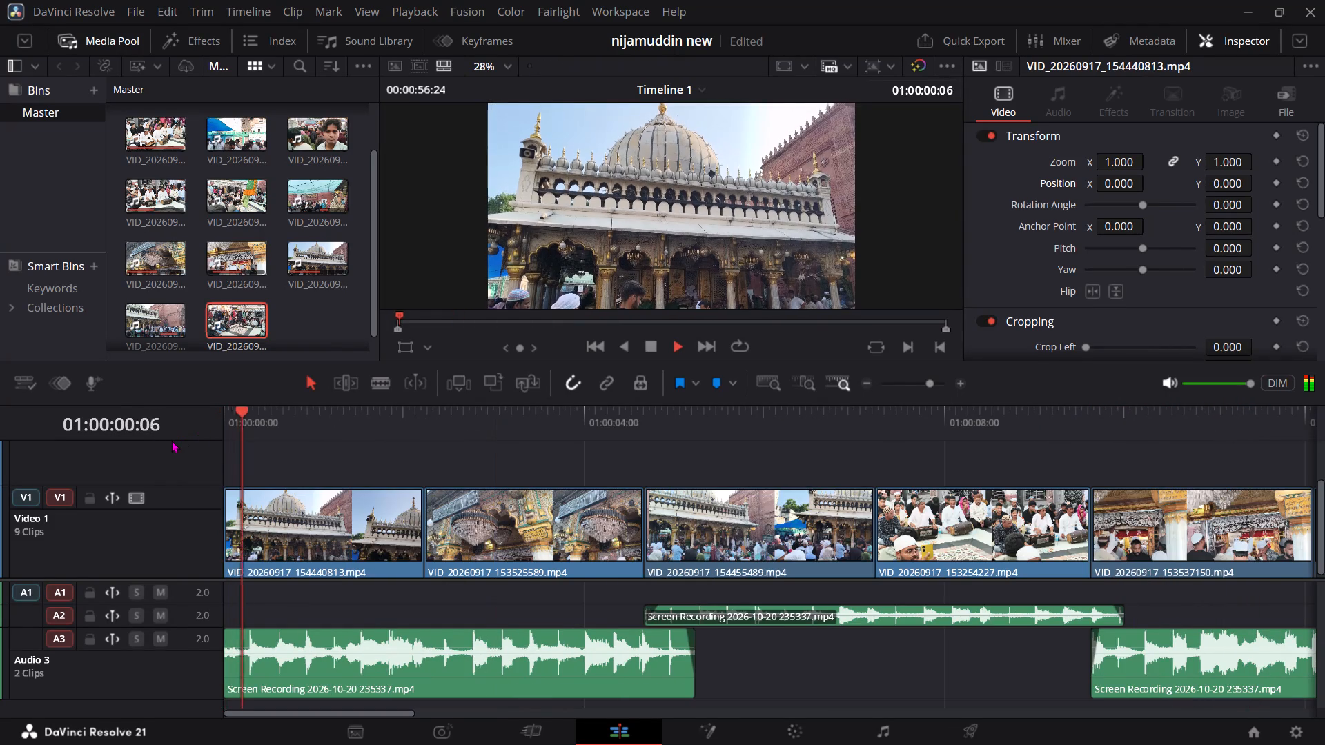
key(space)
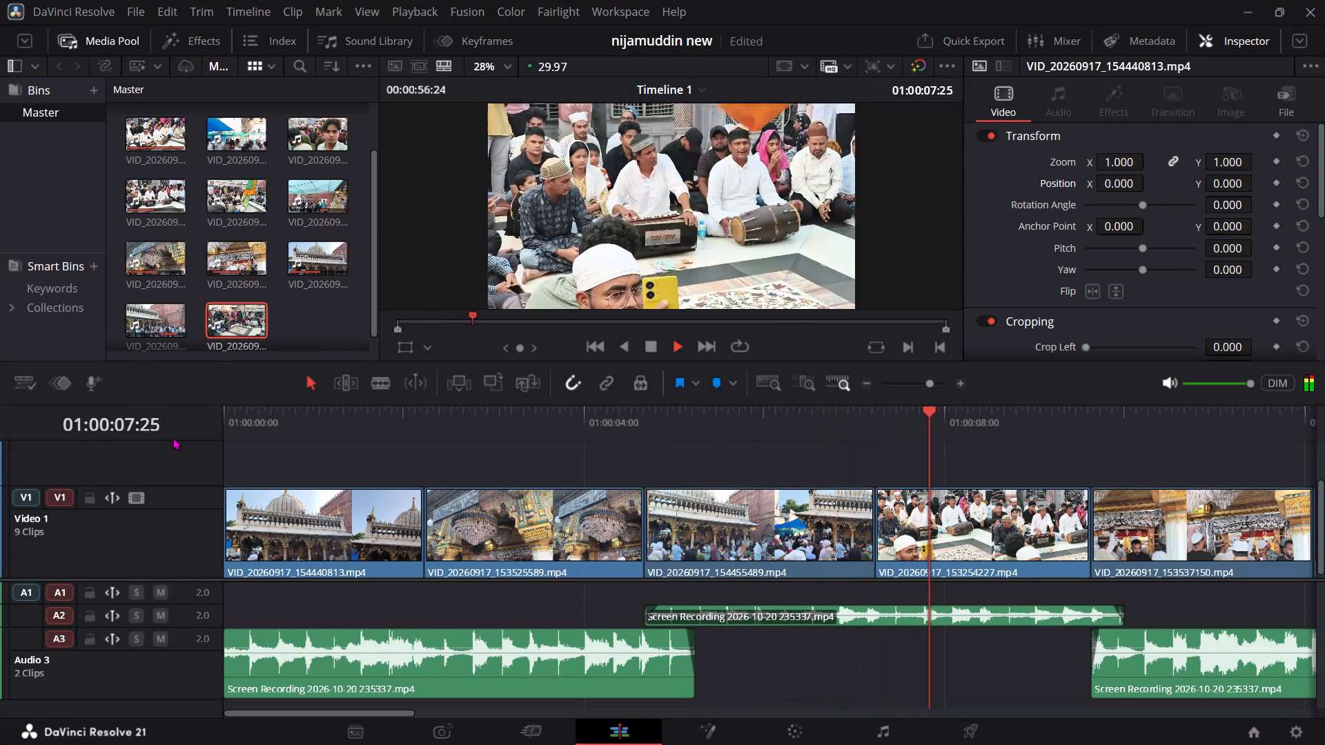
click(435, 435)
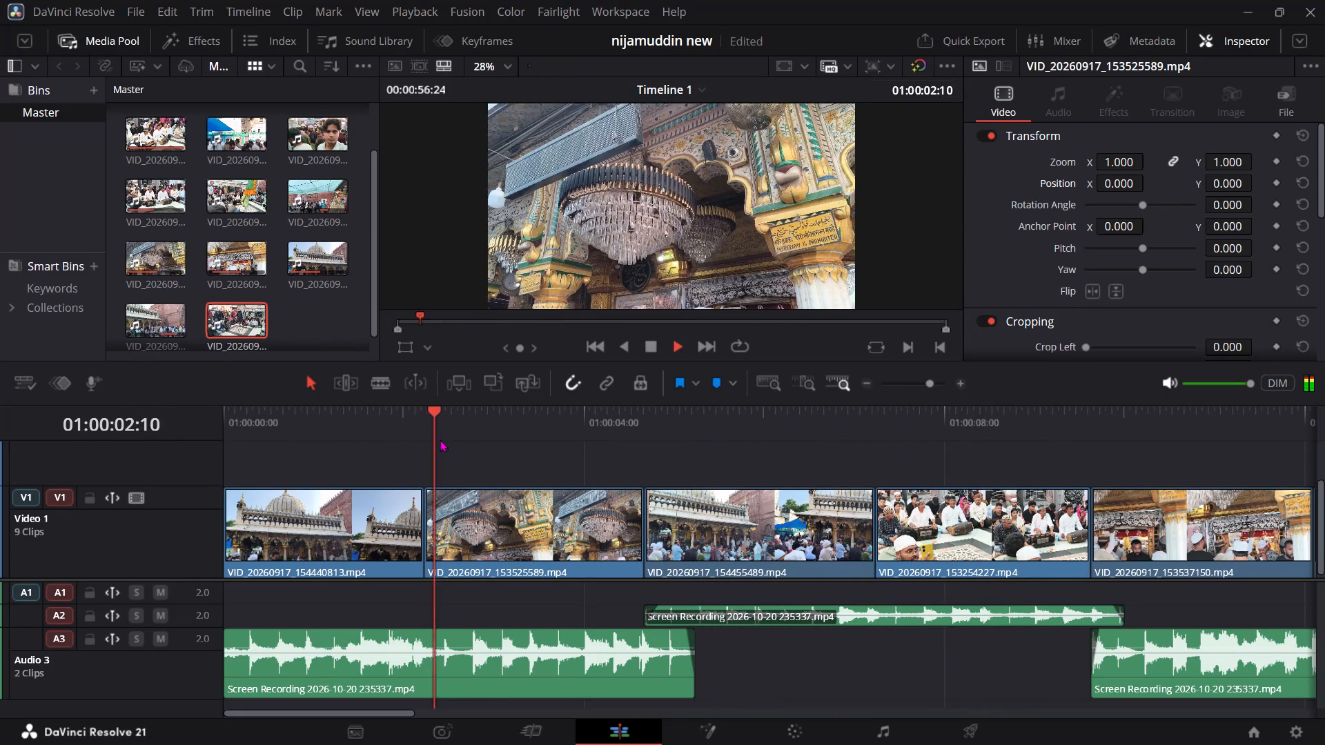
Stabilize the timeline clip VID_20260917_154455489.mp4 in Perspective mode with Camera Lock enabled, and replay it.
click(665, 512)
key(space)
key(space)
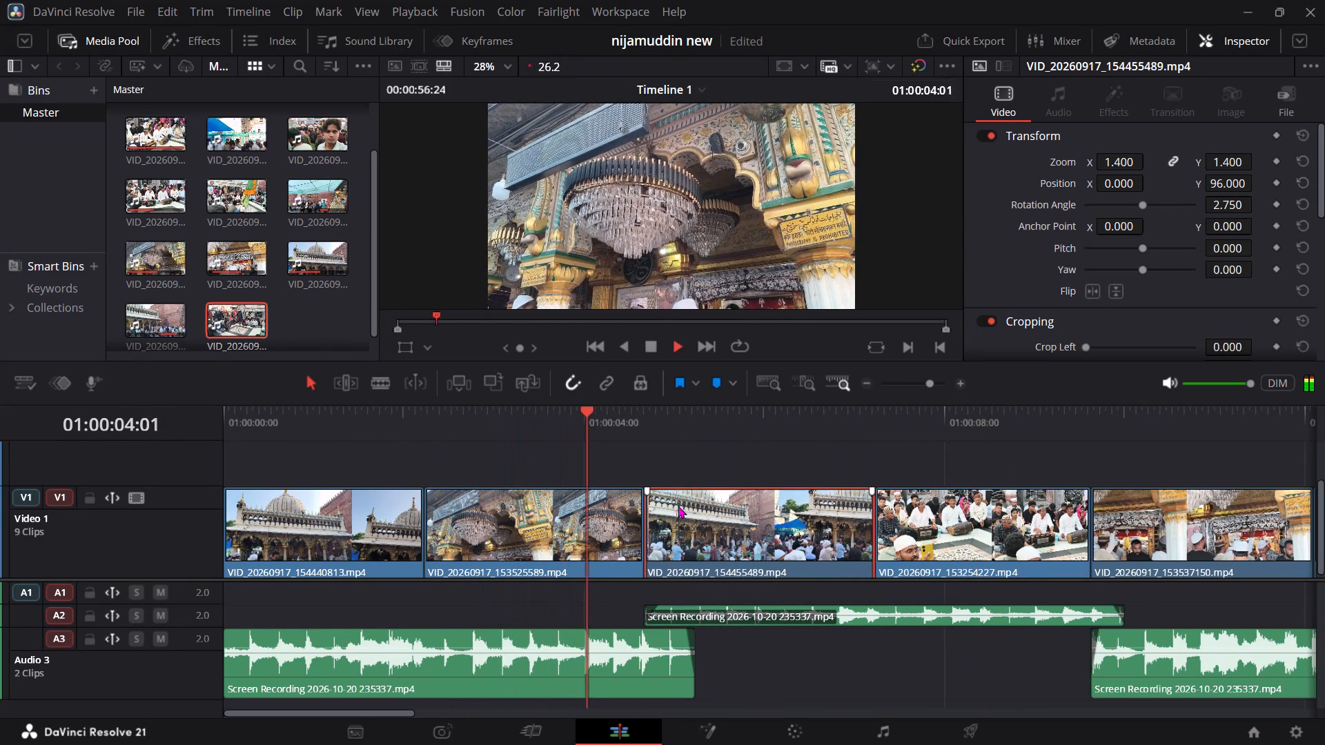
key(space)
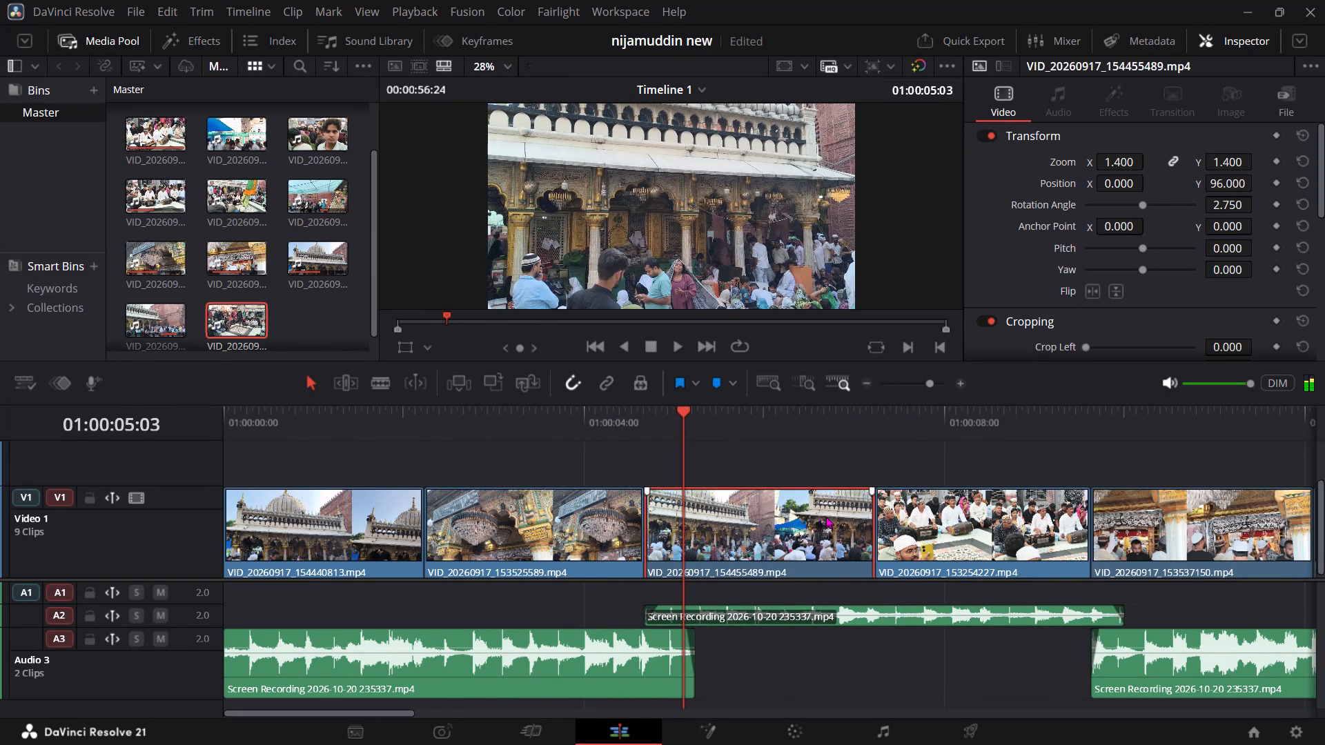
scroll(1179, 350, down, 5)
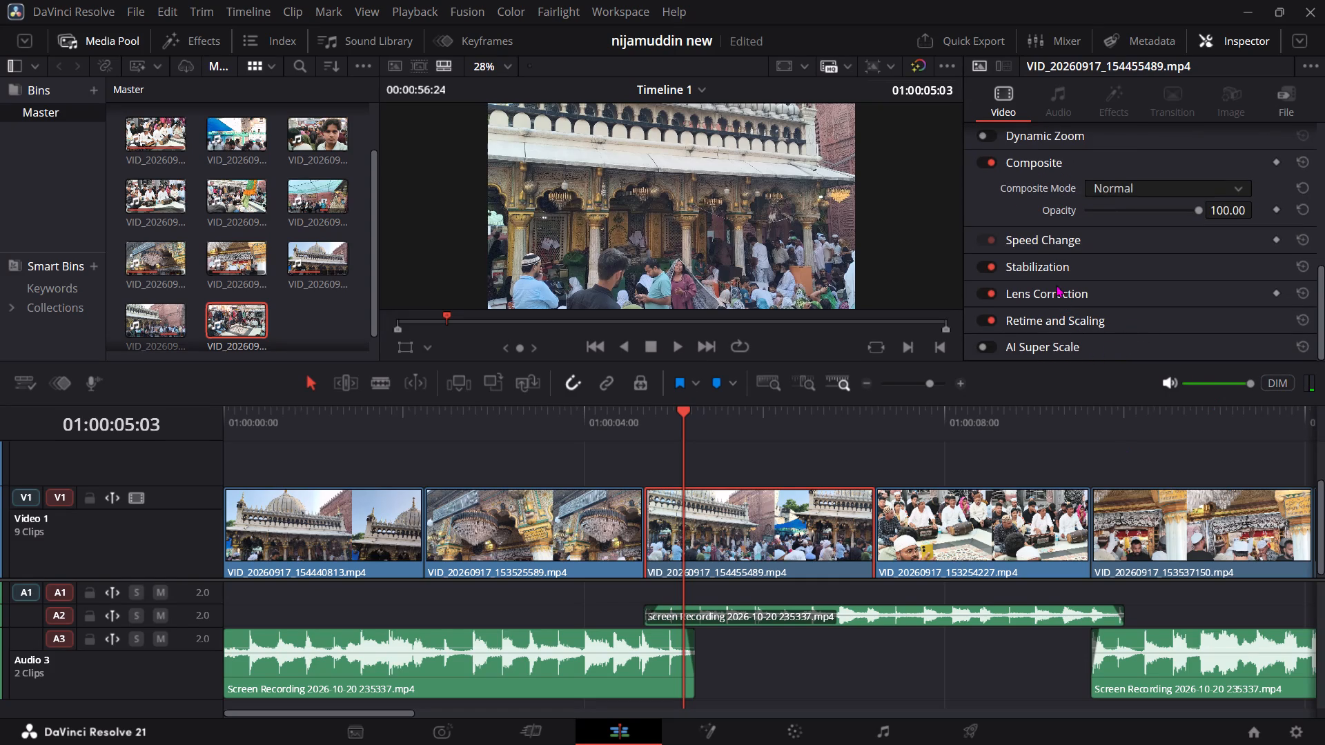
click(1050, 266)
scroll(1094, 293, down, 1)
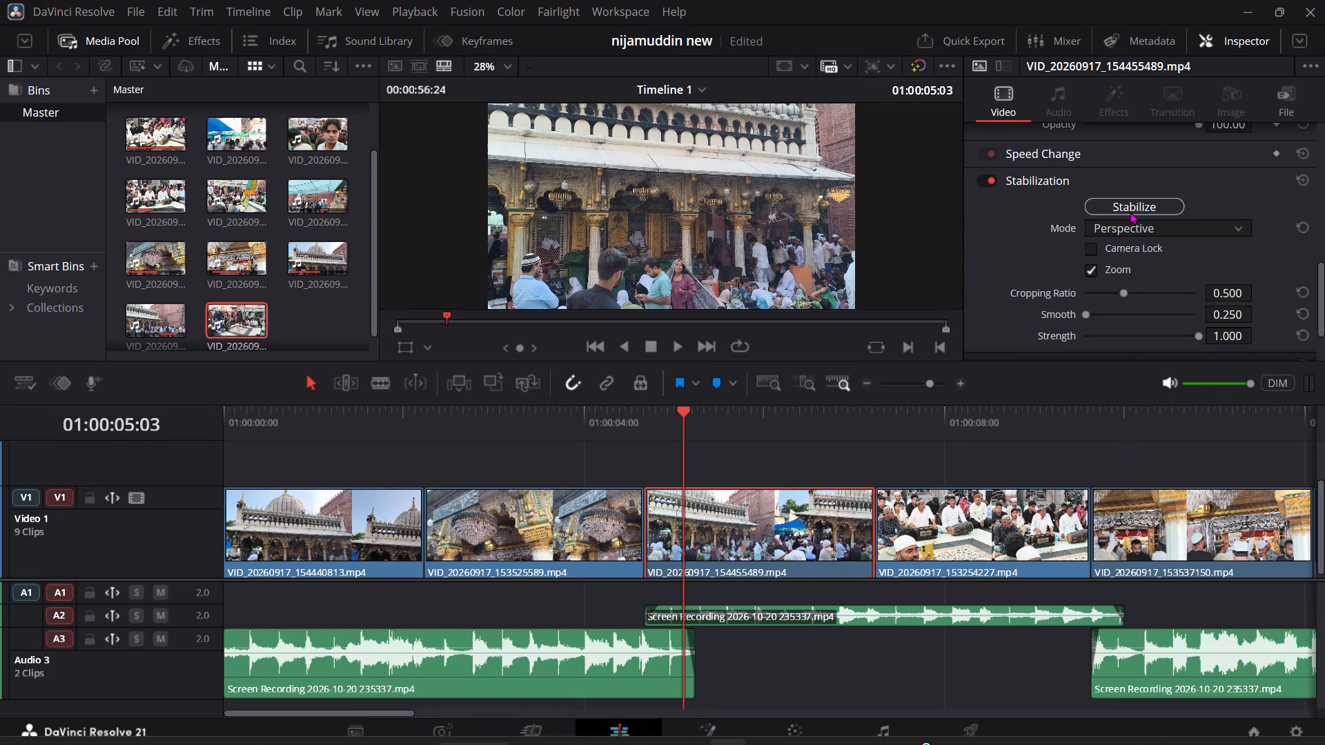
click(1101, 248)
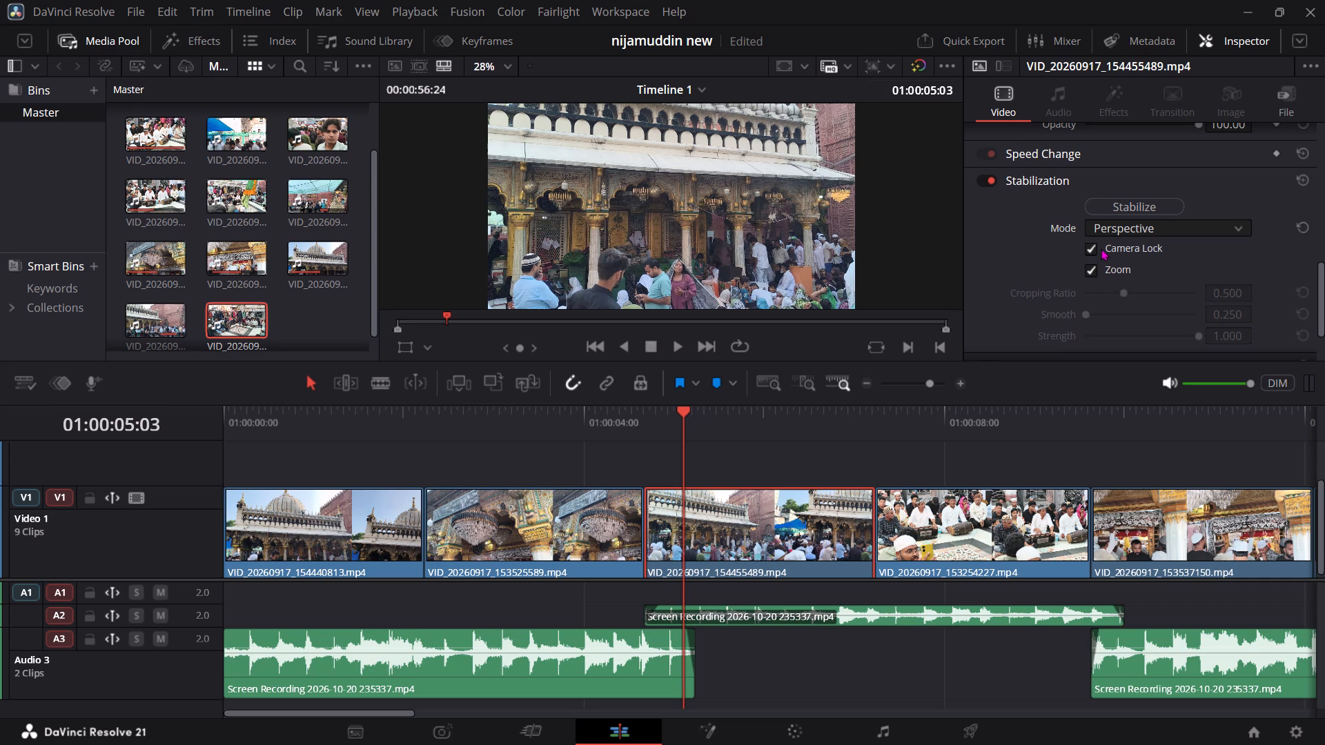
click(1133, 228)
click(1143, 207)
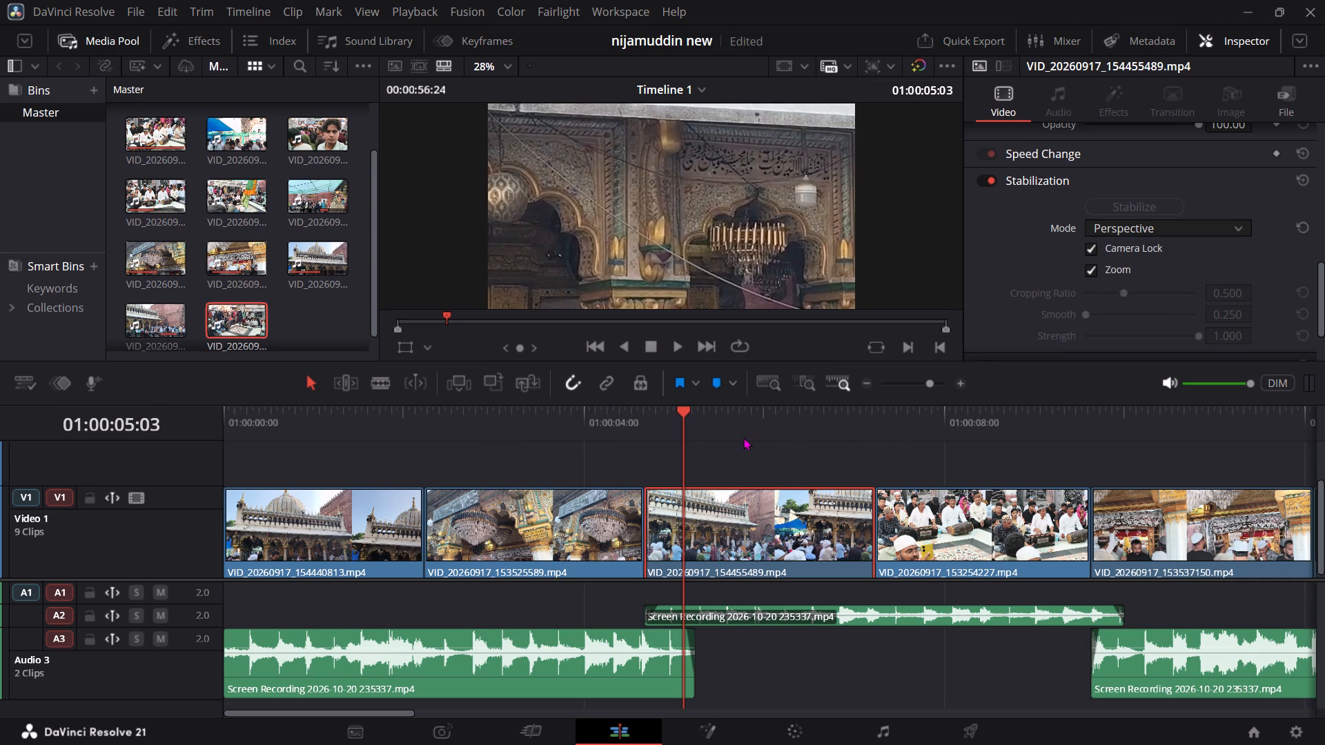
drag(721, 435, 651, 433)
key(space)
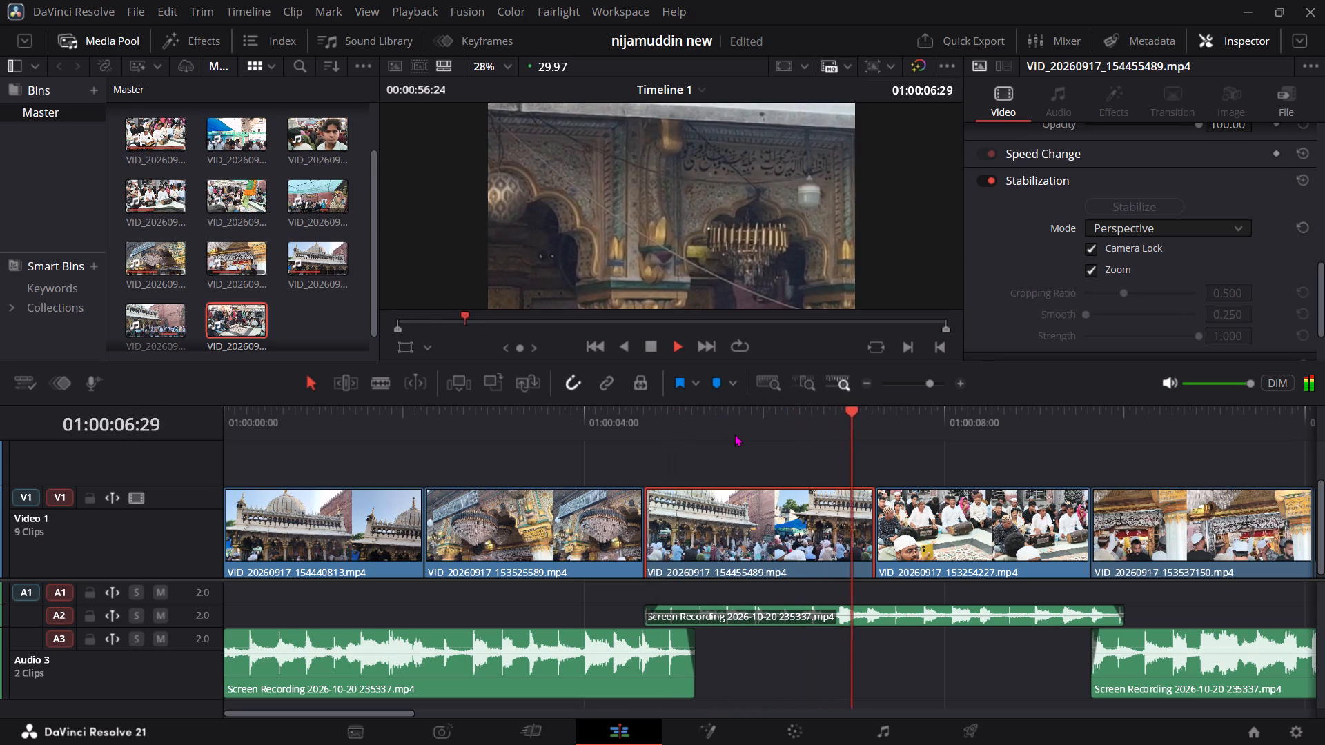
key(space)
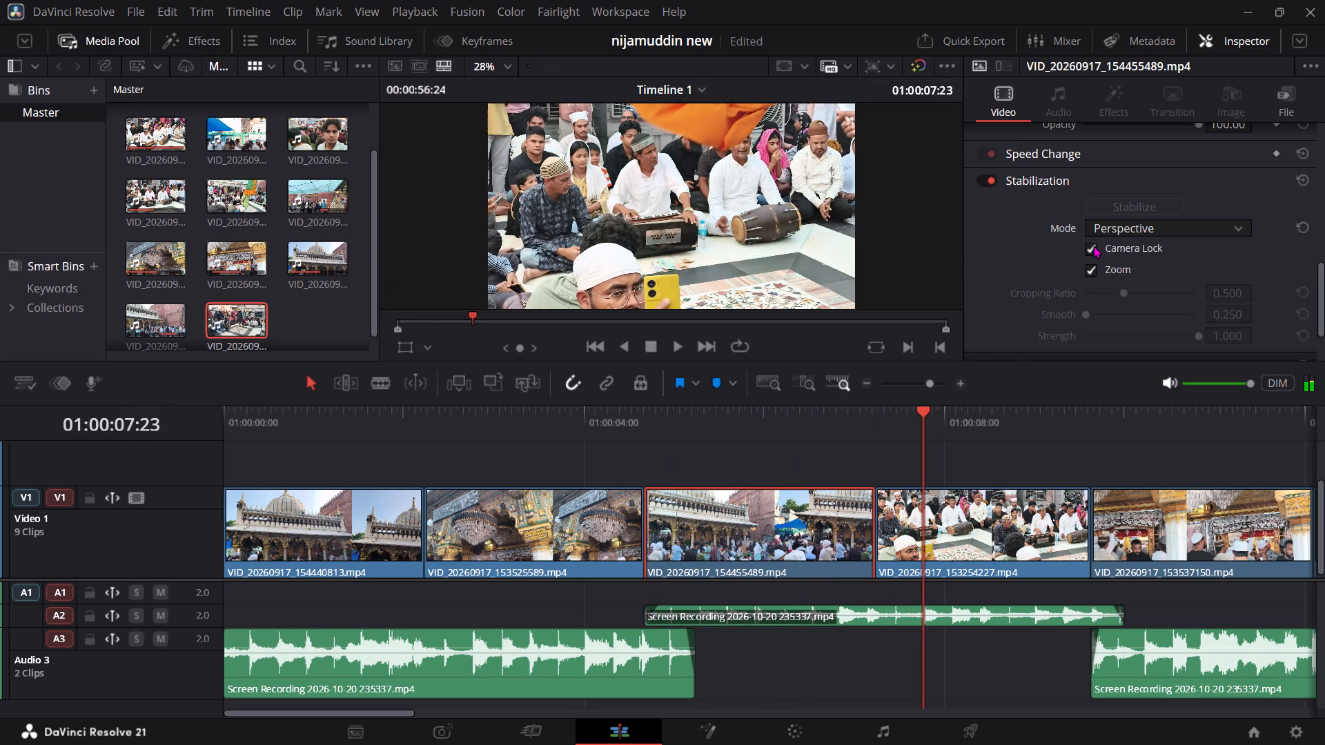
Turn off Camera Lock in the stabilization of VID_20260917_154455489.mp4 and replay the clip.
click(1093, 246)
drag(972, 428, 669, 438)
key(space)
key(space)
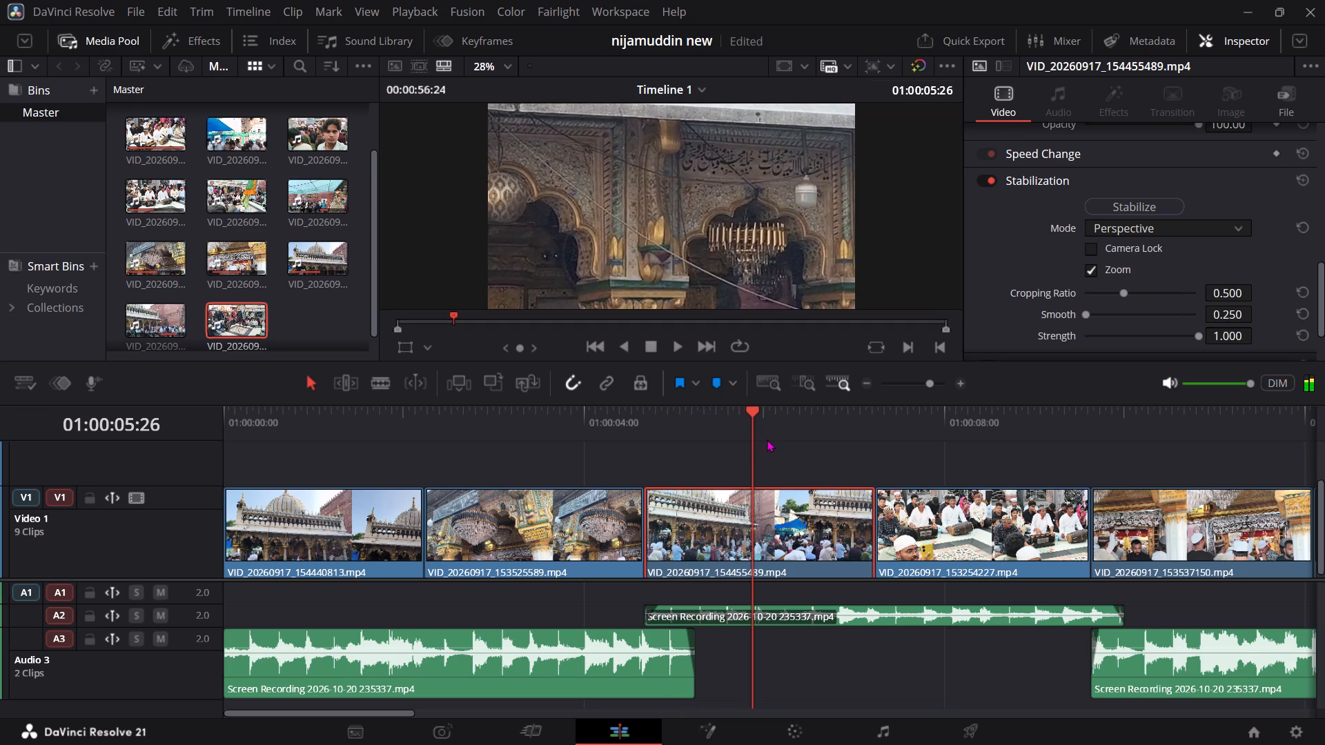
Undo the recent edits repeatedly to try to reverse the stabilization of VID_20260917_154455489.mp4, and replay the clip.
key(ctrl+z)
key(ctrl+z)
key(ctrl+z)
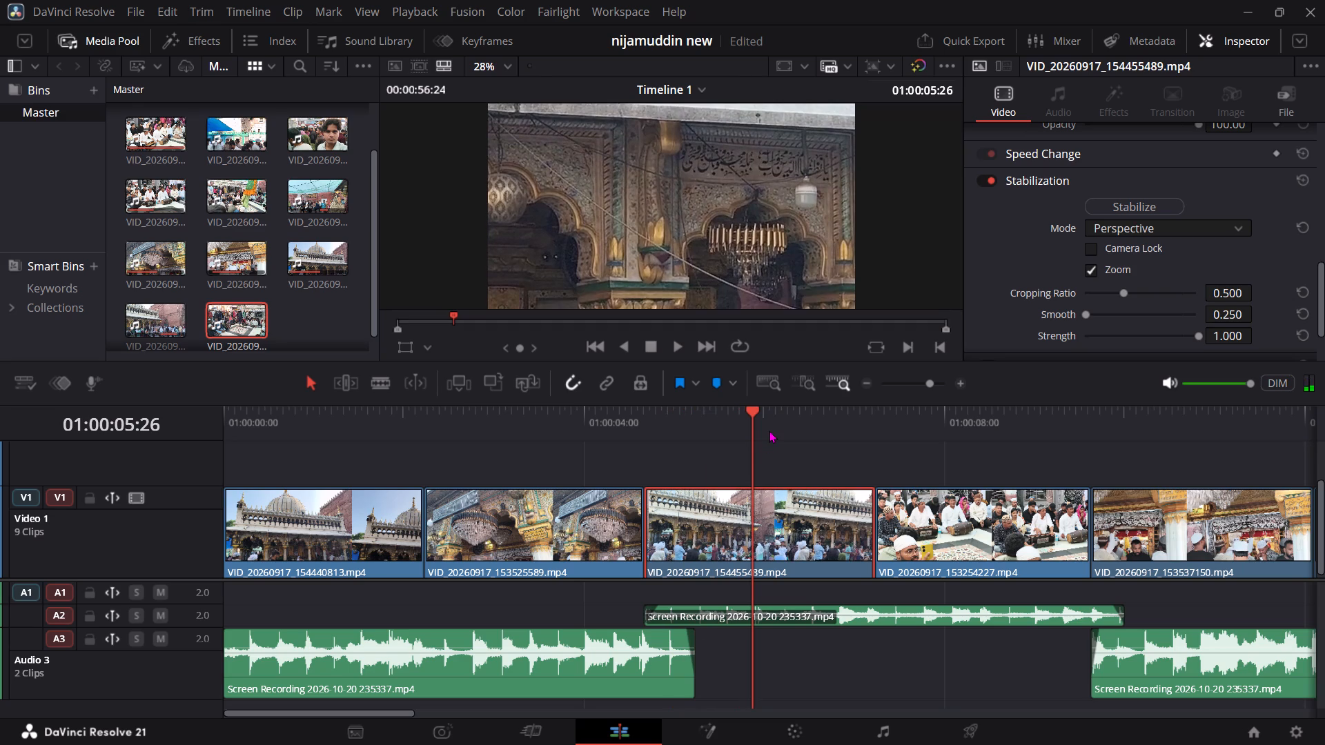
key(ctrl+z)
key(ctrl+z)
key(ctrl+z)
key(ctrl+z)
key(ctrl+z)
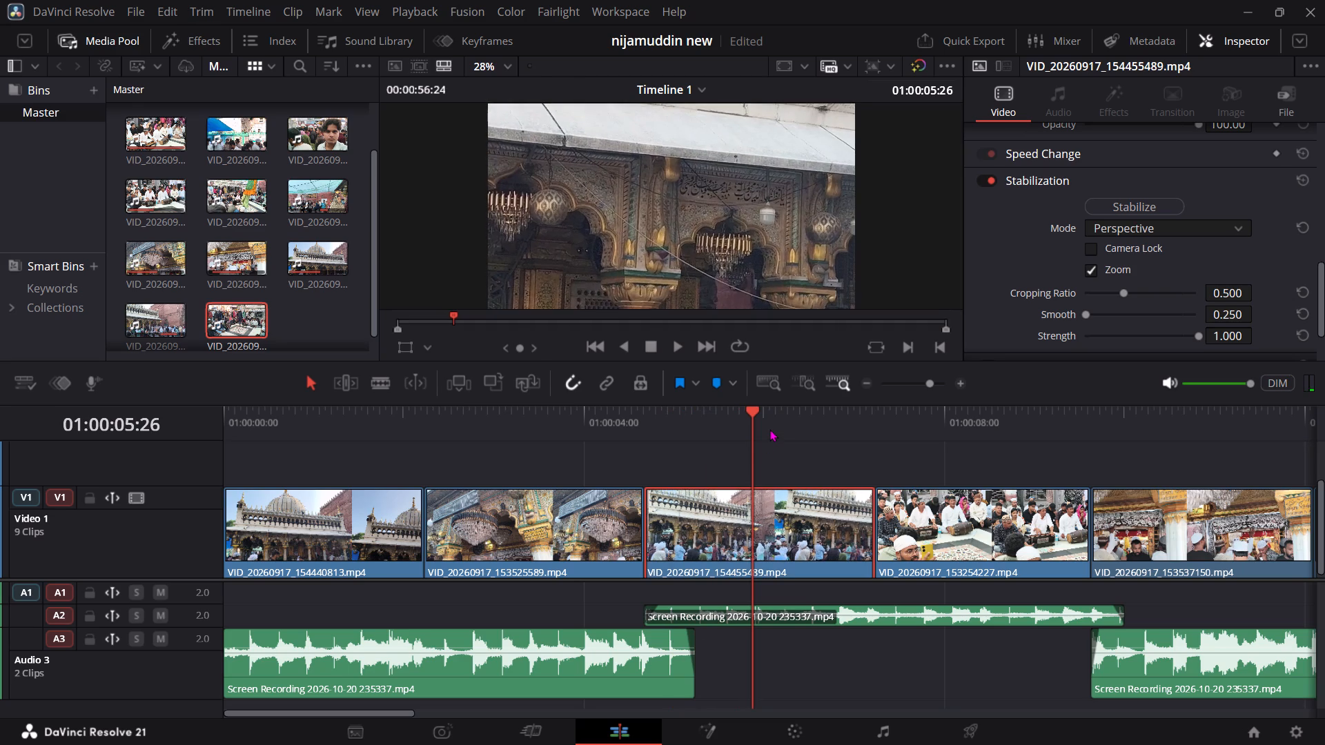
key(ctrl+z)
key(ctrl+z)
key(ctrl+z)
drag(769, 428, 657, 446)
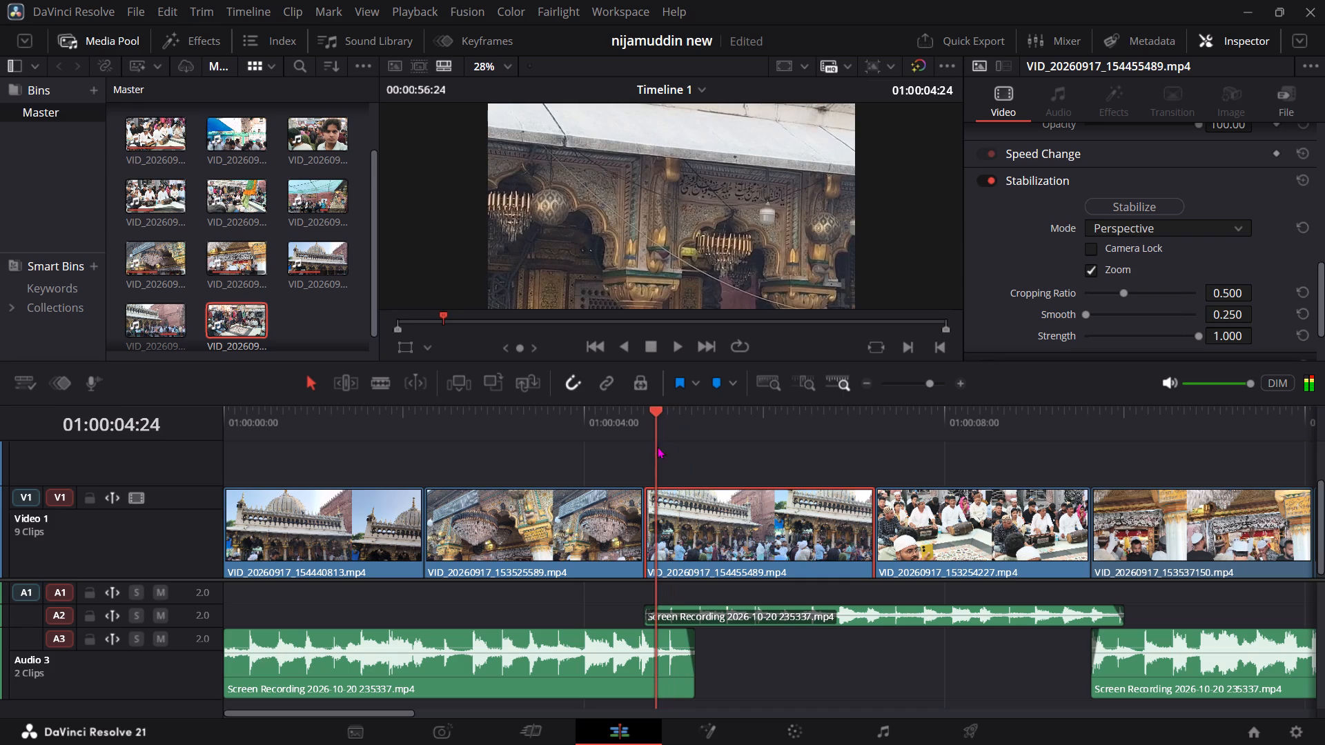
drag(657, 446, 658, 446)
key(space)
key(space)
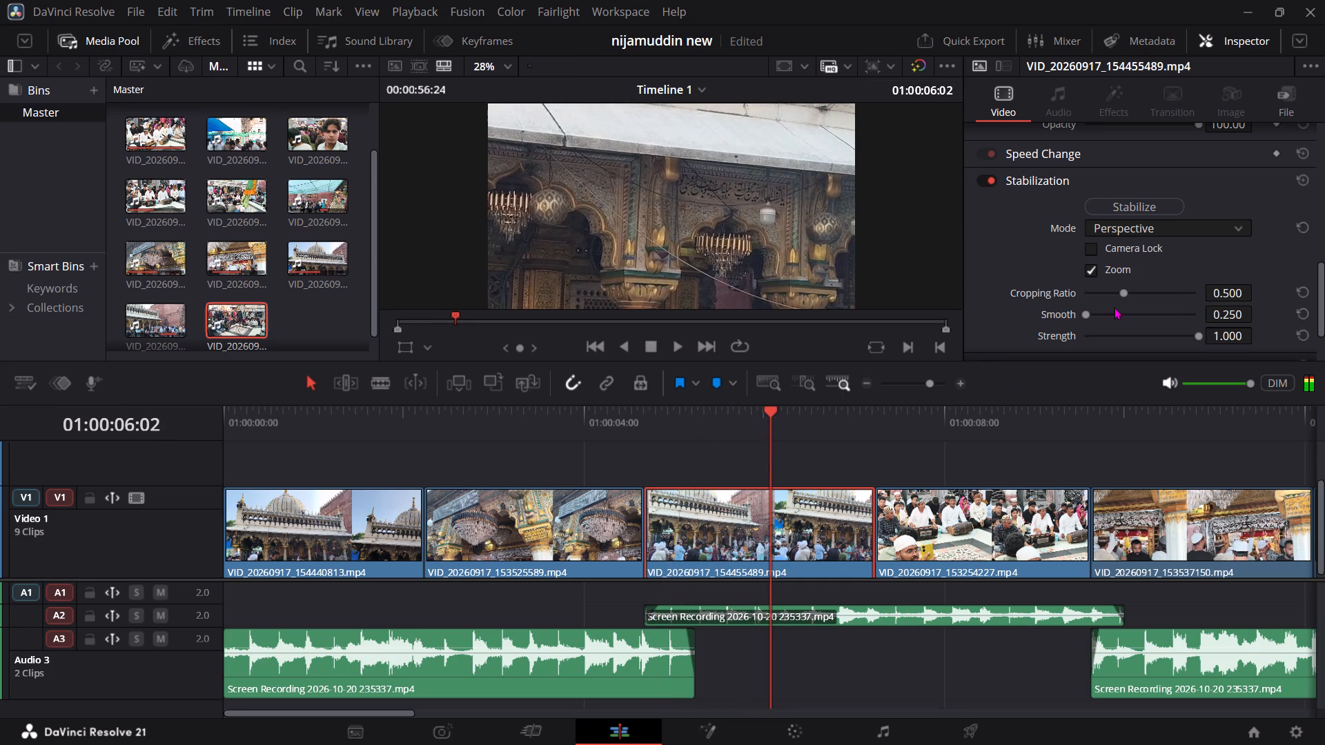
Try resetting the stabilization mode of VID_20260917_154455489.mp4, turn off its stabilization Zoom, and check the framing back to 01:00:05:00.
click(1308, 236)
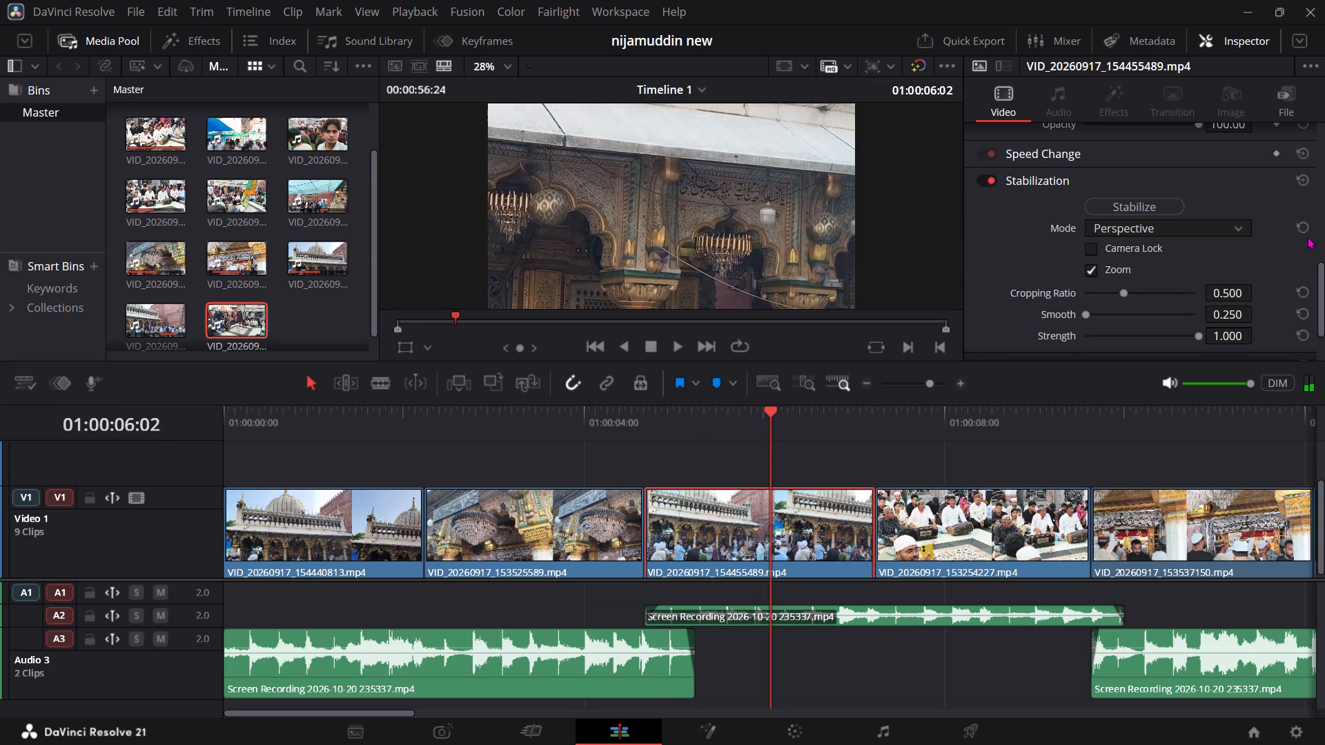
double_click(1306, 229)
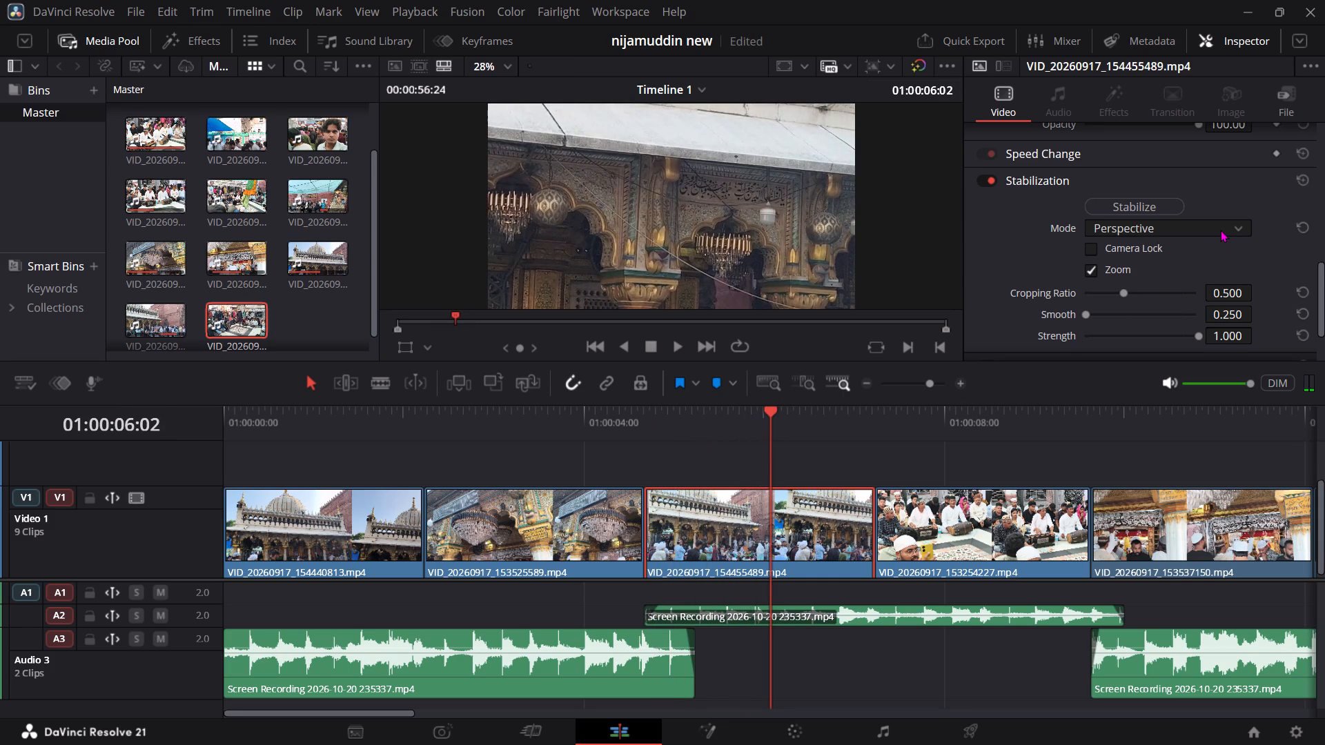
click(1220, 230)
click(1220, 230)
click(1105, 271)
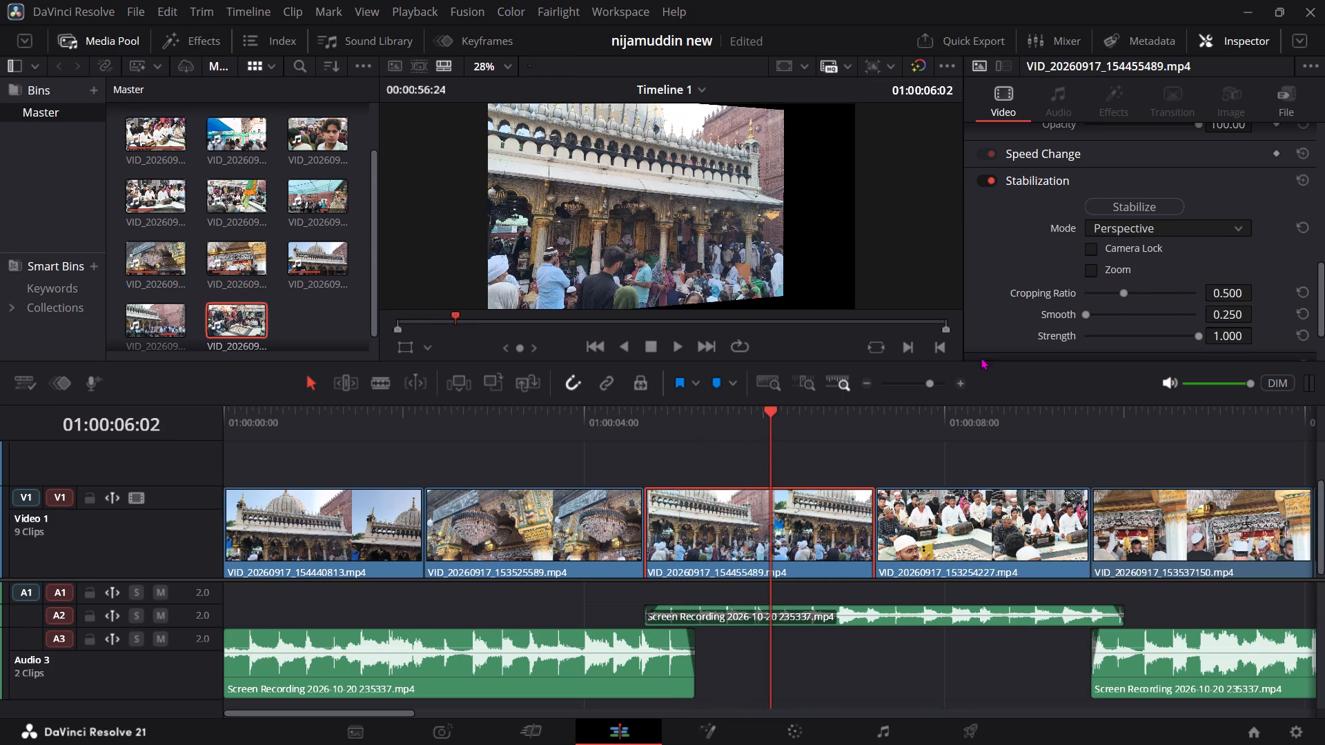
drag(767, 435, 672, 441)
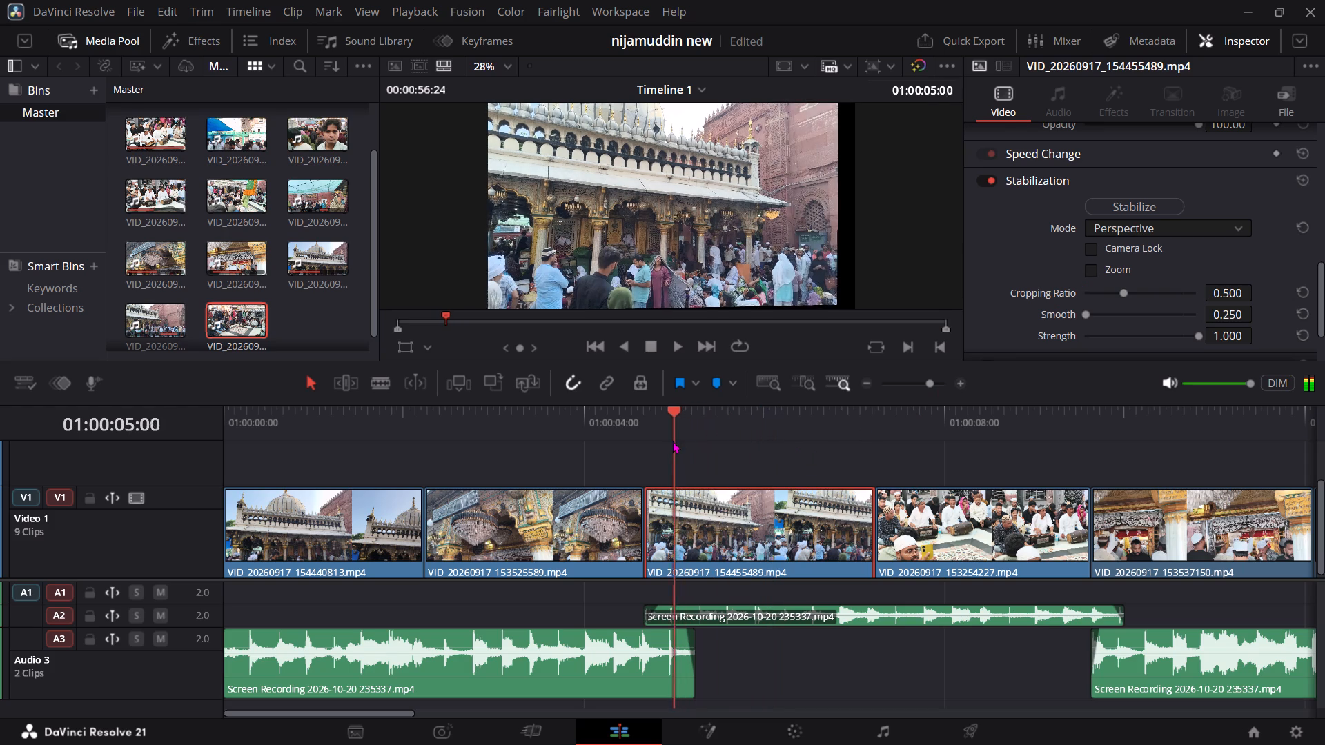
Replay VID_20260917_154455489.mp4 on the timeline to check its stabilized framing, and return to the clip's start.
drag(672, 441, 650, 442)
key(space)
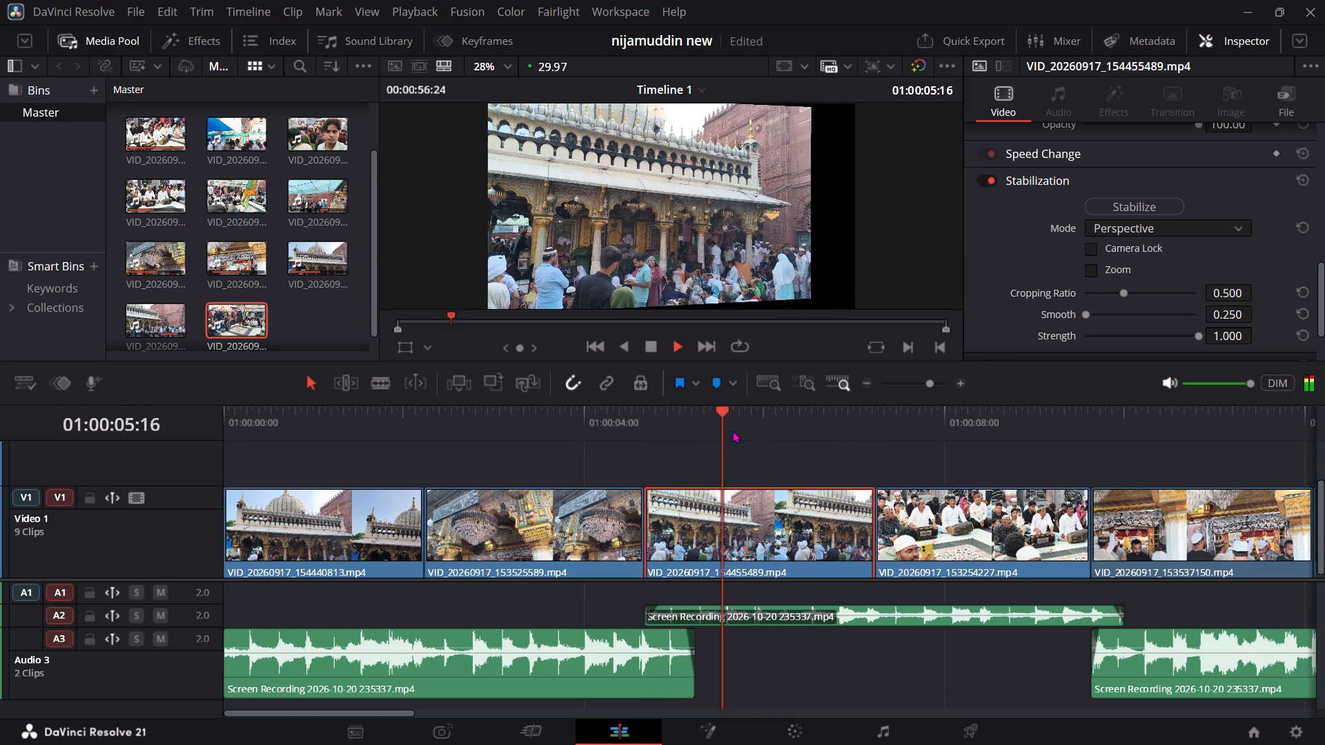
key(space)
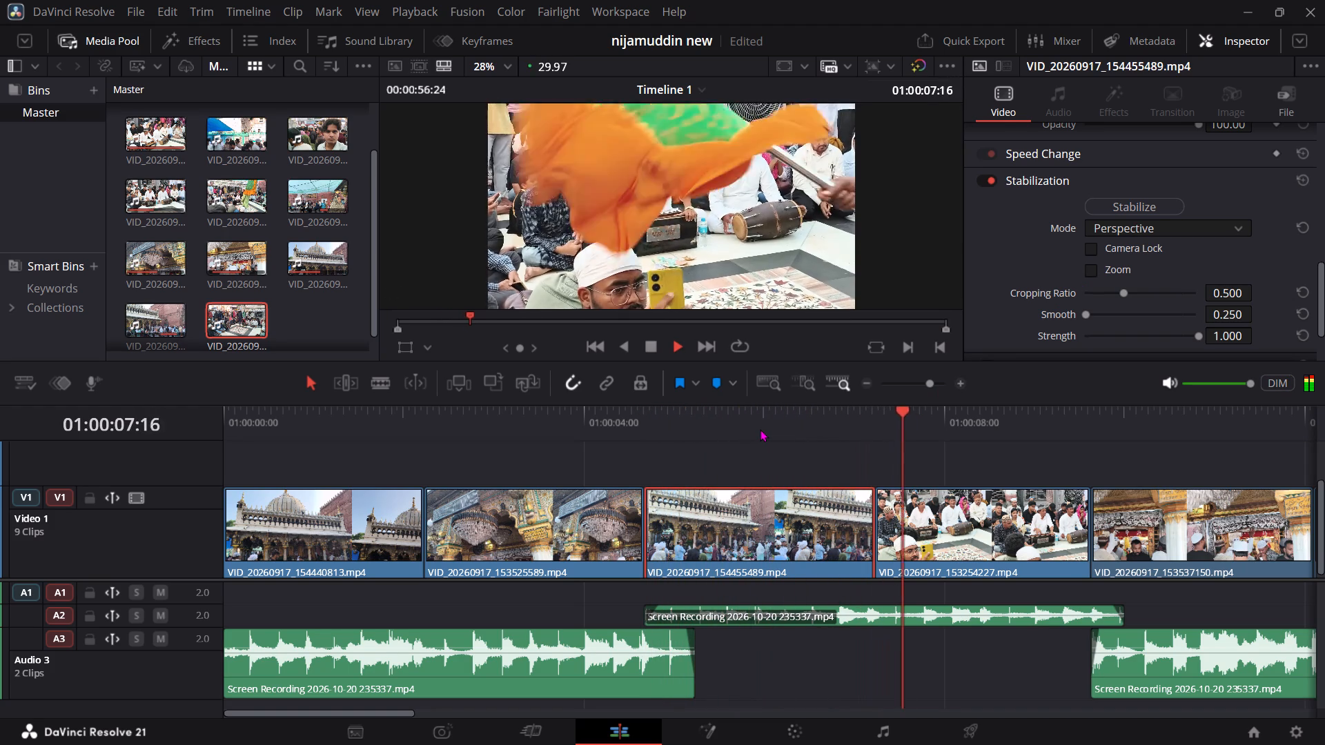
drag(760, 429, 649, 455)
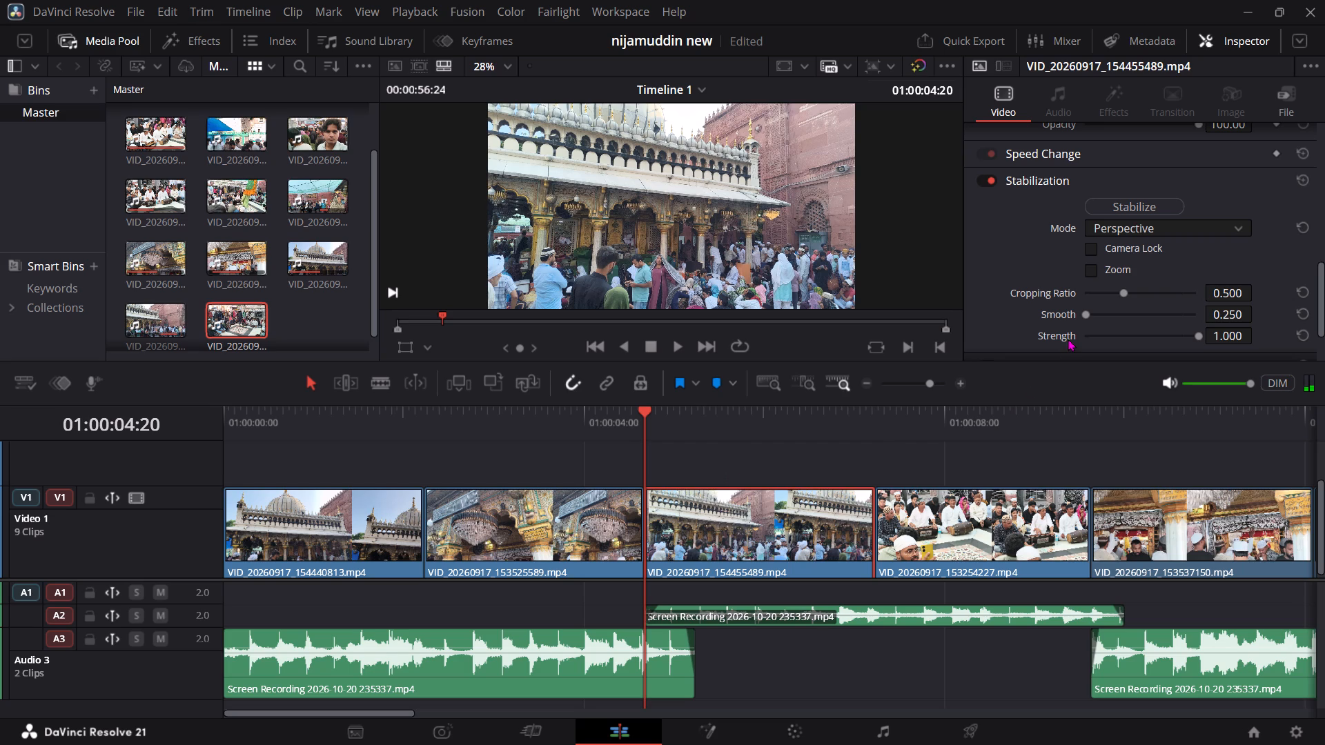
Undo the last three edits to try to reverse the stabilization of VID_20260917_154455489.mp4, and replay the clip.
key(ctrl+z)
key(ctrl+z)
key(ctrl+z)
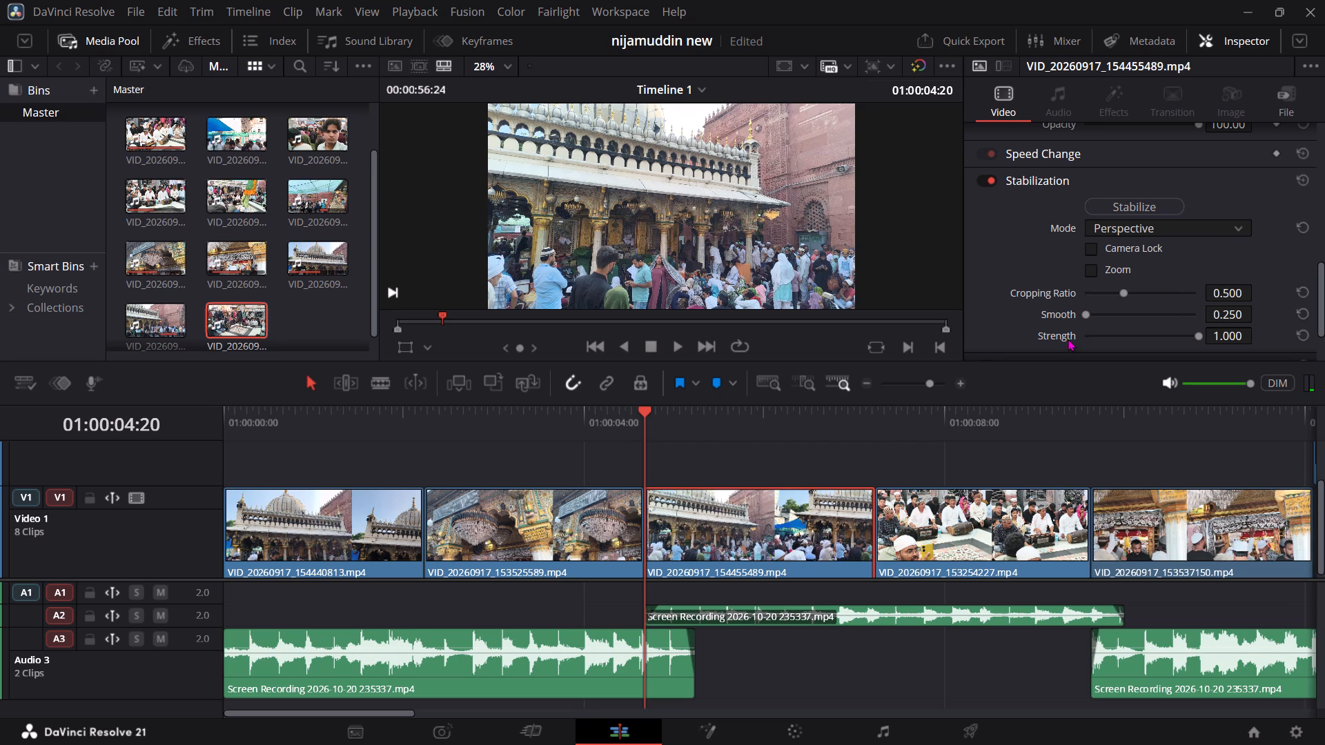
key(space)
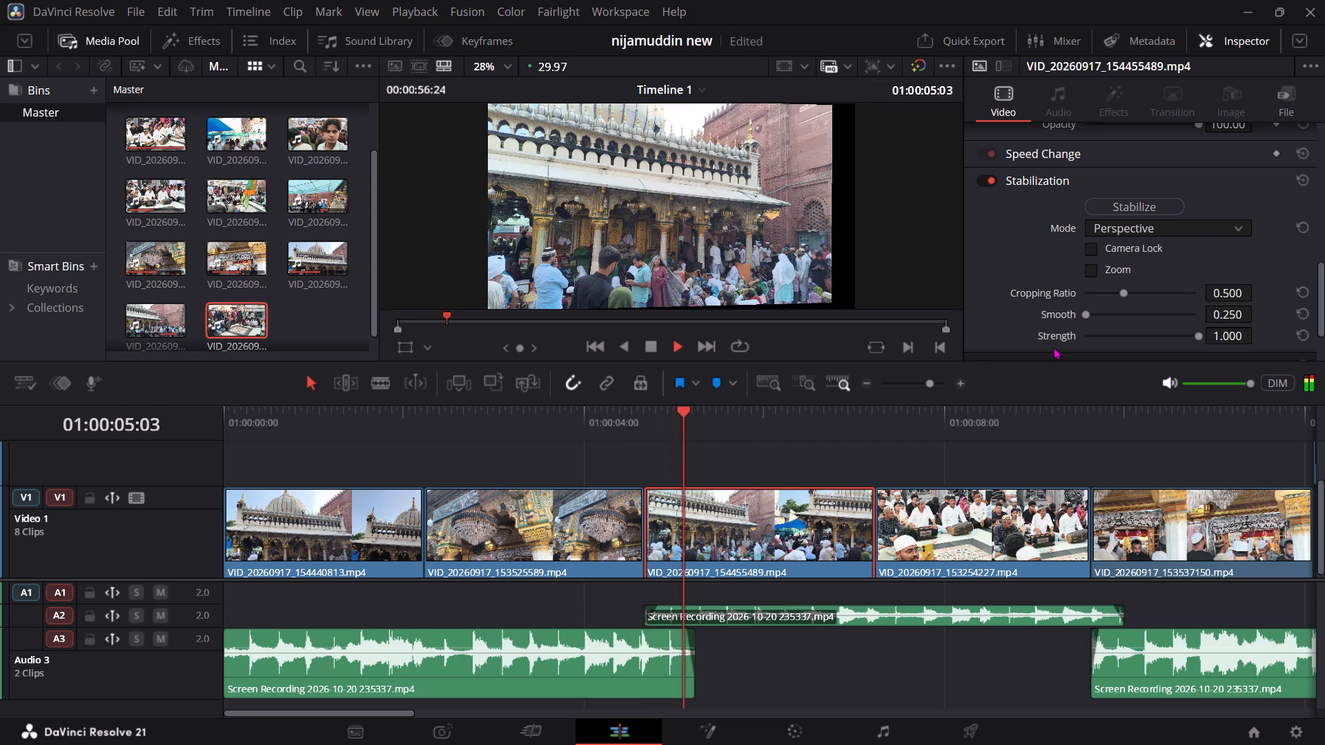
key(space)
click(1173, 223)
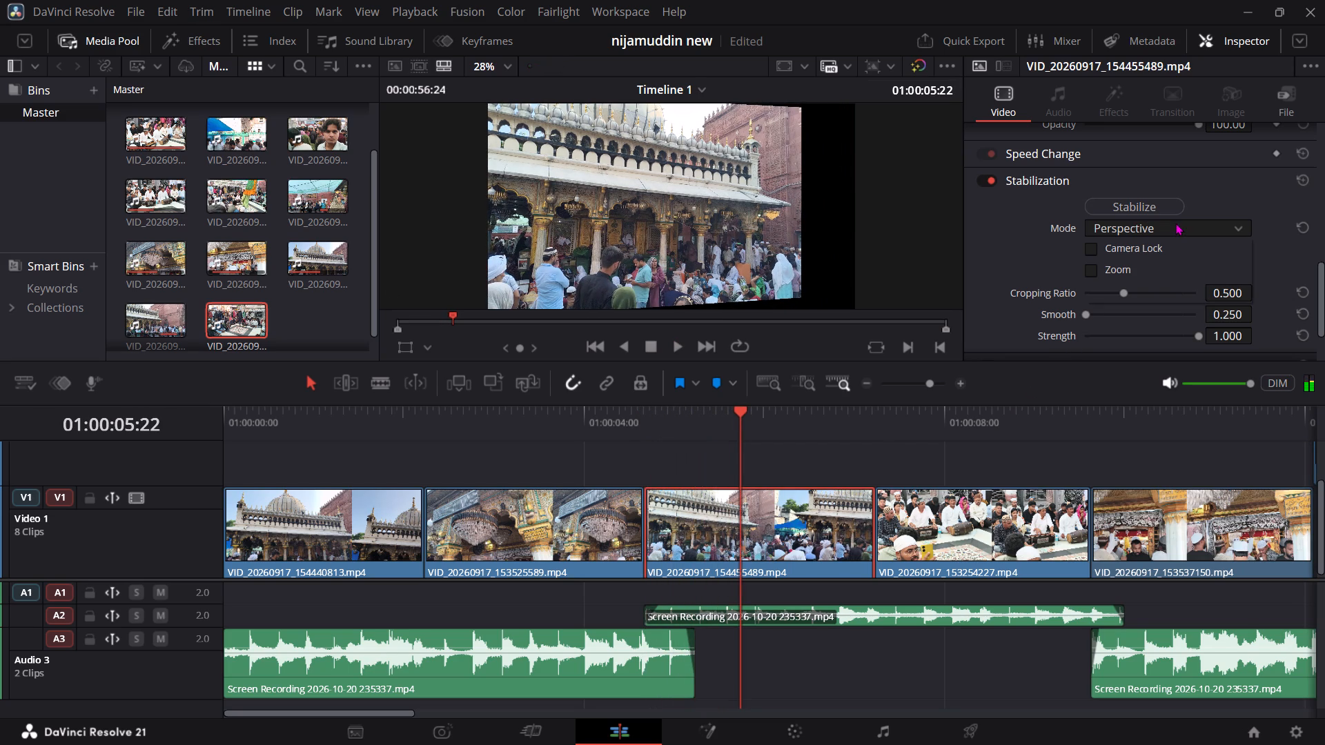
click(1048, 275)
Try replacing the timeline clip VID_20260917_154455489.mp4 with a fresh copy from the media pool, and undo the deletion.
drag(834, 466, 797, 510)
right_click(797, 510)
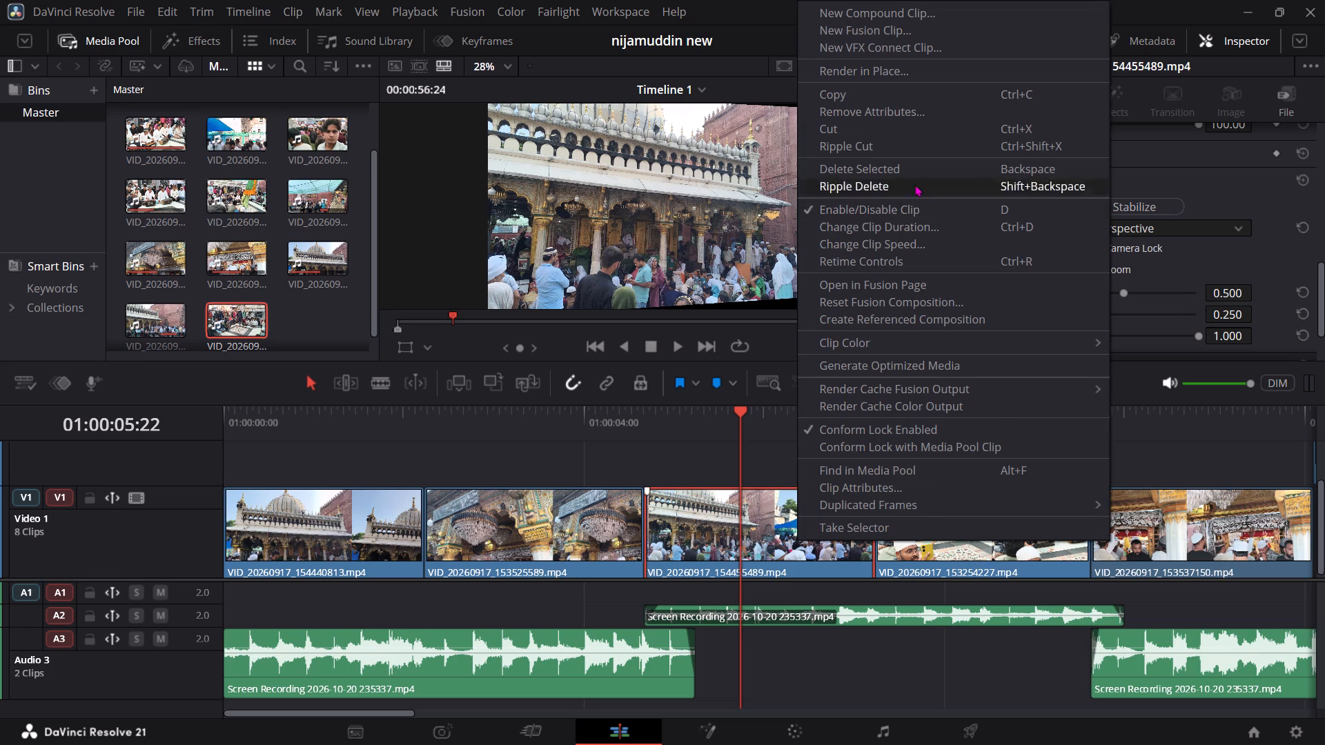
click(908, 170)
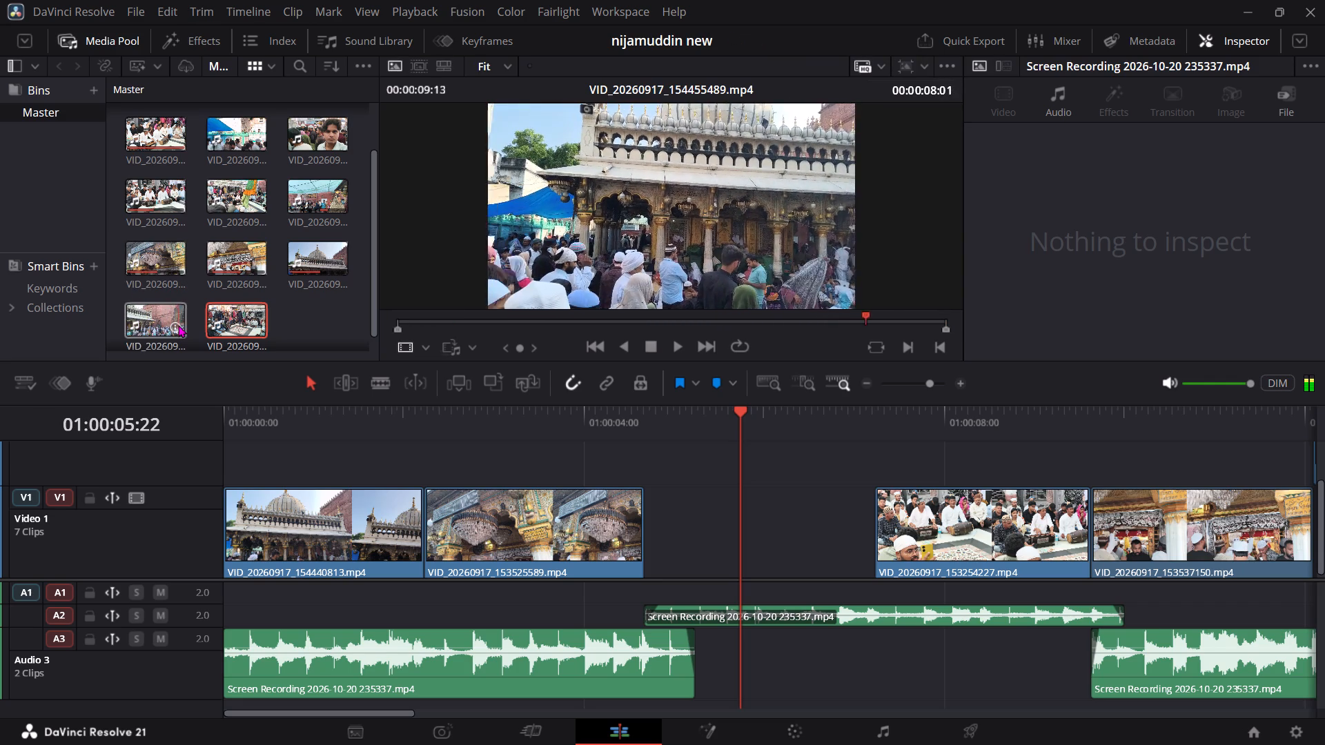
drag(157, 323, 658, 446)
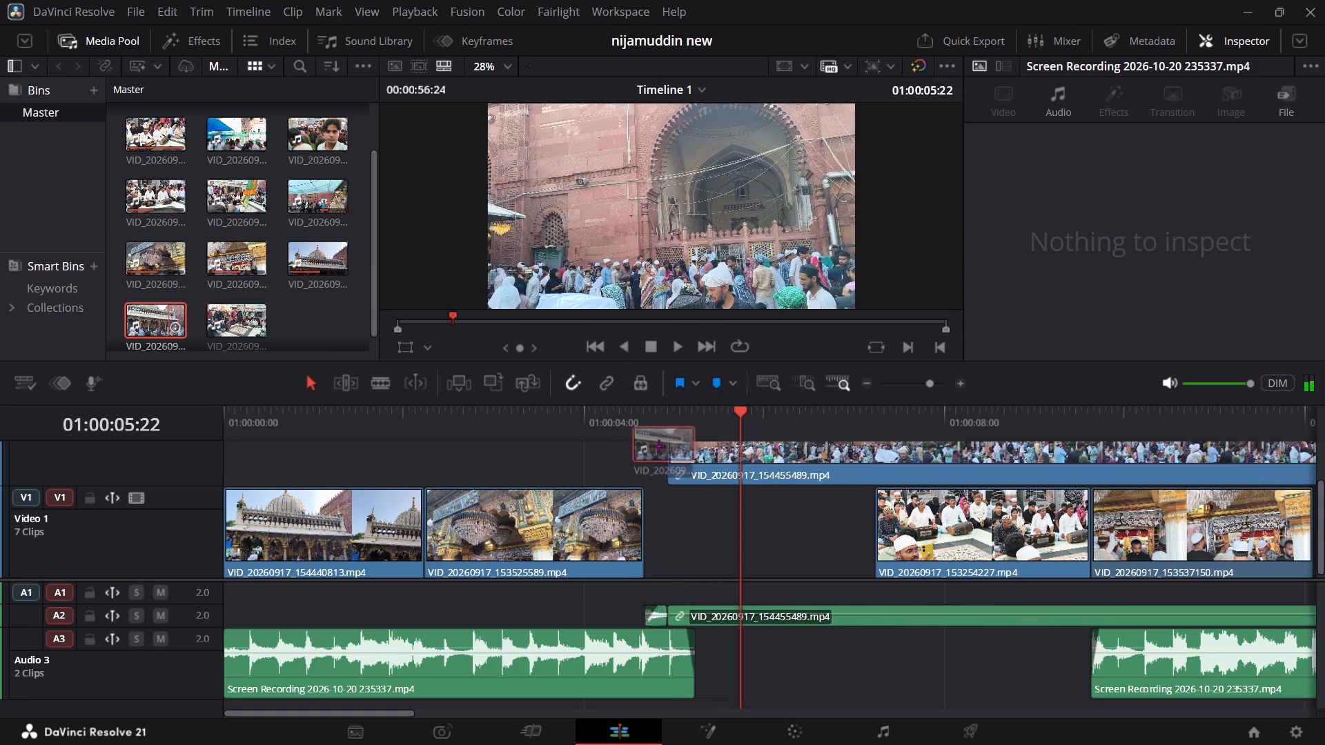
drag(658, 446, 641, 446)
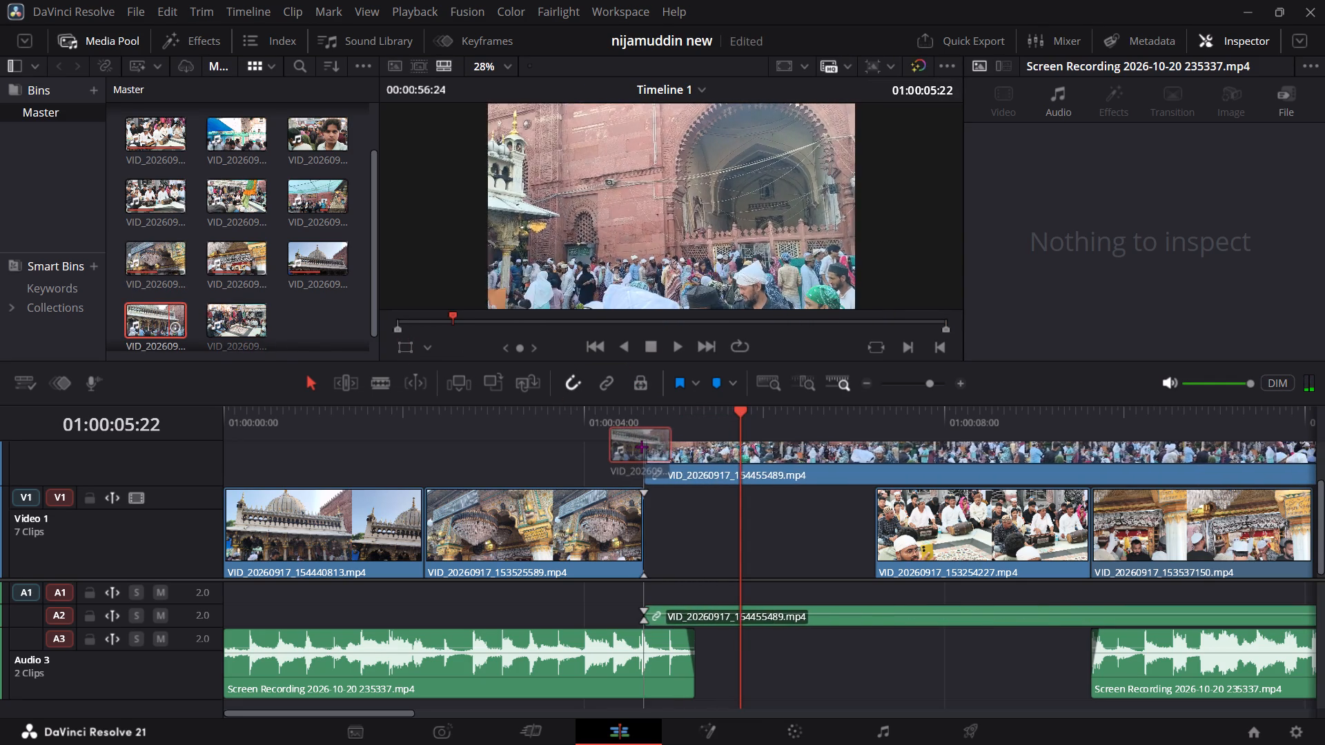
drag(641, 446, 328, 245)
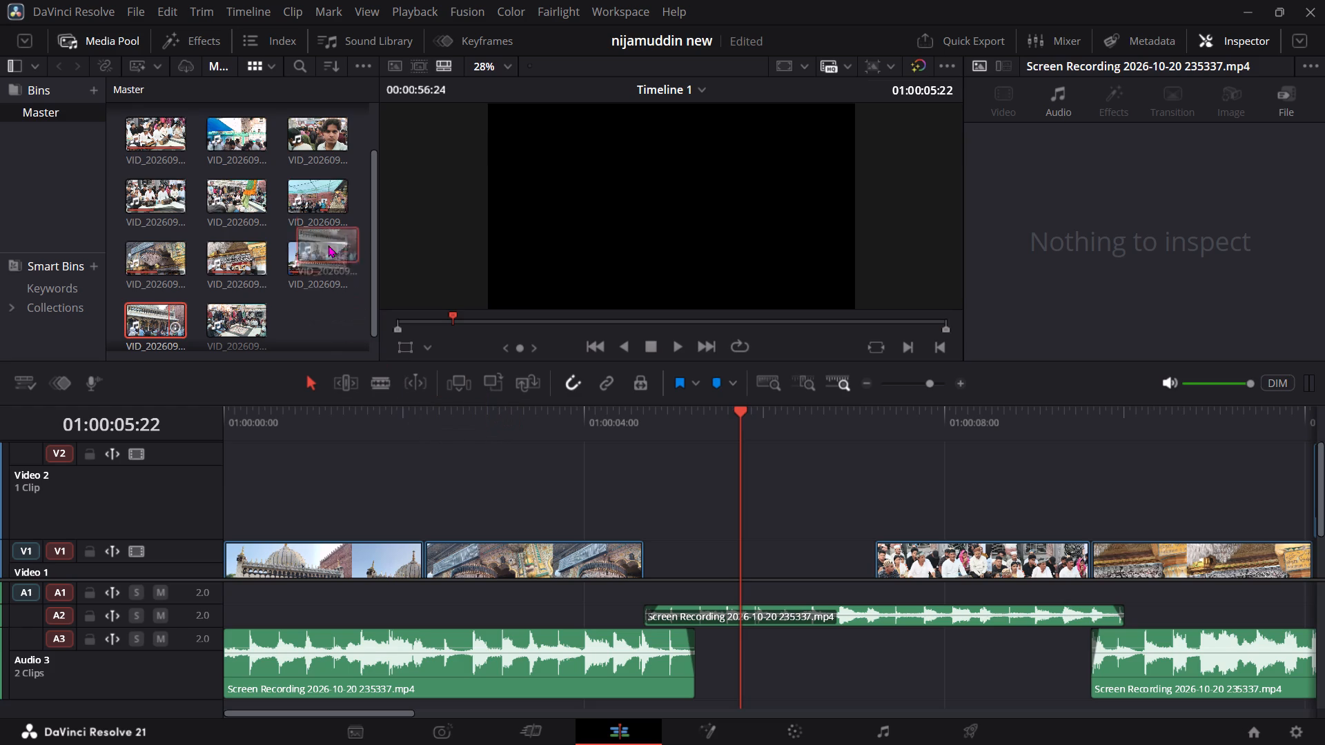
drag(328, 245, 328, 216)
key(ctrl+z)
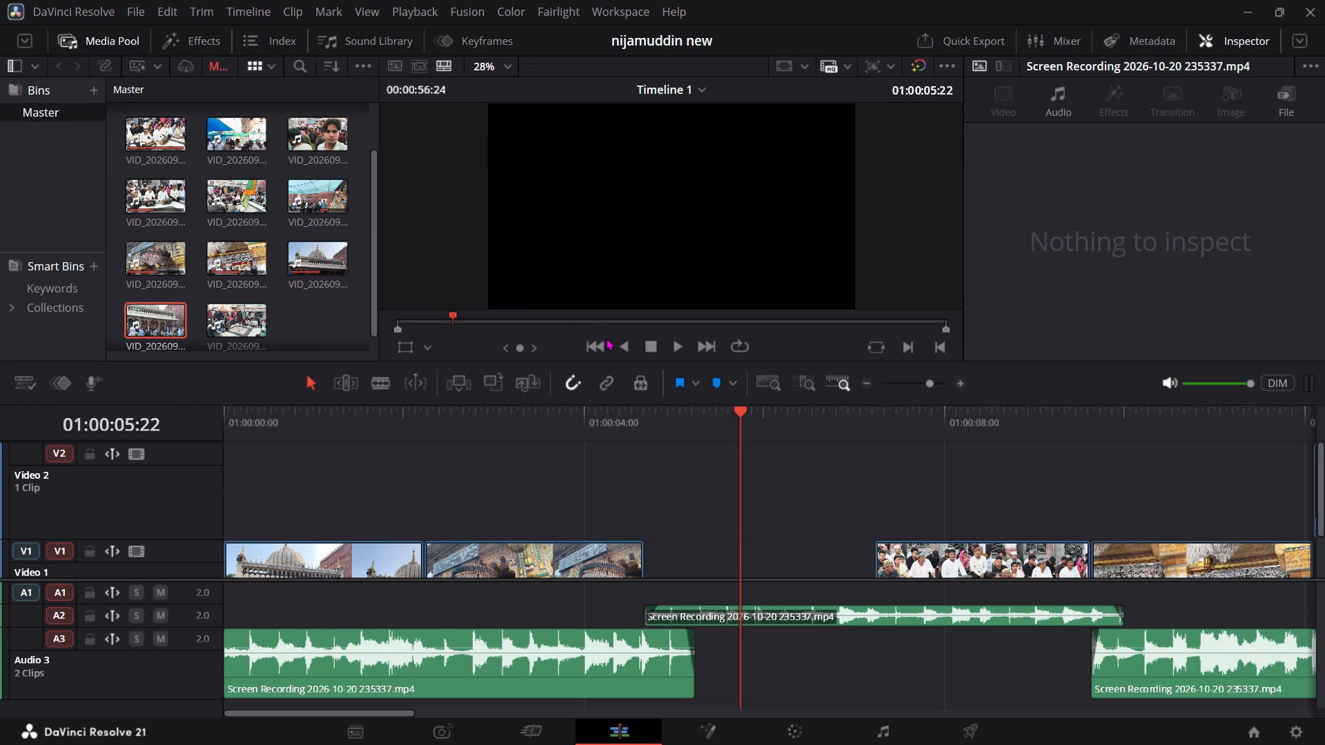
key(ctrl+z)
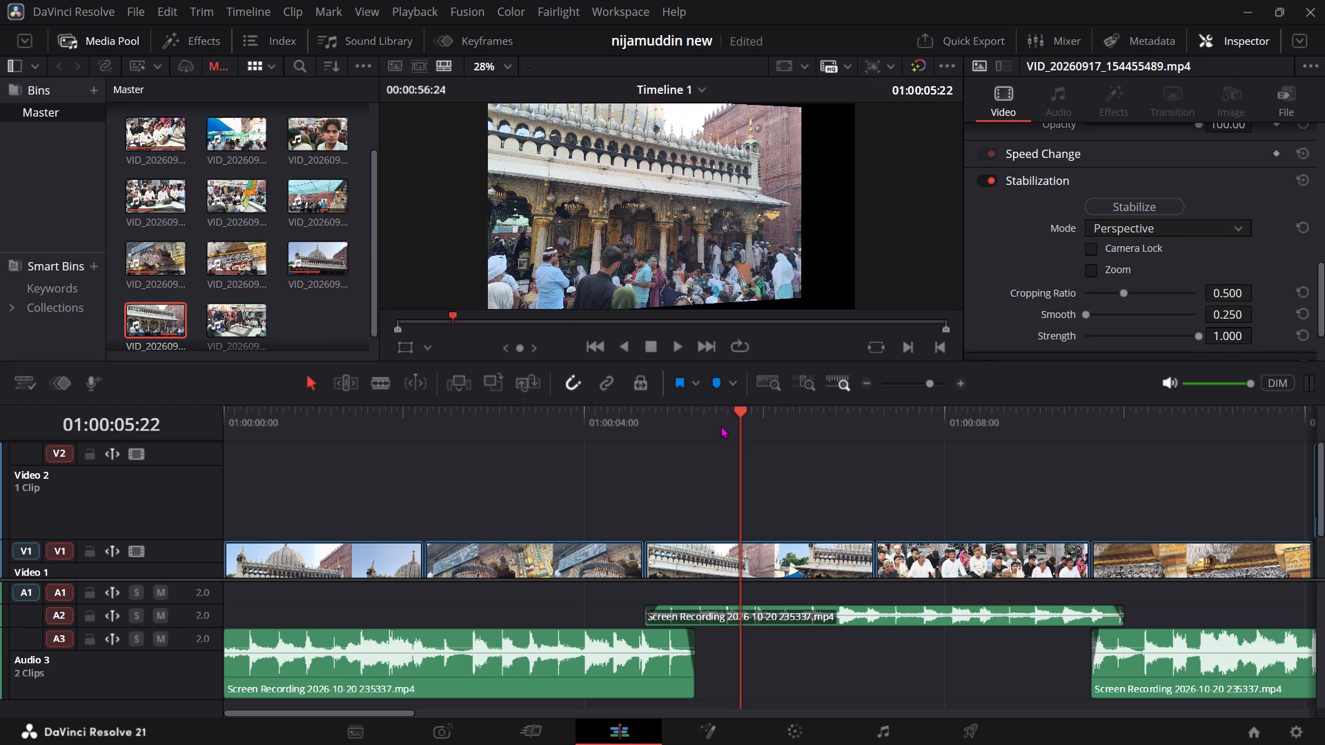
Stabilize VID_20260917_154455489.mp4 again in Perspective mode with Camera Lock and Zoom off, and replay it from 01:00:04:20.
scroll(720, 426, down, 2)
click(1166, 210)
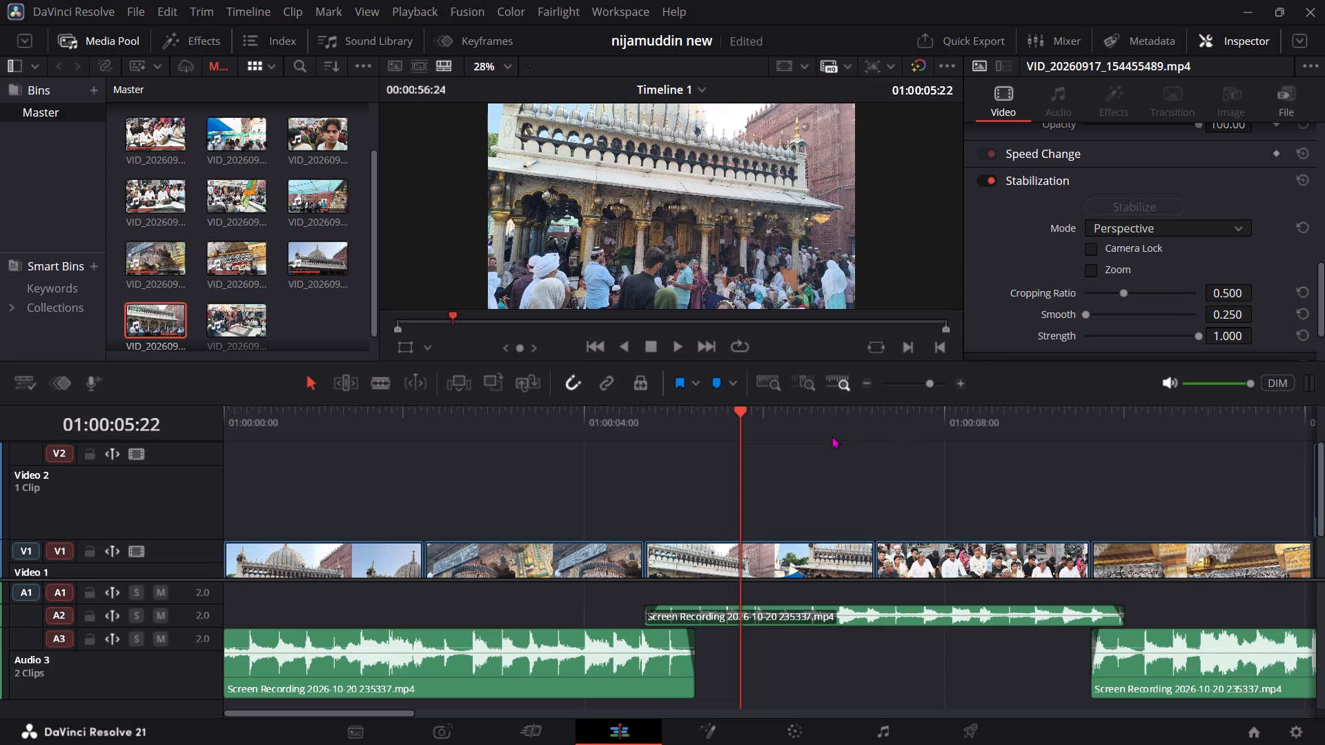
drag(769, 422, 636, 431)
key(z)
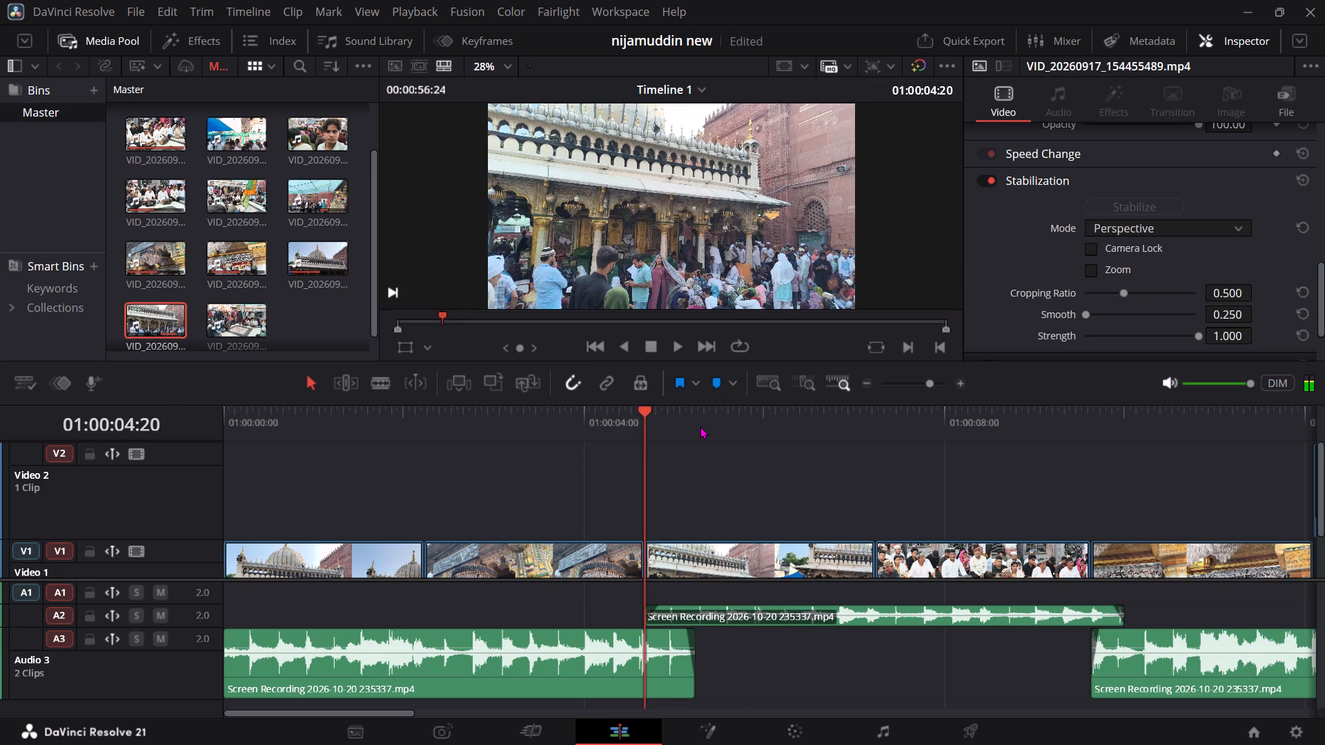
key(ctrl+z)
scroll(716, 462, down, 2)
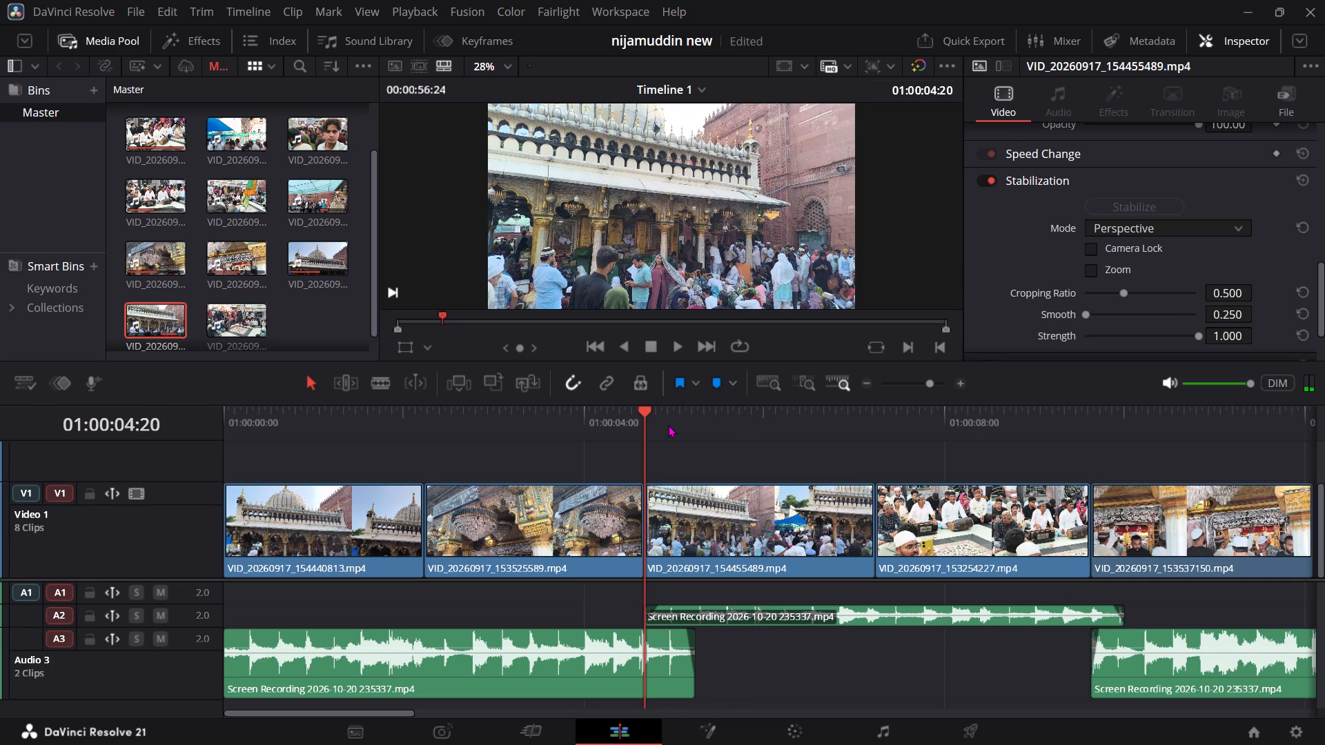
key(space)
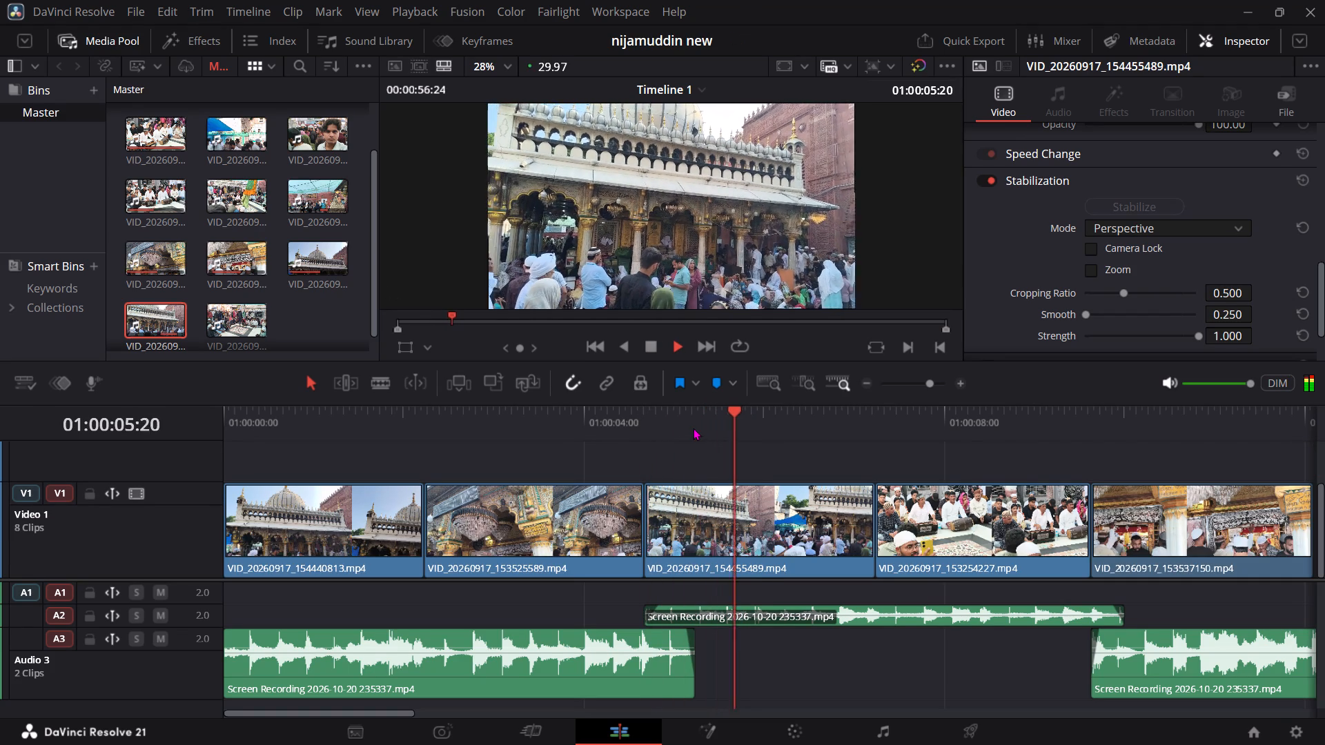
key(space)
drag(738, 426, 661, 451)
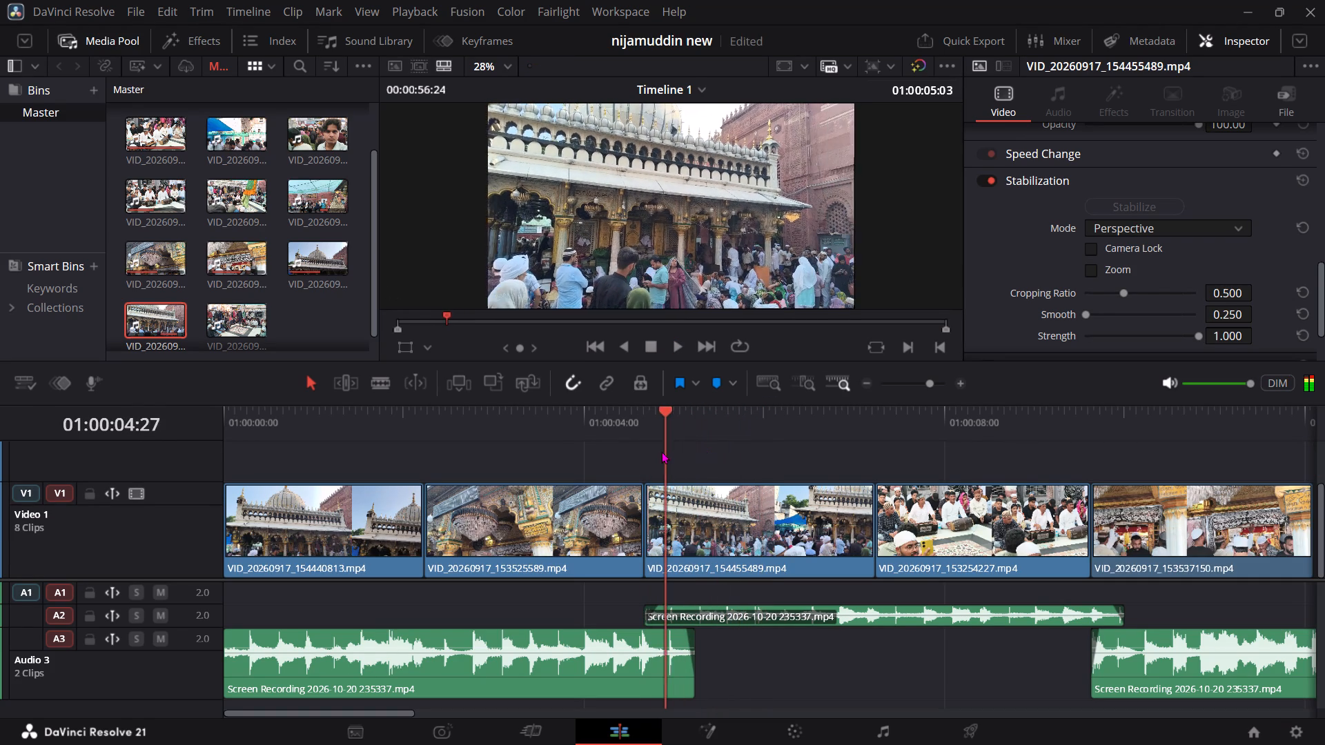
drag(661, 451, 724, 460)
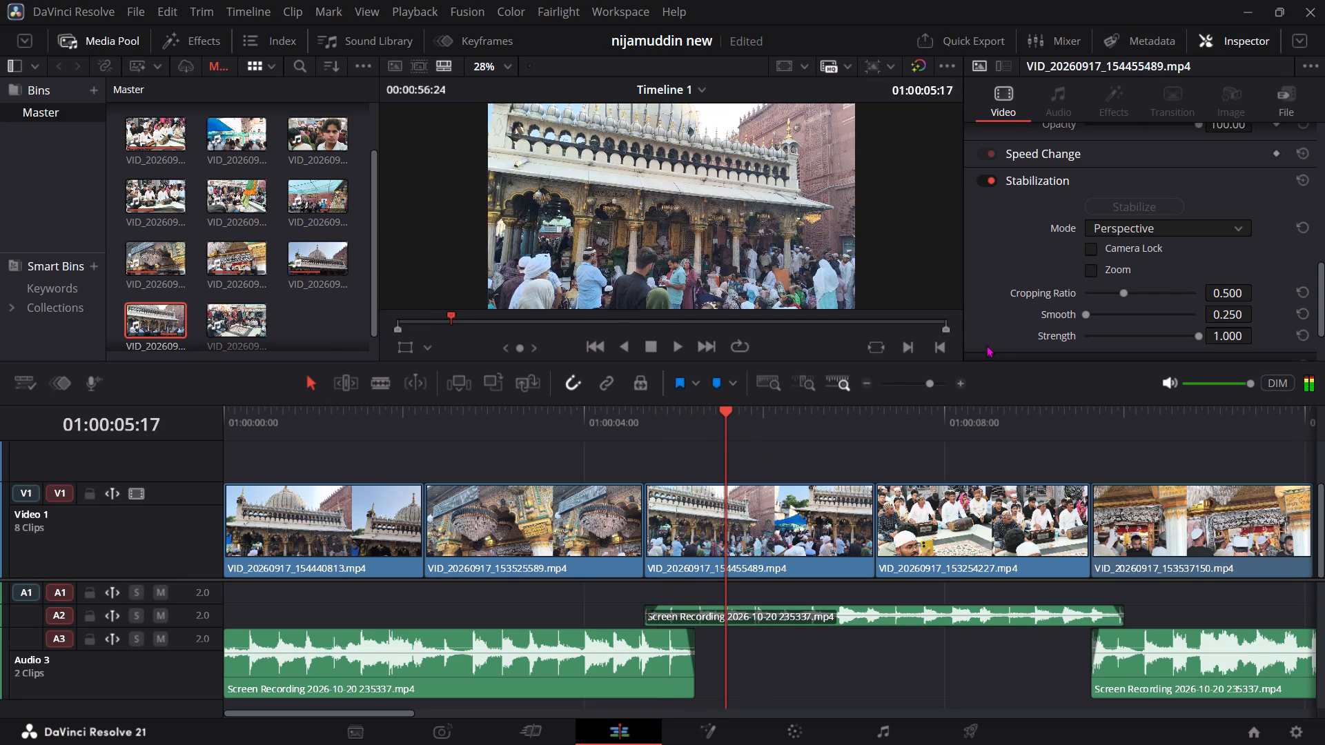
Enable Camera Lock for VID_20260917_154455489.mp4, stabilize it again in Perspective mode, and replay the clip from 01:00:04:20.
click(1095, 254)
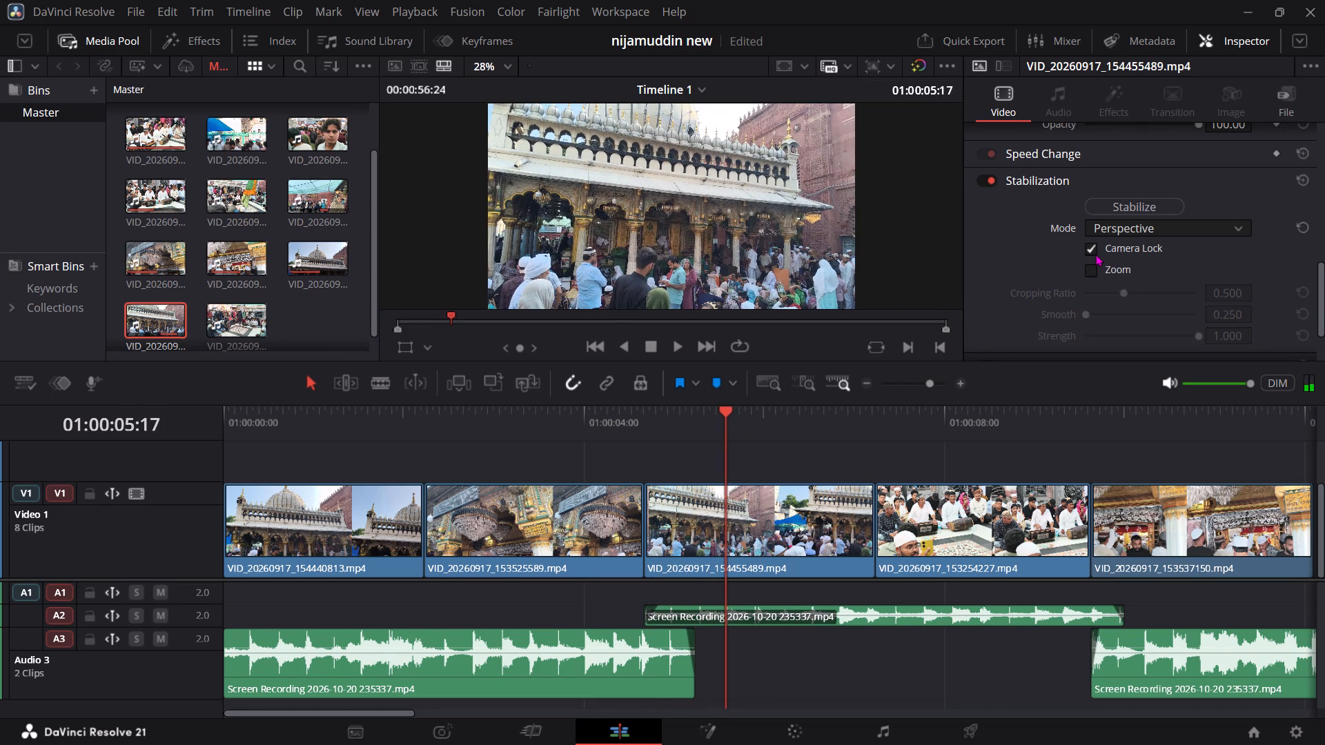
drag(778, 420, 636, 430)
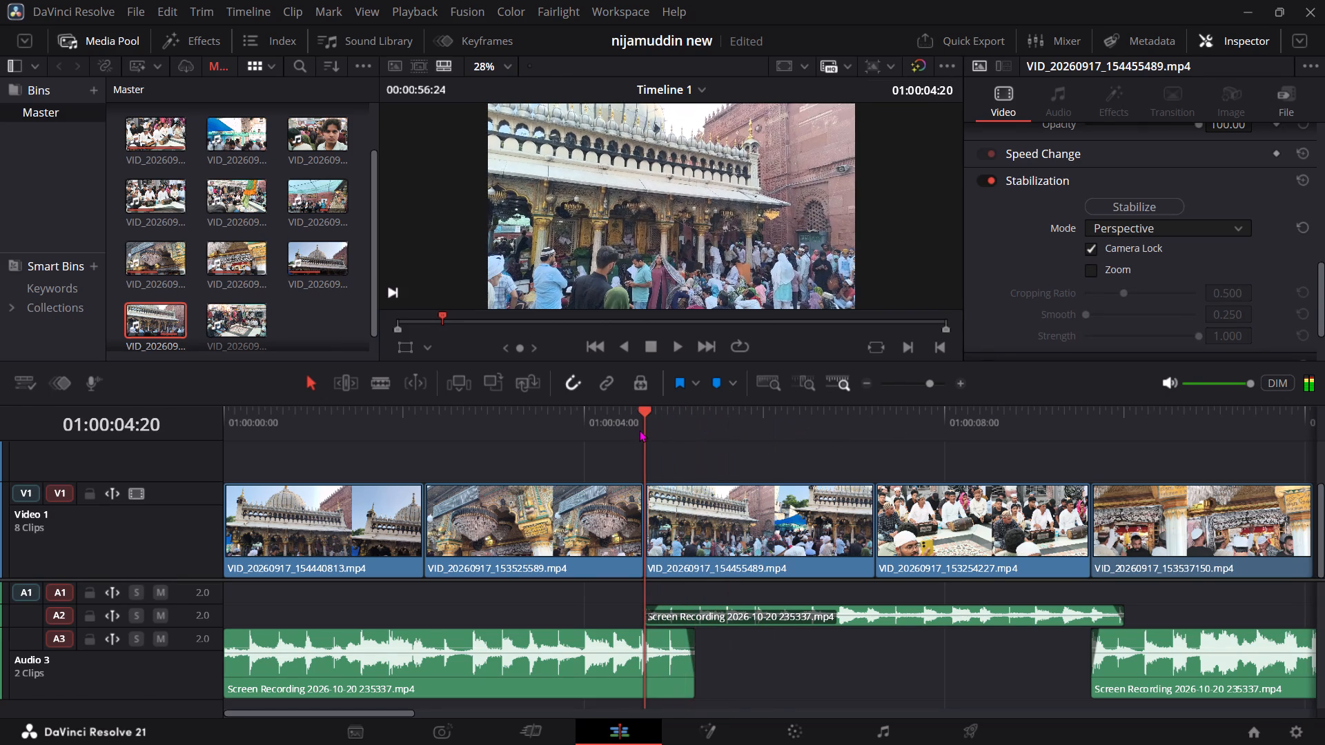
key(space)
key(space)
click(1094, 208)
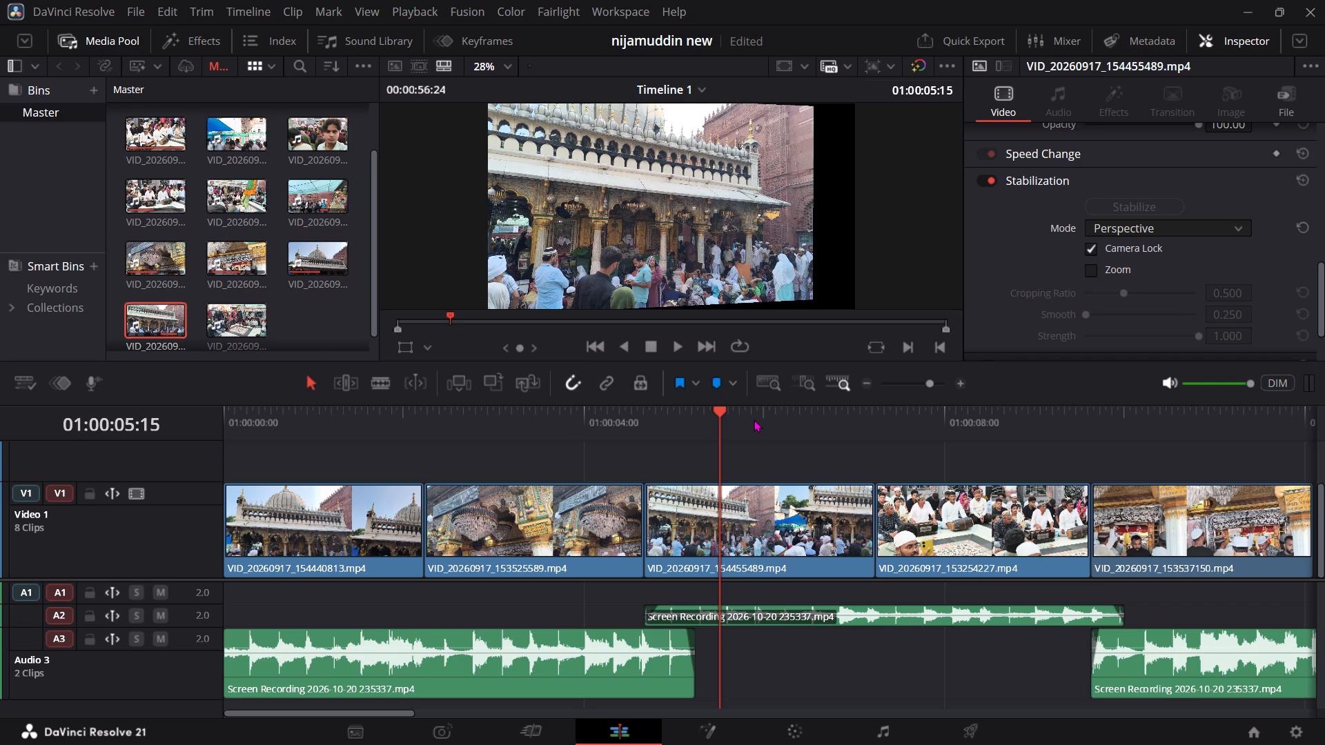
drag(747, 419, 643, 433)
key(space)
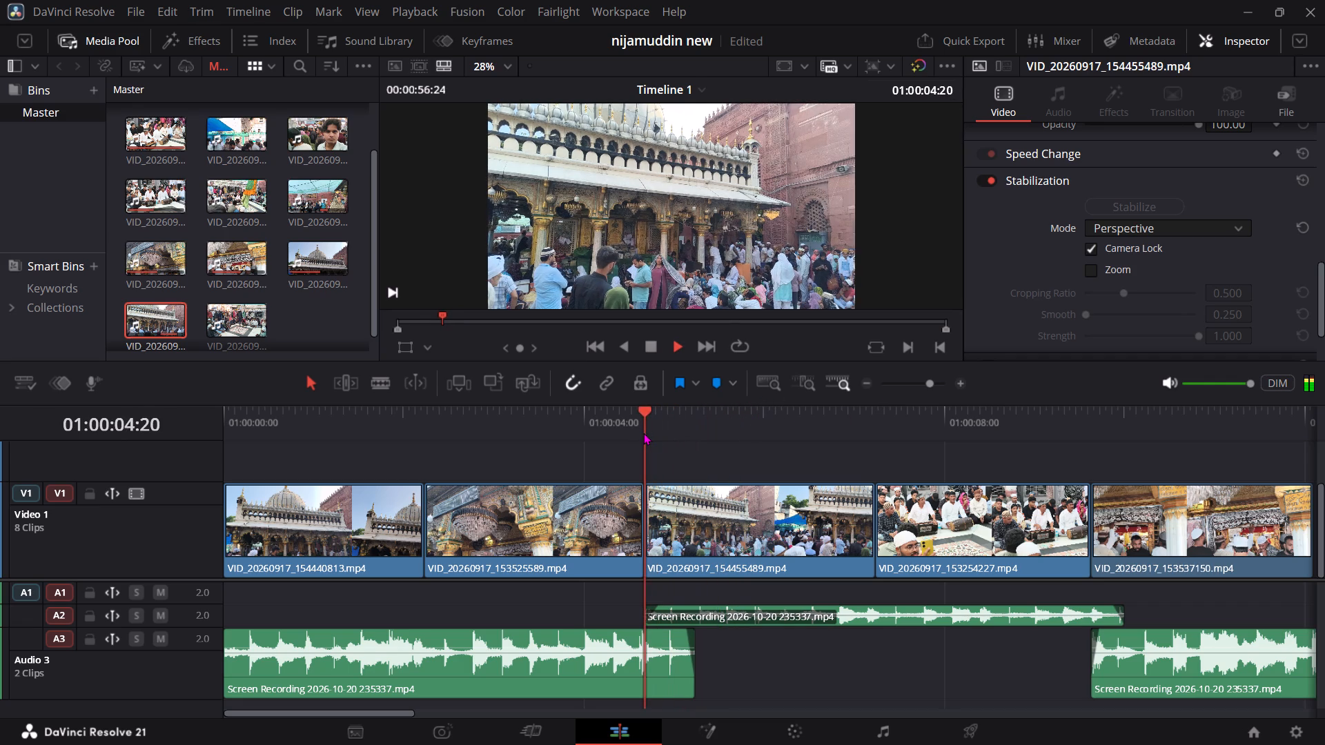
key(space)
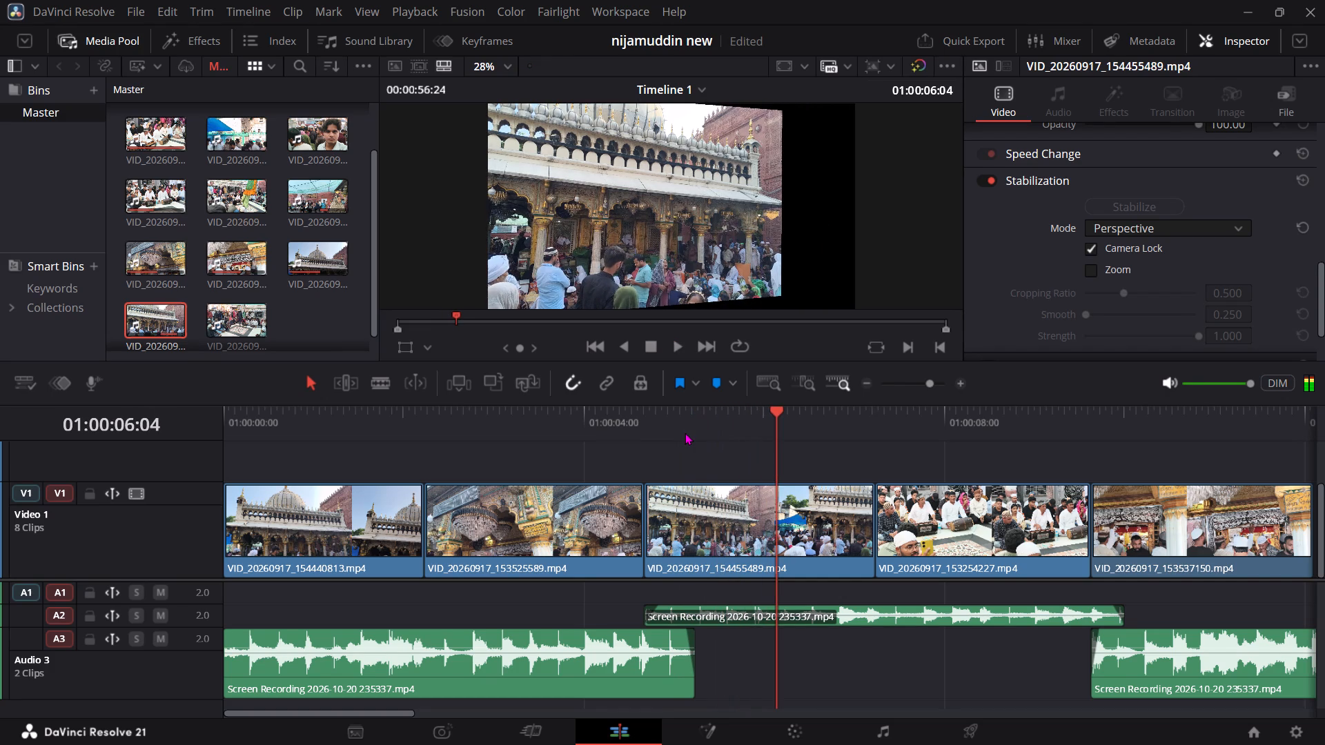
key(space)
key(space)
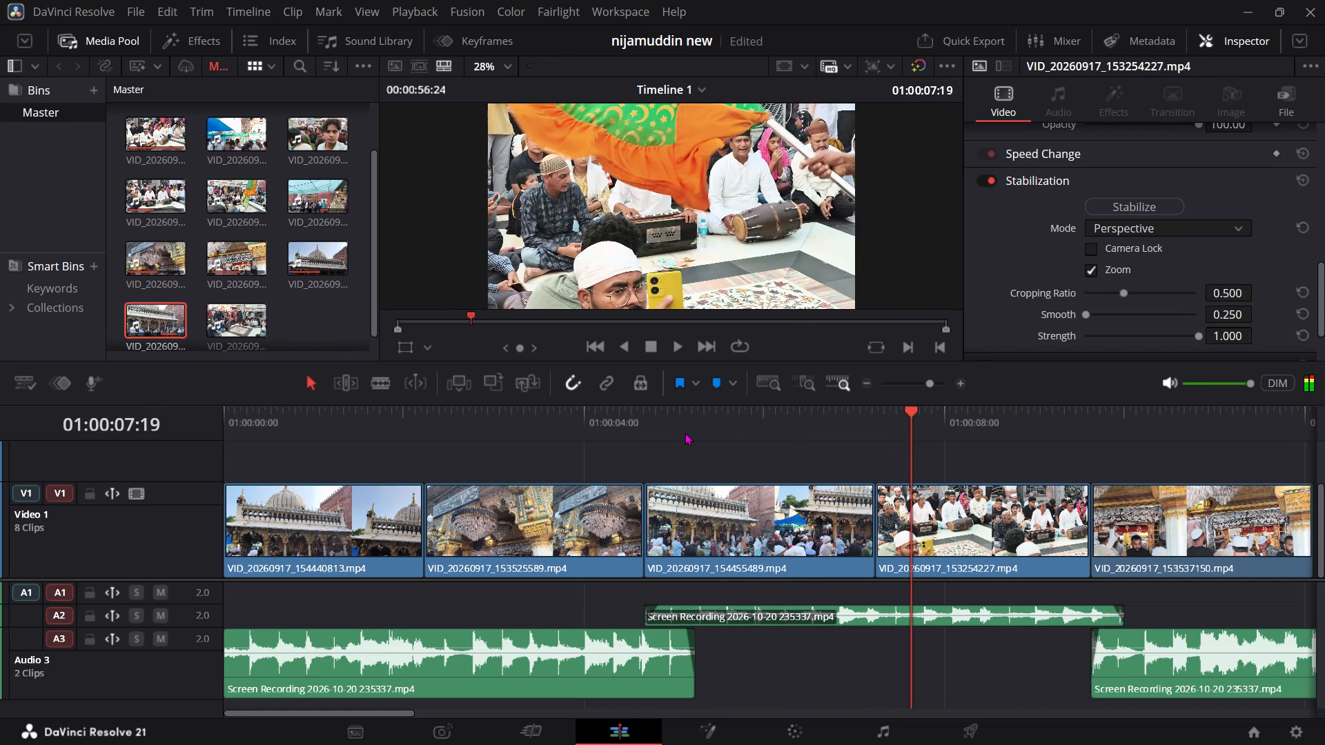
Examine the framing and edges of the stabilized clip VID_20260917_154455489.mp4 from its start to 01:00:06:28.
click(685, 433)
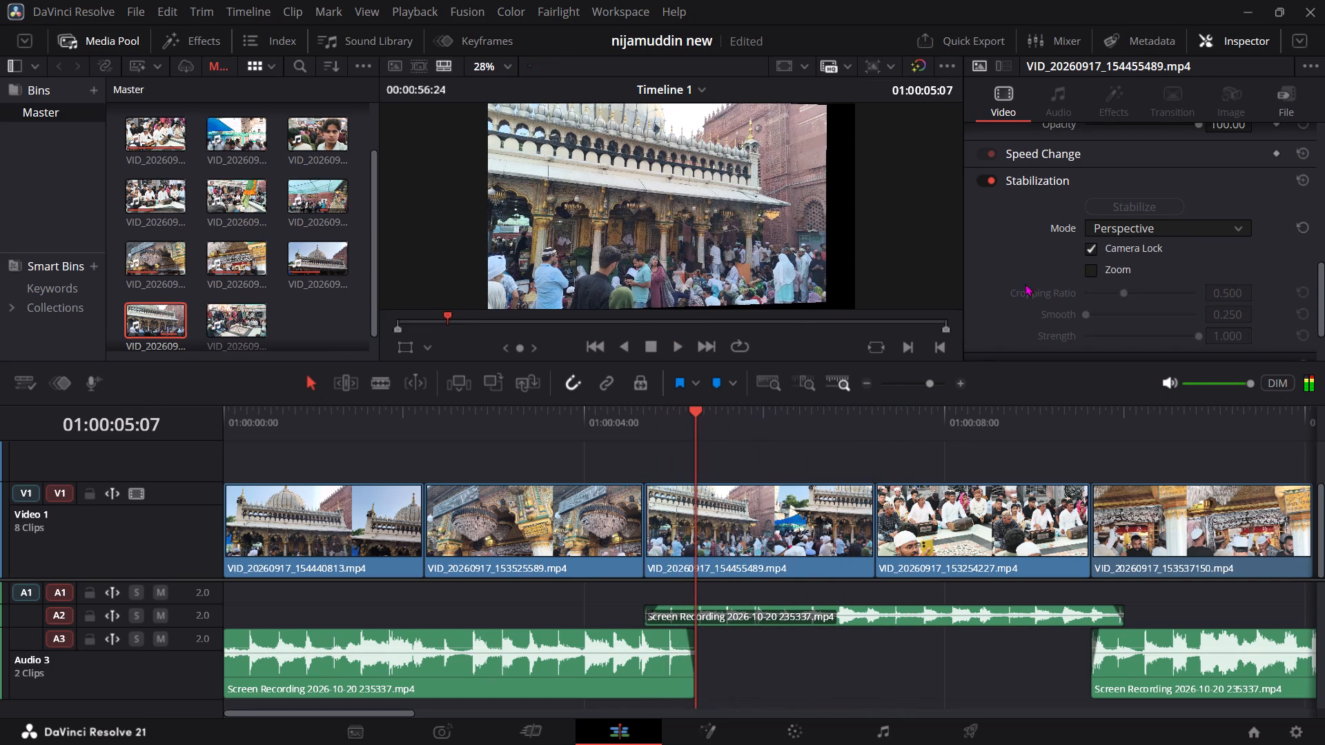
drag(718, 434, 636, 446)
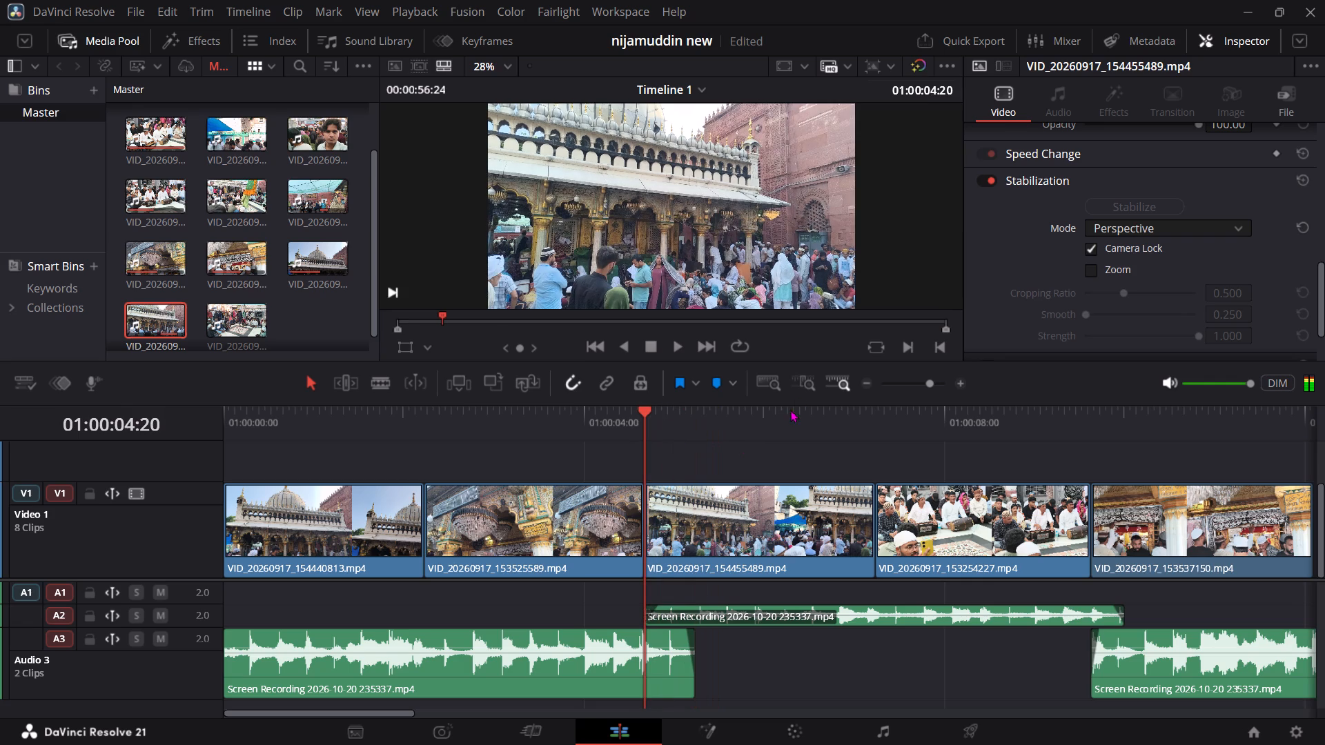
drag(660, 435, 698, 435)
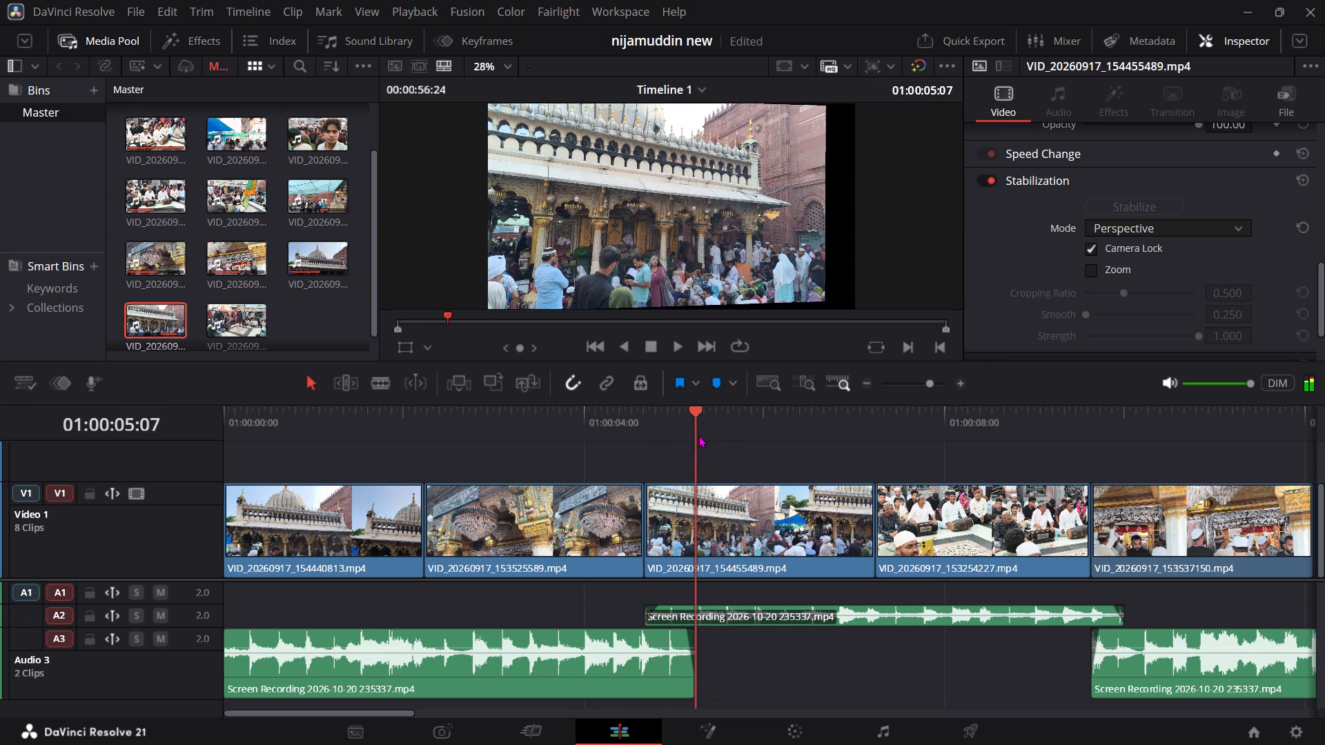
drag(698, 435, 850, 457)
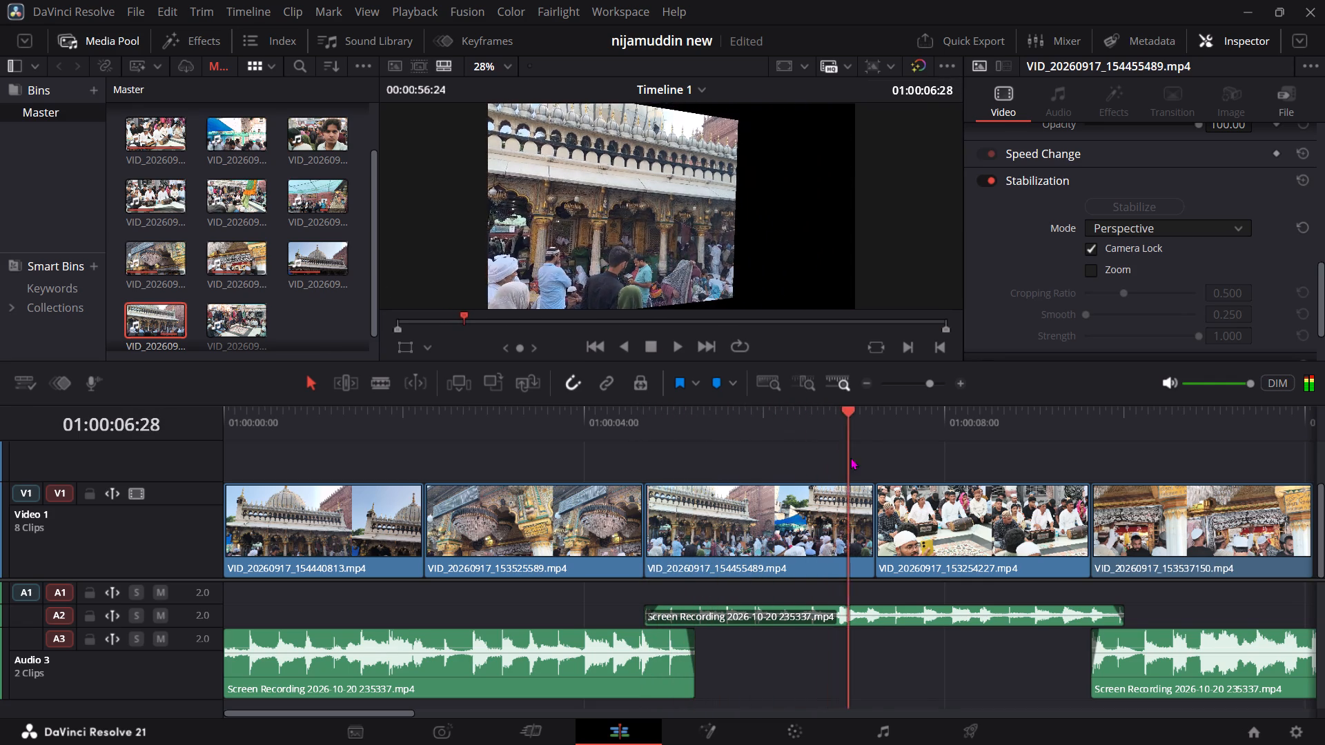
drag(850, 457, 740, 473)
click(697, 504)
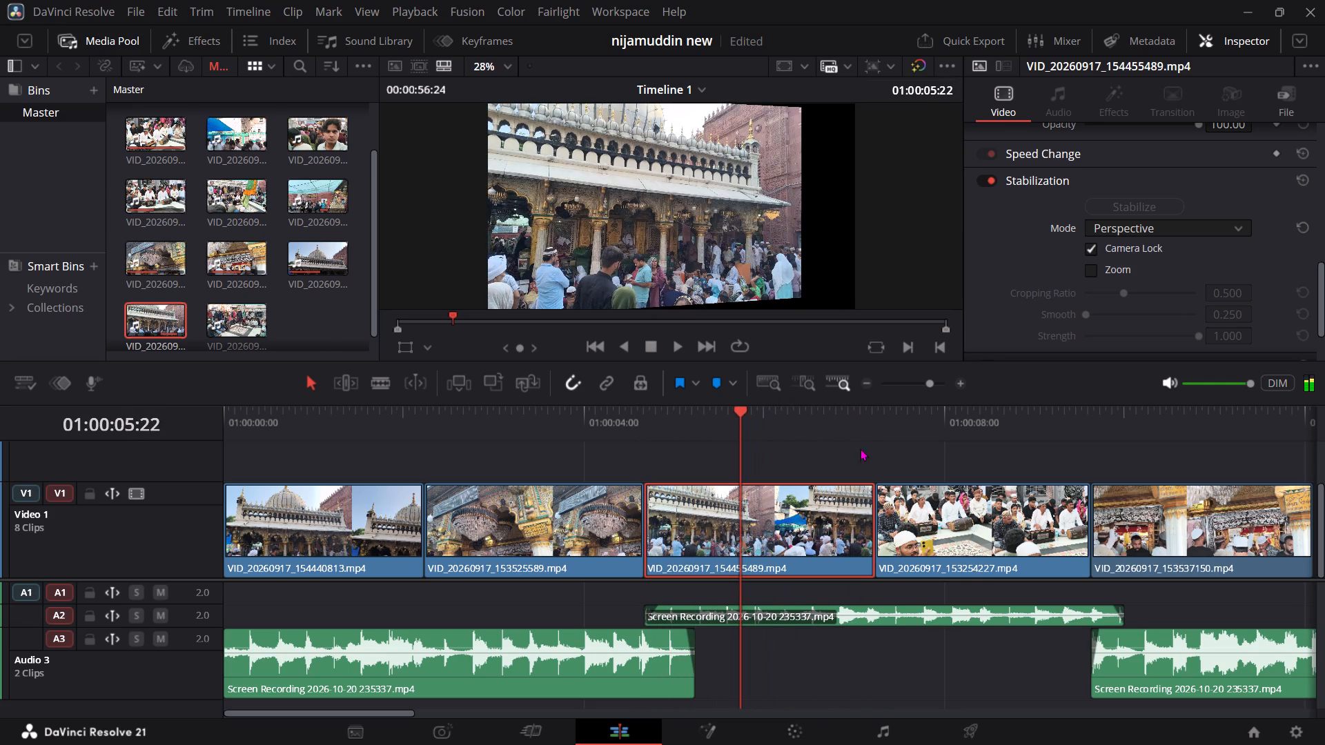
drag(746, 435, 656, 435)
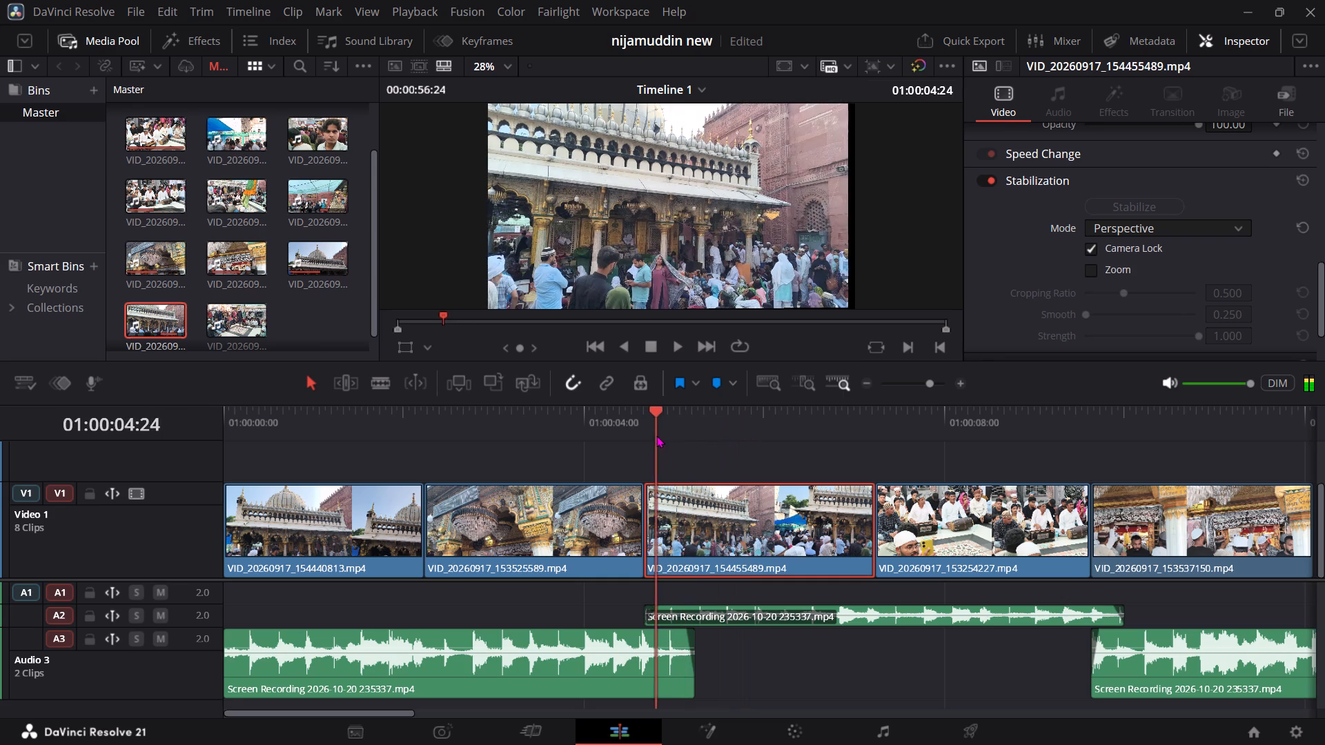
drag(656, 435, 694, 453)
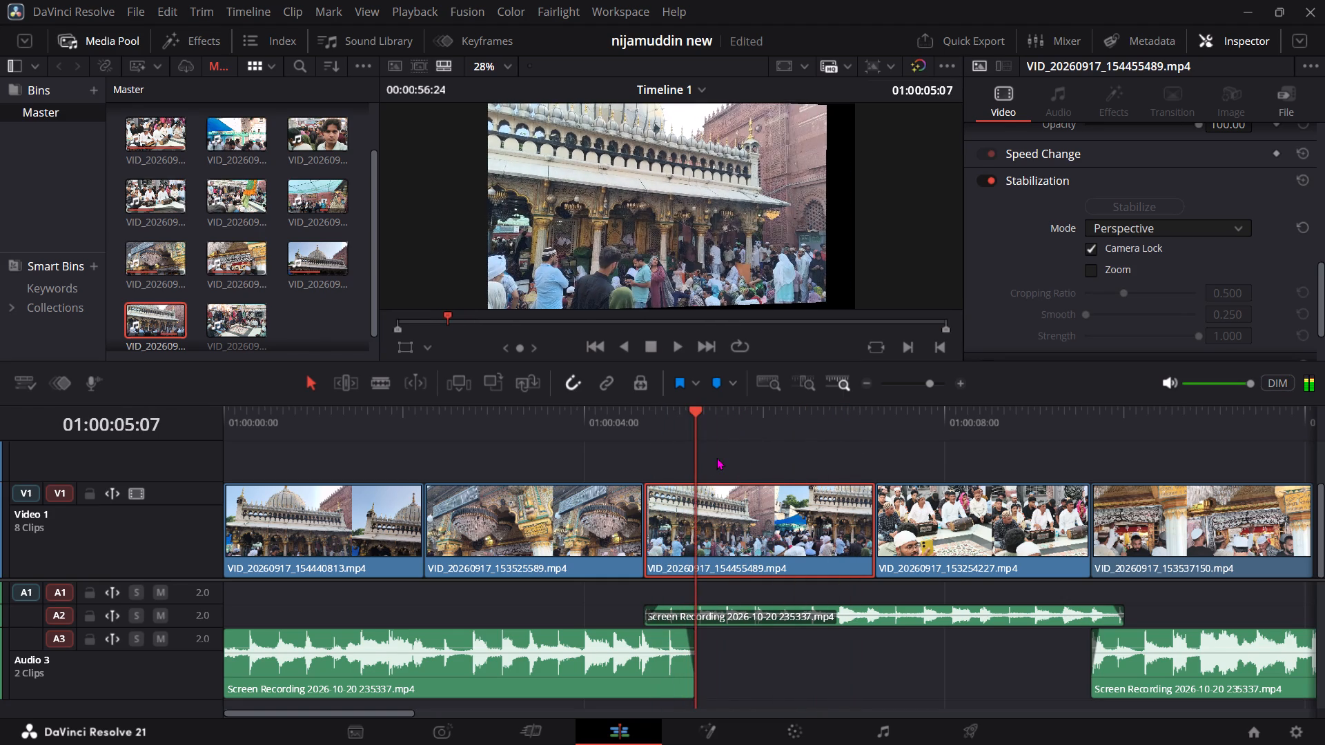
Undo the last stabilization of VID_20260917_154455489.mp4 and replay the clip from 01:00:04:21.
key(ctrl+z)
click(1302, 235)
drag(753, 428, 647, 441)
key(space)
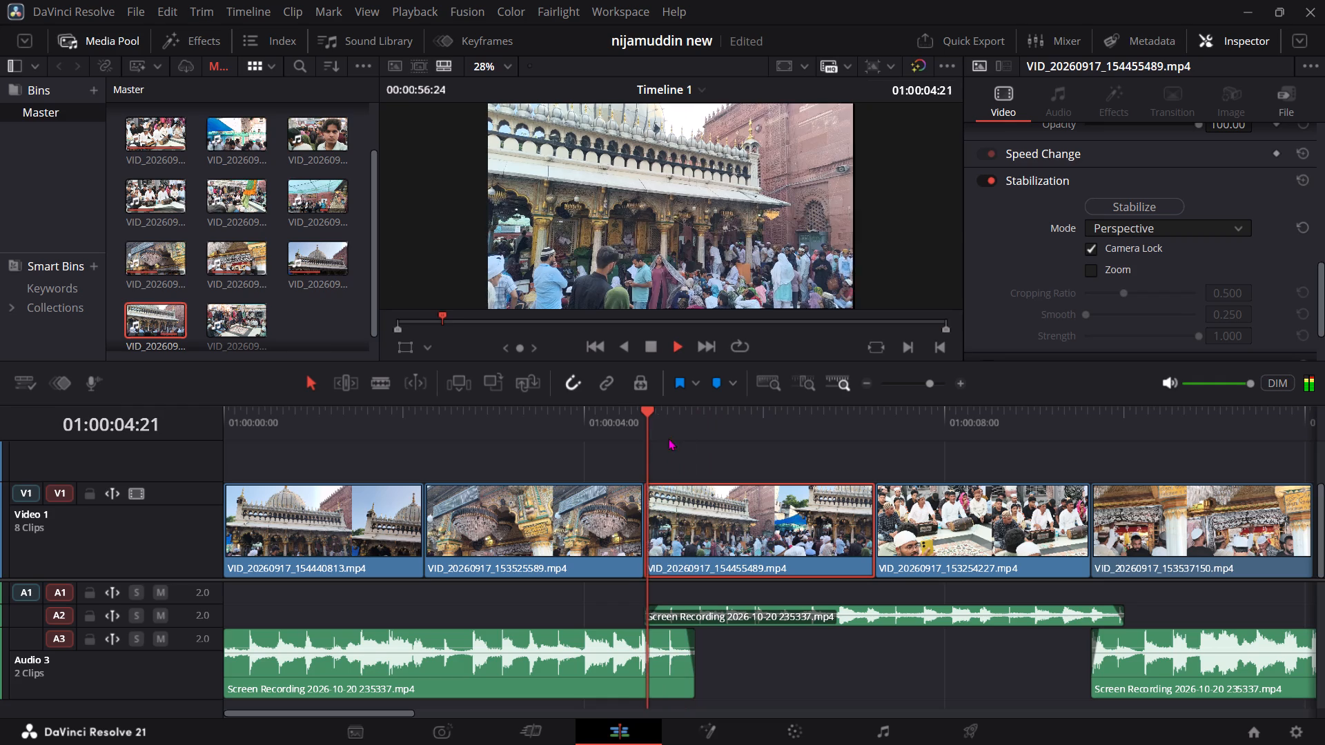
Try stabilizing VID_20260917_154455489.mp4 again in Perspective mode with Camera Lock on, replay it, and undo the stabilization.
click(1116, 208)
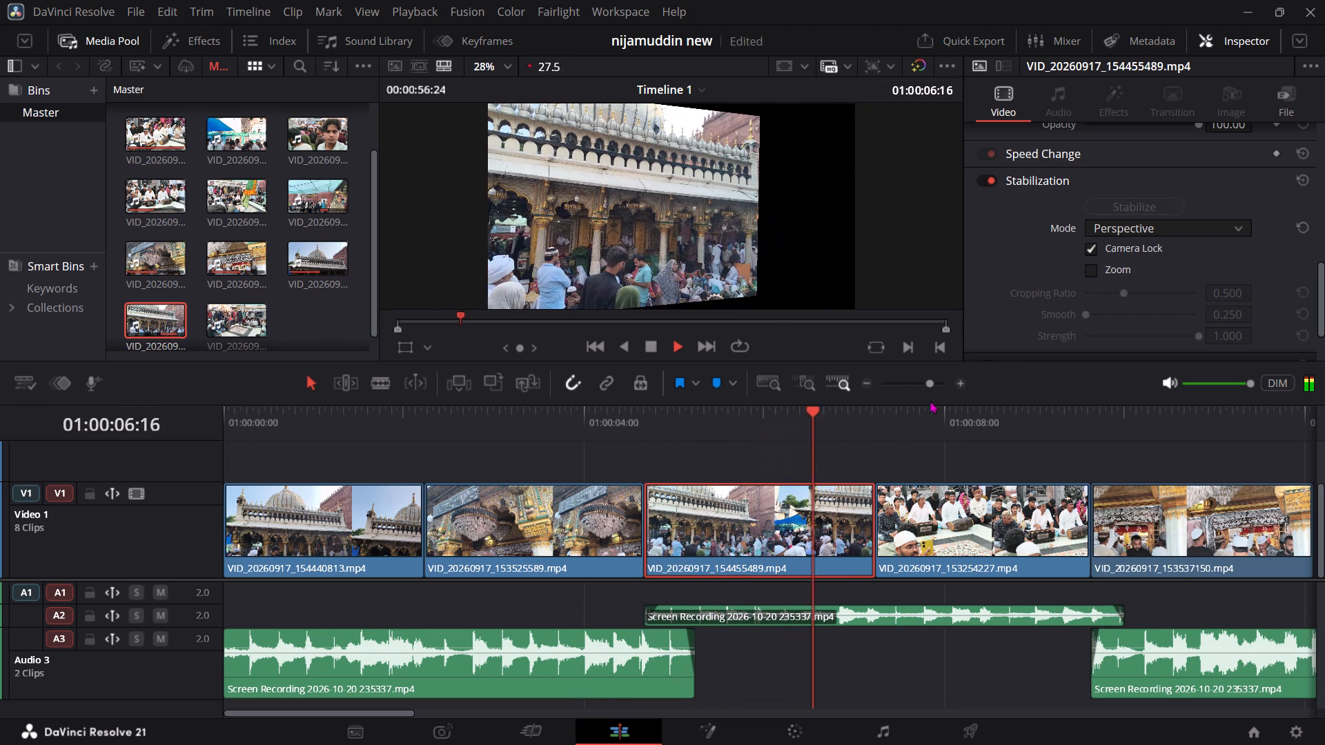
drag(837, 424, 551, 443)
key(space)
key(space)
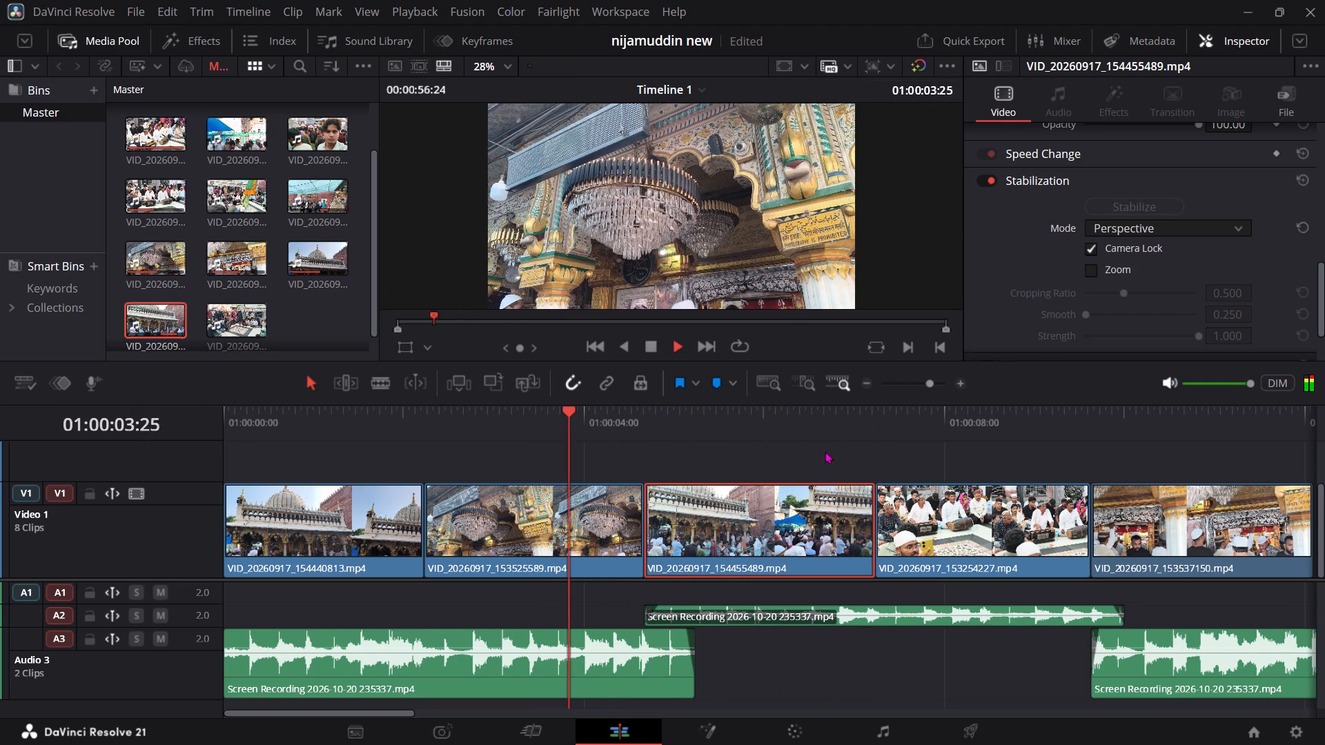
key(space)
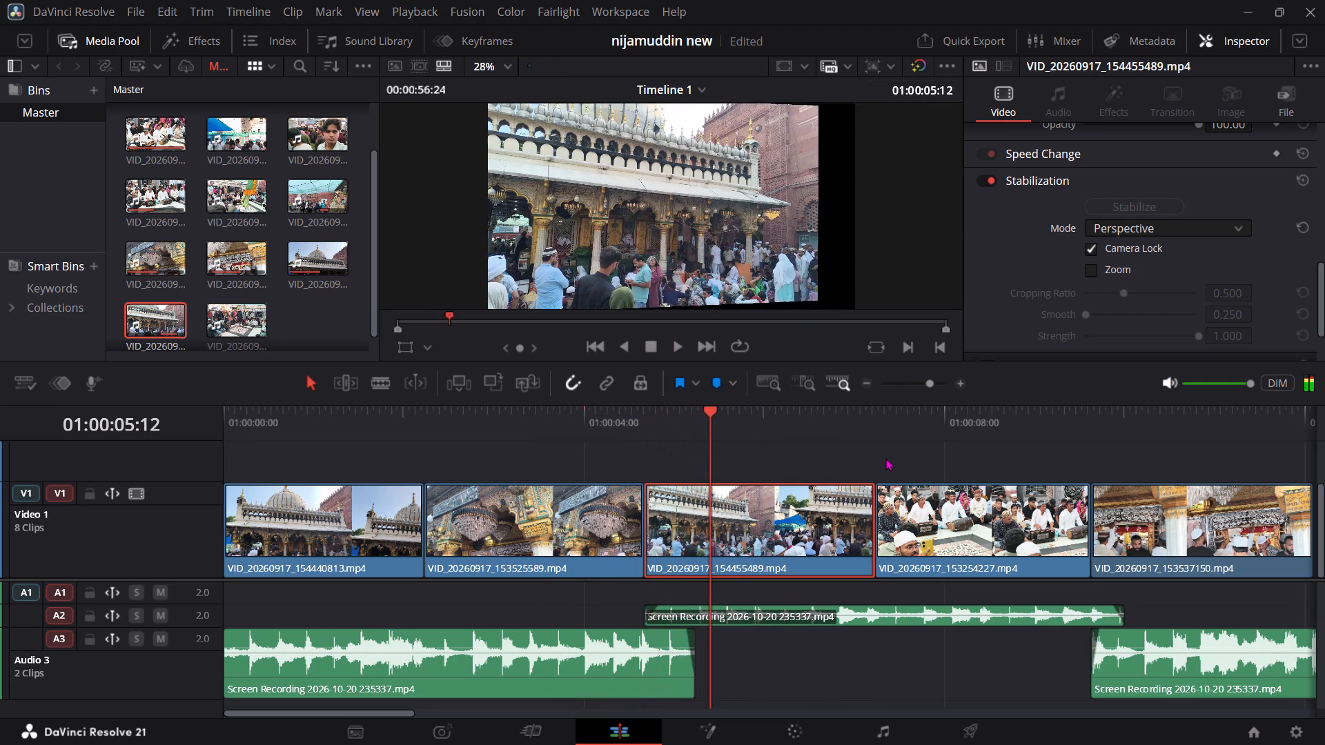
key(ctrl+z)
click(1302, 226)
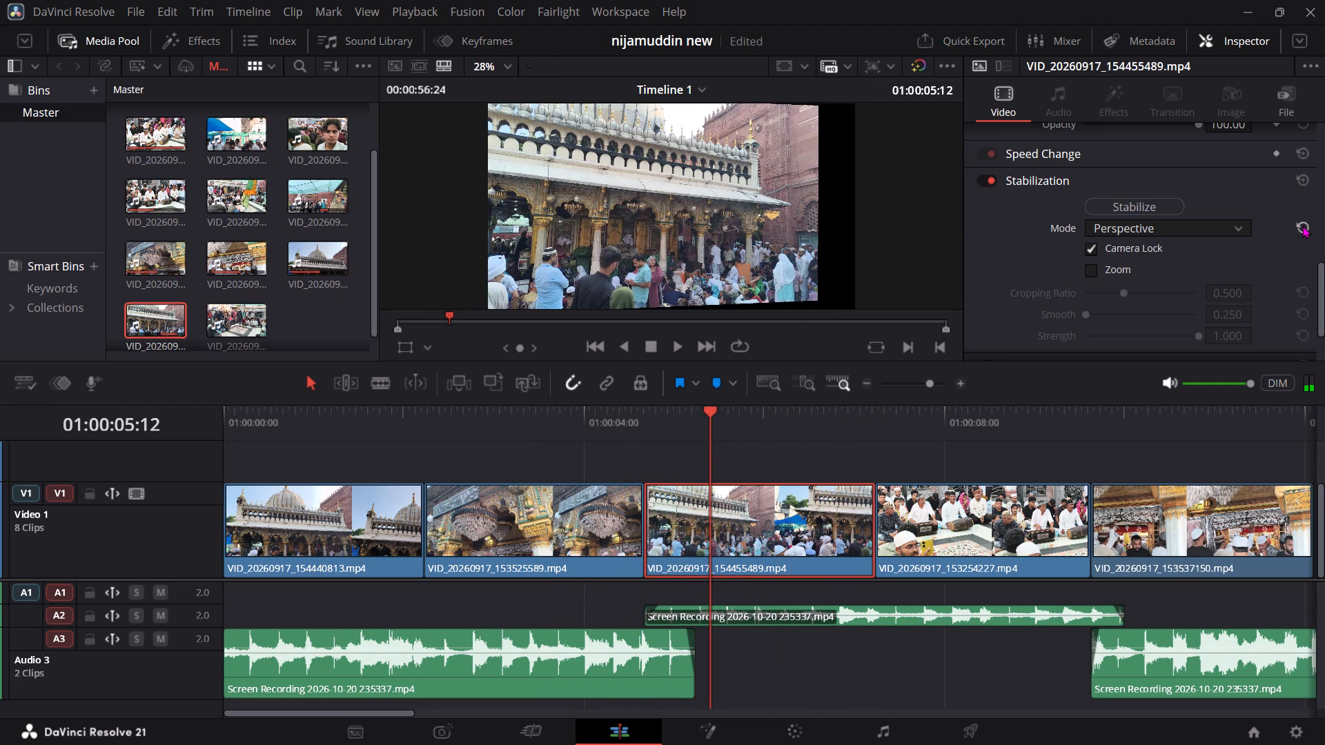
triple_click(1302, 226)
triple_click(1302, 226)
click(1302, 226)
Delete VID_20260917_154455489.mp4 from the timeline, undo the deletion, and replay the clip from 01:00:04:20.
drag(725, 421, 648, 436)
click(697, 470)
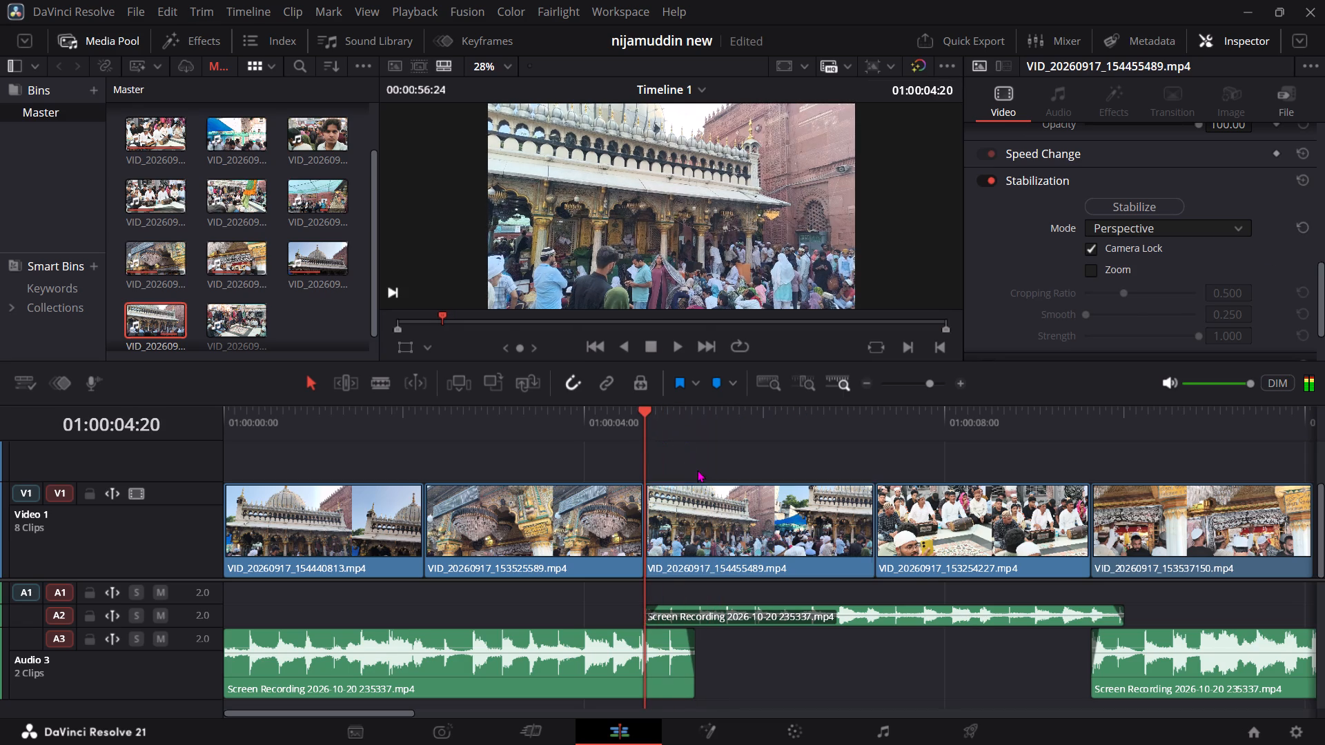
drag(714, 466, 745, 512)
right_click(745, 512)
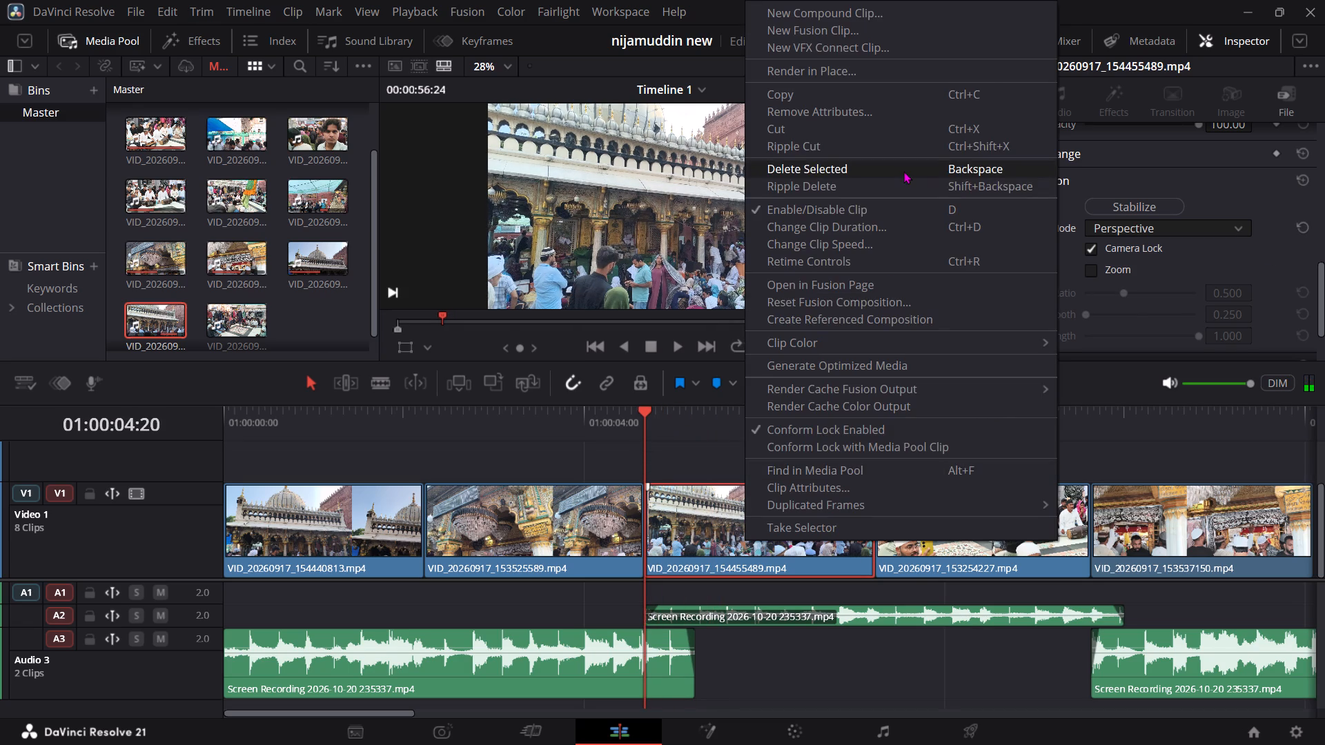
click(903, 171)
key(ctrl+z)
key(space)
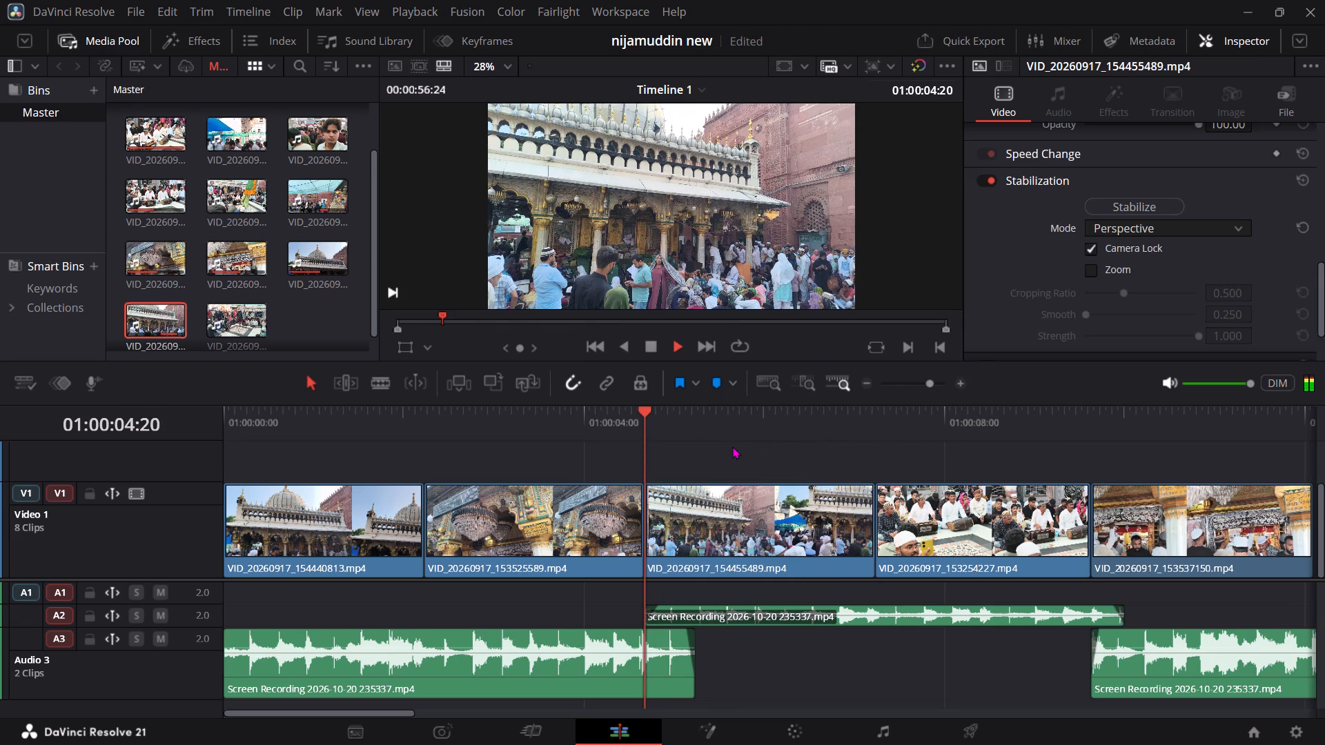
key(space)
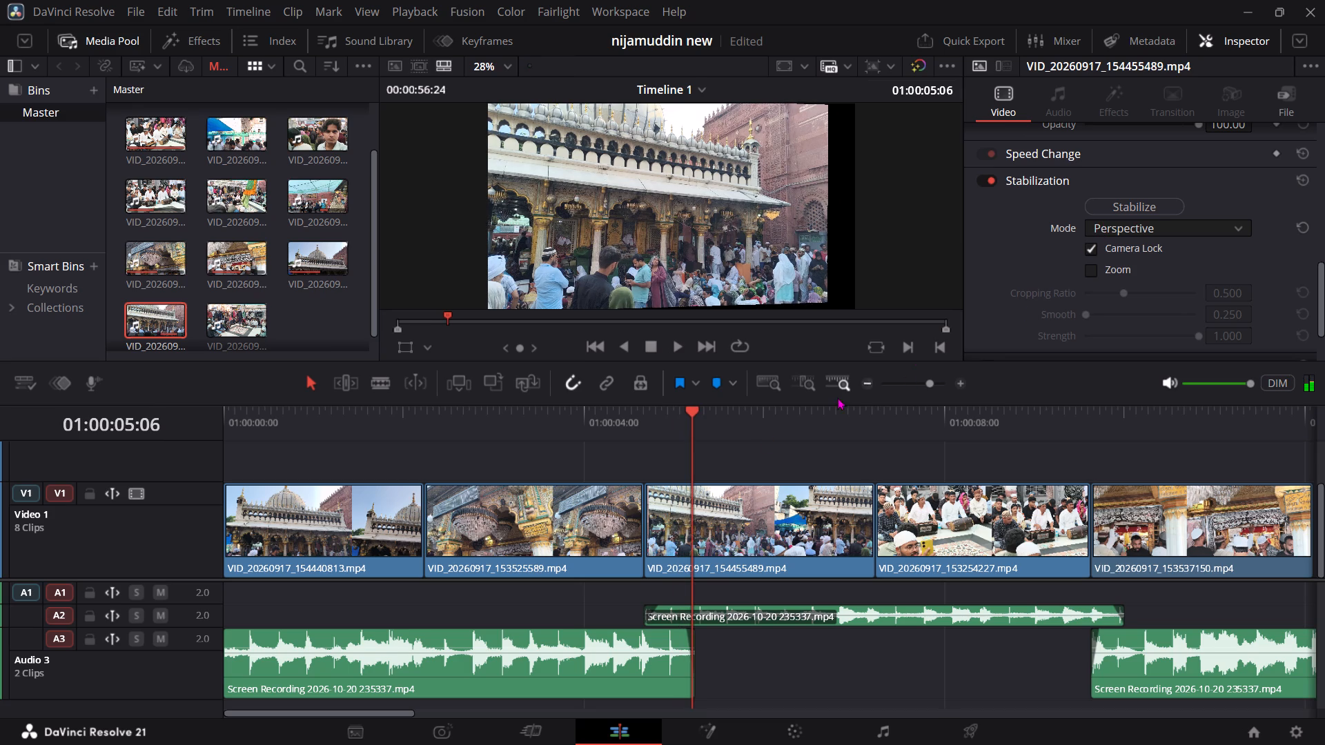
Turn off Camera Lock for VID_20260917_154455489.mp4 and stabilize it again in Perspective mode with Zoom off.
drag(703, 421, 650, 426)
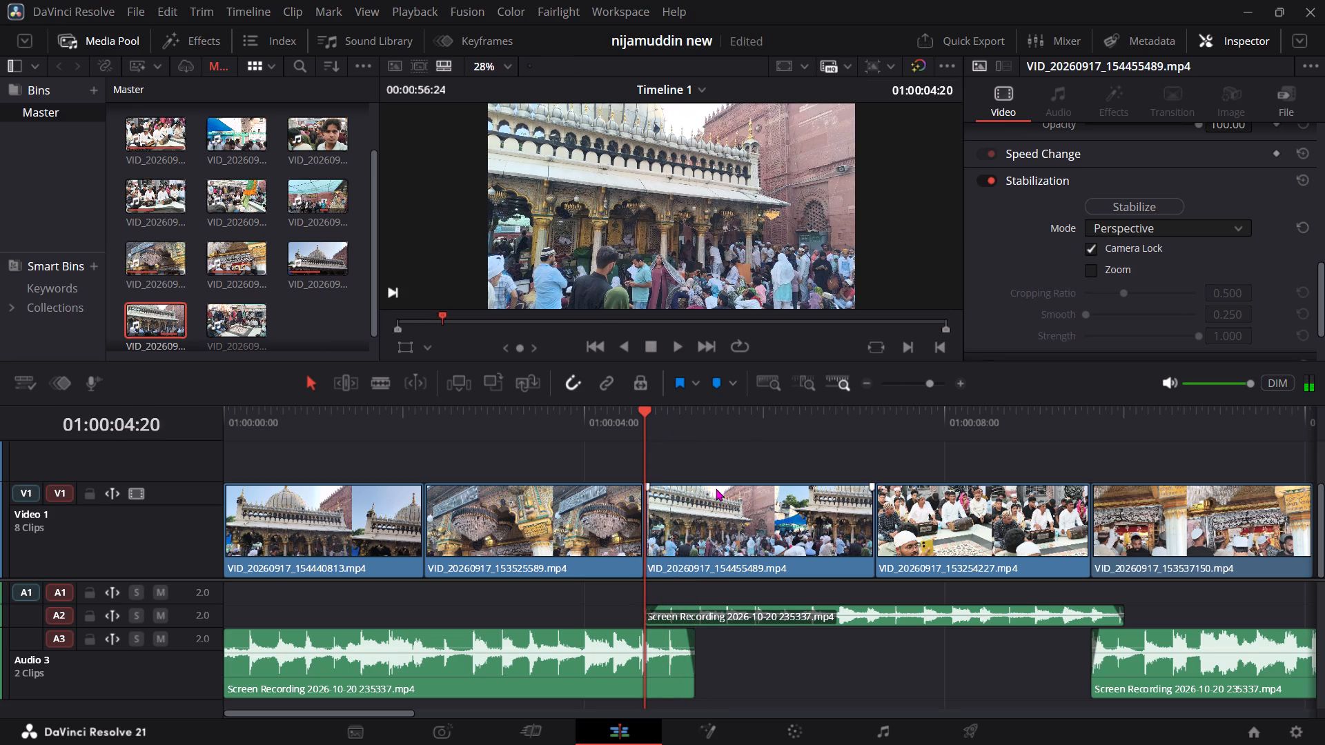
click(716, 497)
right_click(717, 499)
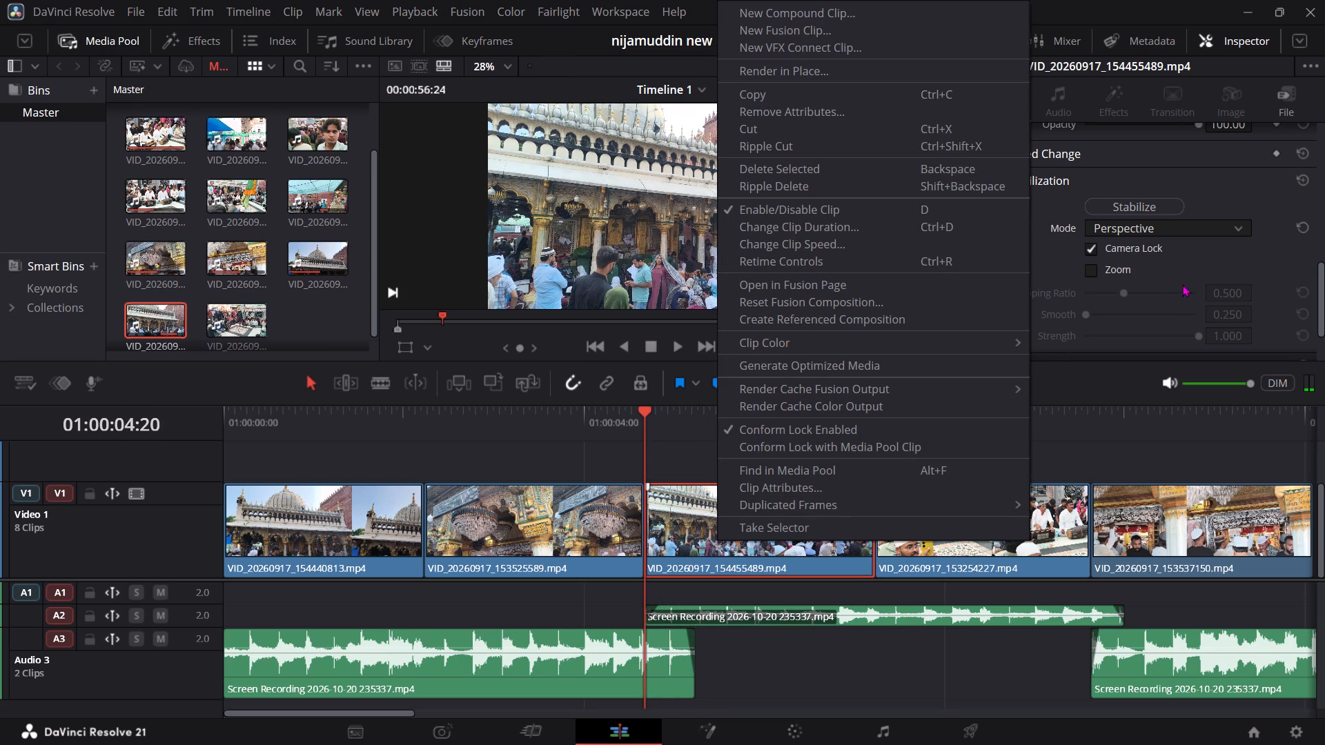
click(1190, 275)
click(1092, 252)
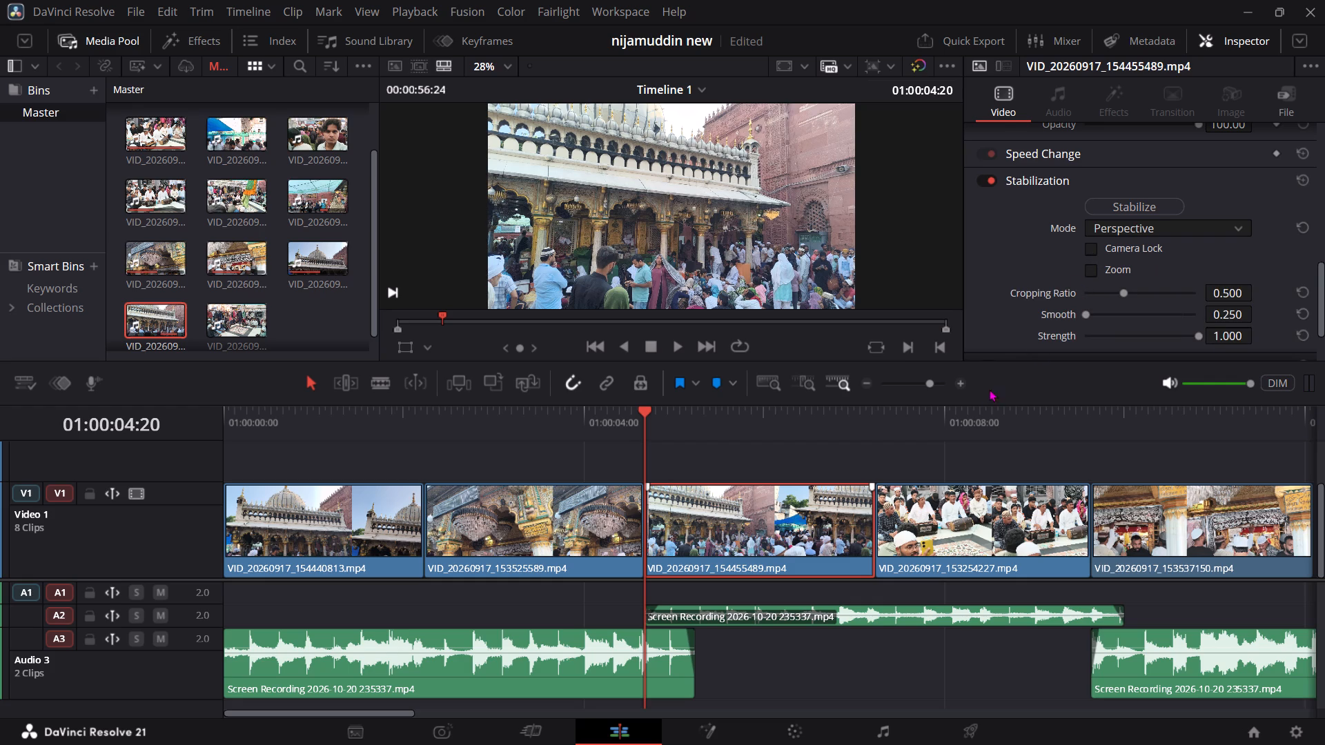
key(space)
key(space)
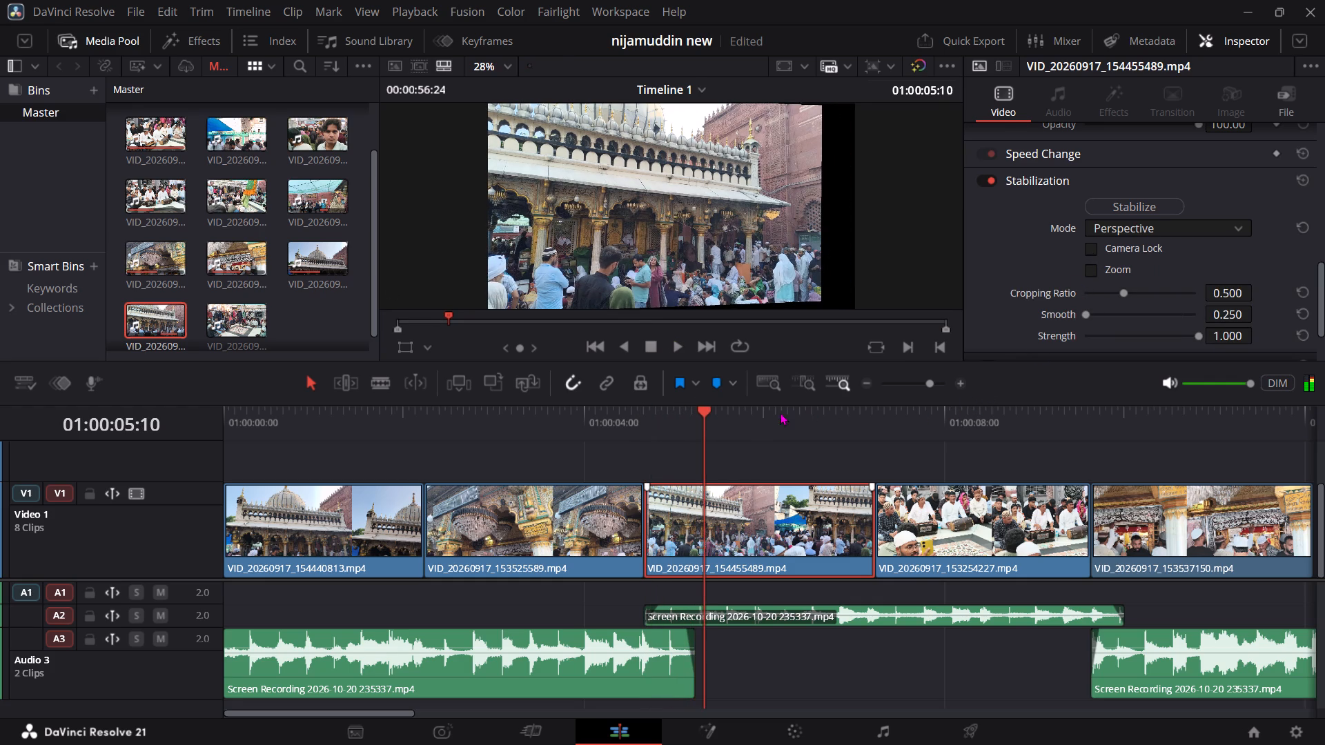
drag(769, 413, 678, 415)
click(1304, 225)
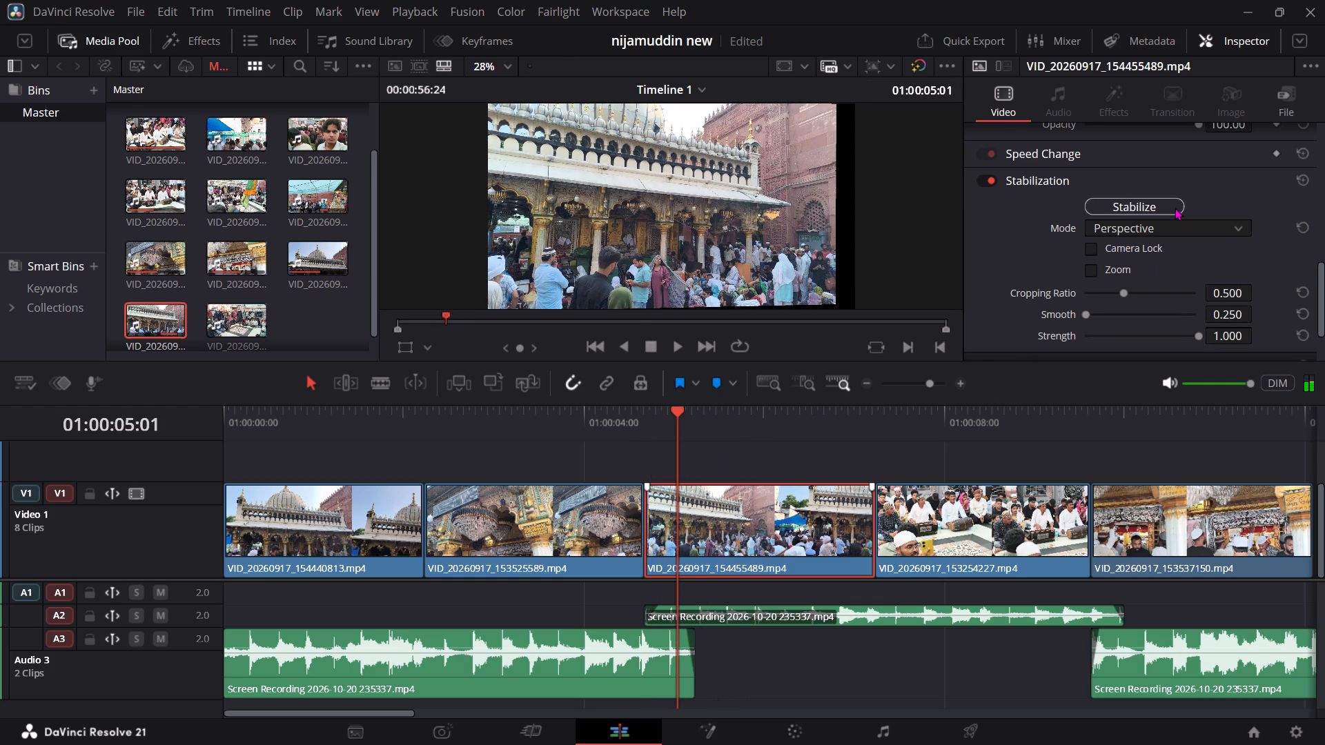
click(1175, 208)
Replay the stabilized VID_20260917_154455489.mp4 and examine its steadiness, tilt and frame edges up to 01:00:07:02.
key(space)
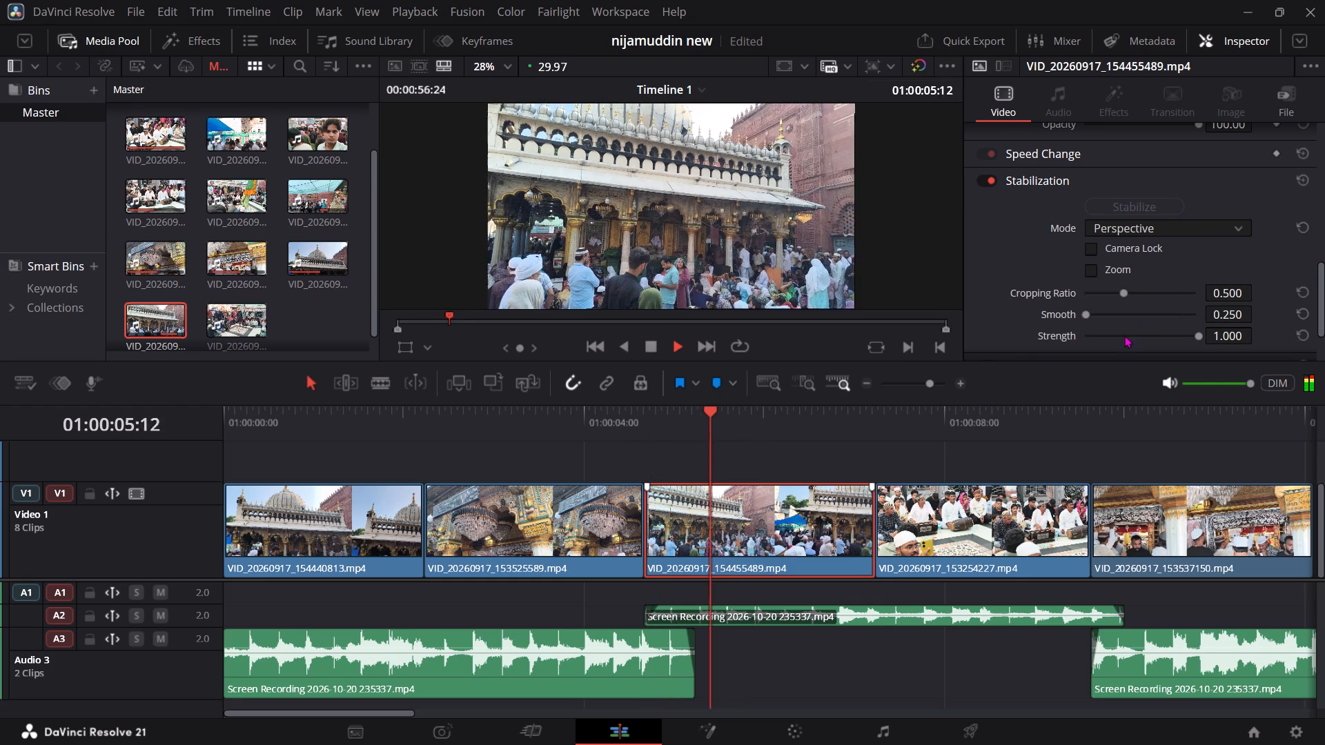
key(space)
drag(883, 419, 615, 435)
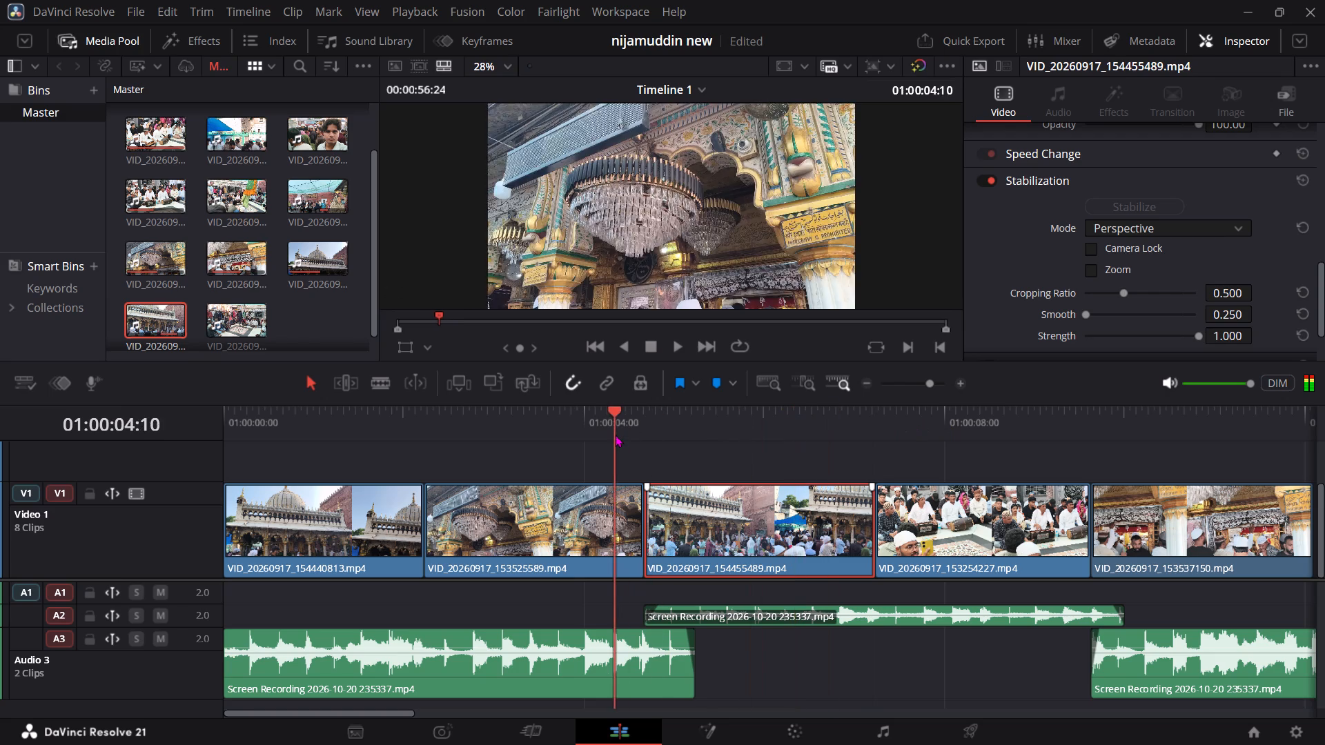
drag(615, 435, 638, 441)
key(space)
key(space)
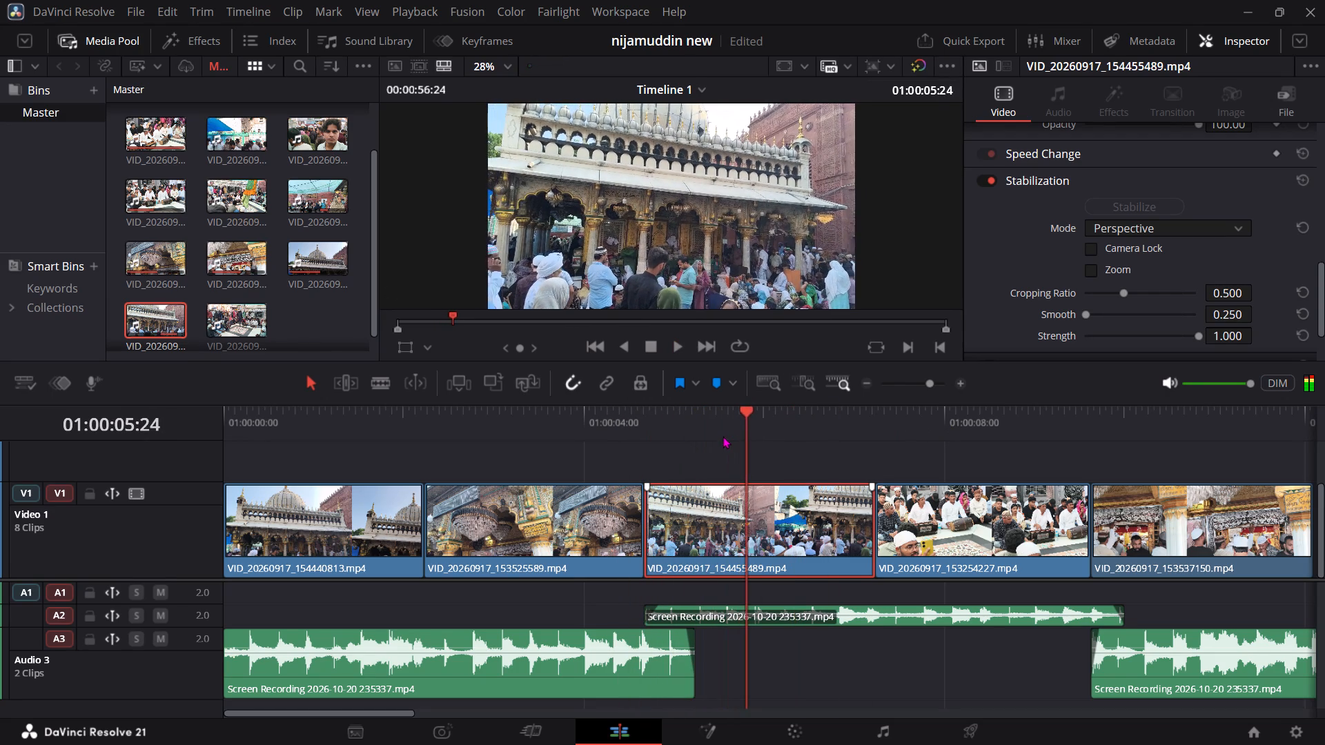
drag(715, 430, 661, 418)
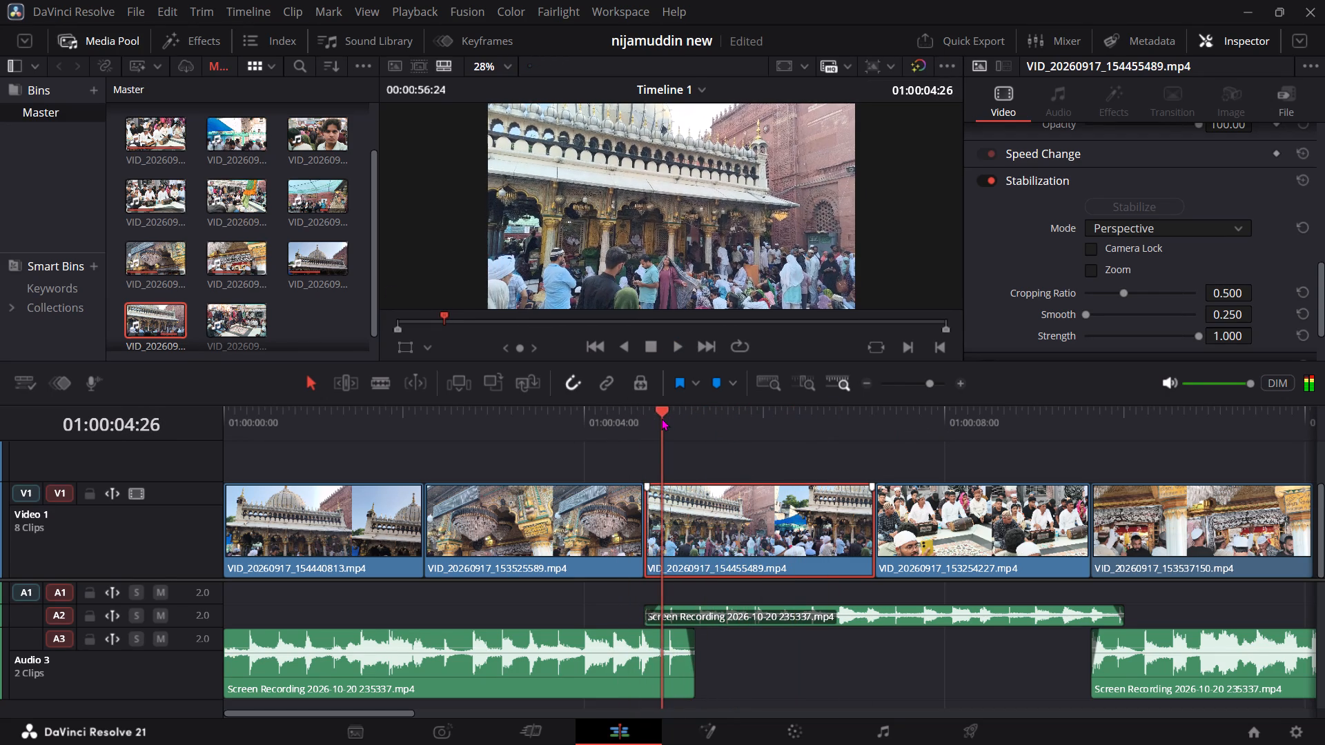
drag(661, 418, 678, 416)
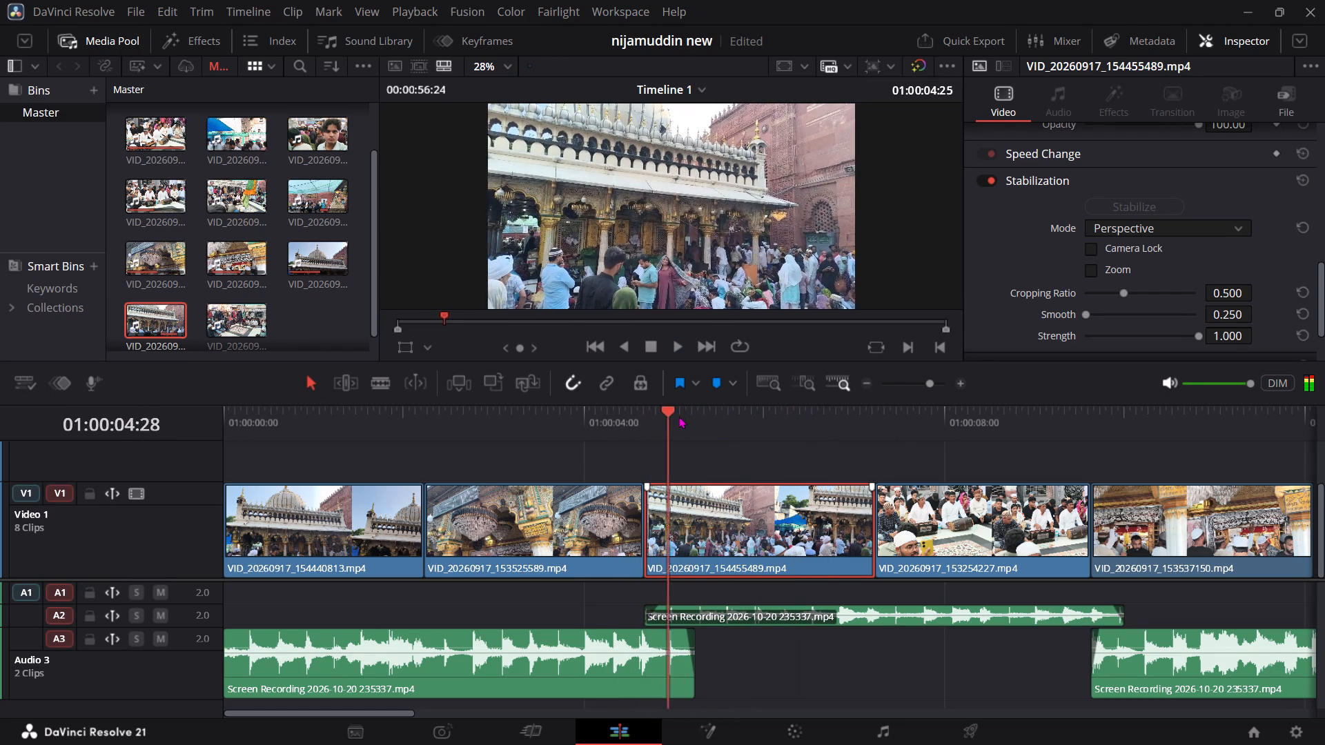
drag(678, 416, 678, 446)
scroll(1023, 292, up, 5)
scroll(1066, 216, up, 1)
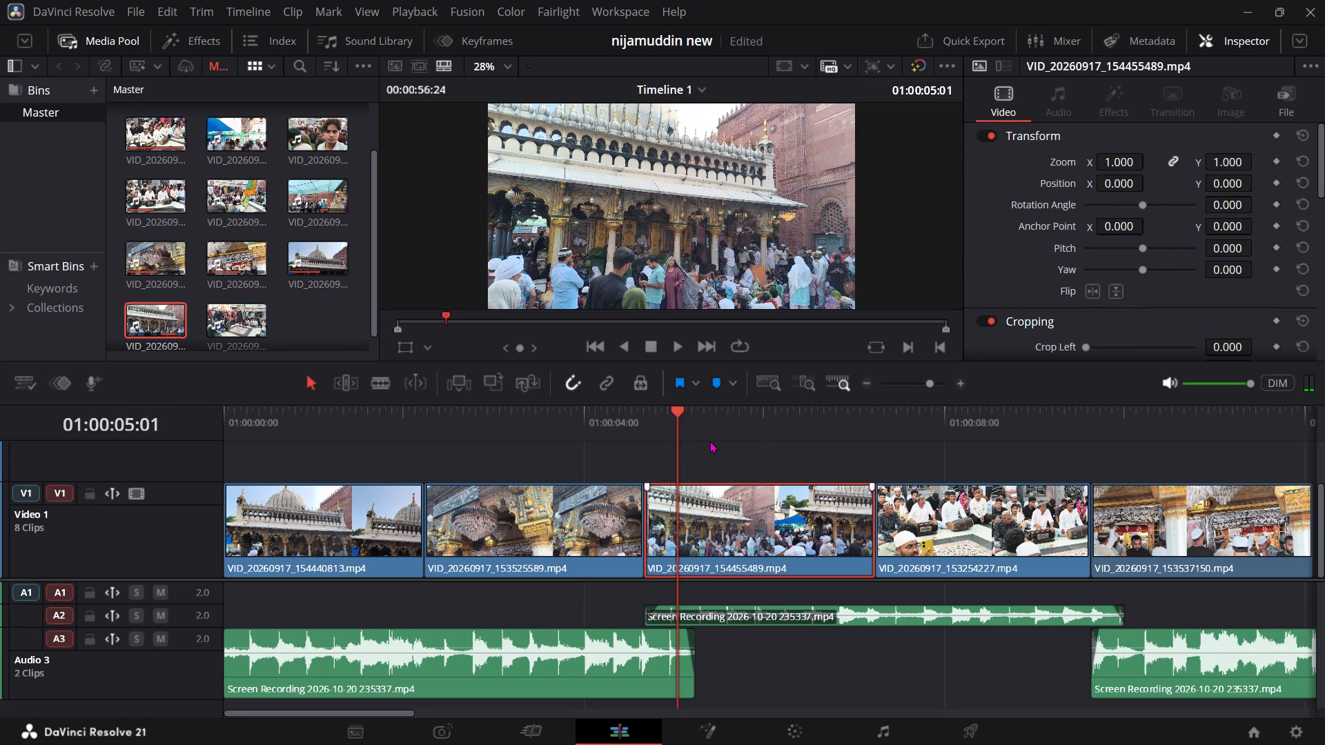
drag(695, 433, 848, 477)
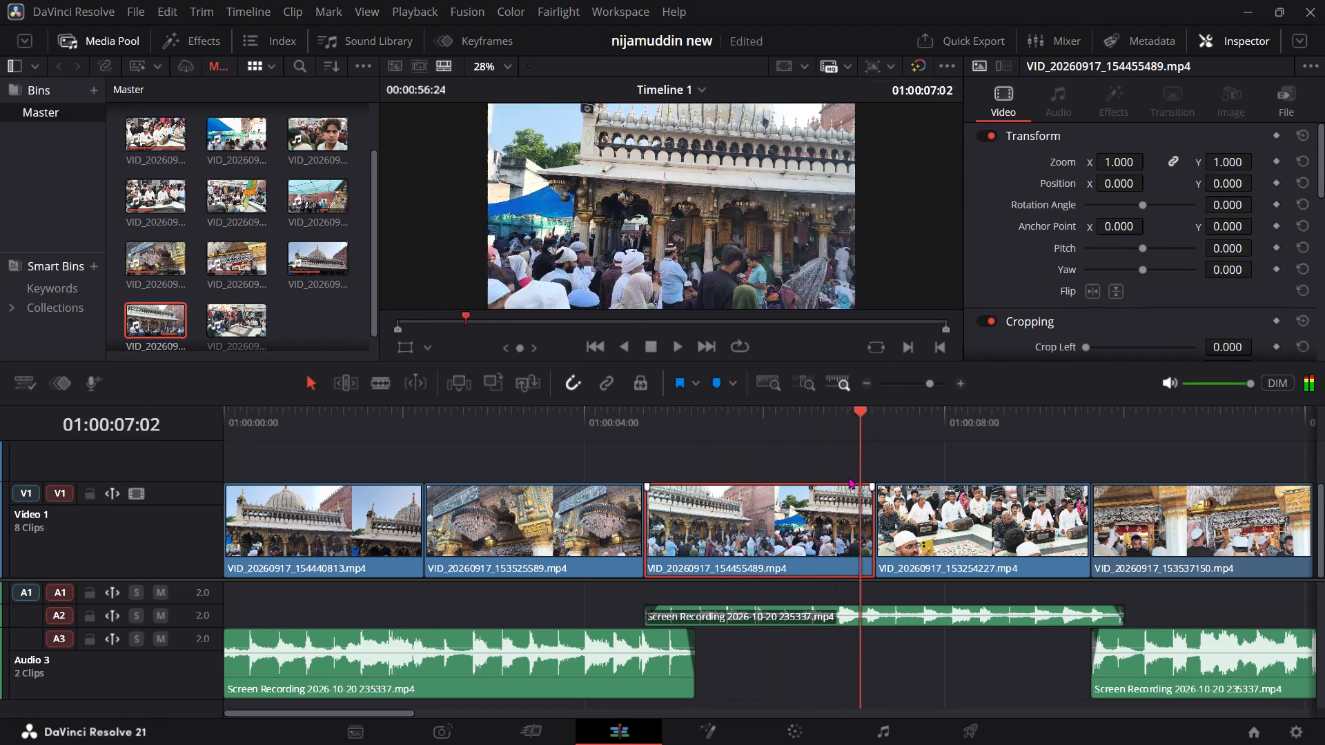
drag(848, 477, 764, 476)
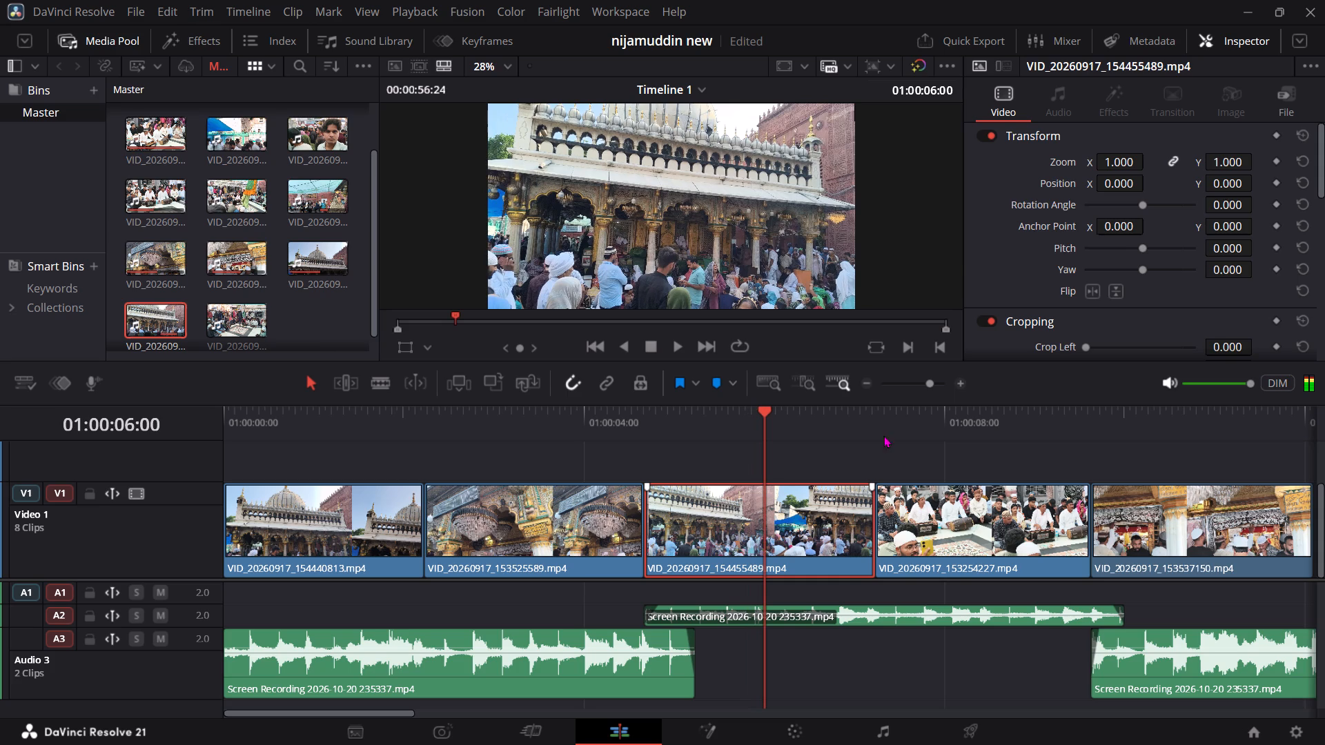
At 01:00:05:14, set the rotation angle of VID_20260917_154455489.mp4 to 2.750.
drag(760, 421, 737, 424)
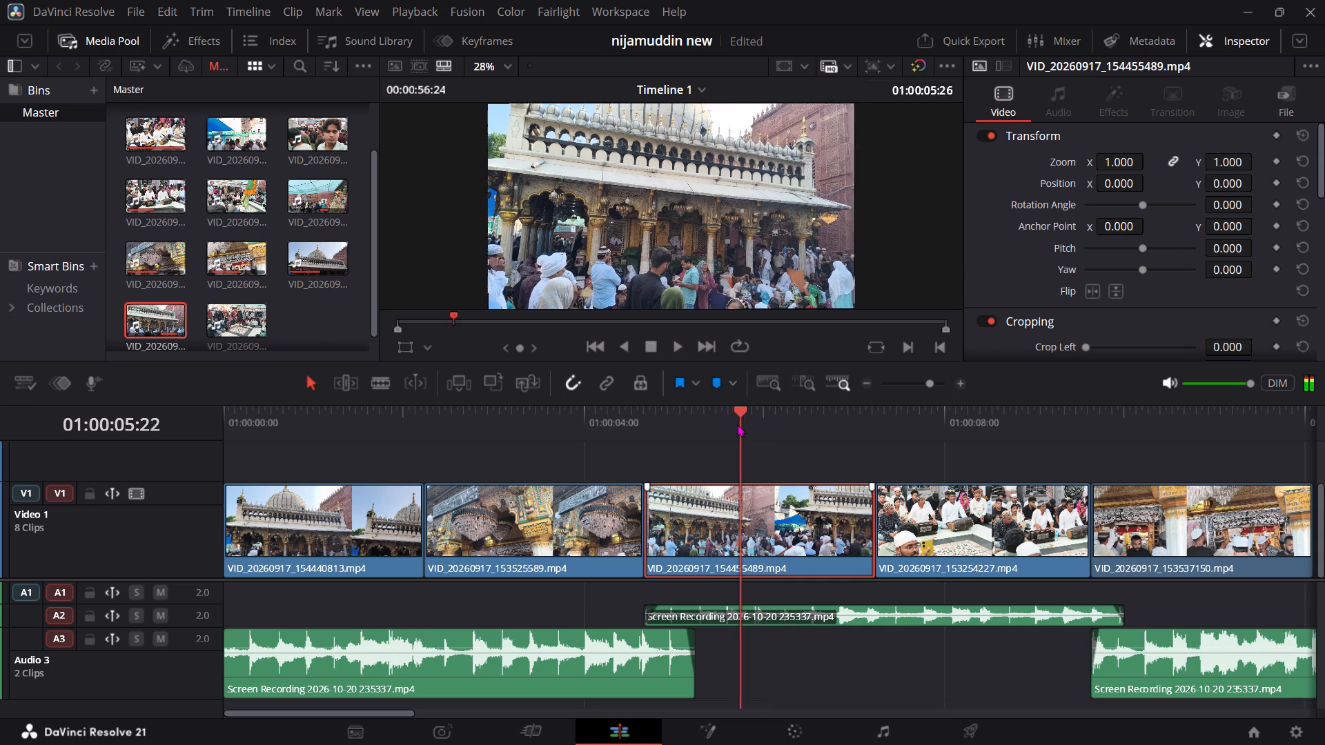
drag(737, 424, 717, 427)
drag(1144, 206, 1137, 211)
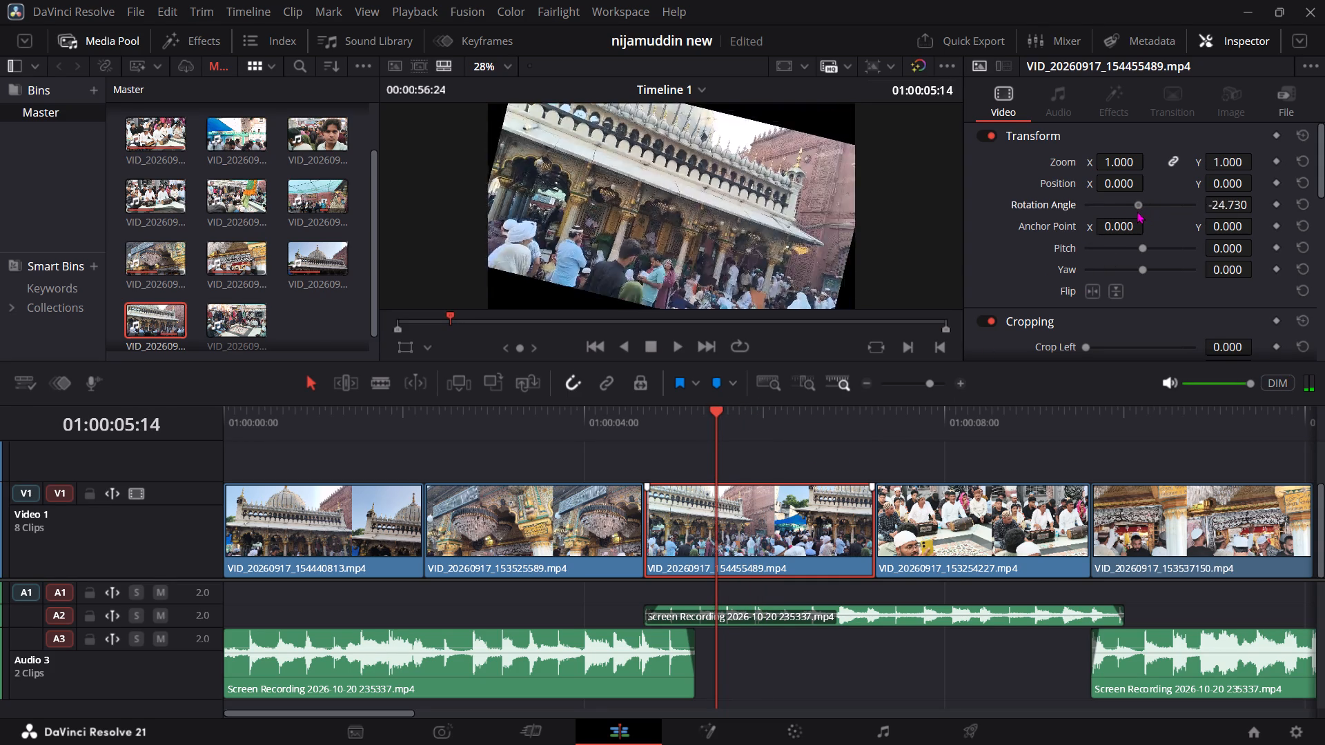
drag(1137, 211, 1142, 214)
Reframe VID_20260917_154455489.mp4 to fill the frame with zoom 1.430 and position X 297, Y 141.
drag(1117, 164, 1226, 204)
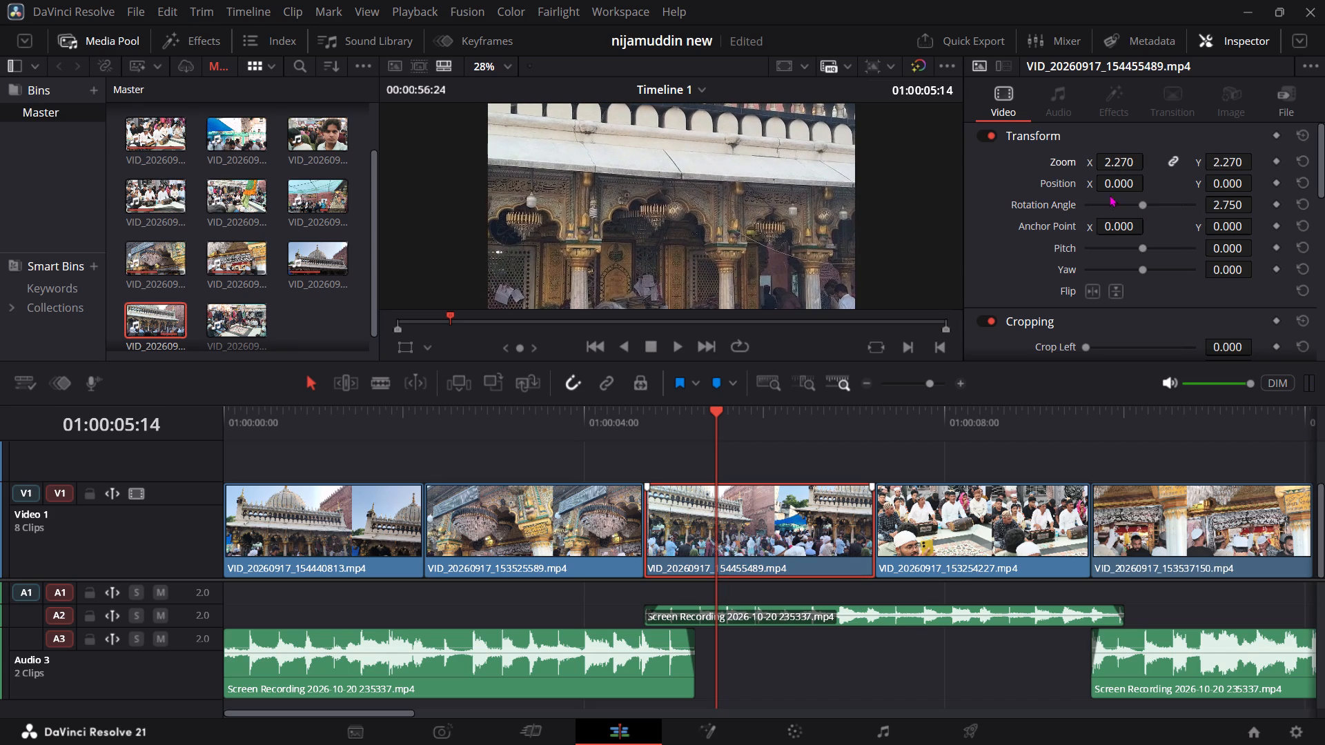
drag(1117, 181, 671, 372)
drag(1217, 185, 834, 372)
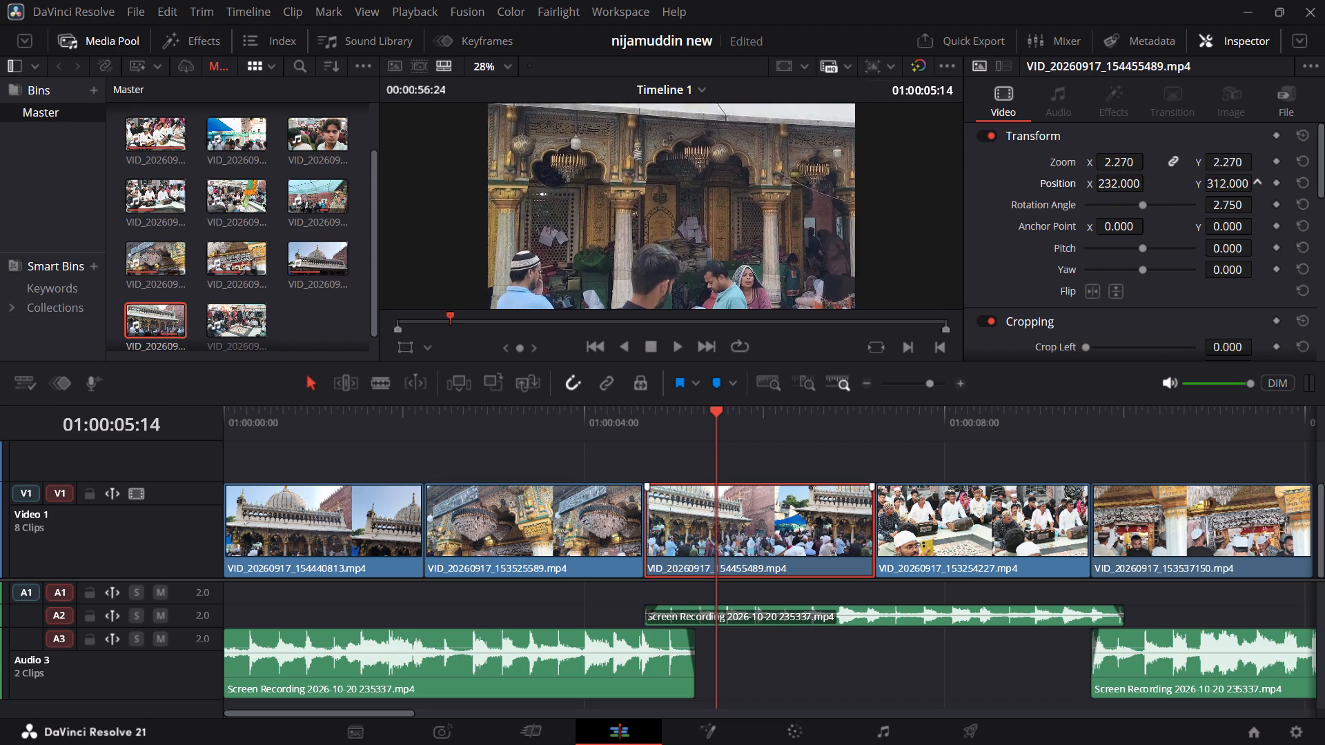
drag(834, 372, 881, 372)
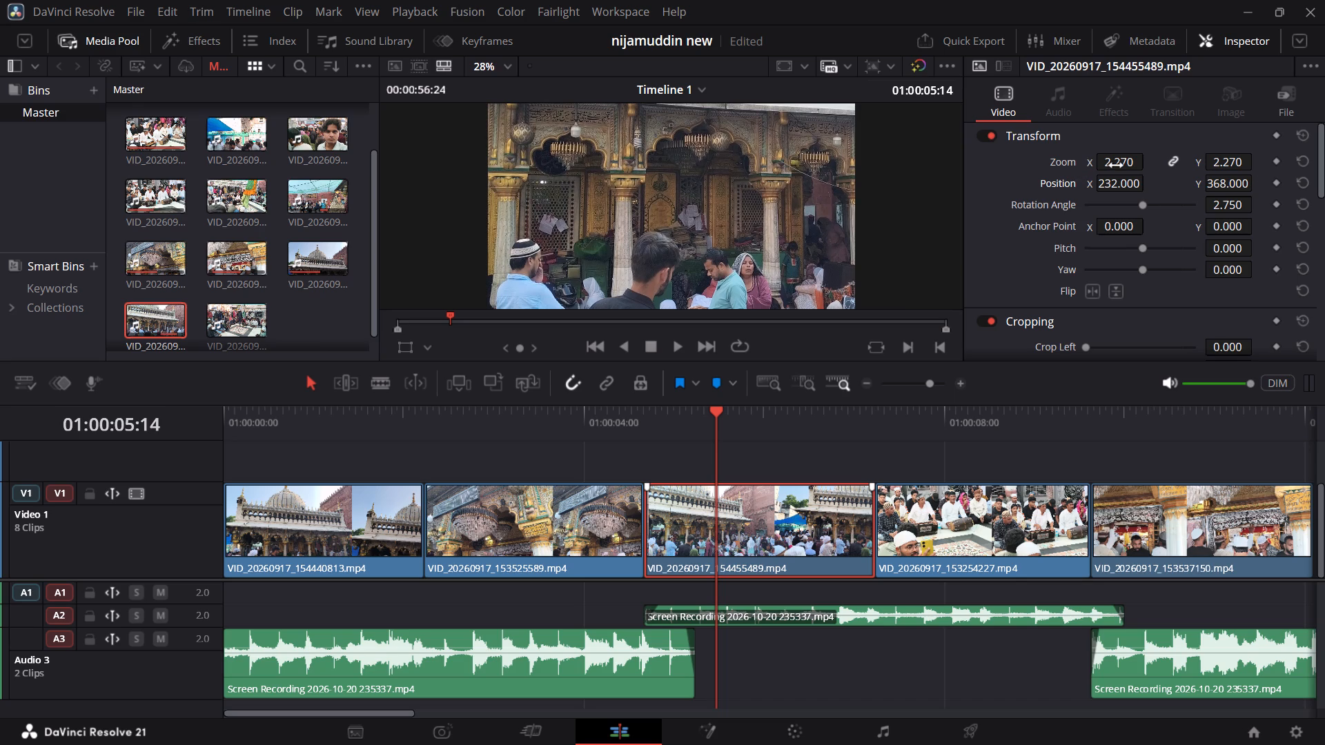
drag(1116, 166, 1062, 166)
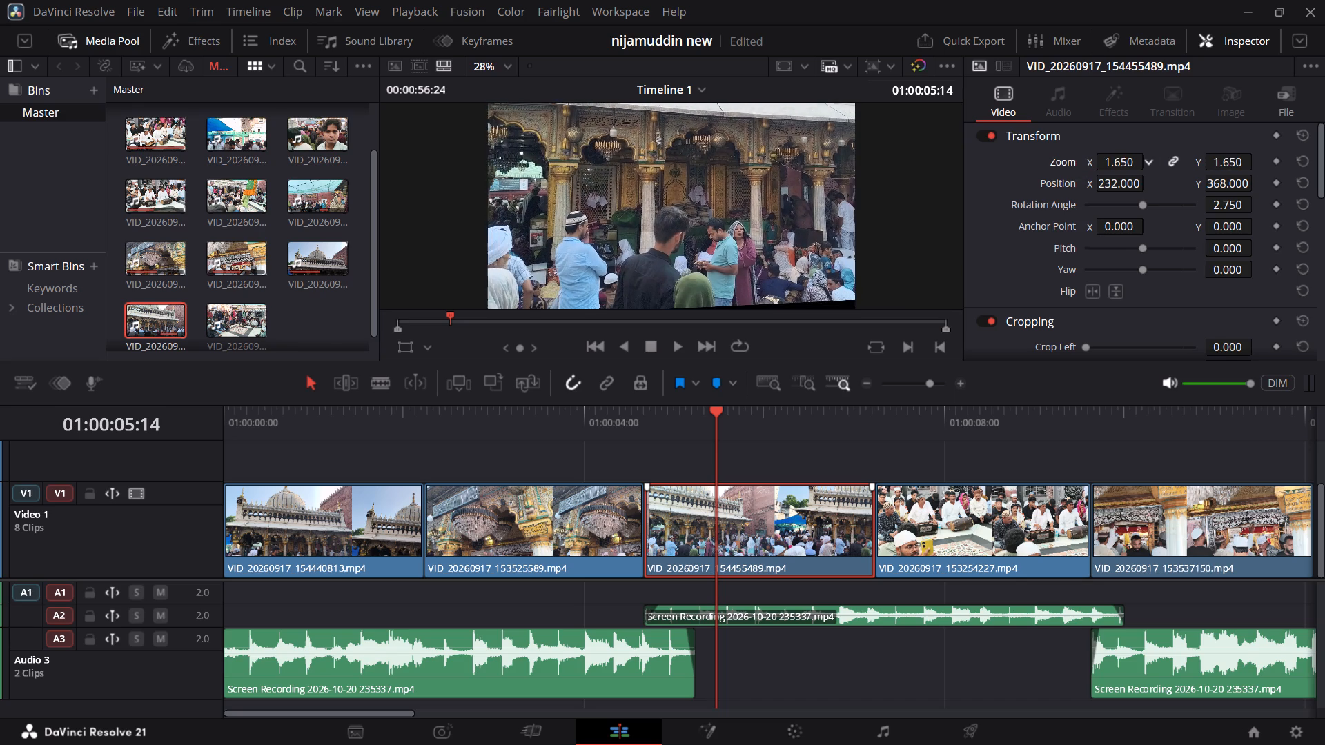
drag(1062, 166, 1058, 166)
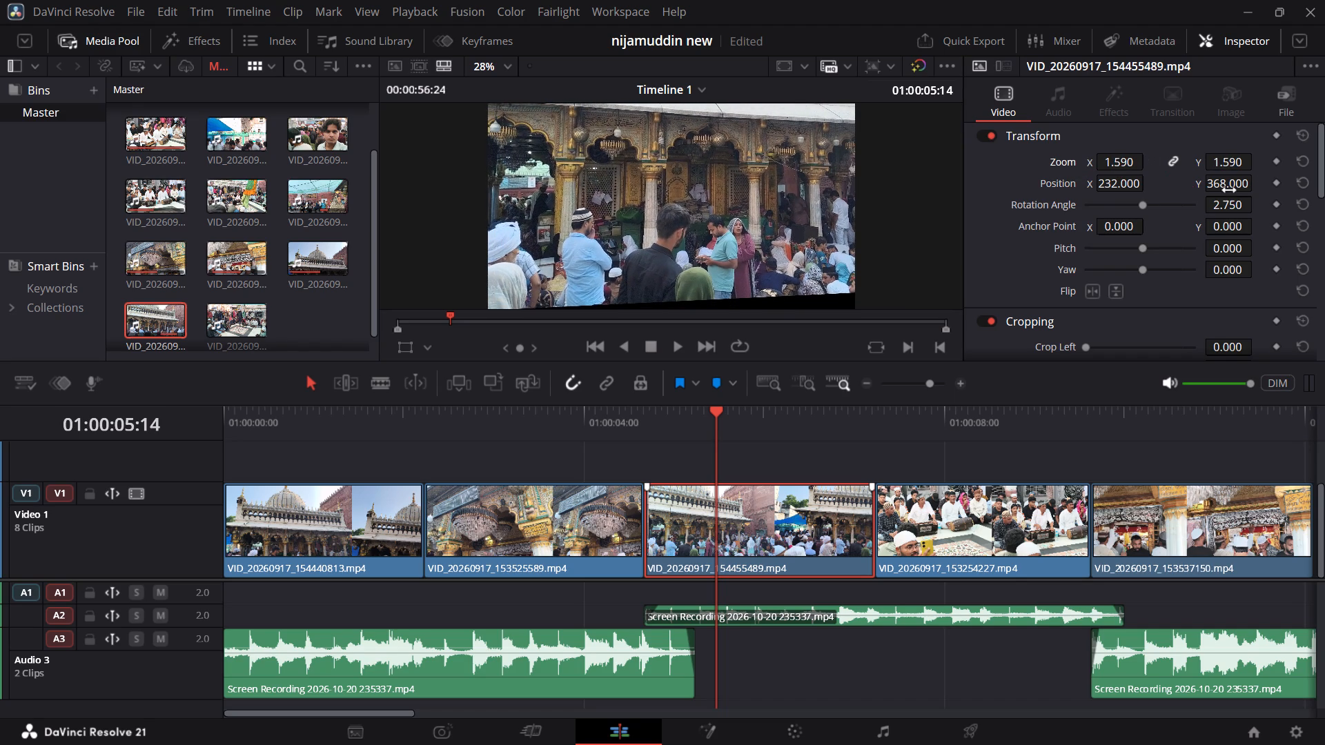
drag(1229, 188, 1146, 183)
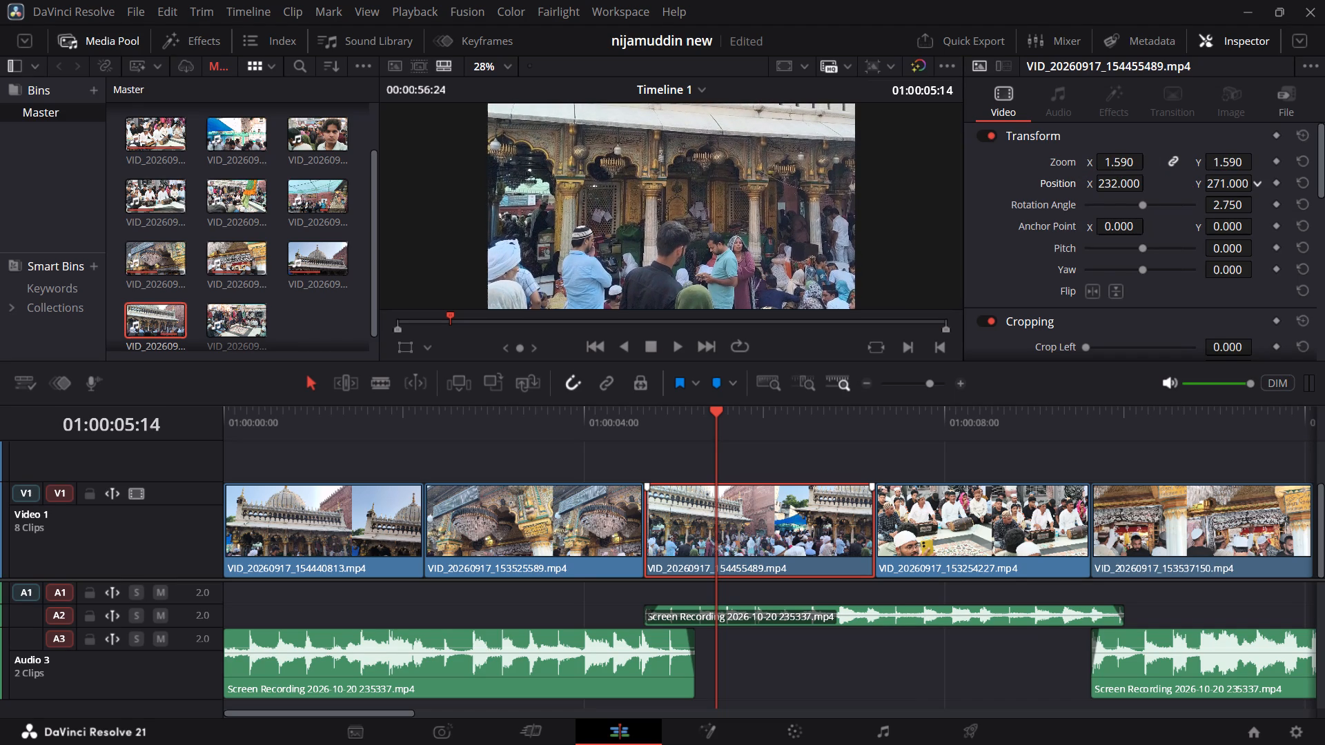
drag(1146, 183, 1142, 181)
drag(1130, 190, 1055, 197)
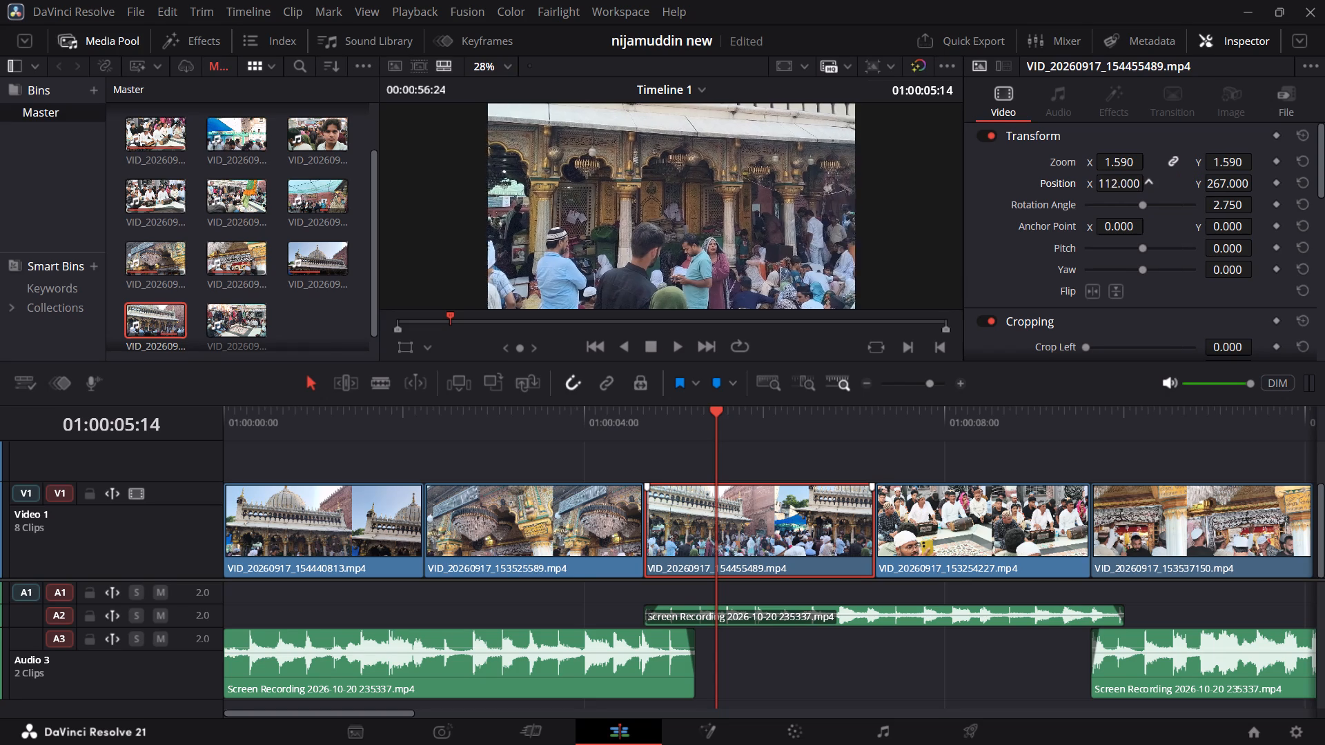
drag(1055, 197, 573, 449)
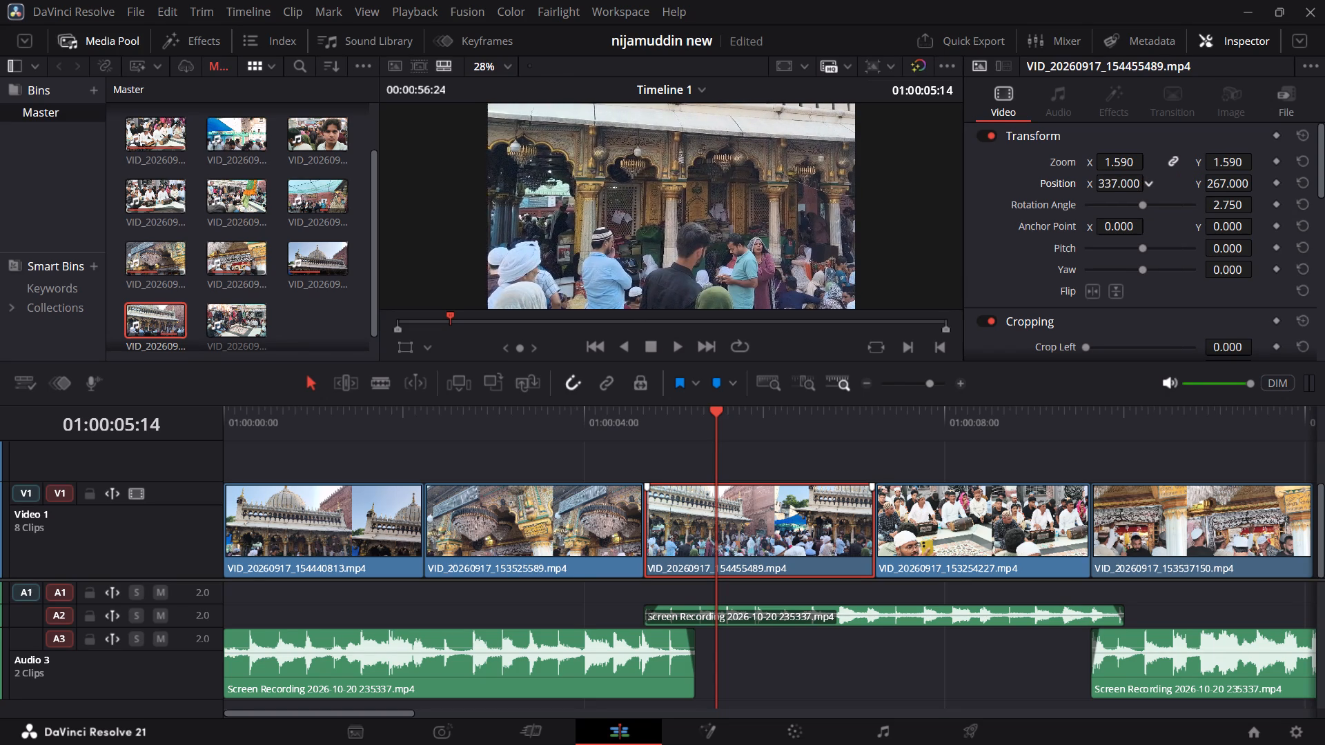
drag(573, 449, 538, 453)
drag(1127, 160, 1117, 157)
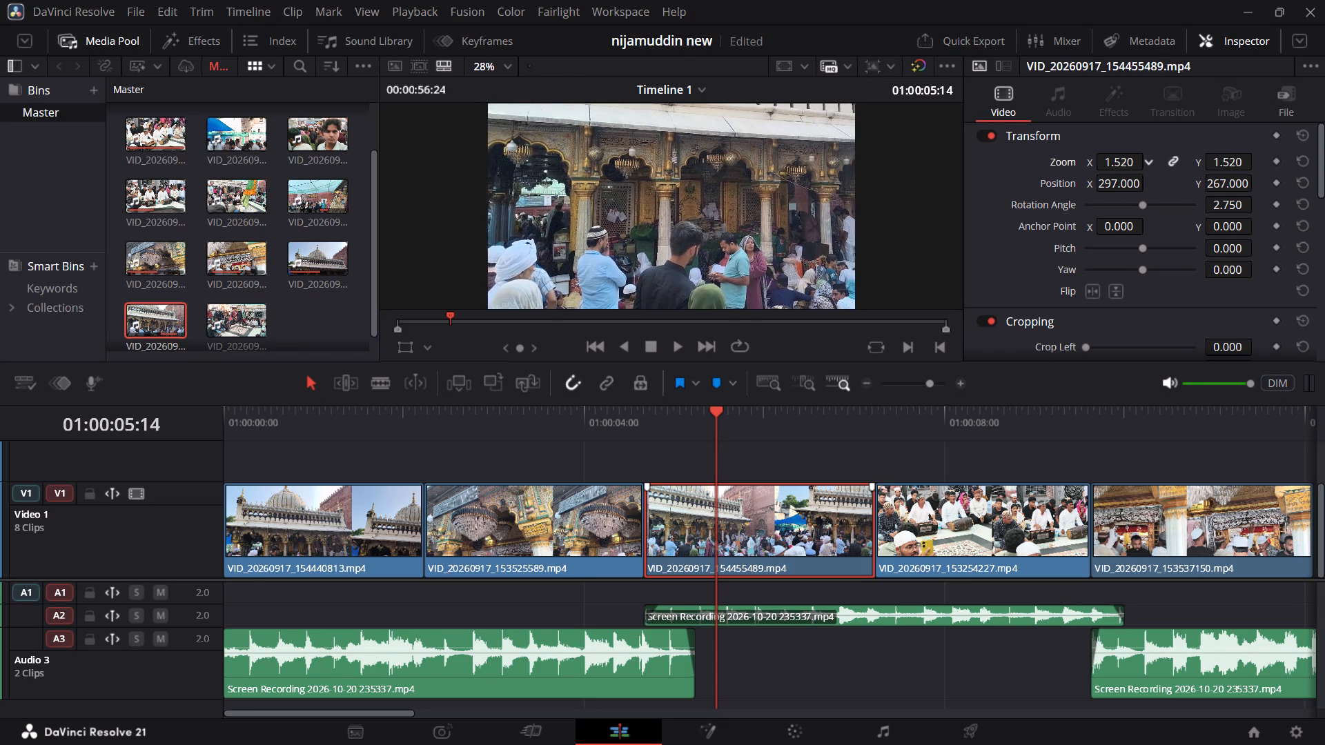
drag(1117, 157, 1112, 157)
drag(1228, 184, 1208, 184)
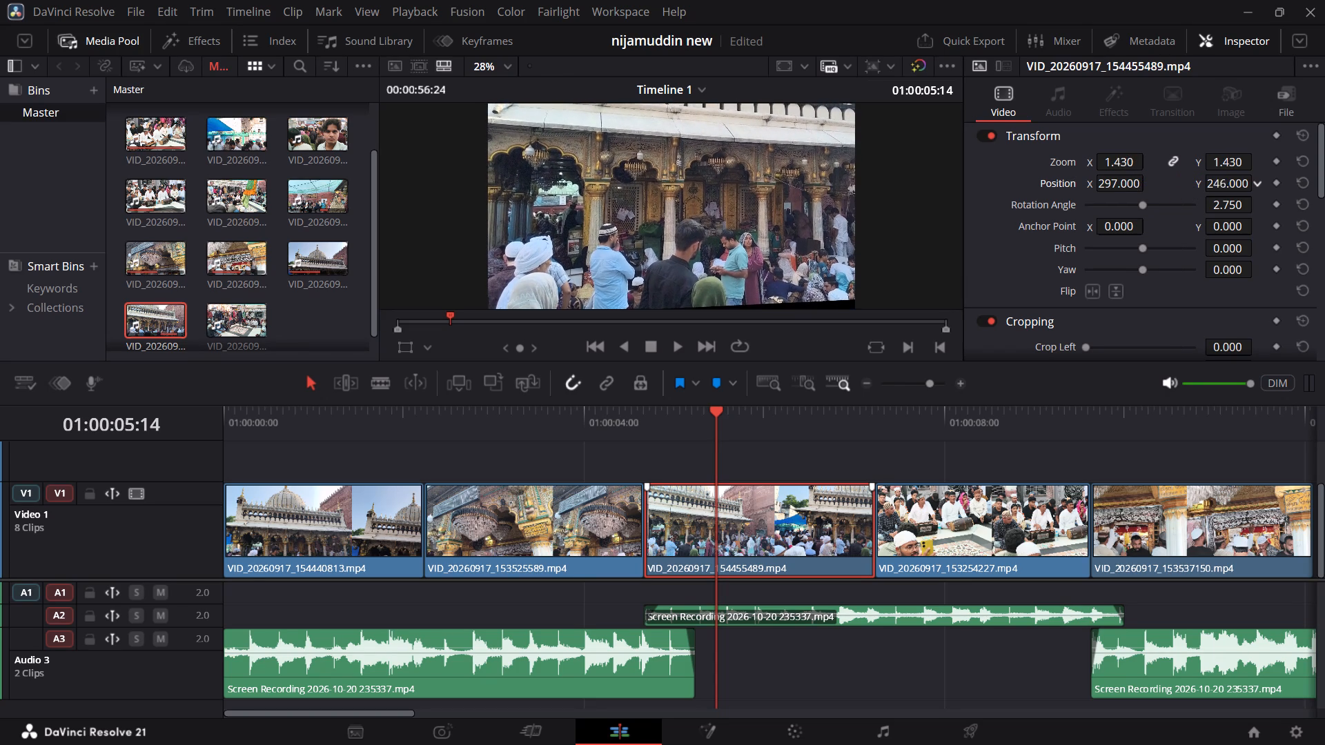
drag(1208, 184, 1119, 194)
Replay the reframed VID_20260917_154455489.mp4, and at 01:00:07:01 set its position to X 79, Y 108.
drag(790, 420, 569, 444)
key(space)
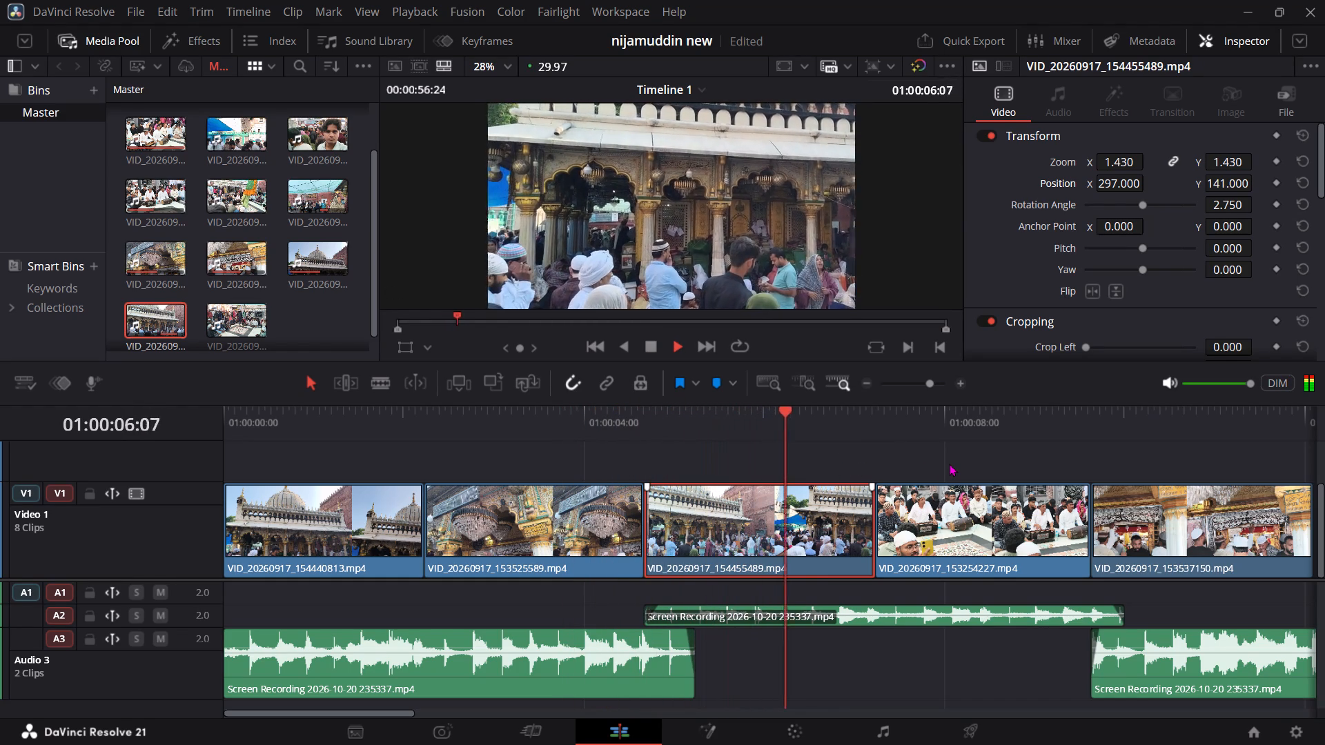
key(space)
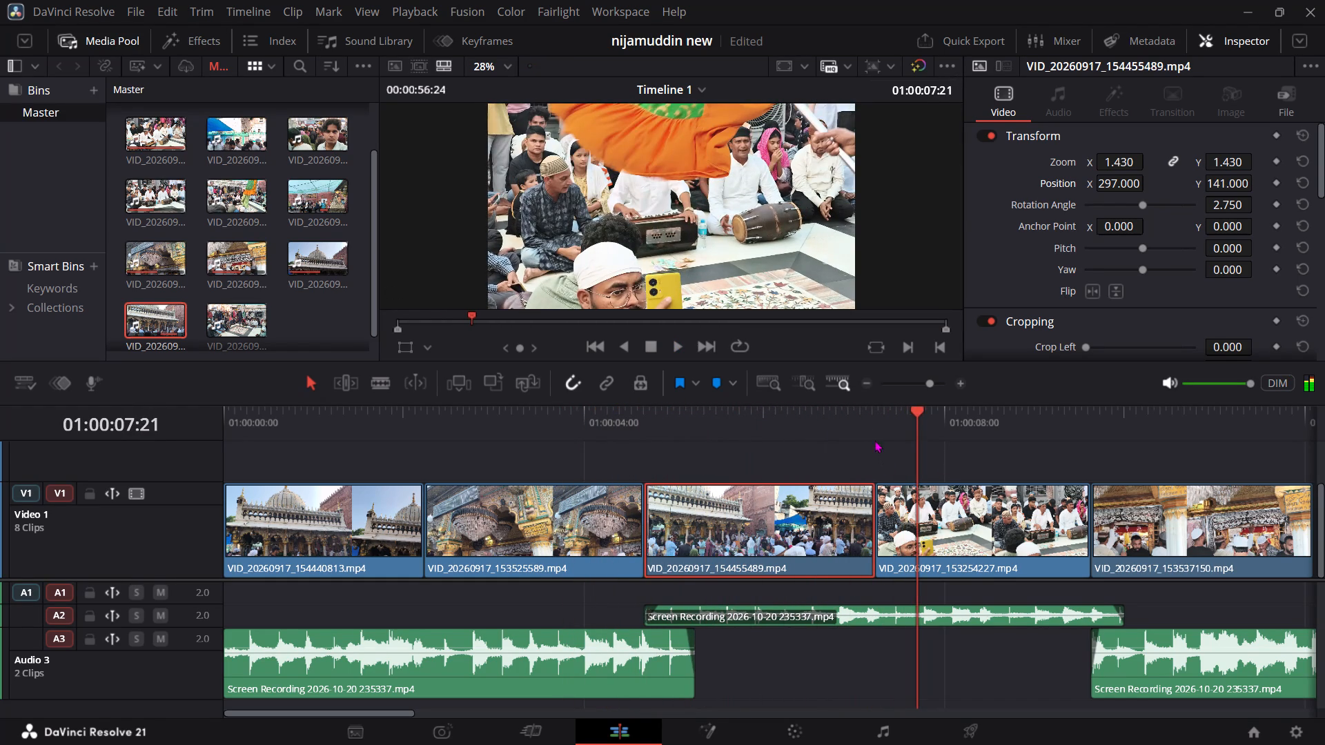
drag(864, 419, 865, 470)
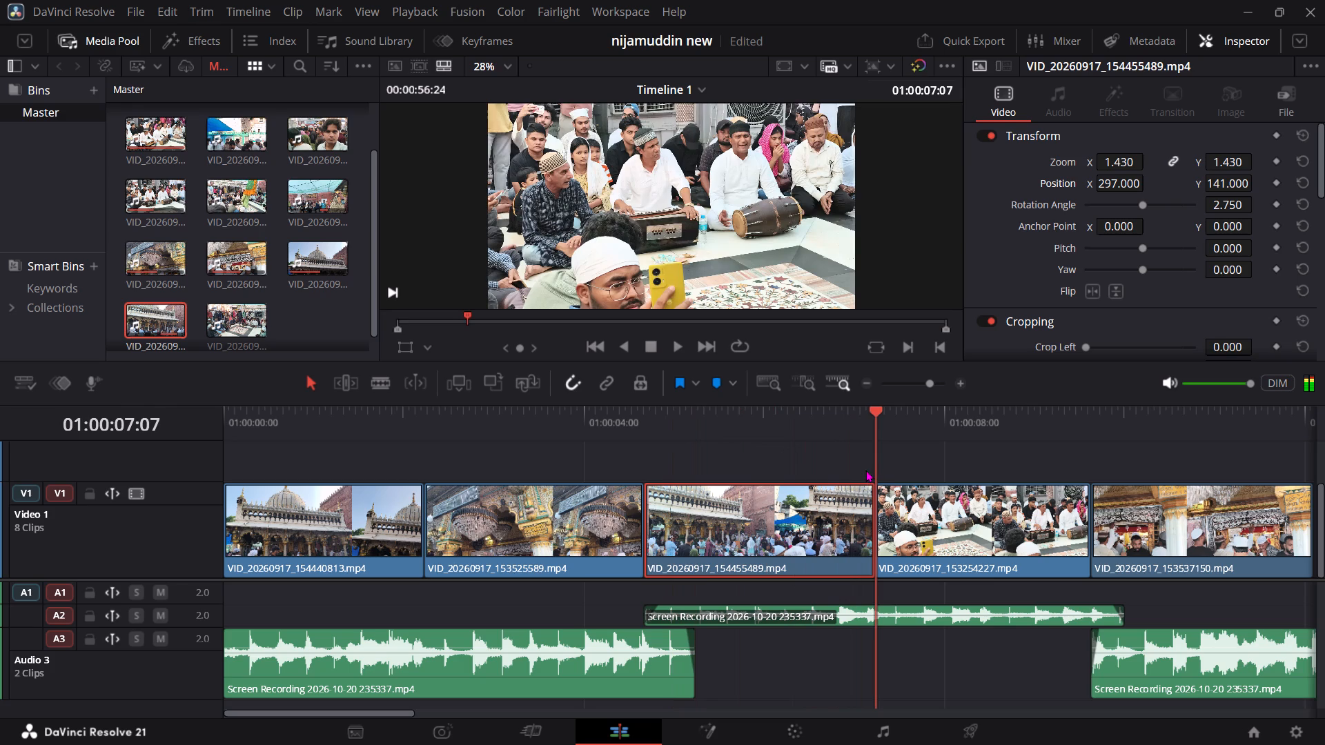
drag(865, 470, 858, 470)
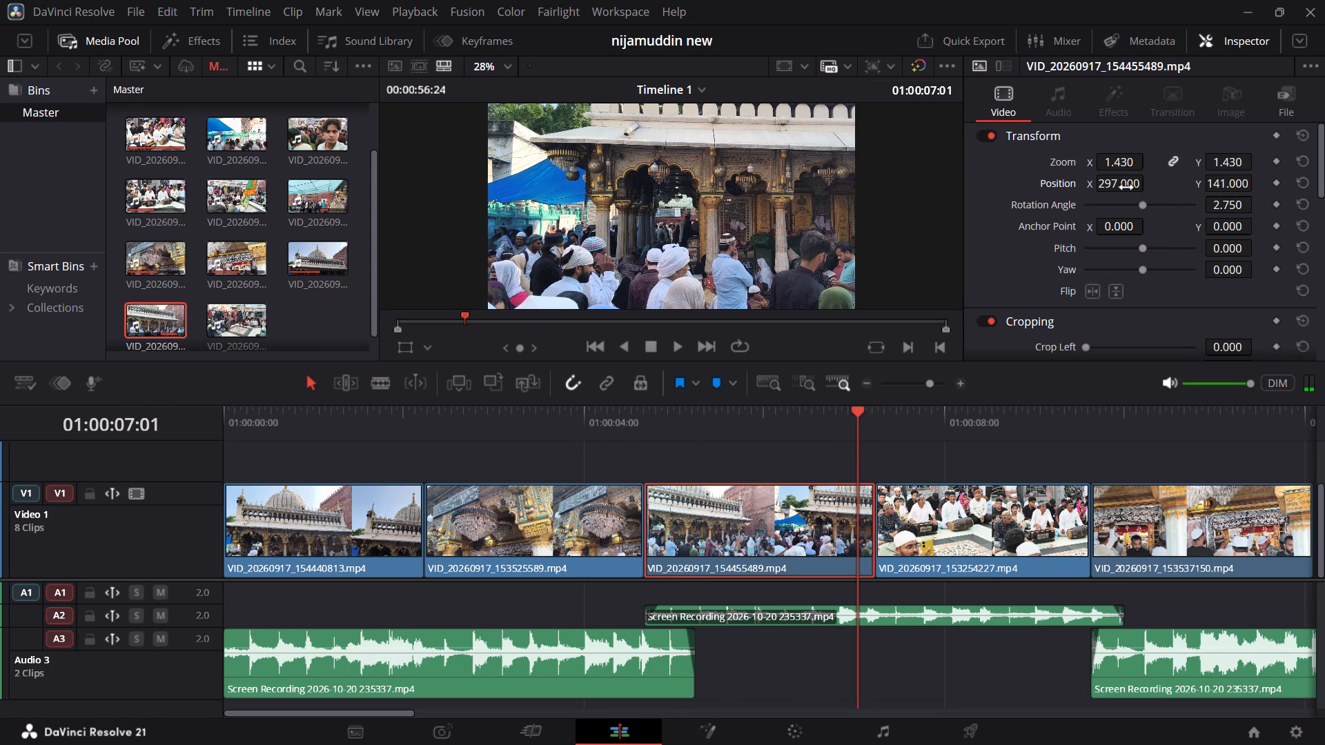
drag(1126, 188, 1065, 193)
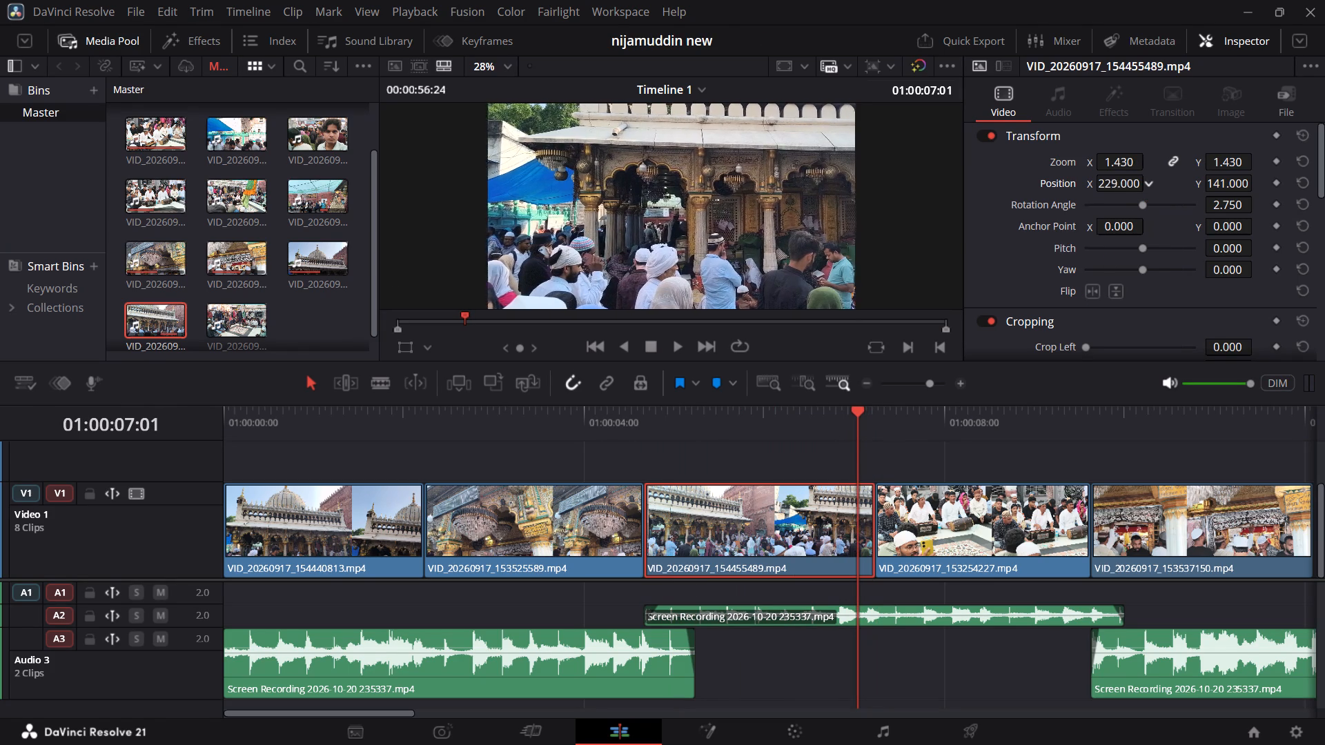
drag(1065, 193, 984, 198)
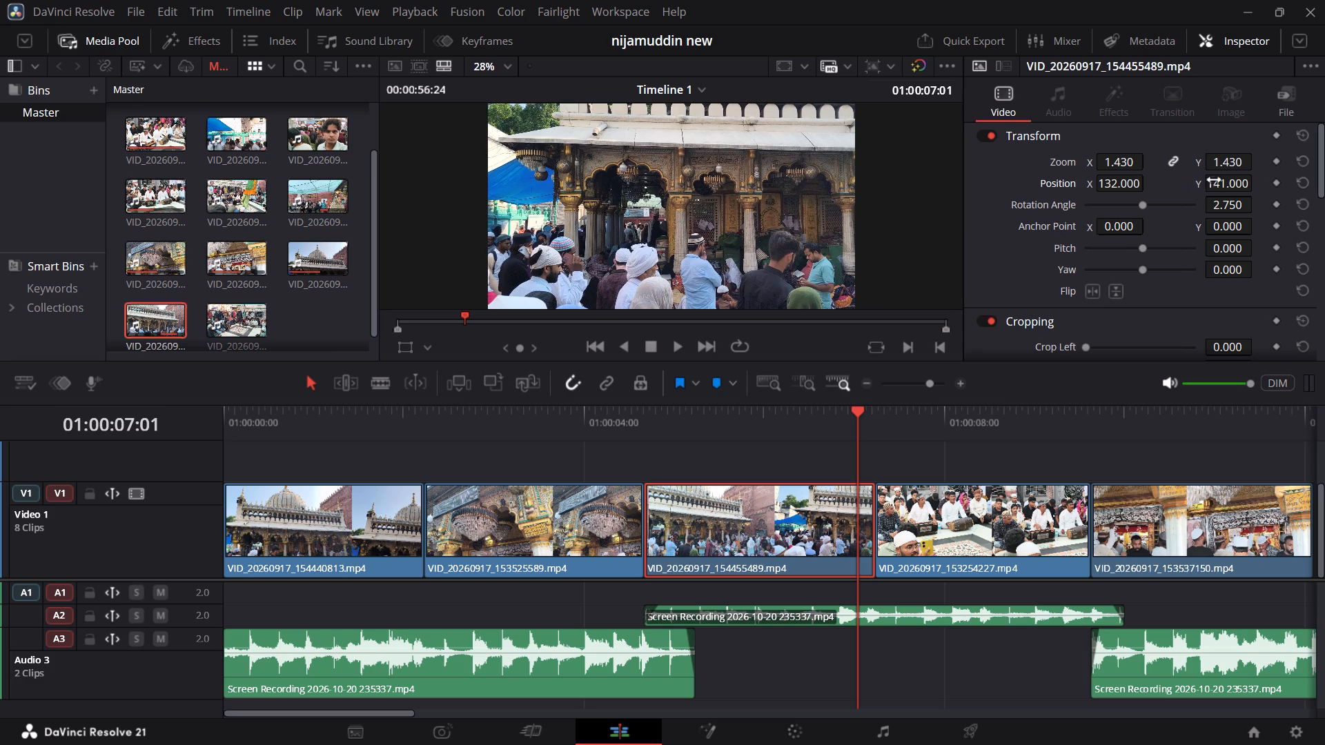
drag(1232, 184, 1201, 190)
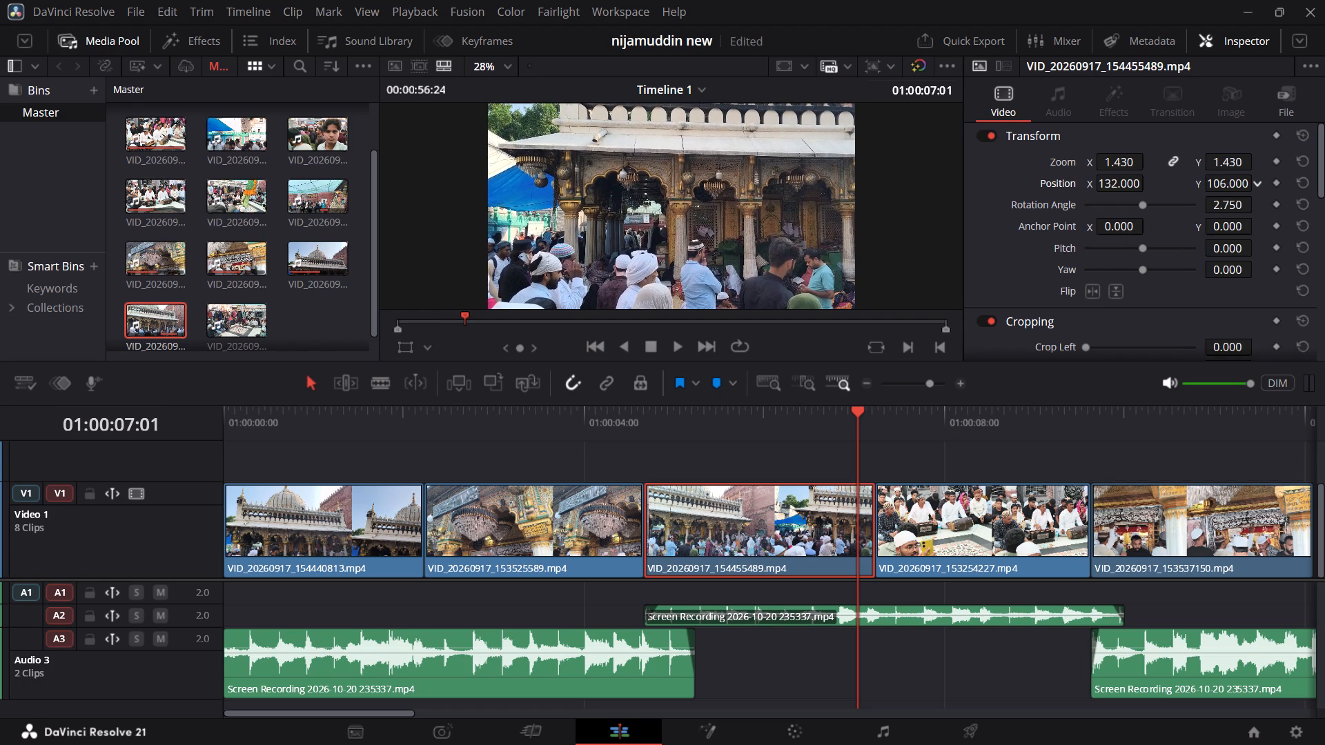
drag(1201, 190, 1204, 190)
drag(1136, 185, 1090, 187)
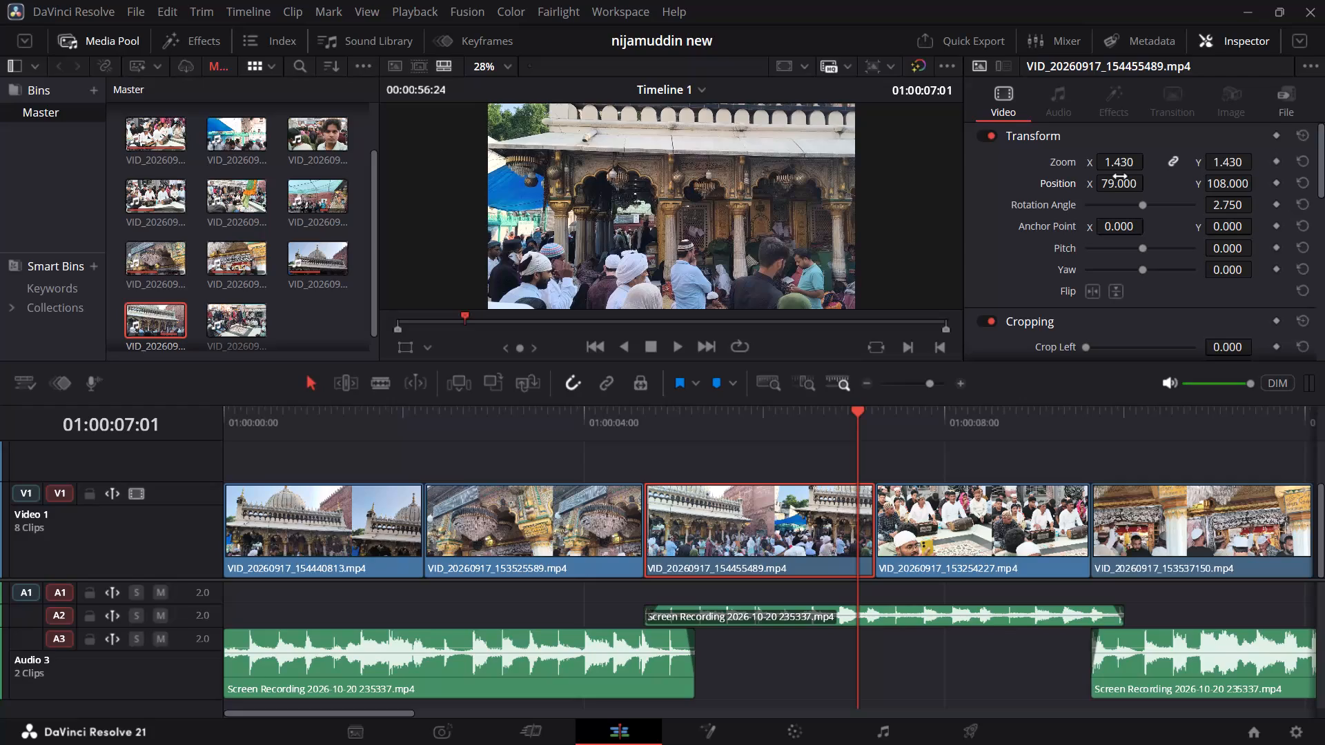
Scrub back through the reframed clip to 01:00:04:01 and clear the clip selection.
drag(841, 428, 674, 455)
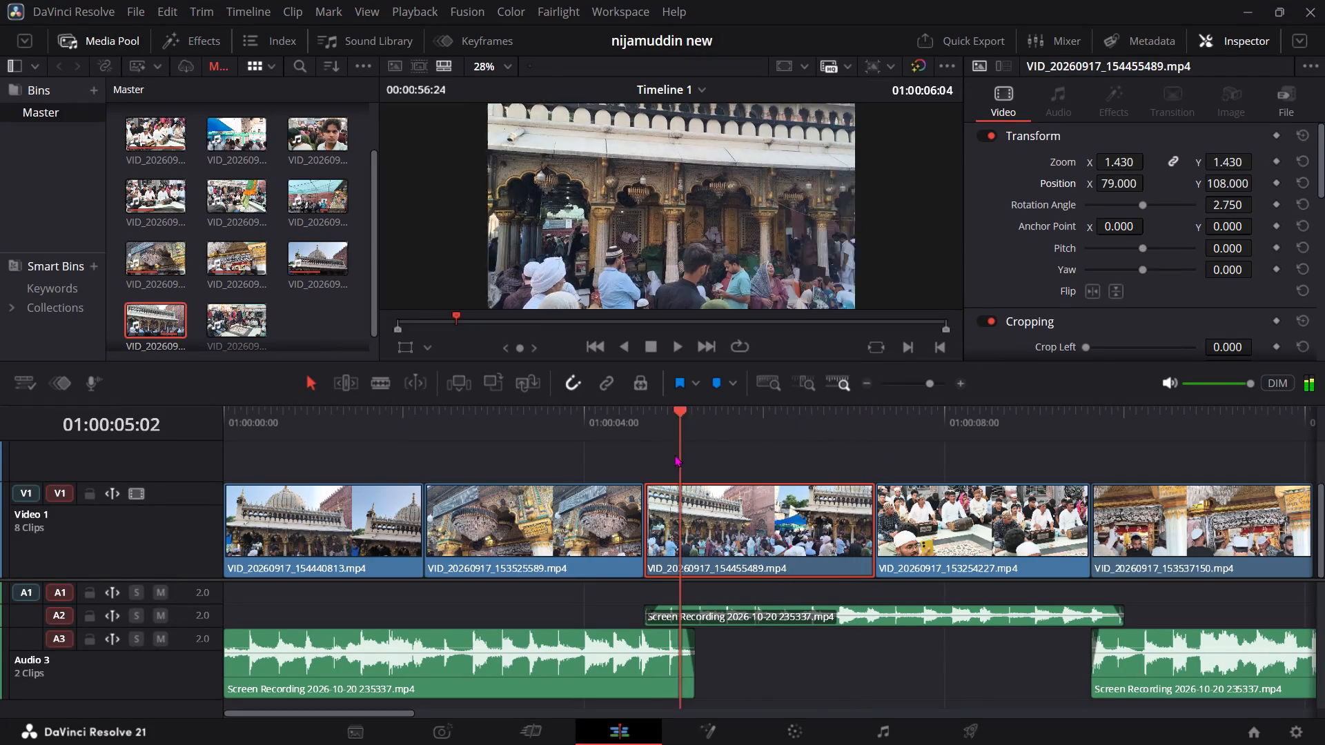
drag(674, 455, 586, 473)
click(553, 461)
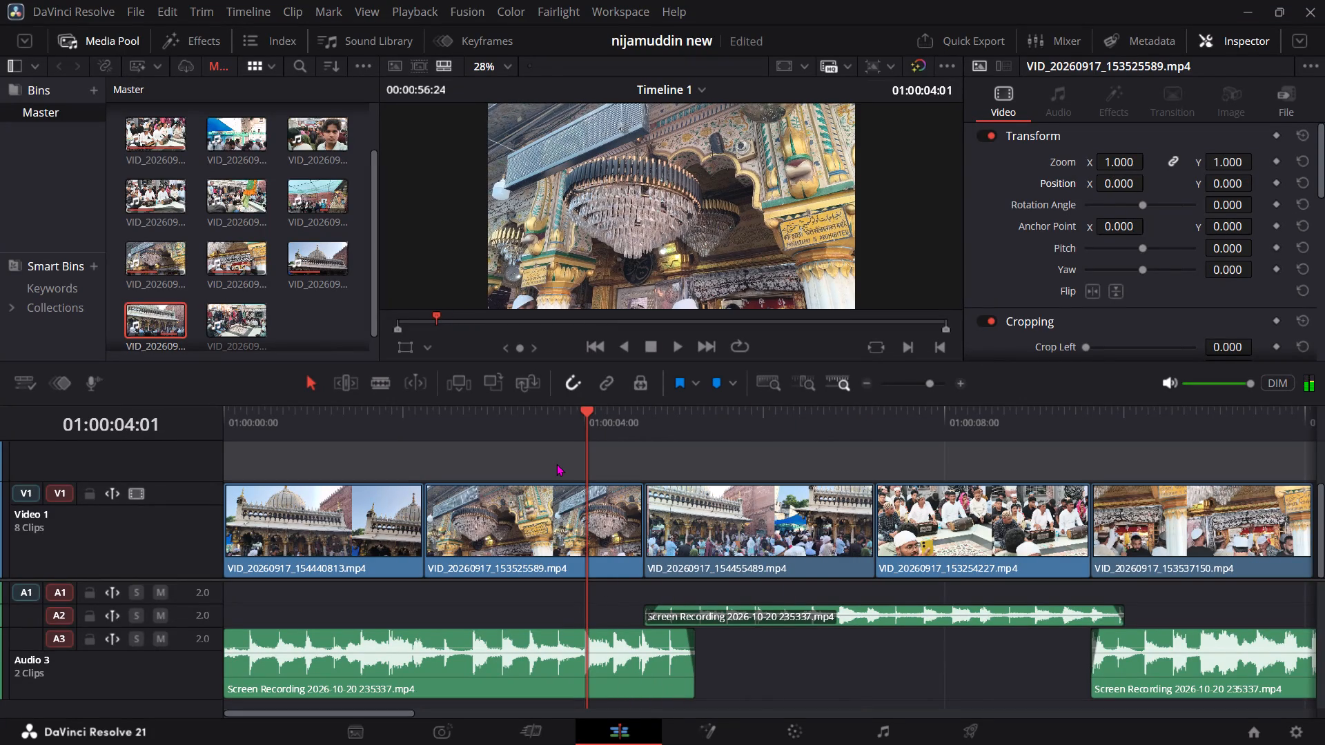